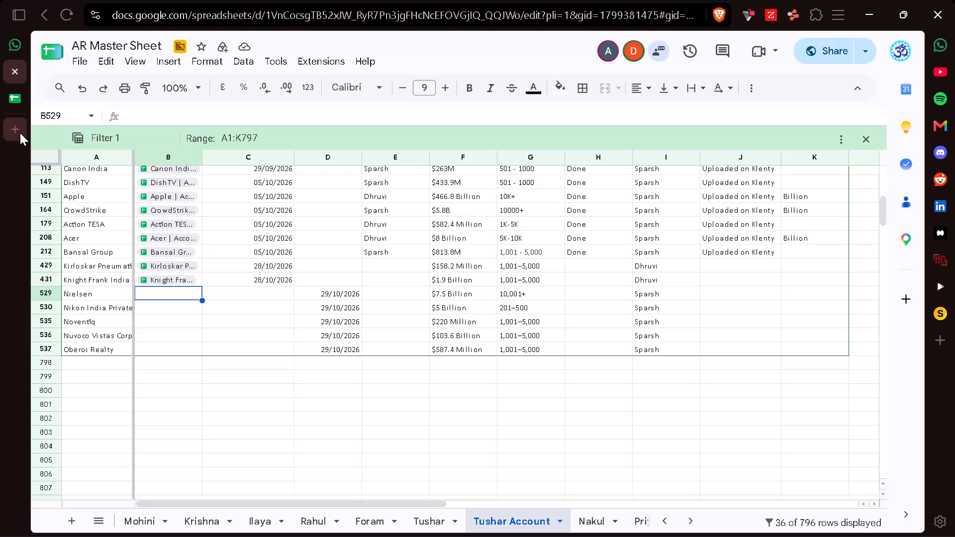
Find the India - Account Research Directory Drive folder in the browsing history with "india acc", open it, and close the spare Google tab.
{"action": "key", "text": "ctrl+h"}
{"action": "type", "text": "india"}
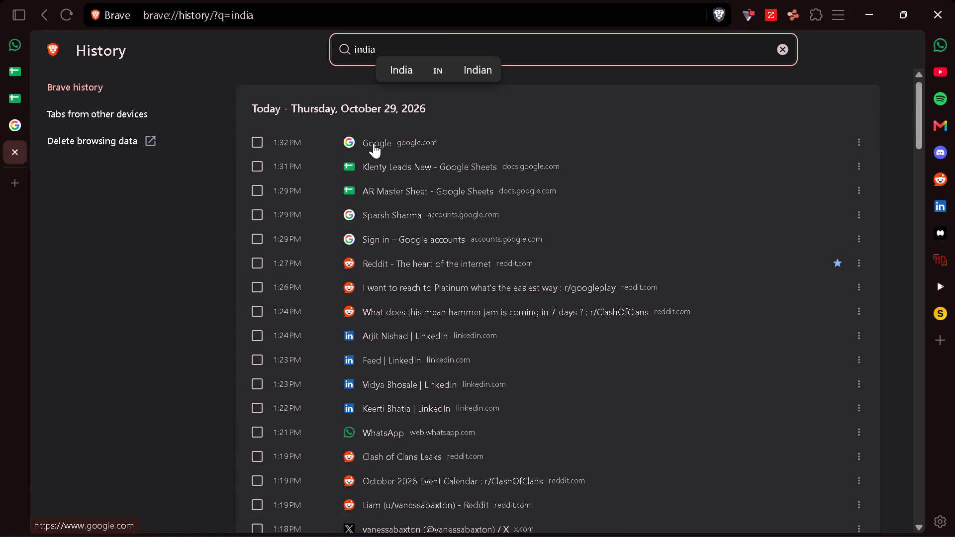
{"action": "key", "text": "space"}
{"action": "type", "text": "acc"}
{"action": "left_click", "coordinate": [394, 144]}
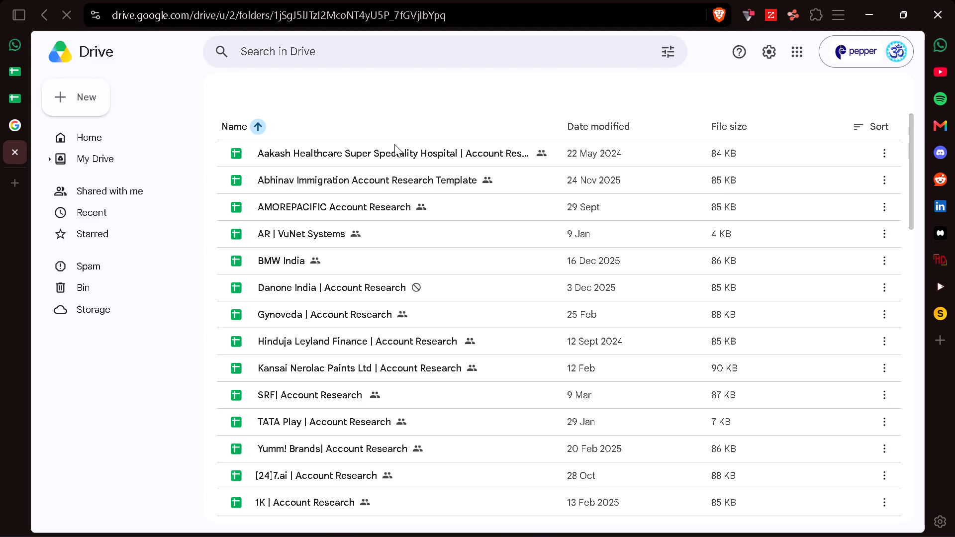
{"action": "double_click", "coordinate": [18, 124]}
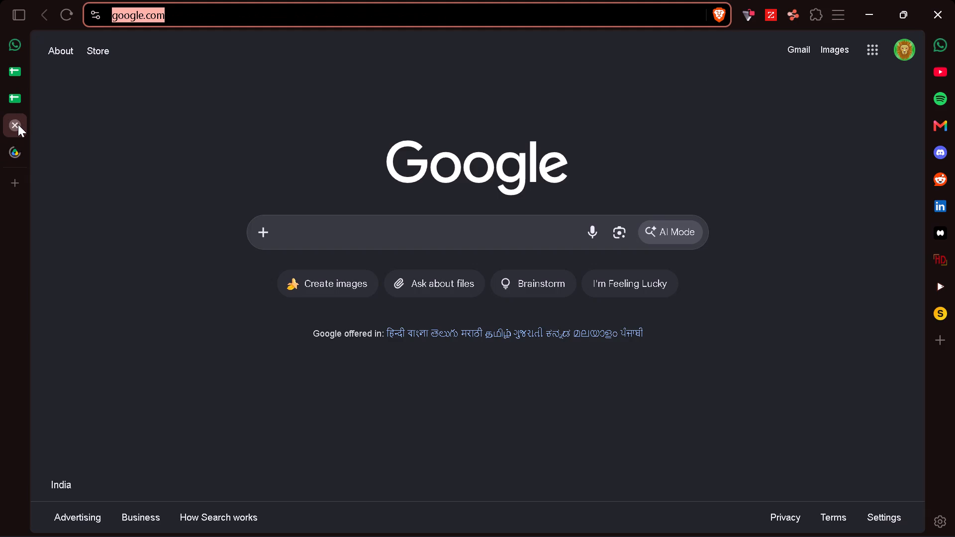
Search Drive for the company name in row 529 of the AR Master Sheet, Nielsen, and open its Account Research spreadsheet.
{"action": "left_click", "coordinate": [20, 100]}
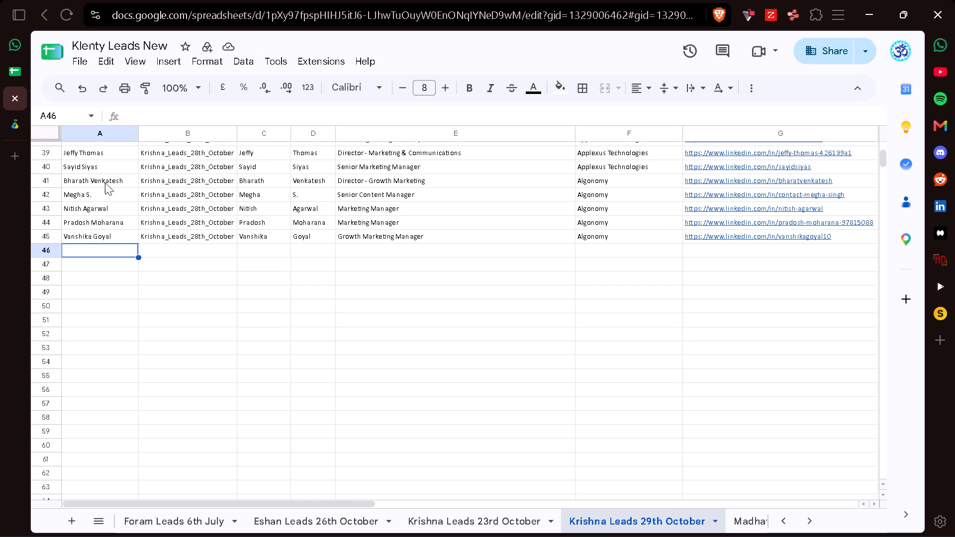
{"action": "left_click", "coordinate": [6, 72]}
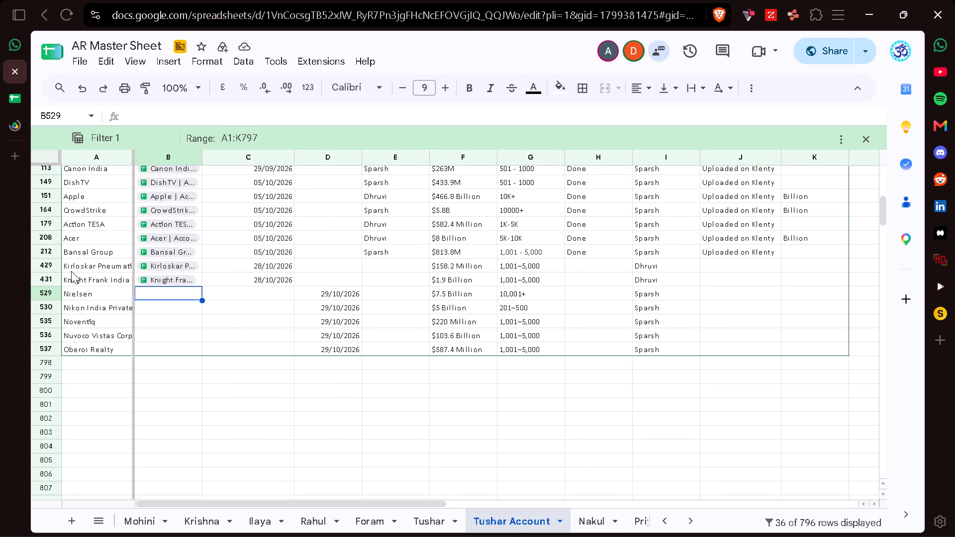
{"action": "left_click", "coordinate": [89, 292]}
{"action": "key", "text": "ctrl+c"}
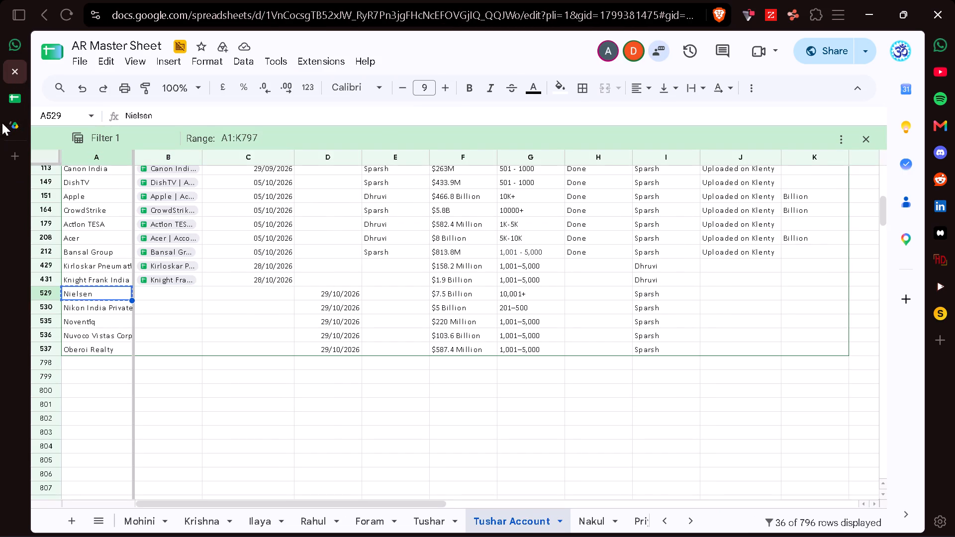
{"action": "left_click", "coordinate": [17, 127]}
{"action": "left_click", "coordinate": [289, 46]}
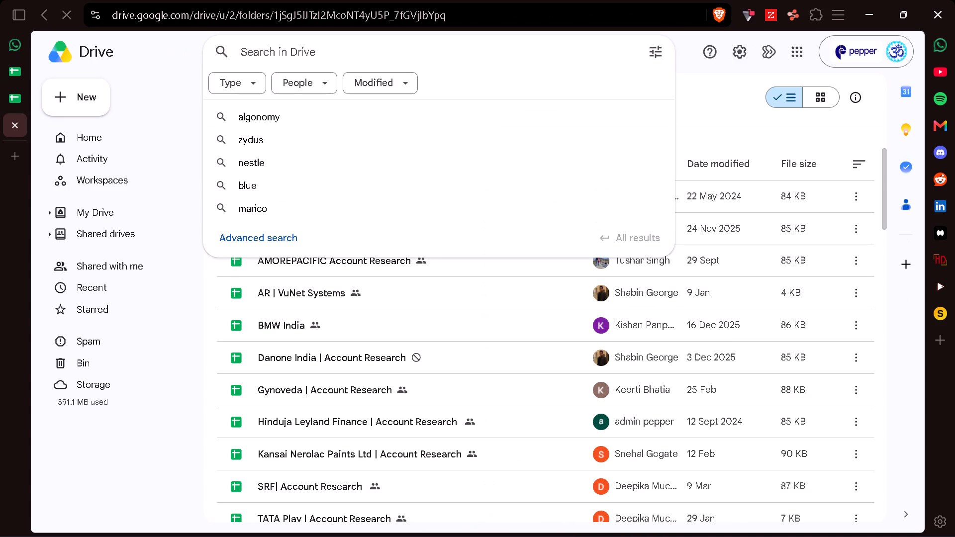
{"action": "key", "text": "ctrl+v"}
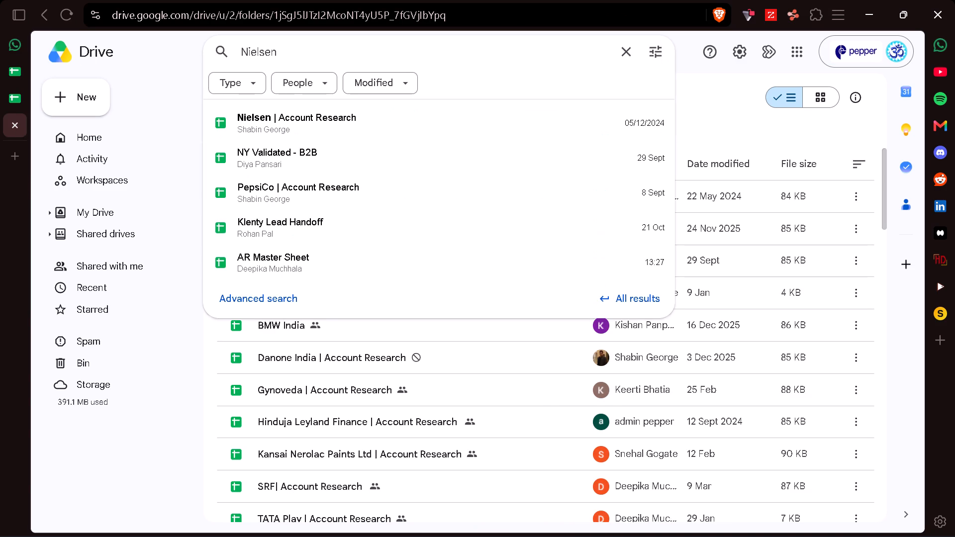
{"action": "left_click", "coordinate": [301, 114]}
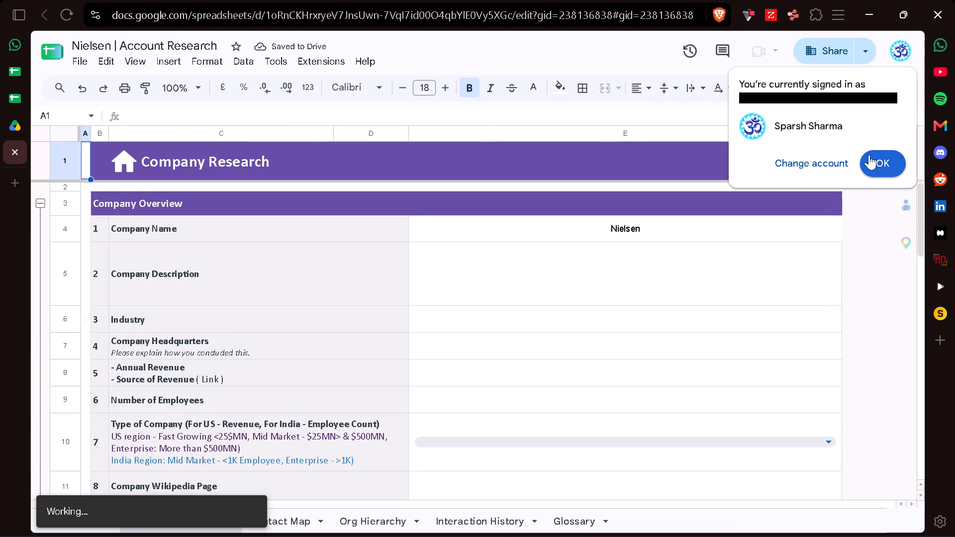
{"action": "left_click", "coordinate": [869, 155]}
Show the Contact Map sheet of the Nielsen research file, copy the file's sharing link, and close the file.
{"action": "left_click", "coordinate": [289, 518]}
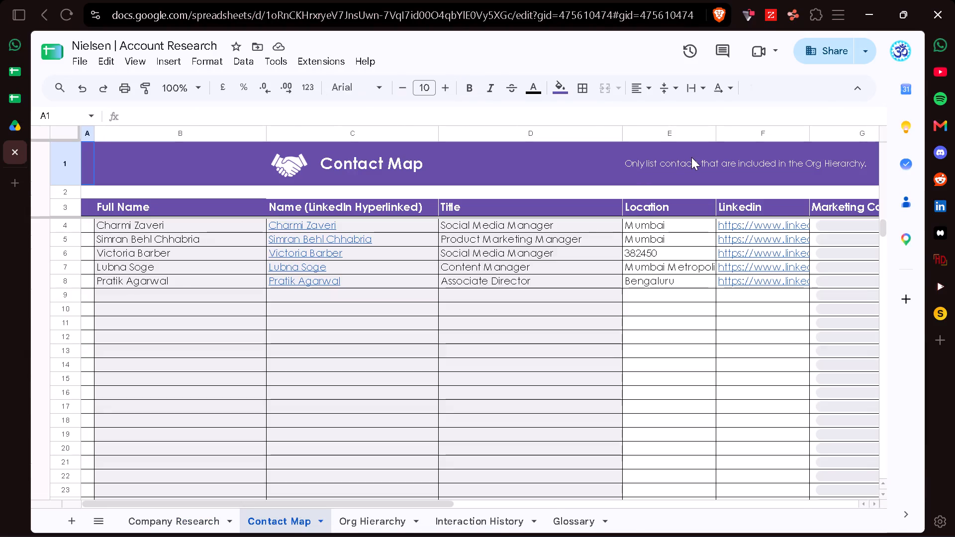
{"action": "left_click", "coordinate": [813, 43]}
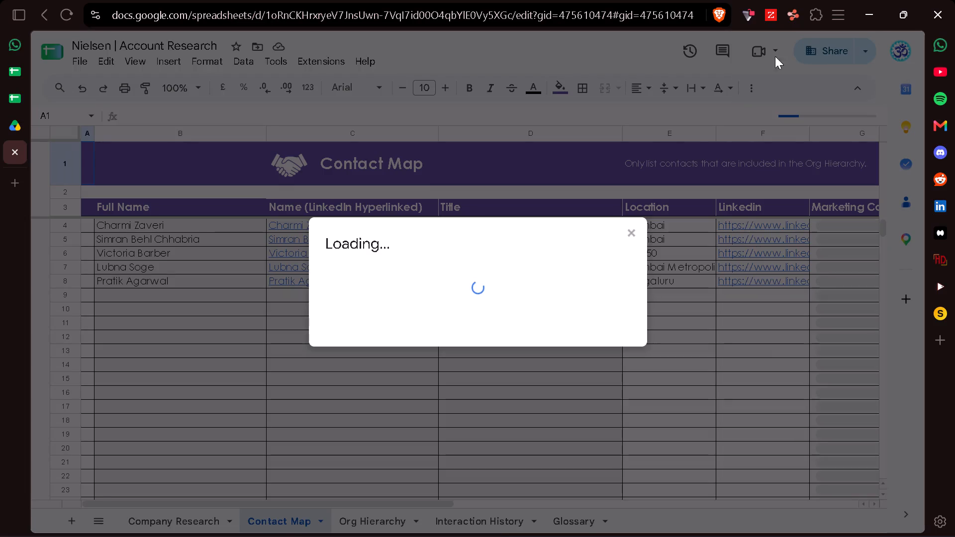
{"action": "left_click", "coordinate": [373, 490]}
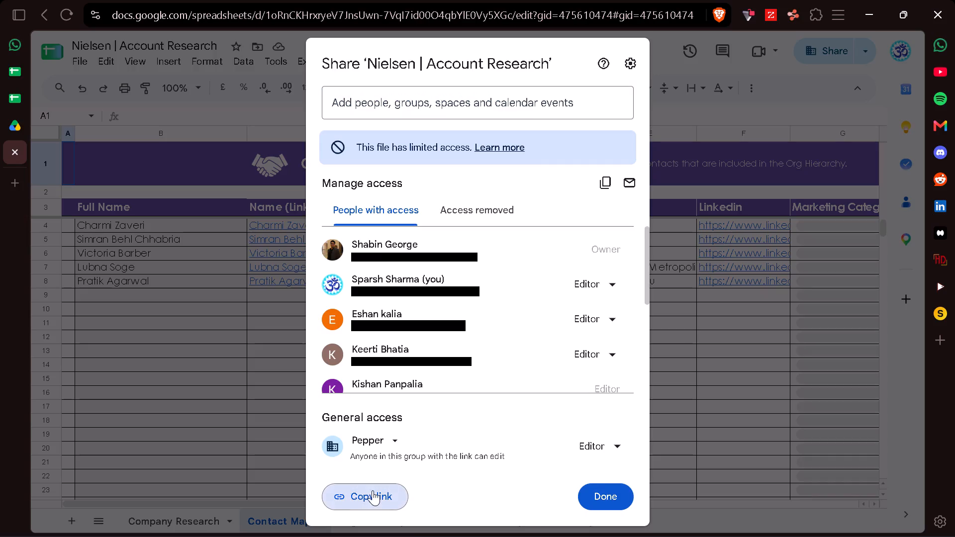
{"action": "left_click", "coordinate": [605, 506]}
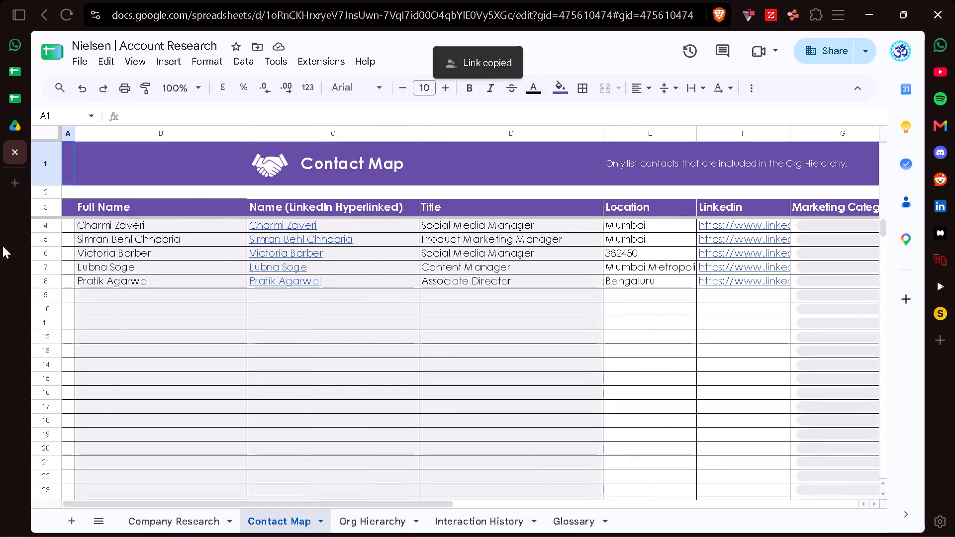
{"action": "left_click", "coordinate": [13, 154]}
Paste the Nielsen research link into cell B529 of the AR Master Sheet and convert it to a file chip.
{"action": "left_click", "coordinate": [15, 103]}
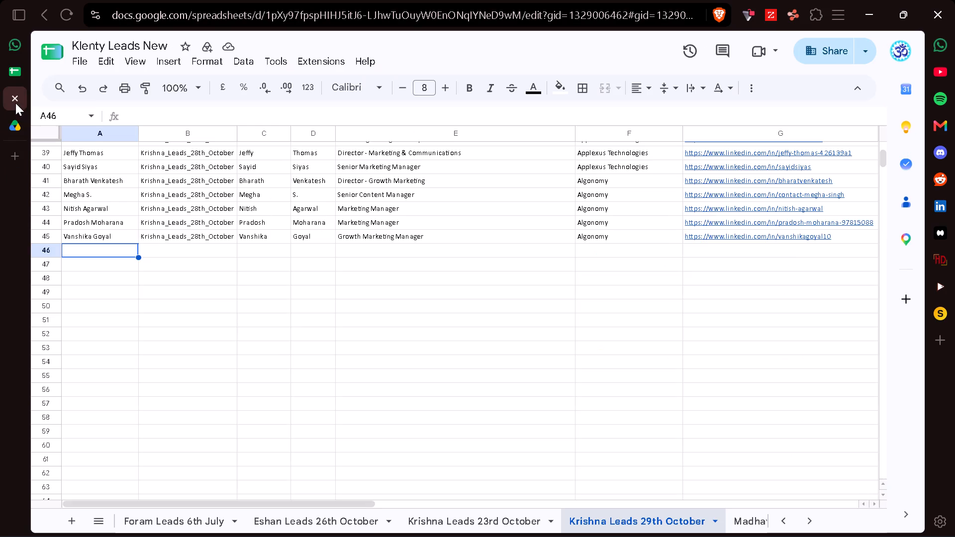
{"action": "left_click", "coordinate": [6, 70]}
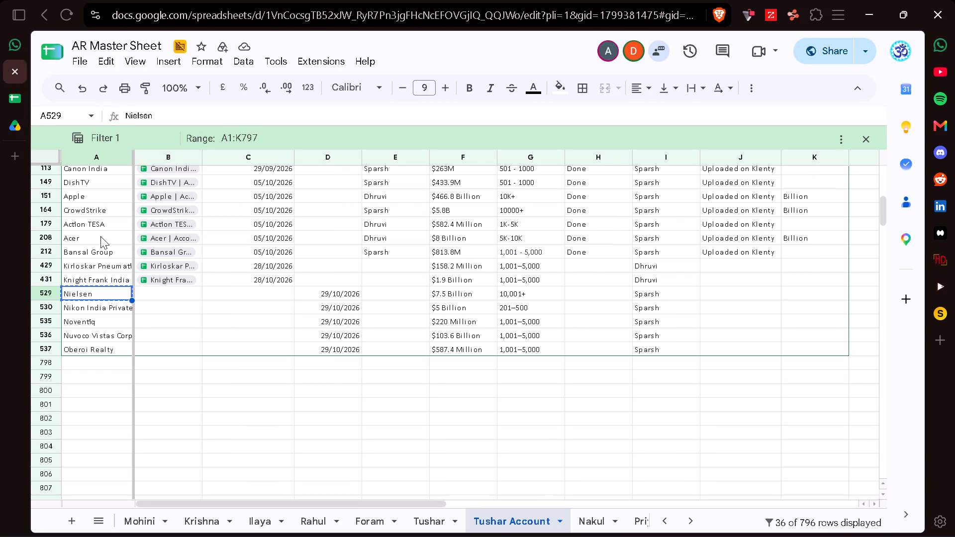
{"action": "left_click", "coordinate": [167, 294]}
{"action": "key", "text": "ctrl+v"}
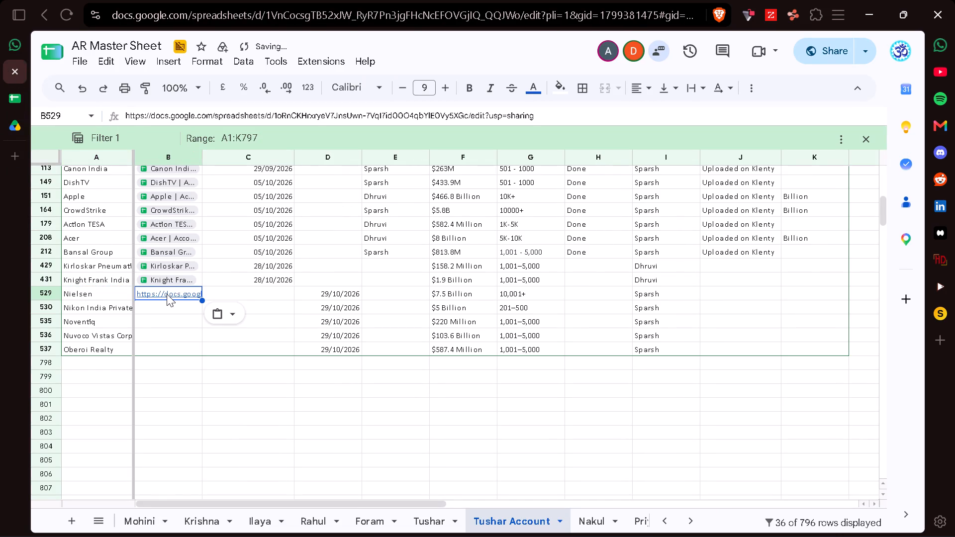
{"action": "key", "text": "Tab"}
{"action": "key", "text": "Left"}
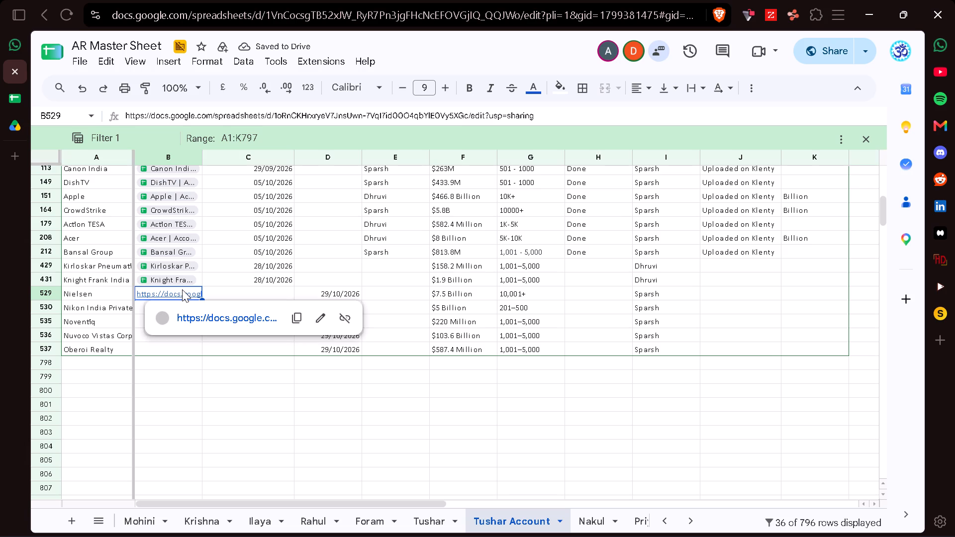
{"action": "left_click", "coordinate": [315, 503]}
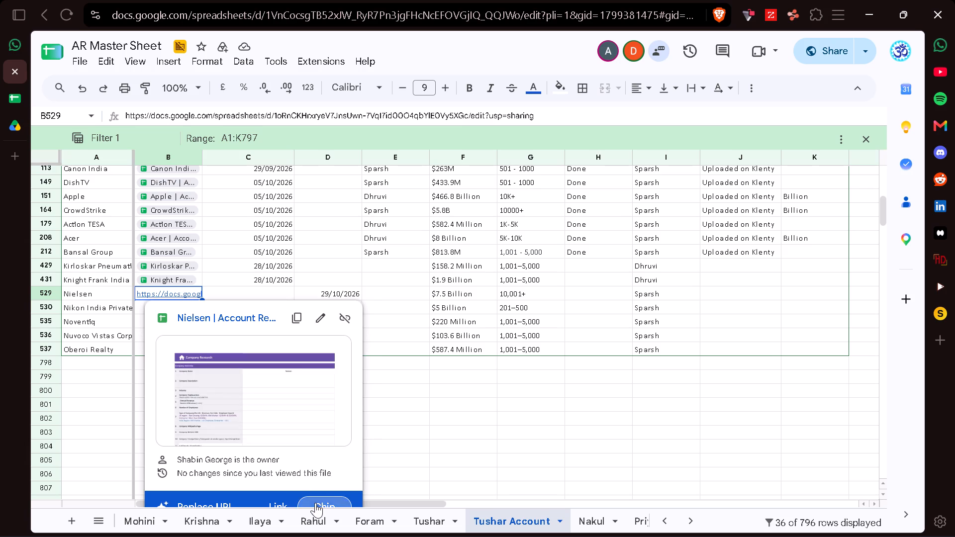
Search Drive for an account research file using the company name from A530, Nikon India Private Limited, and clear the search.
{"action": "key", "text": "Down"}
{"action": "left_click", "coordinate": [91, 306]}
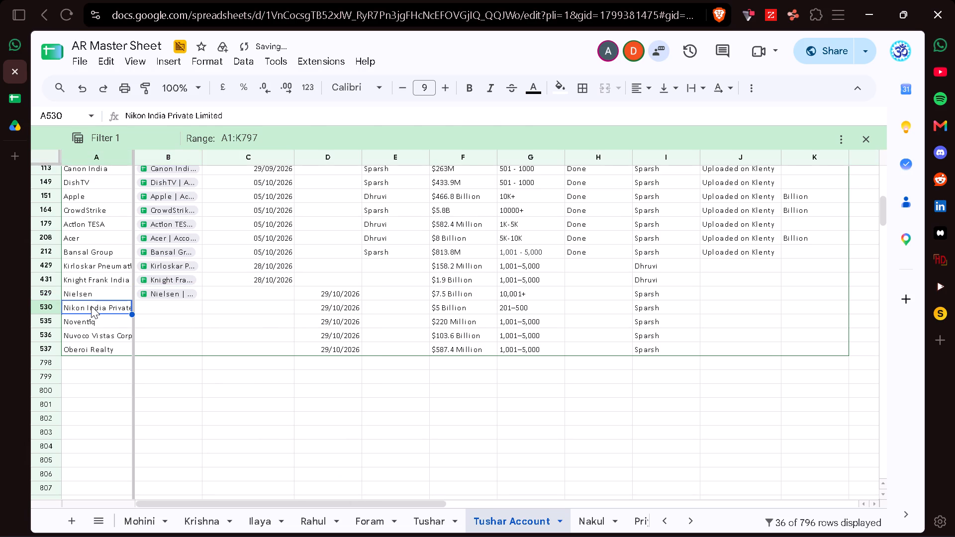
{"action": "key", "text": "ctrl+c"}
{"action": "left_click", "coordinate": [10, 112]}
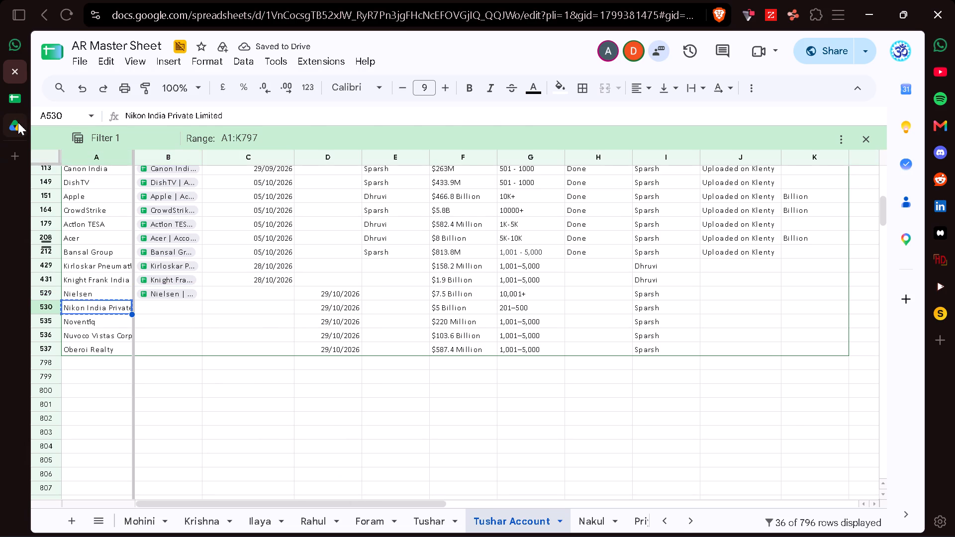
{"action": "left_click", "coordinate": [18, 122]}
{"action": "left_click", "coordinate": [306, 51]}
{"action": "key", "text": "BackSpace"}
{"action": "key", "text": "BackSpace"}
{"action": "key", "text": "BackSpace"}
{"action": "key", "text": "BackSpace"}
{"action": "key", "text": "BackSpace"}
{"action": "key", "text": "BackSpace"}
{"action": "key", "text": "BackSpace"}
{"action": "key", "text": "BackSpace"}
{"action": "key", "text": "BackSpace"}
{"action": "key", "text": "BackSpace"}
{"action": "key", "text": "BackSpace"}
{"action": "key", "text": "BackSpace"}
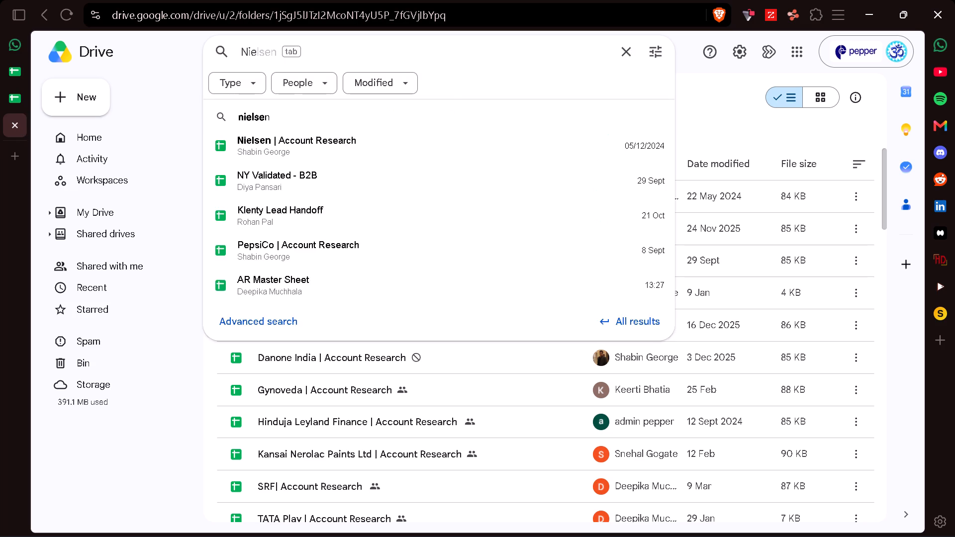
{"action": "key", "text": "ctrl+v"}
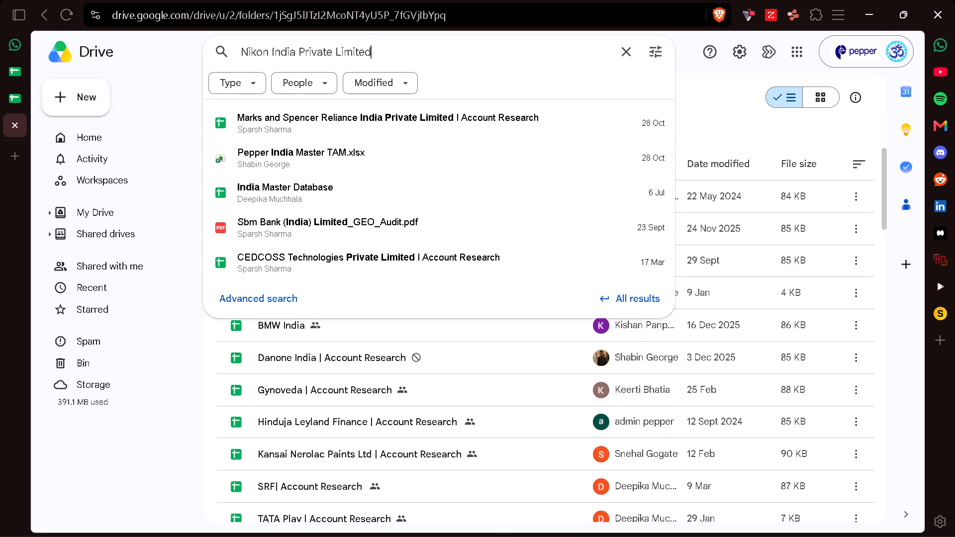
{"action": "key", "text": "BackSpace"}
{"action": "key", "text": "BackSpace"}
{"action": "key", "text": "BackSpace"}
{"action": "key", "text": "BackSpace"}
{"action": "key", "text": "BackSpace"}
{"action": "key", "text": "BackSpace"}
{"action": "key", "text": "BackSpace"}
{"action": "key", "text": "BackSpace"}
{"action": "key", "text": "BackSpace"}
{"action": "key", "text": "BackSpace"}
{"action": "key", "text": "BackSpace"}
{"action": "key", "text": "BackSpace"}
{"action": "key", "text": "BackSpace"}
{"action": "key", "text": "BackSpace"}
{"action": "key", "text": "BackSpace"}
{"action": "key", "text": "BackSpace"}
{"action": "key", "text": "BackSpace"}
{"action": "key", "text": "BackSpace"}
{"action": "key", "text": "BackSpace"}
{"action": "key", "text": "BackSpace"}
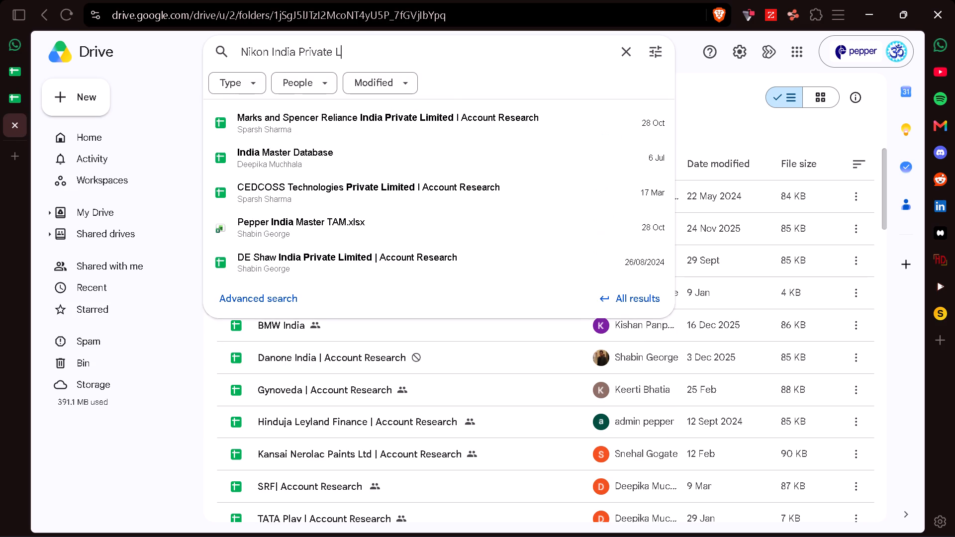
Search Drive for the company name from A535 of the AR Master Sheet, Noventiq, and clear the search.
{"action": "left_click", "coordinate": [13, 89]}
{"action": "left_click", "coordinate": [20, 75]}
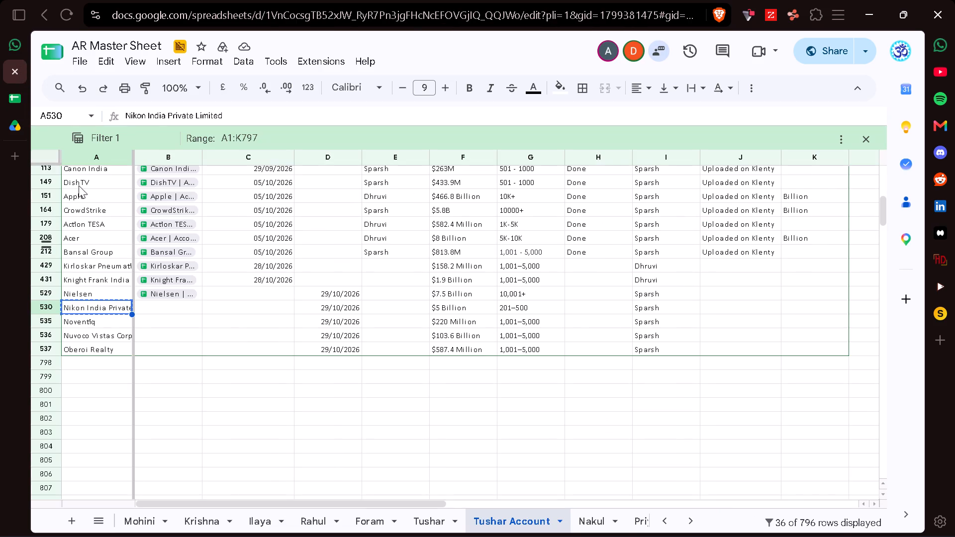
{"action": "key", "text": "Down"}
{"action": "key", "text": "ctrl+c"}
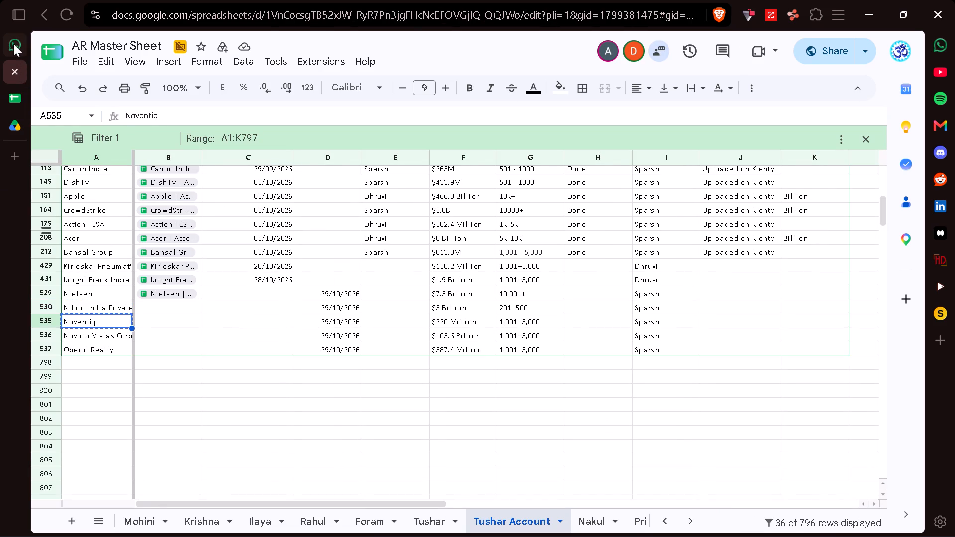
{"action": "left_click", "coordinate": [17, 132]}
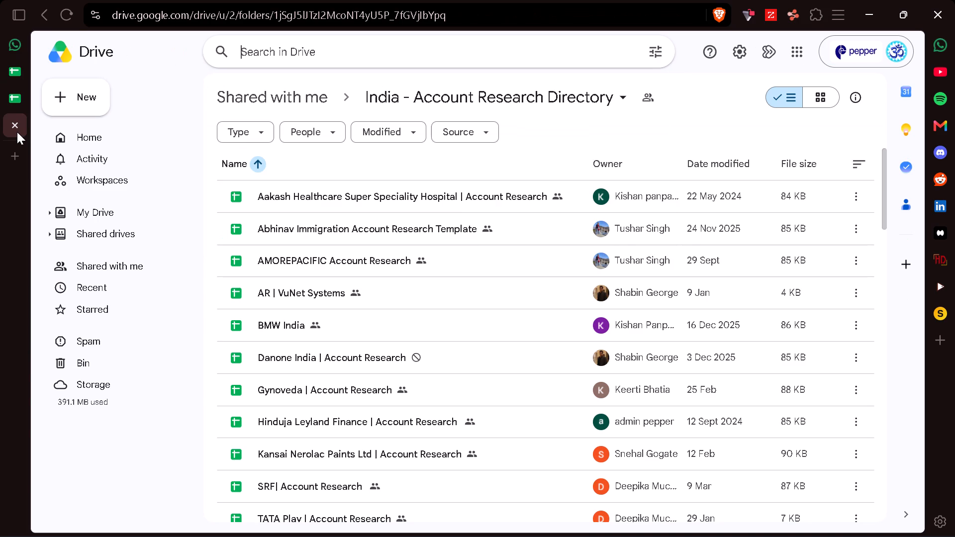
{"action": "key", "text": "ctrl+v"}
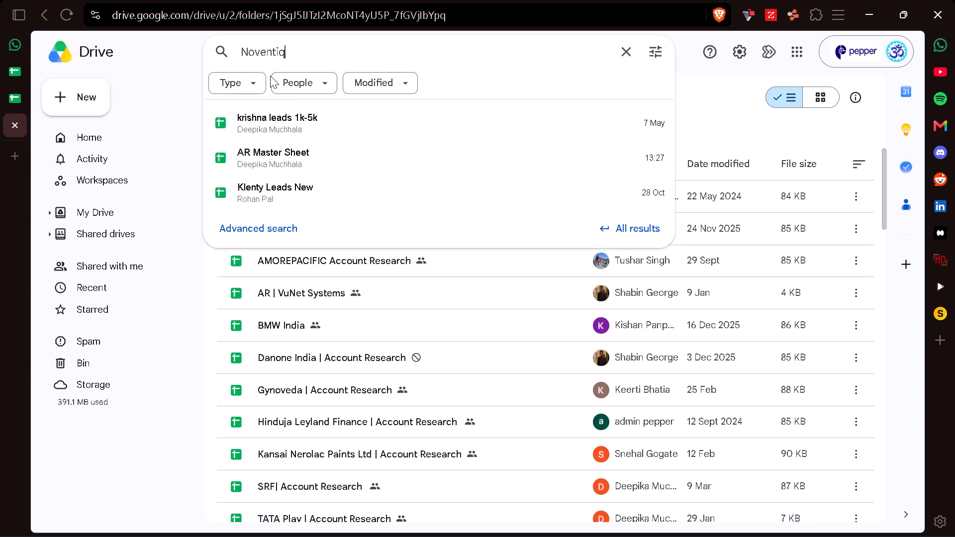
{"action": "key", "text": "BackSpace"}
{"action": "key", "text": "BackSpace"}
{"action": "key", "text": "BackSpace"}
{"action": "key", "text": "BackSpace"}
{"action": "key", "text": "BackSpace"}
{"action": "key", "text": "BackSpace"}
{"action": "key", "text": "BackSpace"}
{"action": "key", "text": "BackSpace"}
{"action": "key", "text": "BackSpace"}
{"action": "key", "text": "BackSpace"}
{"action": "key", "text": "BackSpace"}
{"action": "key", "text": "BackSpace"}
{"action": "key", "text": "BackSpace"}
{"action": "key", "text": "BackSpace"}
{"action": "key", "text": "BackSpace"}
{"action": "key", "text": "BackSpace"}
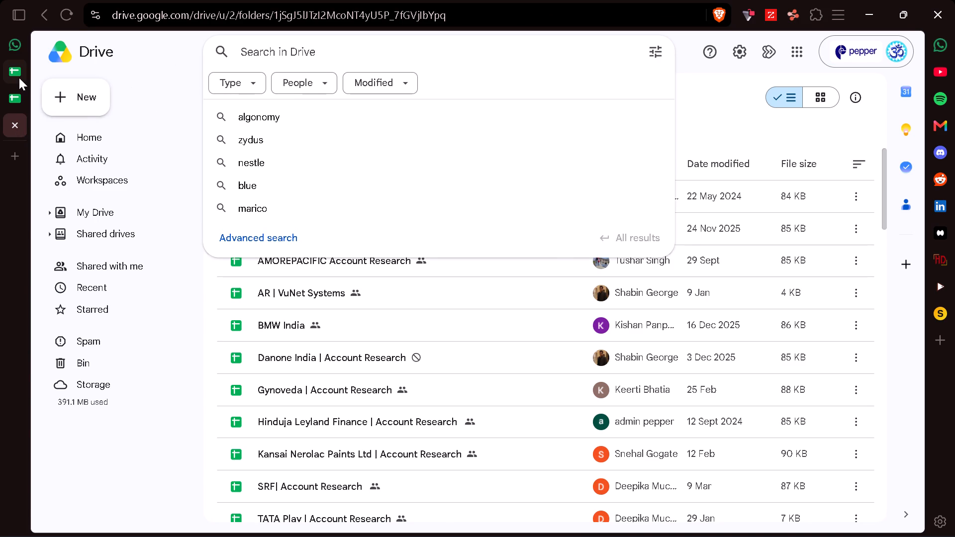
Search Drive for the company name from A536 of the AR Master Sheet, Nuvoco Vistas Corp. Ltd., and clear the search.
{"action": "left_click", "coordinate": [19, 78]}
{"action": "left_click", "coordinate": [96, 336]}
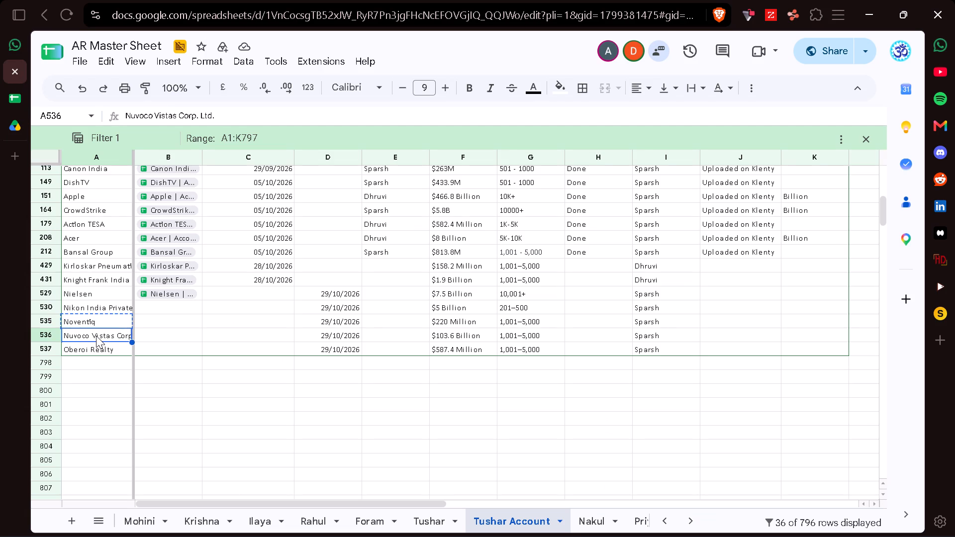
{"action": "key", "text": "ctrl+c"}
{"action": "left_click", "coordinate": [15, 126]}
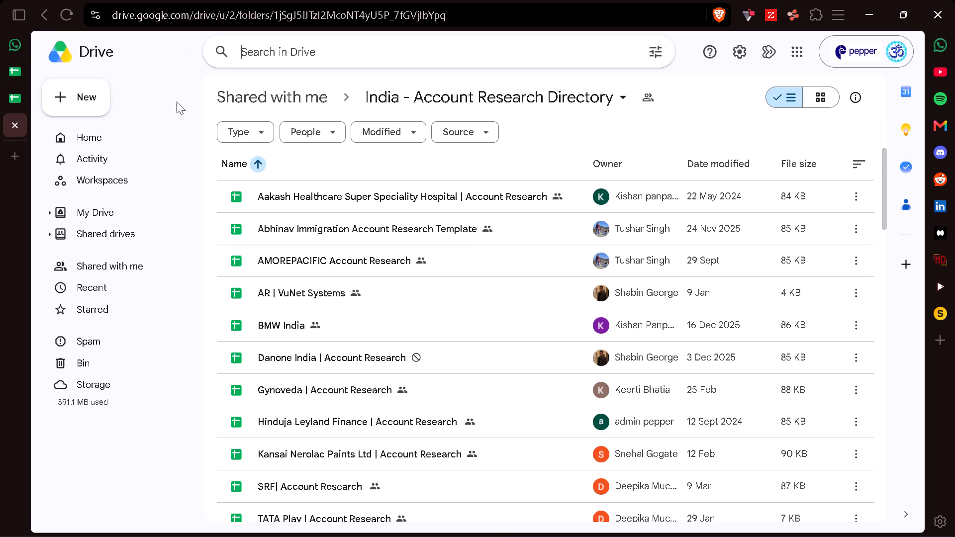
{"action": "key", "text": "ctrl+v"}
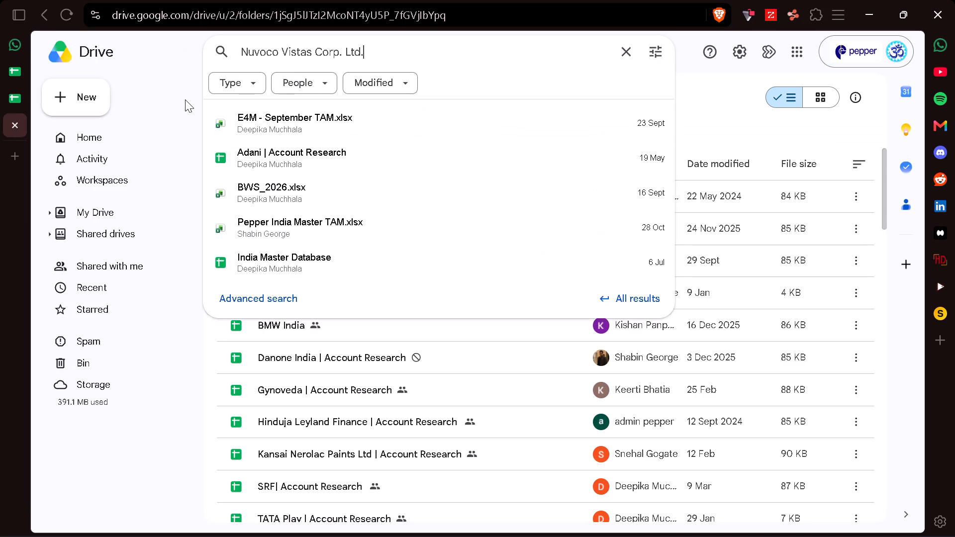
{"action": "key", "text": "BackSpace"}
{"action": "key", "text": "BackSpace"}
{"action": "key", "text": "BackSpace"}
{"action": "key", "text": "BackSpace"}
{"action": "key", "text": "BackSpace"}
{"action": "key", "text": "BackSpace"}
{"action": "key", "text": "BackSpace"}
{"action": "key", "text": "BackSpace"}
{"action": "key", "text": "BackSpace"}
{"action": "key", "text": "BackSpace"}
{"action": "key", "text": "BackSpace"}
{"action": "key", "text": "BackSpace"}
{"action": "key", "text": "BackSpace"}
{"action": "key", "text": "BackSpace"}
{"action": "key", "text": "BackSpace"}
{"action": "key", "text": "BackSpace"}
{"action": "key", "text": "BackSpace"}
{"action": "key", "text": "BackSpace"}
{"action": "key", "text": "BackSpace"}
{"action": "key", "text": "BackSpace"}
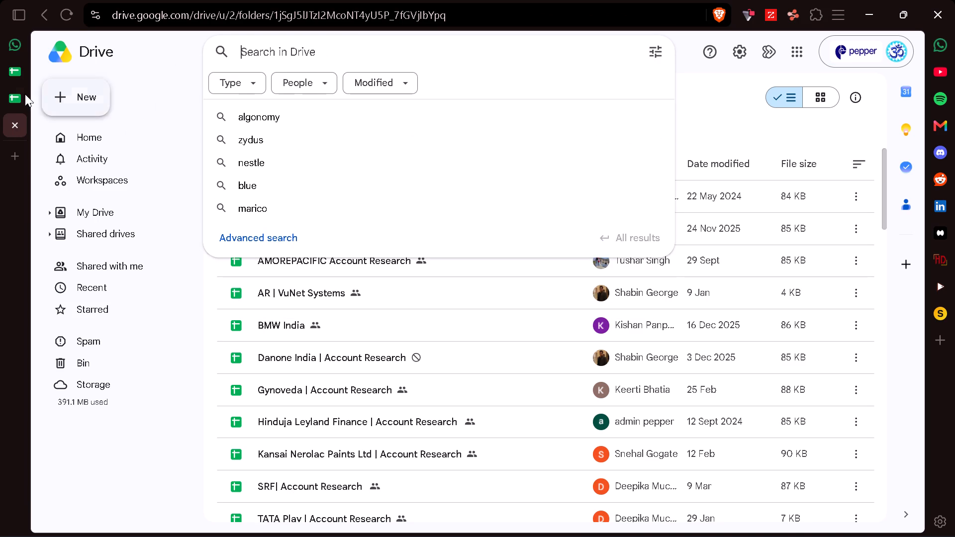
Search Drive for the company name from A537 of the AR Master Sheet, Oberoi Realty.
{"action": "left_click", "coordinate": [13, 70]}
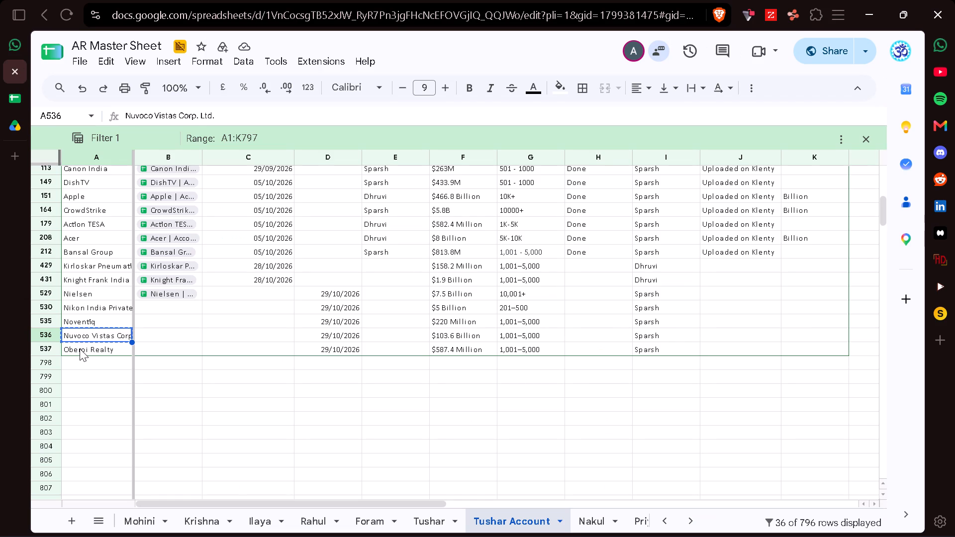
{"action": "left_click", "coordinate": [80, 349]}
{"action": "key", "text": "ctrl+c"}
{"action": "left_click", "coordinate": [12, 121]}
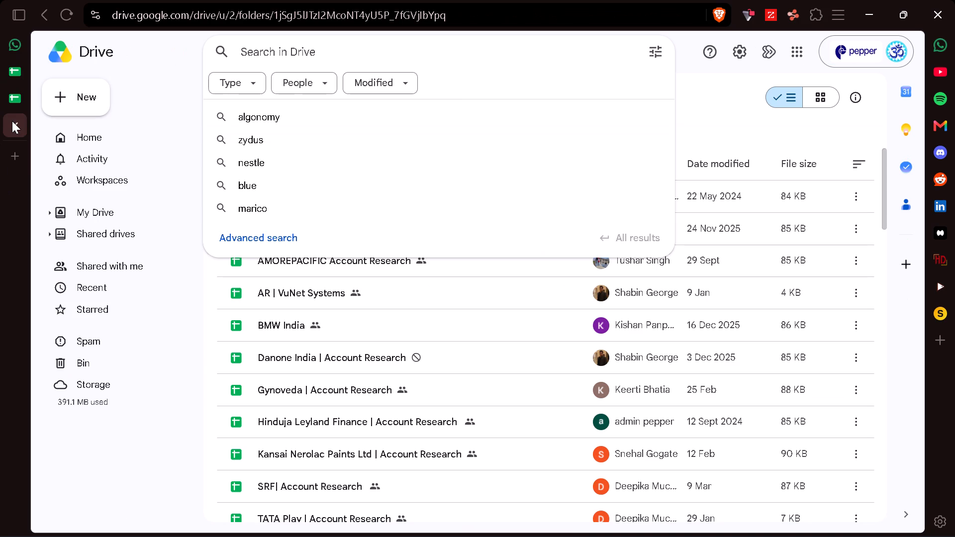
{"action": "key", "text": "ctrl+v"}
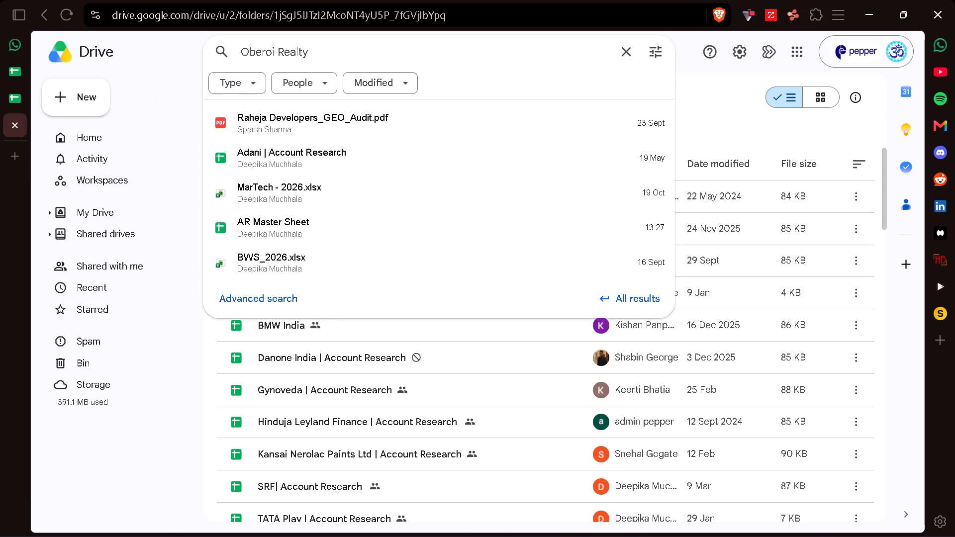
Clear the Oberoi Realty search and close the Drive tab.
{"action": "key", "text": "BackSpace"}
{"action": "key", "text": "BackSpace"}
{"action": "key", "text": "BackSpace"}
{"action": "key", "text": "BackSpace"}
{"action": "key", "text": "BackSpace"}
{"action": "key", "text": "BackSpace"}
{"action": "key", "text": "BackSpace"}
{"action": "key", "text": "BackSpace"}
{"action": "key", "text": "BackSpace"}
{"action": "key", "text": "BackSpace"}
{"action": "key", "text": "BackSpace"}
{"action": "key", "text": "BackSpace"}
{"action": "key", "text": "BackSpace"}
{"action": "key", "text": "BackSpace"}
{"action": "key", "text": "BackSpace"}
{"action": "key", "text": "BackSpace"}
{"action": "key", "text": "BackSpace"}
{"action": "key", "text": "BackSpace"}
{"action": "key", "text": "BackSpace"}
{"action": "key", "text": "BackSpace"}
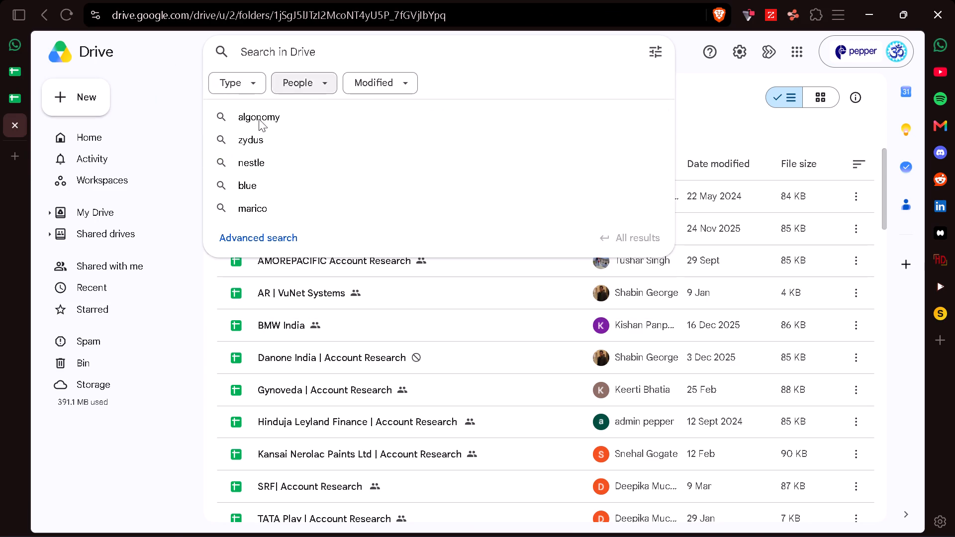
{"action": "left_click", "coordinate": [19, 121]}
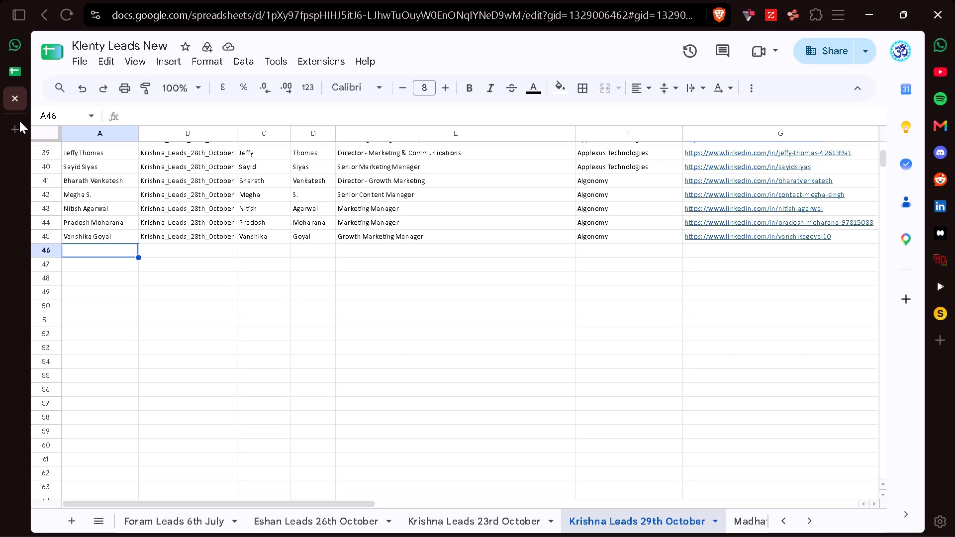
In the AR Master Sheet, move the 29/10/2026 dates for Nielsen through Oberoi Realty from column D to the AR Date column C.
{"action": "left_click", "coordinate": [18, 72]}
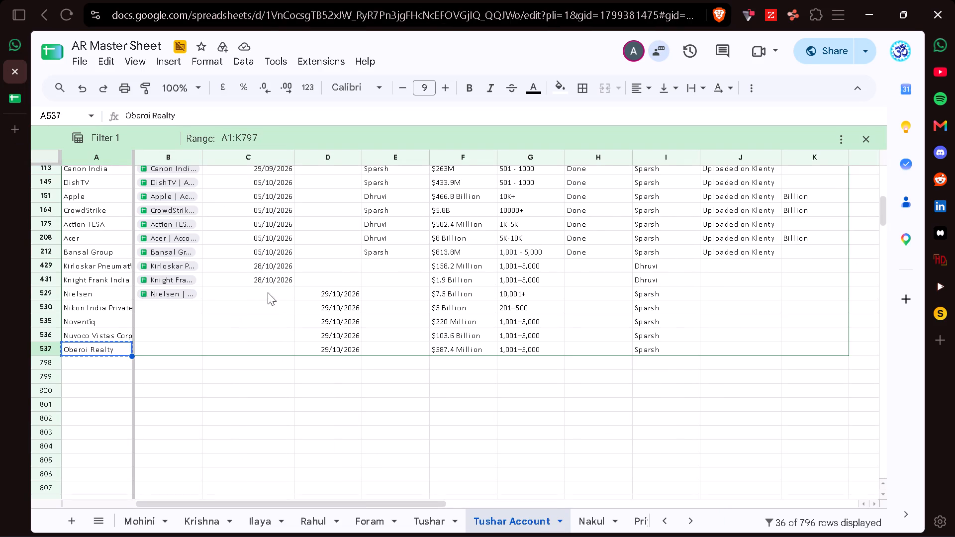
{"action": "left_click", "coordinate": [318, 300]}
{"action": "key", "text": "shift+Down"}
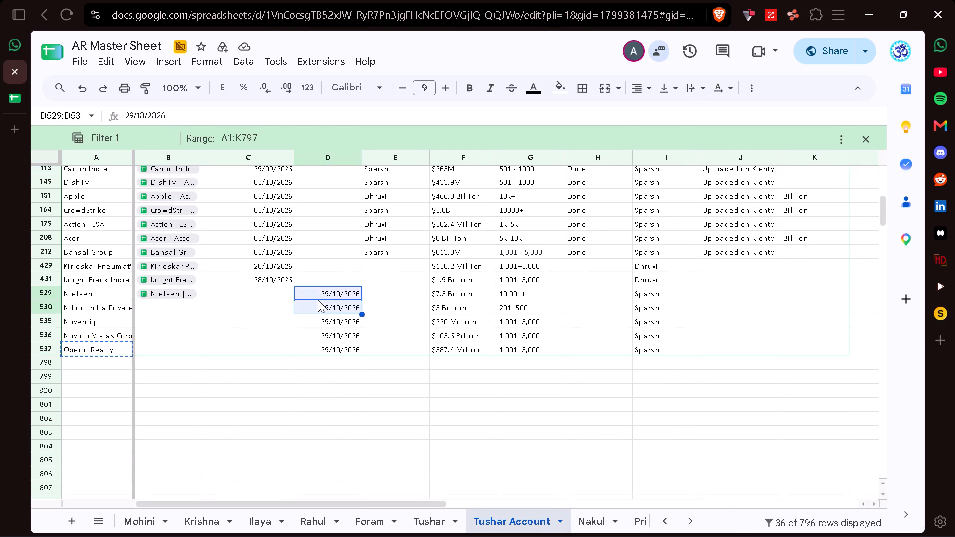
{"action": "key", "text": "shift+Down"}
{"action": "key", "text": "shift+Down"}
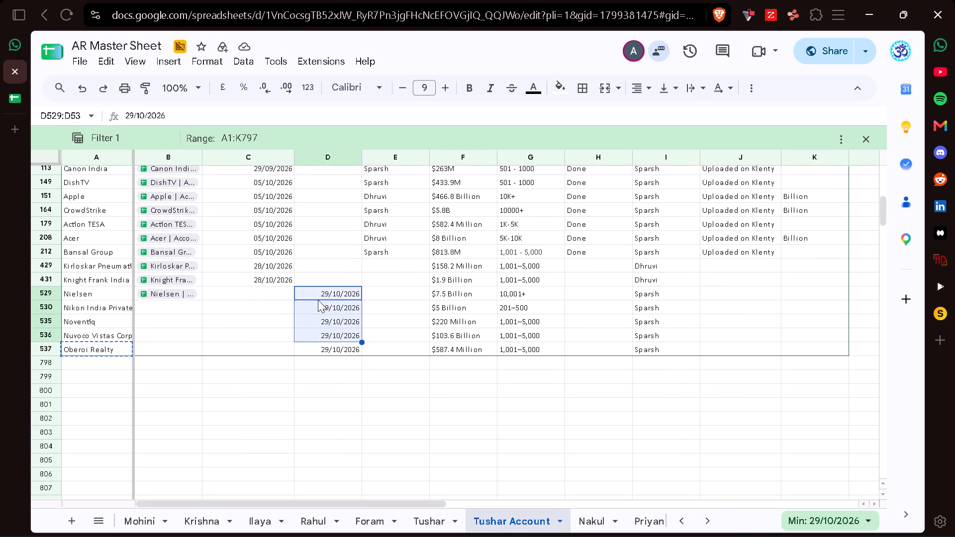
{"action": "key", "text": "shift+Down"}
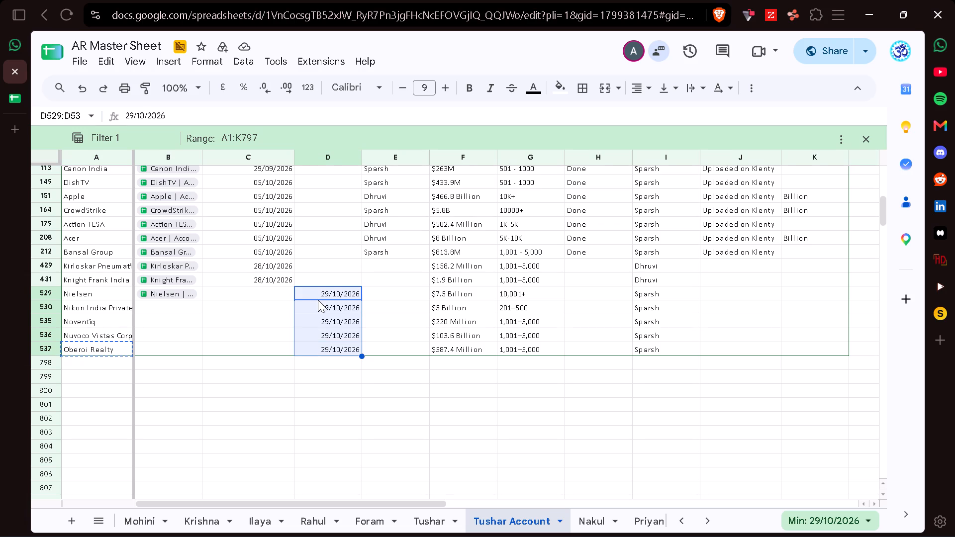
{"action": "key", "text": "ctrl+x"}
{"action": "key", "text": "Left"}
{"action": "key", "text": "ctrl+v"}
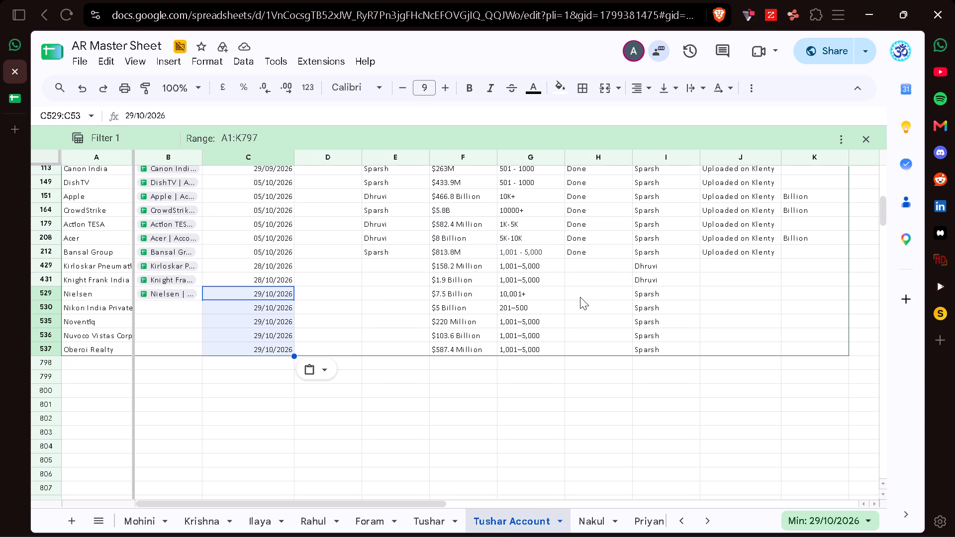
Remove Dhruvi from the column I Intern POC filter, keeping Sparsh selected.
{"action": "left_click", "coordinate": [747, 92]}
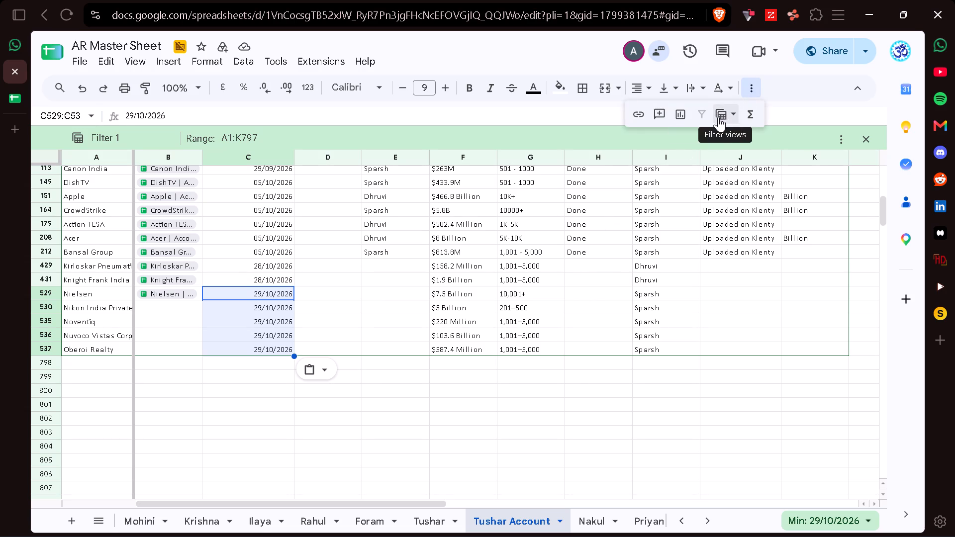
{"action": "left_click", "coordinate": [718, 117]}
{"action": "left_click", "coordinate": [718, 117]}
{"action": "scroll", "coordinate": [678, 211], "scroll_direction": "up", "scroll_amount": 7}
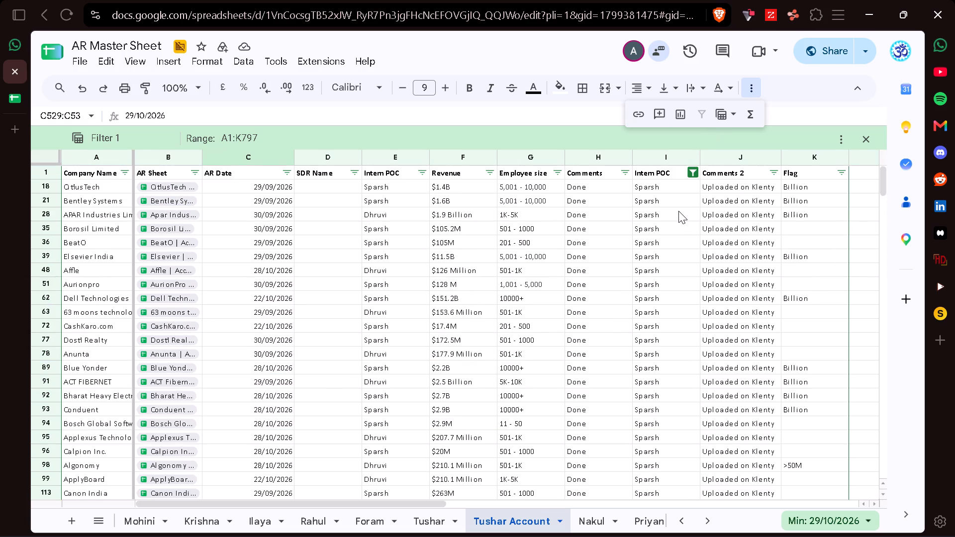
{"action": "scroll", "coordinate": [678, 211], "scroll_direction": "up", "scroll_amount": 2}
{"action": "left_click", "coordinate": [690, 171]}
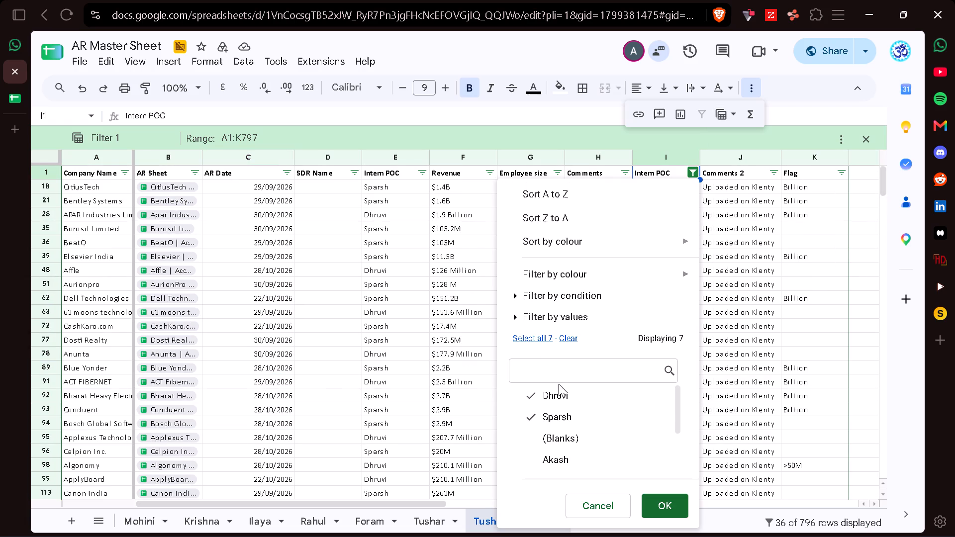
{"action": "left_click", "coordinate": [558, 385]}
{"action": "scroll", "coordinate": [582, 425], "scroll_direction": "down", "scroll_amount": 3}
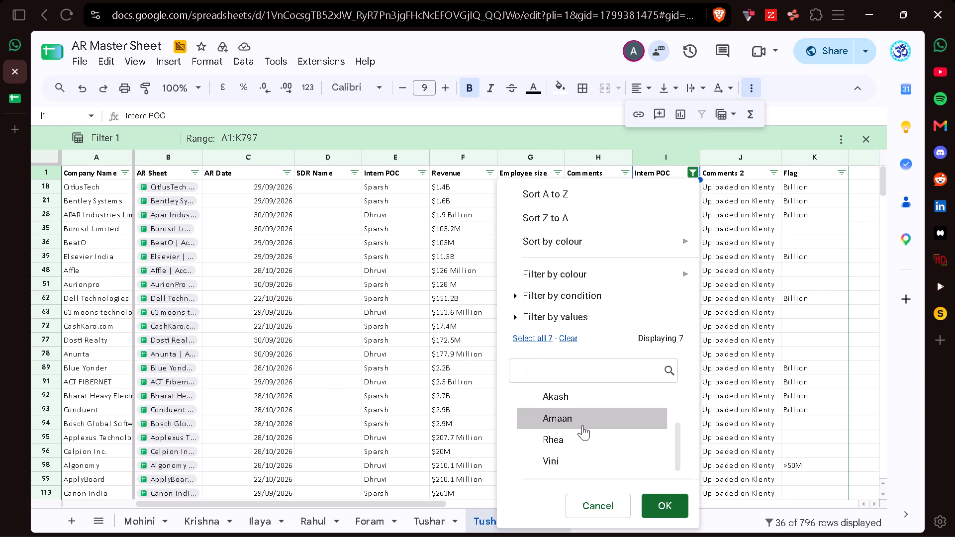
{"action": "left_click", "coordinate": [661, 509]}
Fill the column E Intern POC value Sparsh from the Bansal Group row down through the Oberoi Realty row.
{"action": "scroll", "coordinate": [604, 429], "scroll_direction": "down", "scroll_amount": 4}
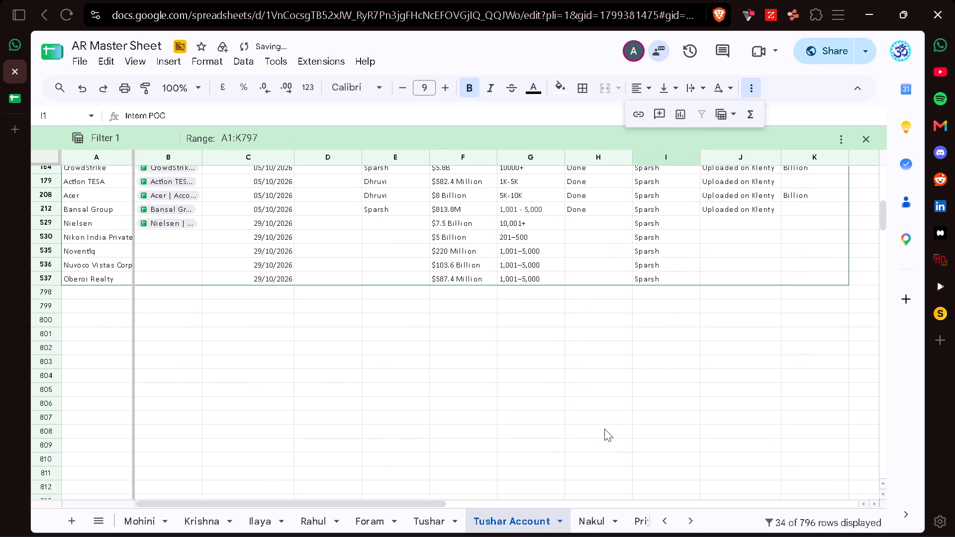
{"action": "scroll", "coordinate": [604, 429], "scroll_direction": "up", "scroll_amount": 1}
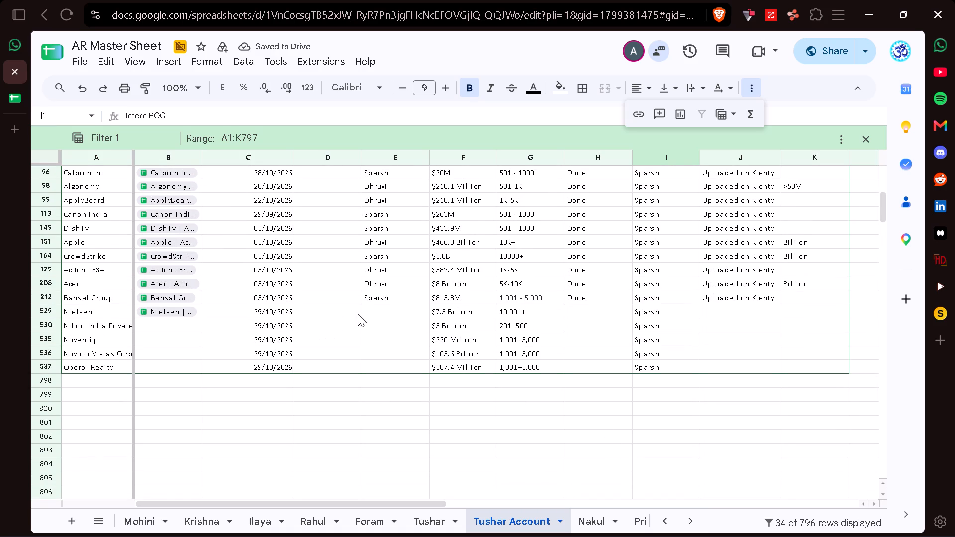
{"action": "scroll", "coordinate": [366, 314], "scroll_direction": "up", "scroll_amount": 5}
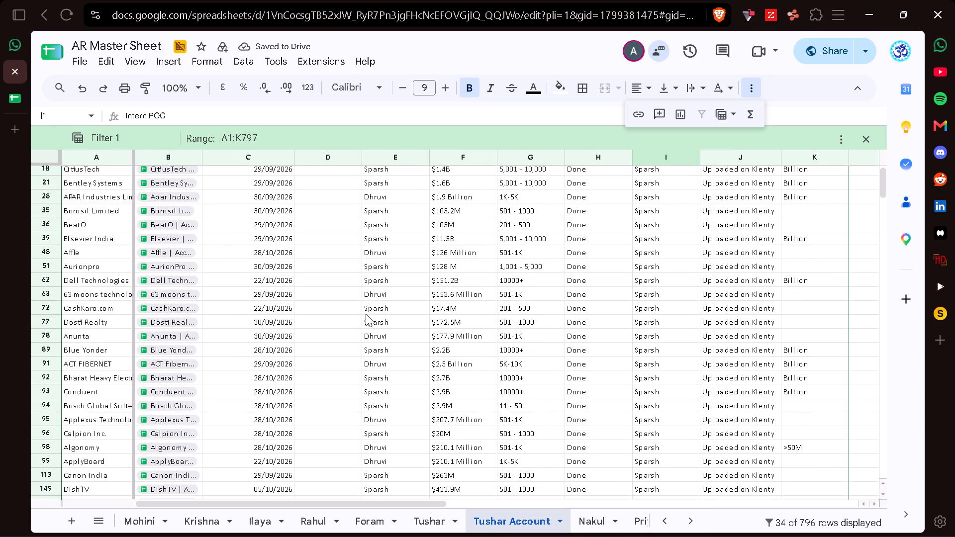
{"action": "scroll", "coordinate": [366, 314], "scroll_direction": "down", "scroll_amount": 4}
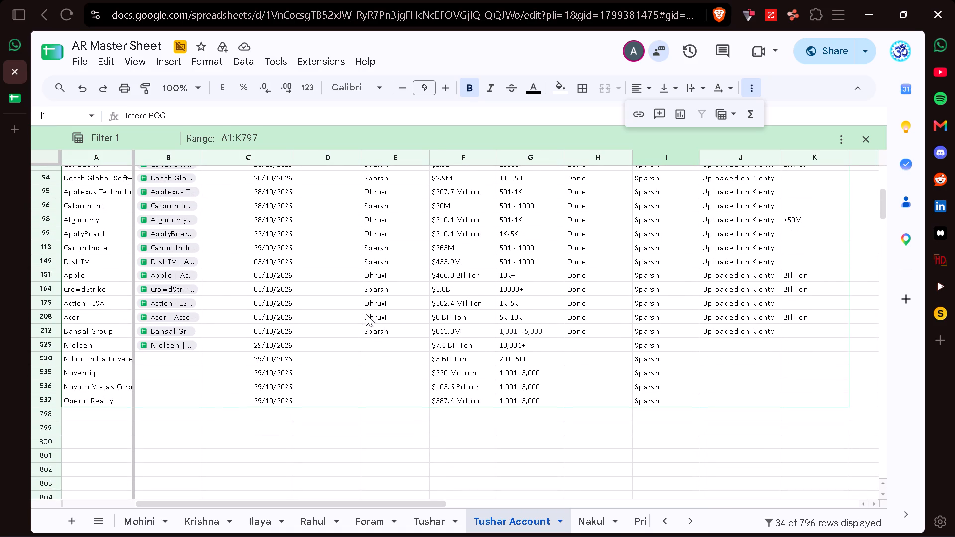
{"action": "left_click", "coordinate": [409, 337]}
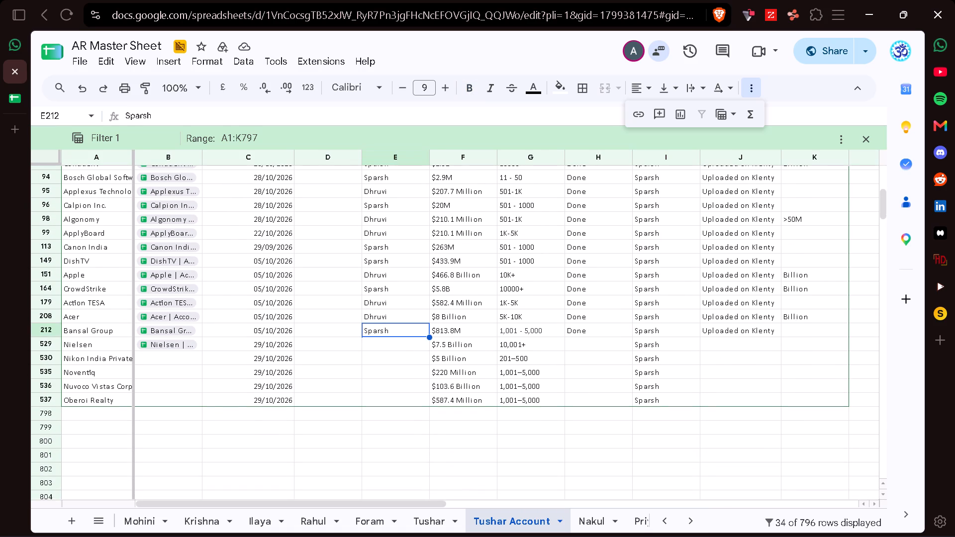
{"action": "left_click_drag", "start_coordinate": [429, 337], "coordinate": [419, 405]}
{"action": "left_click_drag", "start_coordinate": [419, 405], "coordinate": [419, 401]}
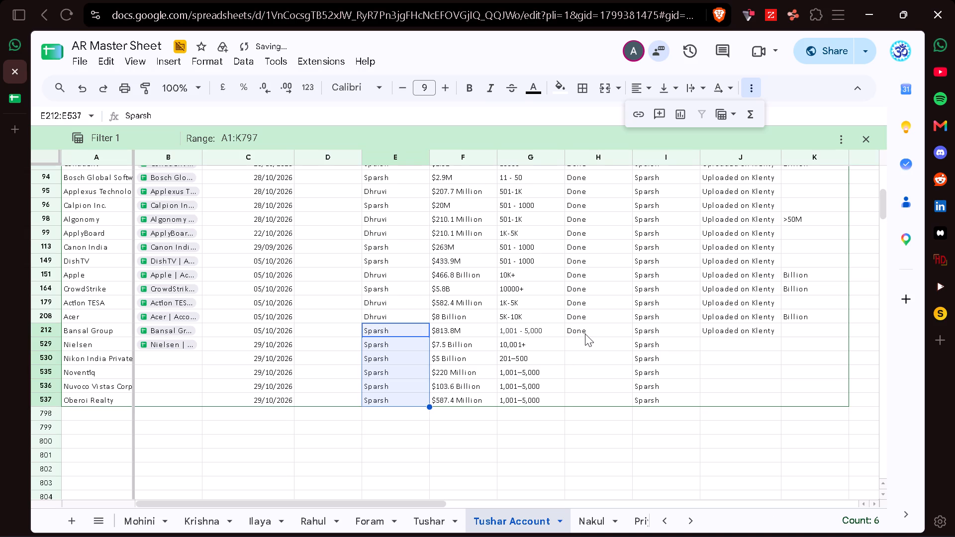
Open the linked Nielsen account research file, place its tab last, and dismiss the signed-in account notice.
{"action": "left_click", "coordinate": [585, 345]}
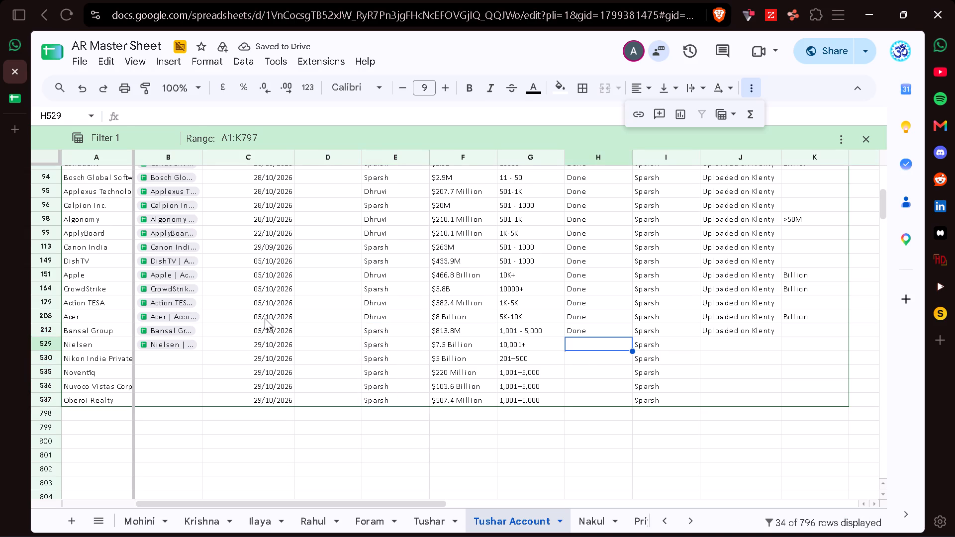
{"action": "left_click", "coordinate": [205, 370]}
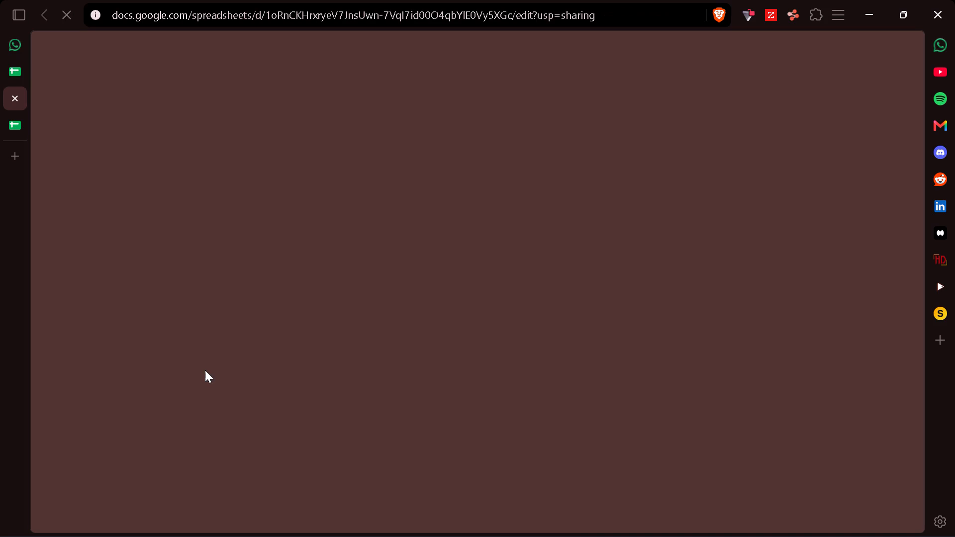
{"action": "left_click_drag", "start_coordinate": [9, 106], "coordinate": [12, 124]}
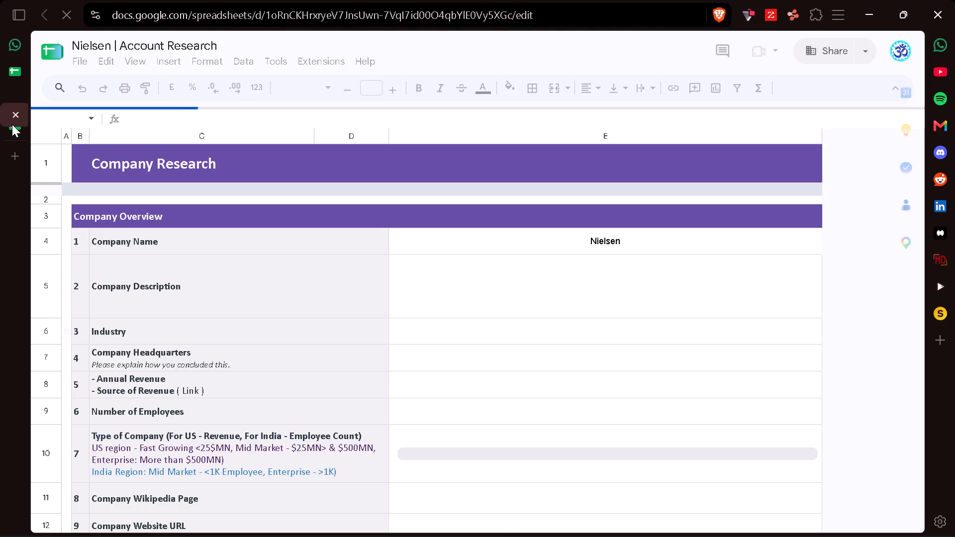
{"action": "left_click_drag", "start_coordinate": [12, 124], "coordinate": [12, 136]}
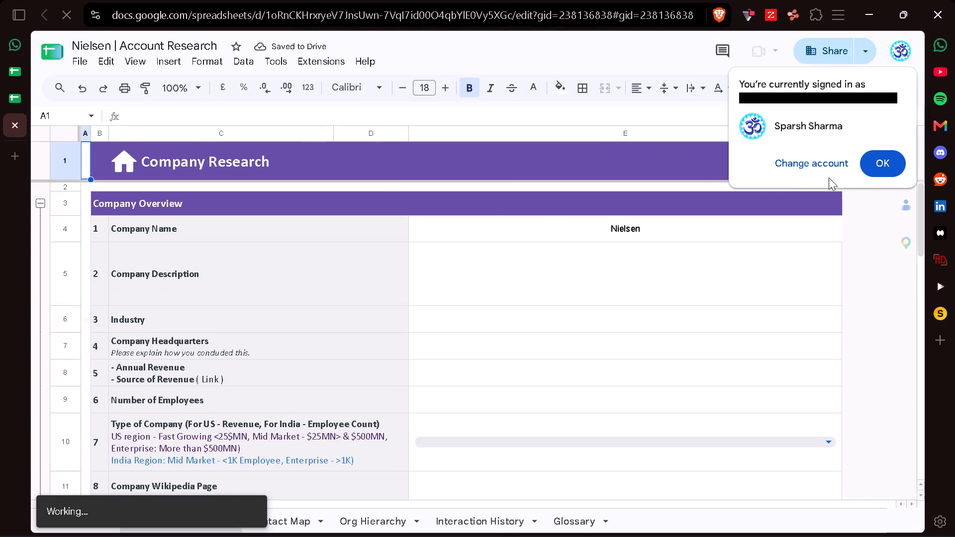
{"action": "left_click", "coordinate": [883, 164]}
Format the company name in E4 of the Company Research sheet as Century Gothic, size 12, bold.
{"action": "left_click", "coordinate": [557, 230]}
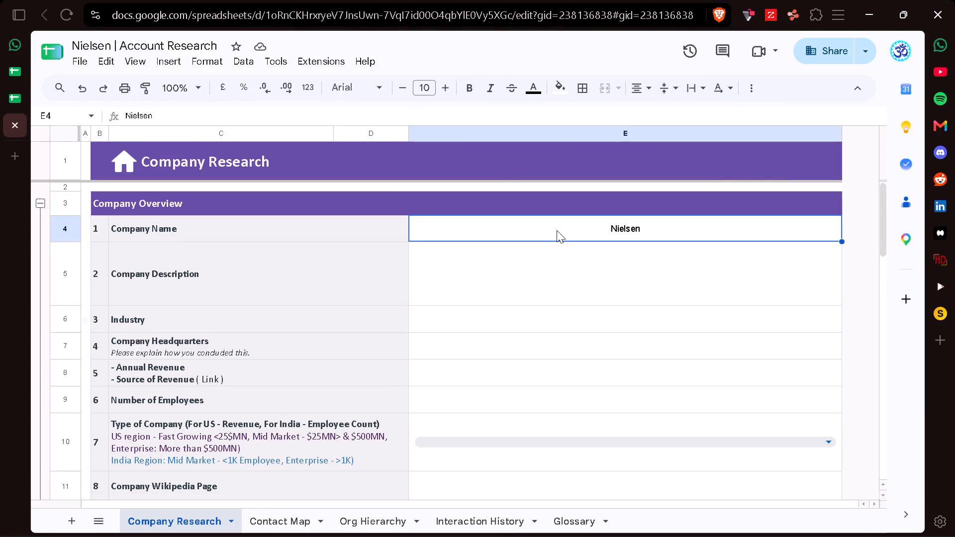
{"action": "left_click", "coordinate": [383, 92]}
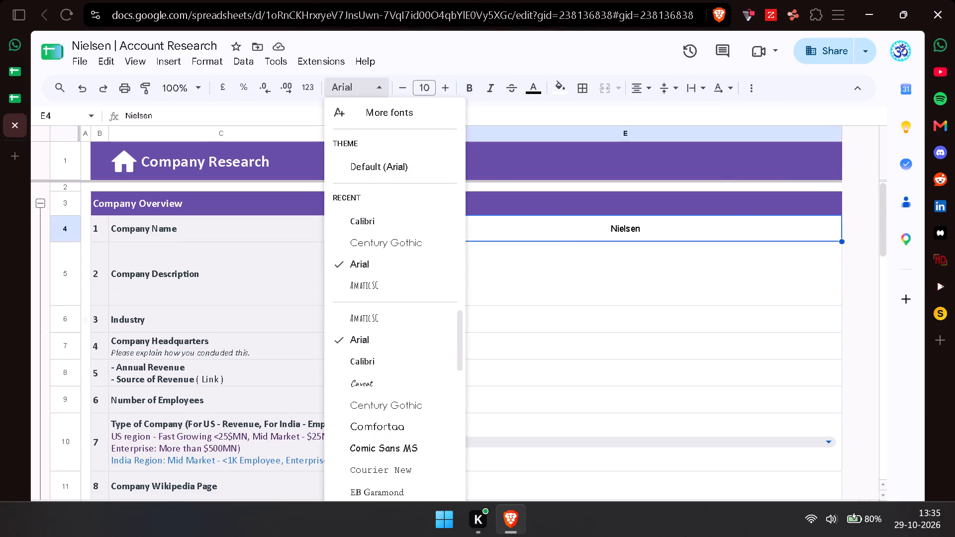
{"action": "left_click", "coordinate": [369, 244]}
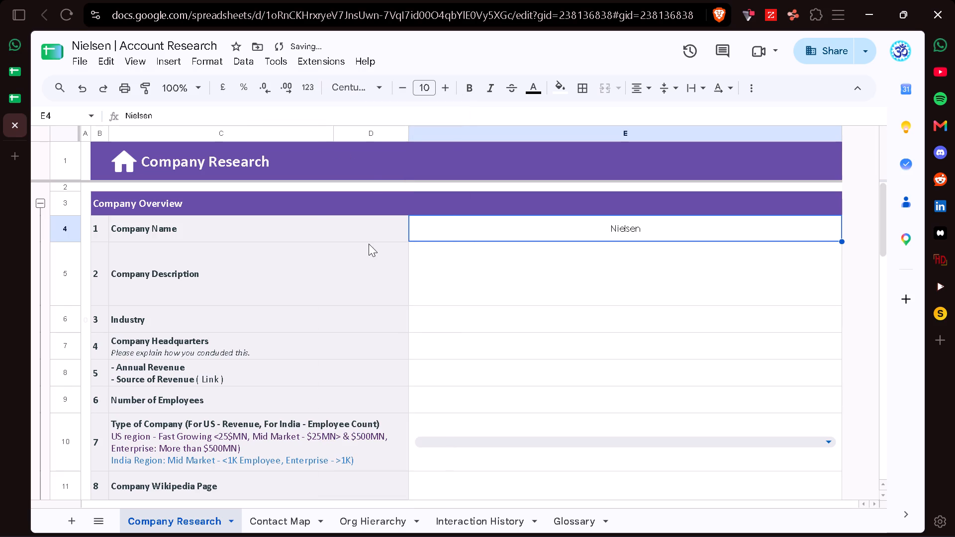
{"action": "double_click", "coordinate": [444, 92]}
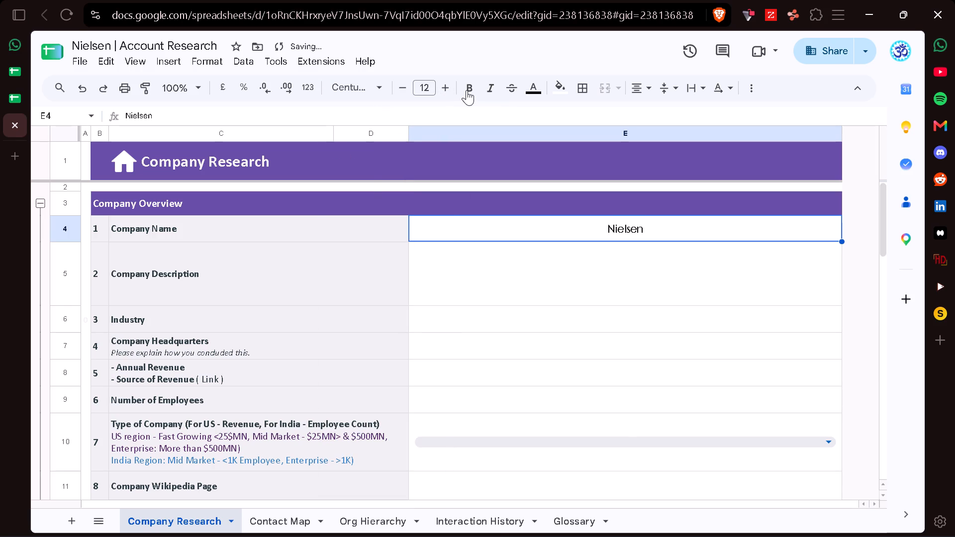
{"action": "left_click", "coordinate": [467, 89]}
Delete the narrow empty column A from the Contact Map sheet.
{"action": "left_click", "coordinate": [283, 524]}
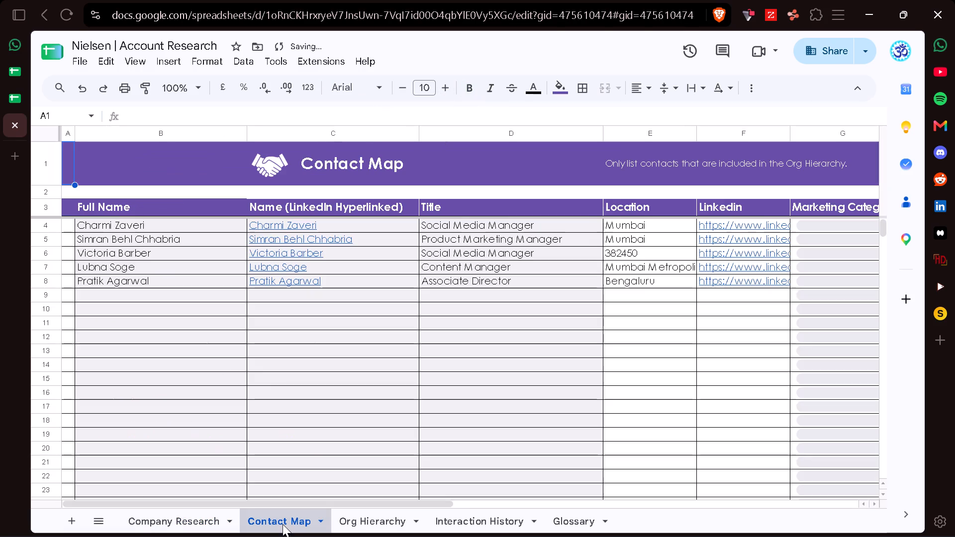
{"action": "left_click", "coordinate": [71, 132]}
{"action": "right_click", "coordinate": [71, 132]}
{"action": "left_click", "coordinate": [94, 239]}
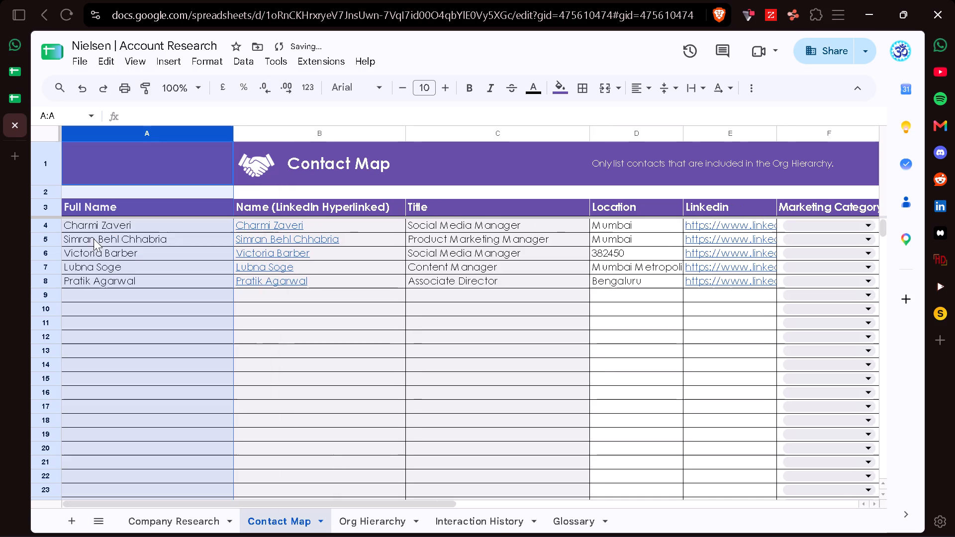
Clear all contact entries below the Contact Map header row, across the range A4:L964.
{"action": "left_click", "coordinate": [95, 233]}
{"action": "key", "text": "ctrl+shift+Down"}
{"action": "key", "text": "ctrl+shift+Right"}
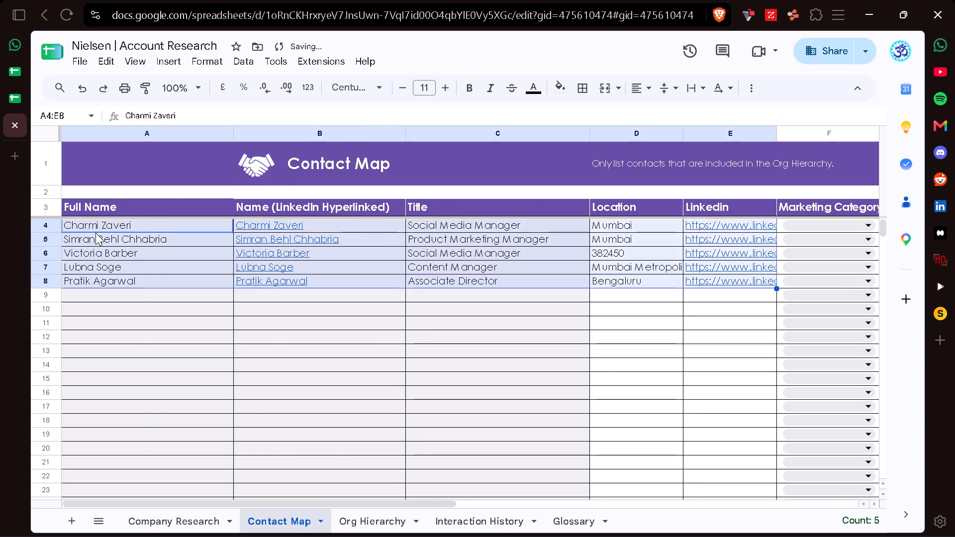
{"action": "key", "text": "ctrl+shift+Right"}
{"action": "key", "text": "ctrl+shift+Right"}
{"action": "key", "text": "ctrl+shift+Right"}
{"action": "key", "text": "ctrl+shift+Down"}
{"action": "key", "text": "ctrl+shift+Down"}
{"action": "key", "text": "ctrl+shift+Down"}
{"action": "key", "text": "ctrl+shift+Down"}
{"action": "key", "text": "BackSpace"}
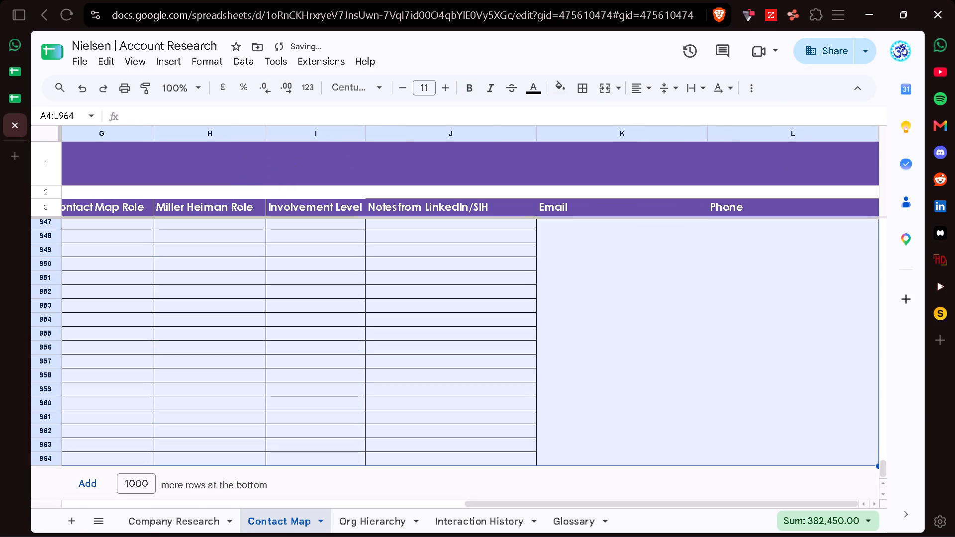
Apply all borders to the cleared range A4:L964.
{"action": "left_click", "coordinate": [583, 94]}
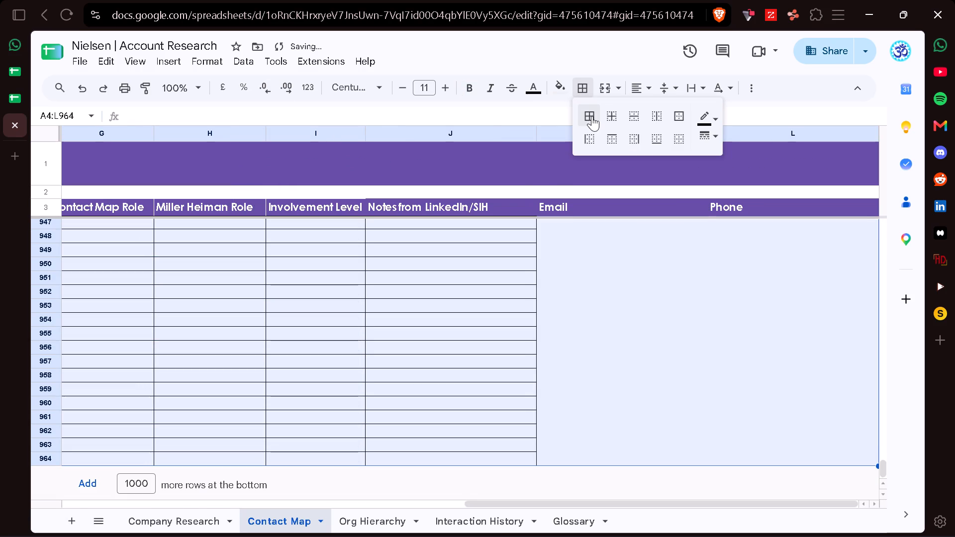
{"action": "left_click", "coordinate": [592, 116]}
Unmerge the Org Hierarchy note cells D1:H1 in the Contact Map banner.
{"action": "scroll", "coordinate": [213, 175], "scroll_direction": "right", "scroll_amount": 3}
{"action": "left_click", "coordinate": [192, 164]}
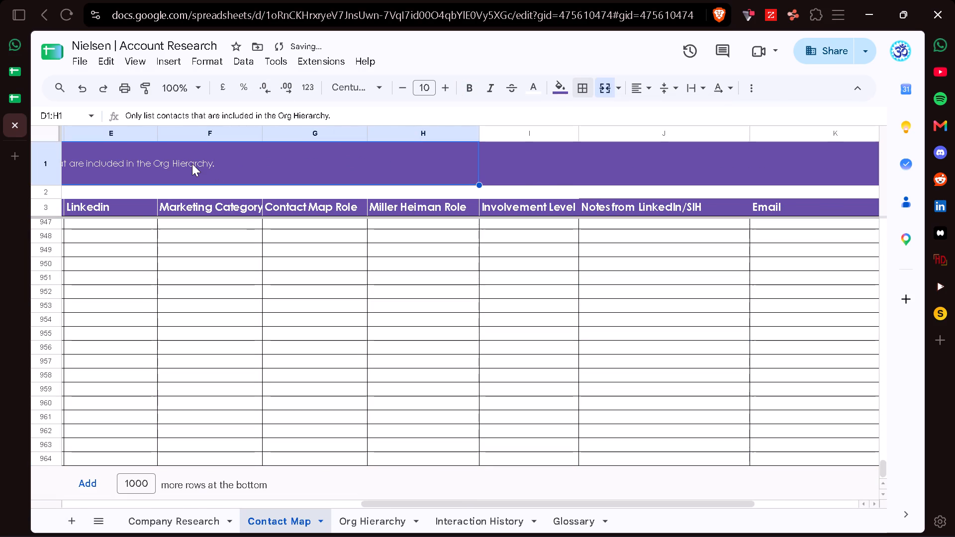
{"action": "left_click", "coordinate": [605, 85]}
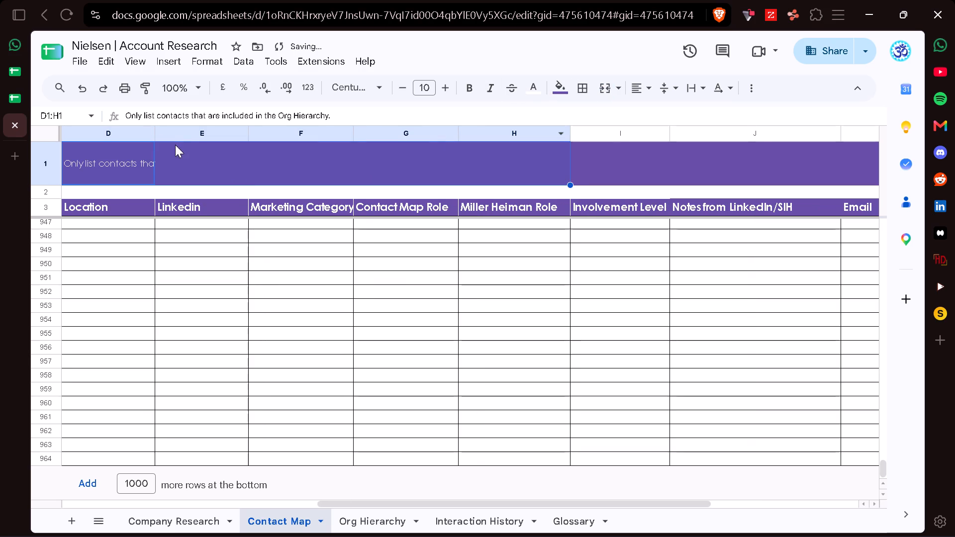
Delete columns F to J, Marketing Category through Notes from LinkedIn/SIH, from the Contact Map sheet.
{"action": "left_click", "coordinate": [265, 133]}
{"action": "key", "text": "shift+Right"}
{"action": "key", "text": "shift+Right"}
{"action": "key", "text": "shift+Right"}
{"action": "key", "text": "shift+Right"}
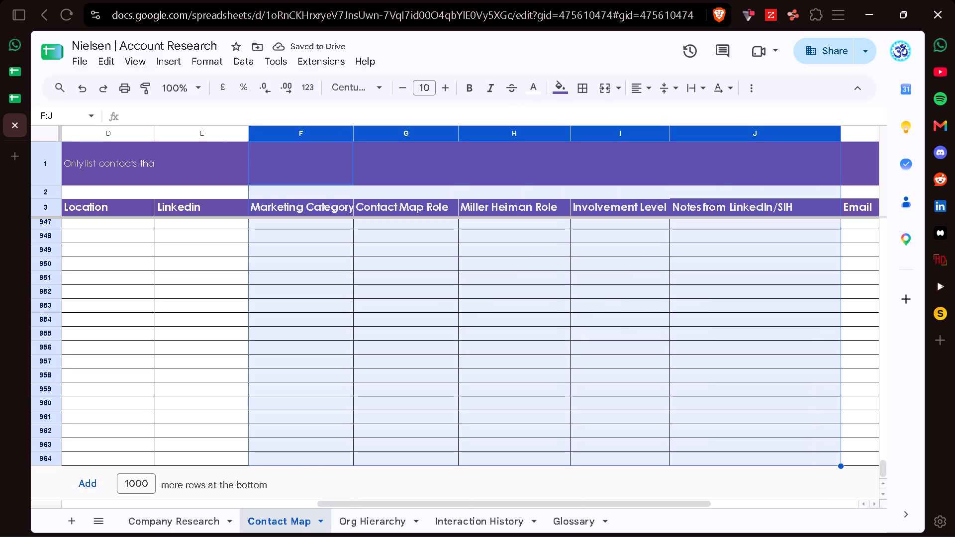
{"action": "right_click", "coordinate": [265, 133]}
{"action": "left_click", "coordinate": [287, 239]}
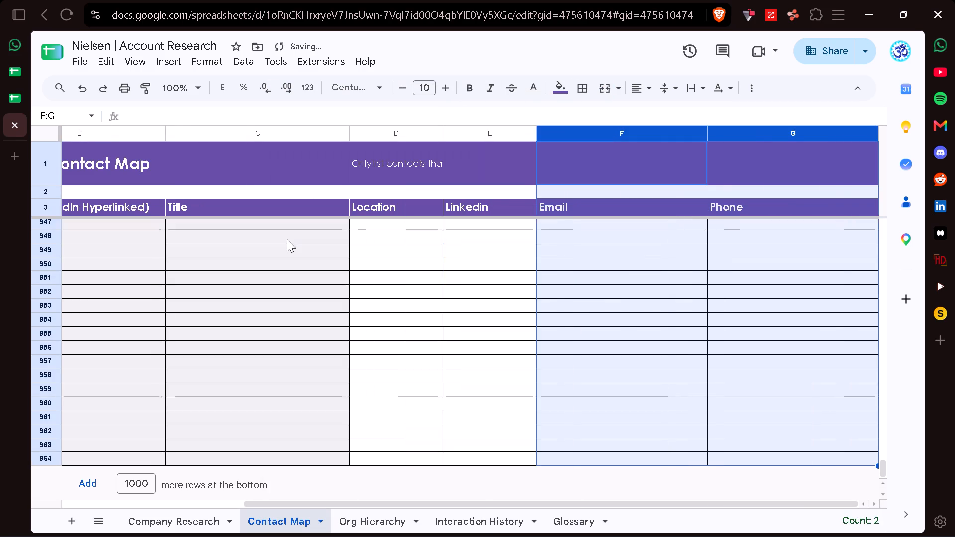
Reset the fill colour of the contact rows in the Full Name to Title columns, A4:C964.
{"action": "scroll", "coordinate": [287, 239], "scroll_direction": "up", "scroll_amount": 4}
{"action": "scroll", "coordinate": [287, 239], "scroll_direction": "up", "scroll_amount": 20}
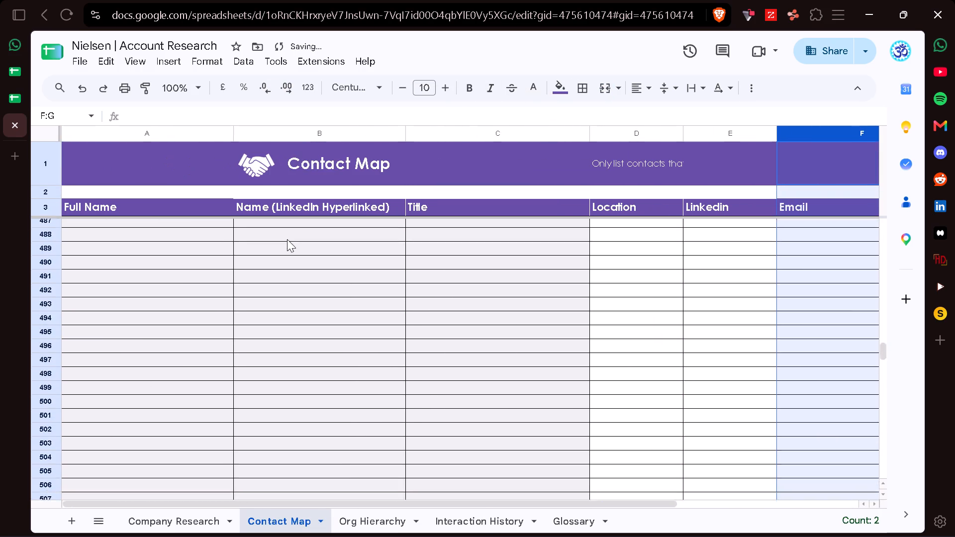
{"action": "scroll", "coordinate": [287, 239], "scroll_direction": "up", "scroll_amount": 2}
{"action": "scroll", "coordinate": [283, 286], "scroll_direction": "up", "scroll_amount": 13}
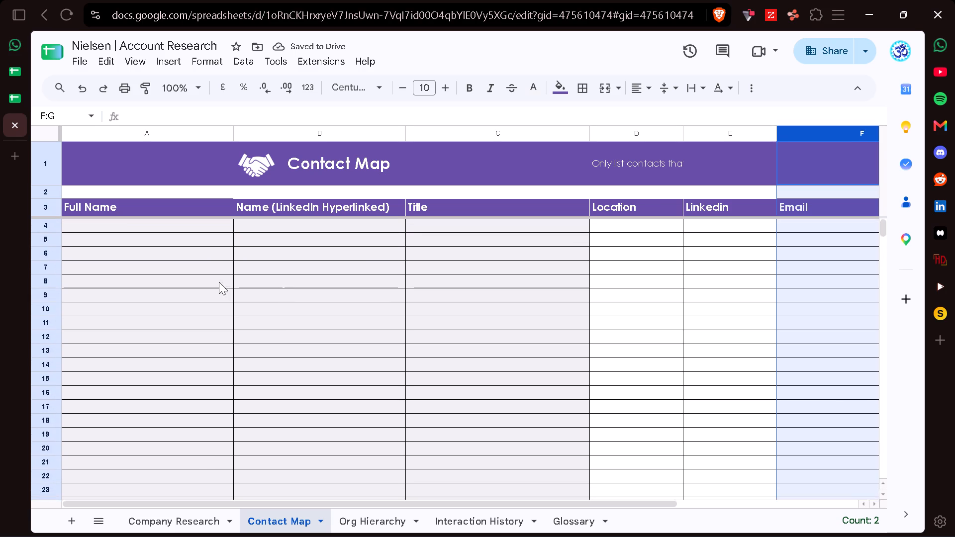
{"action": "left_click", "coordinate": [158, 233]}
{"action": "key", "text": "shift+Right"}
{"action": "key", "text": "shift+Right"}
{"action": "key", "text": "shift+Down"}
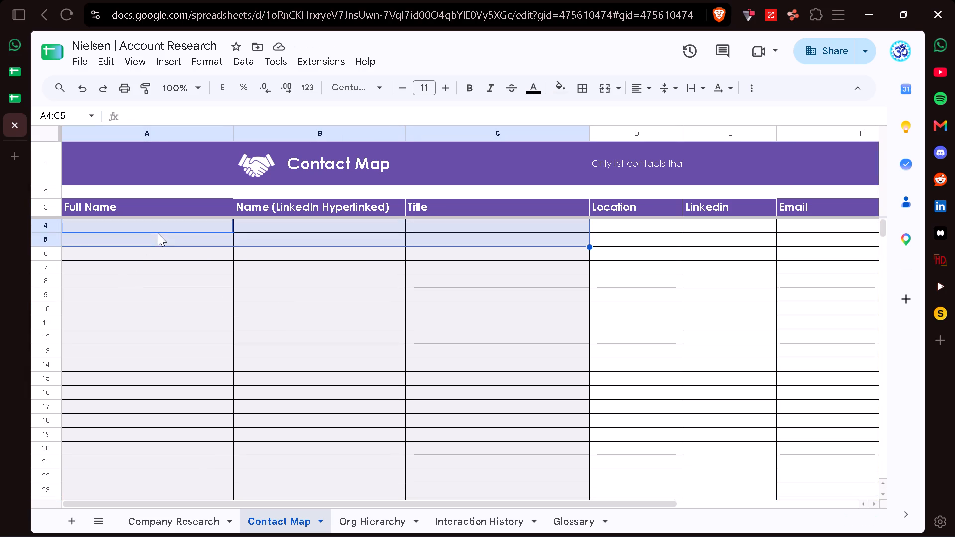
{"action": "key", "text": "ctrl+shift+Down"}
{"action": "key", "text": "ctrl+shift+Down"}
{"action": "left_click", "coordinate": [562, 78]}
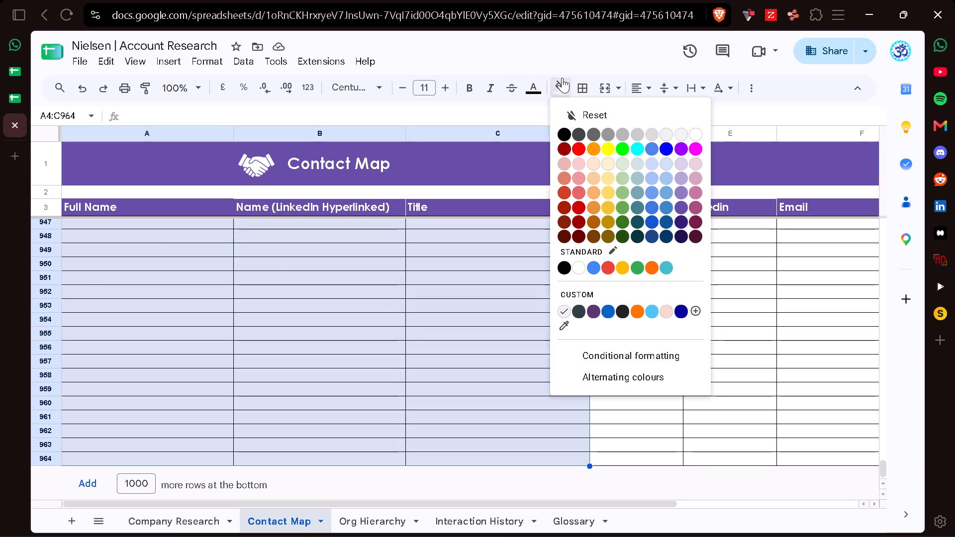
{"action": "left_click", "coordinate": [575, 109]}
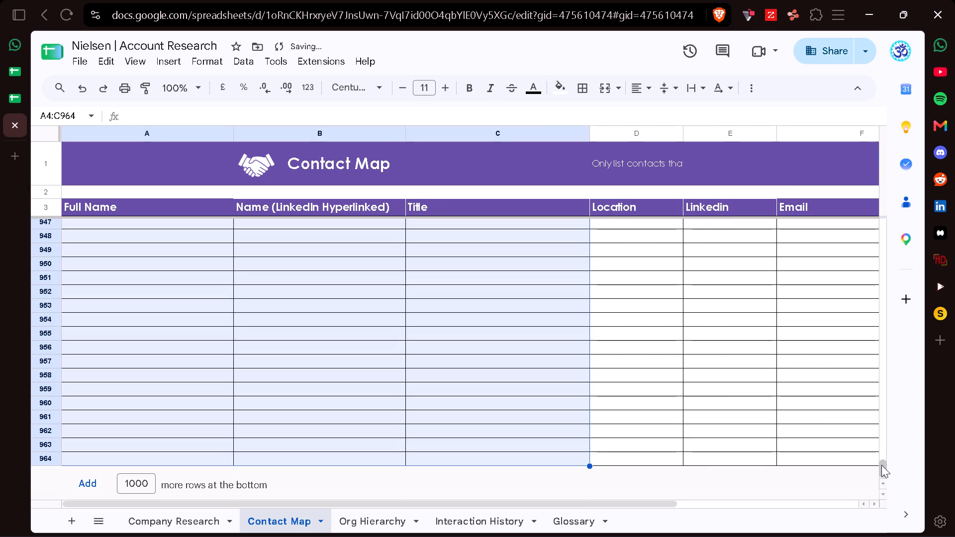
Reorder the Contact Map columns after Title to Email, Phone, Linkedin, Location by moving Location and Linkedin.
{"action": "left_click_drag", "start_coordinate": [881, 465], "coordinate": [866, 151]}
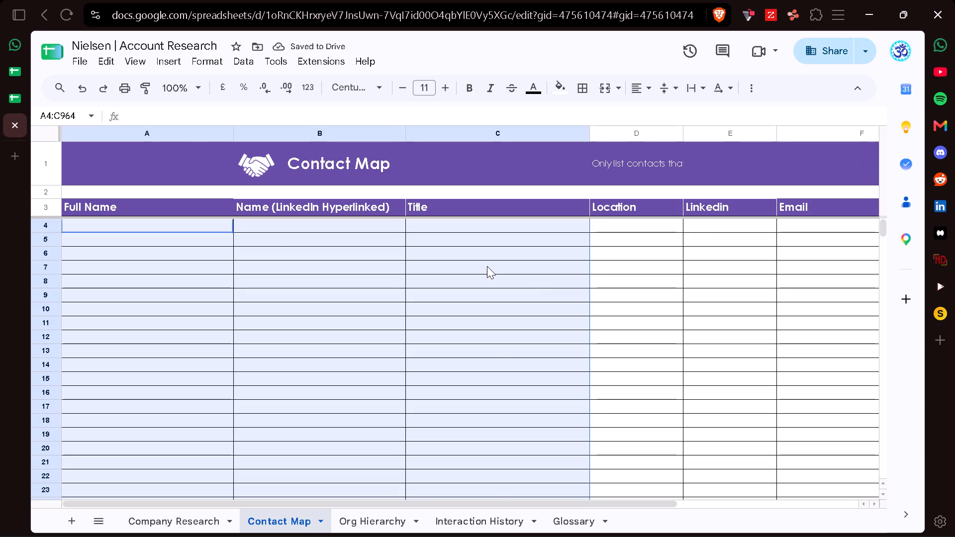
{"action": "scroll", "coordinate": [487, 266], "scroll_direction": "left", "scroll_amount": 5}
{"action": "left_click", "coordinate": [402, 131]}
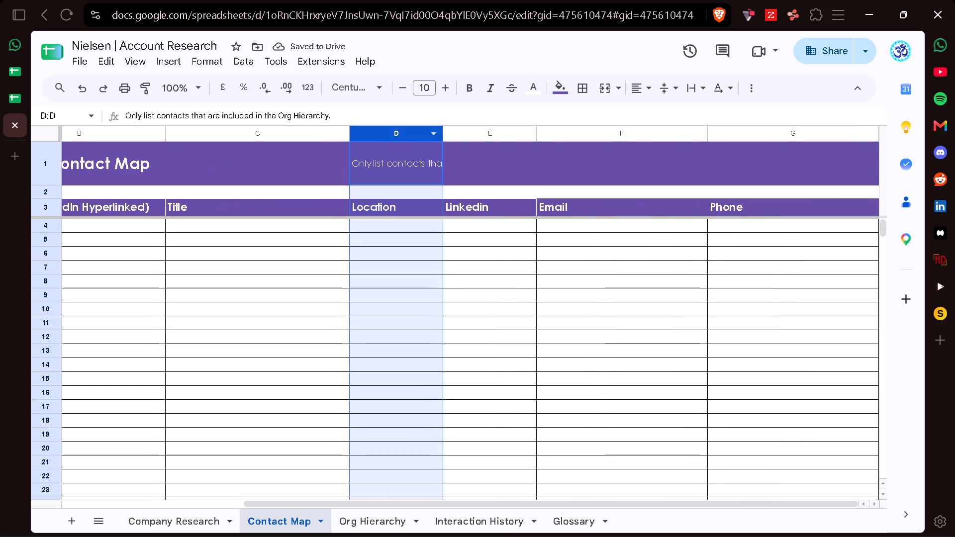
{"action": "left_click_drag", "start_coordinate": [402, 131], "coordinate": [835, 149]}
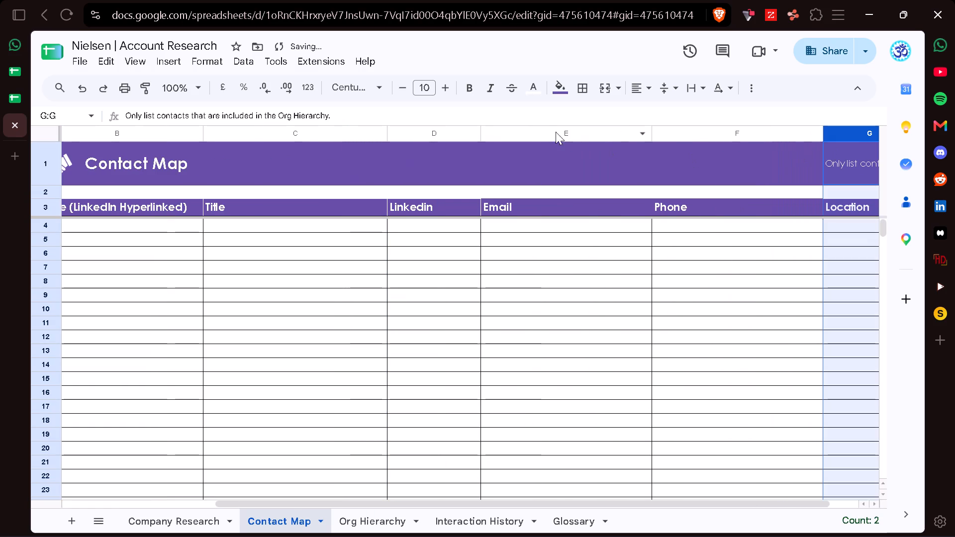
{"action": "left_click", "coordinate": [415, 135]}
{"action": "left_click_drag", "start_coordinate": [415, 135], "coordinate": [731, 157]}
{"action": "scroll", "coordinate": [700, 258], "scroll_direction": "left", "scroll_amount": 5}
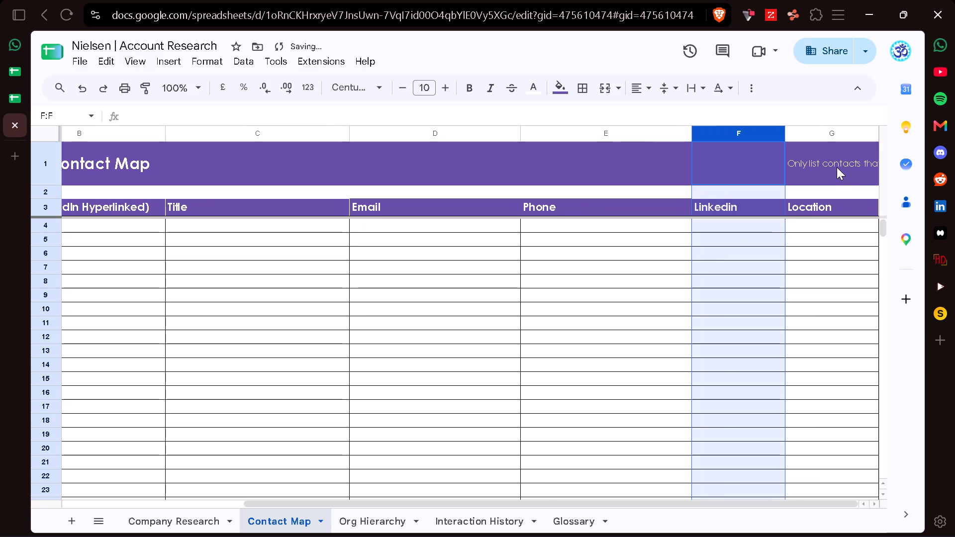
Move the Org Hierarchy note from G1 to D1 in the banner and auto-fit column D's width to it.
{"action": "left_click", "coordinate": [837, 167]}
{"action": "key", "text": "ctrl+c"}
{"action": "left_click", "coordinate": [397, 167]}
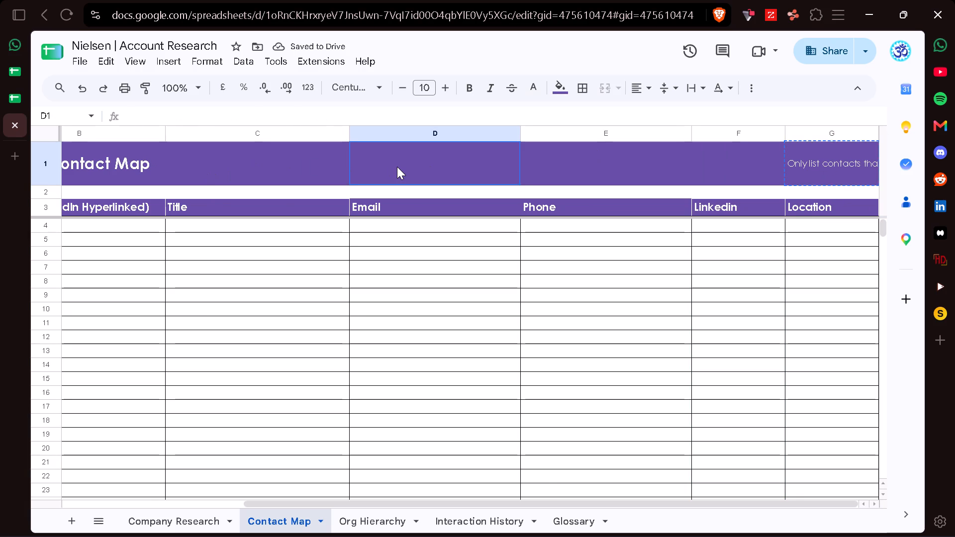
{"action": "key", "text": "ctrl+c"}
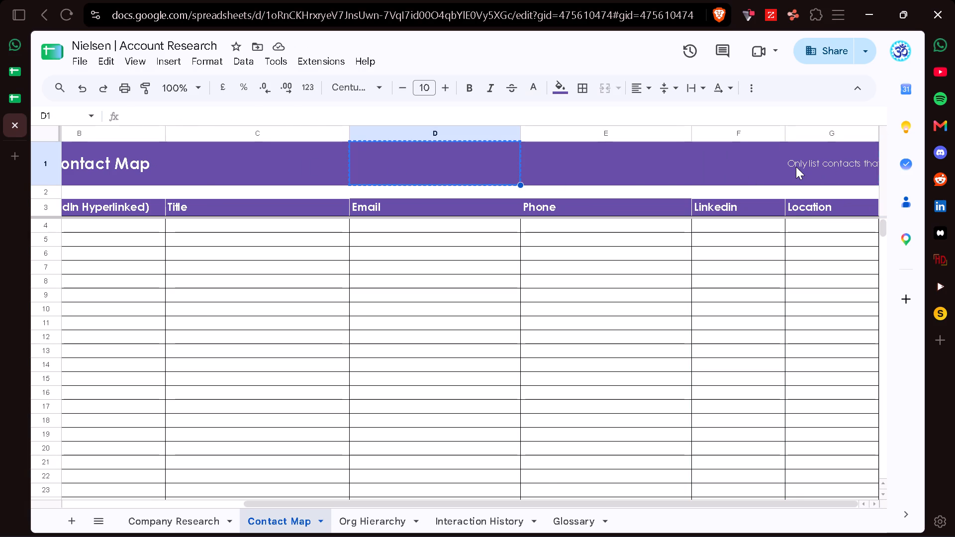
{"action": "left_click", "coordinate": [796, 167]}
{"action": "key", "text": "ctrl+c"}
{"action": "left_click", "coordinate": [457, 155]}
{"action": "key", "text": "ctrl+v"}
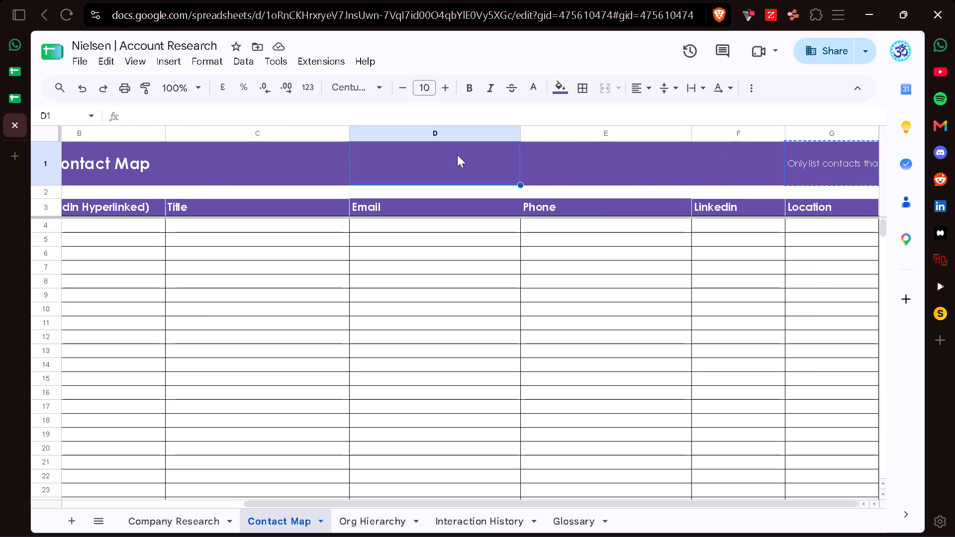
{"action": "left_click", "coordinate": [808, 169]}
{"action": "key", "text": "BackSpace"}
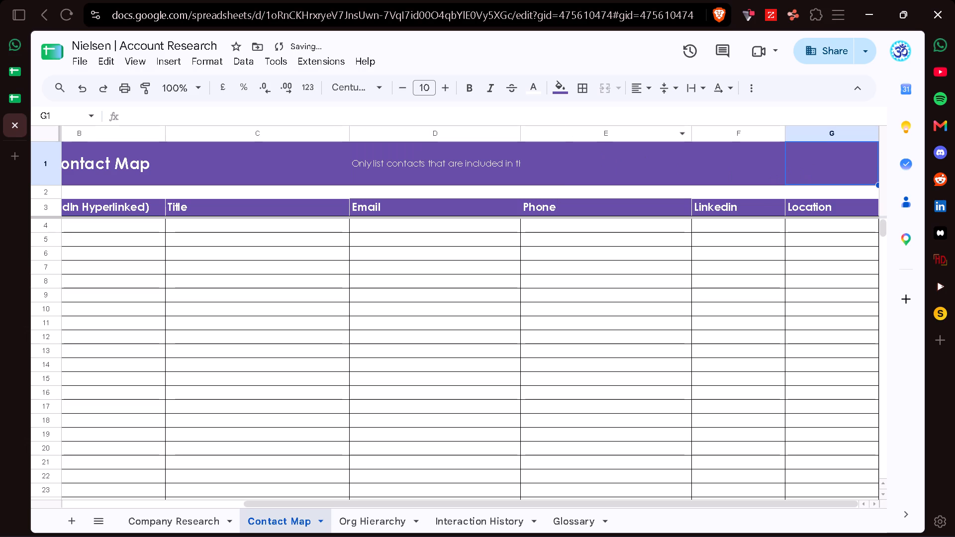
{"action": "double_click", "coordinate": [520, 134]}
Unmerge the banner title cells B1:C1 and move the Contact Map title and handshake icon into C1, leaving B1 empty.
{"action": "scroll", "coordinate": [315, 254], "scroll_direction": "right", "scroll_amount": 4}
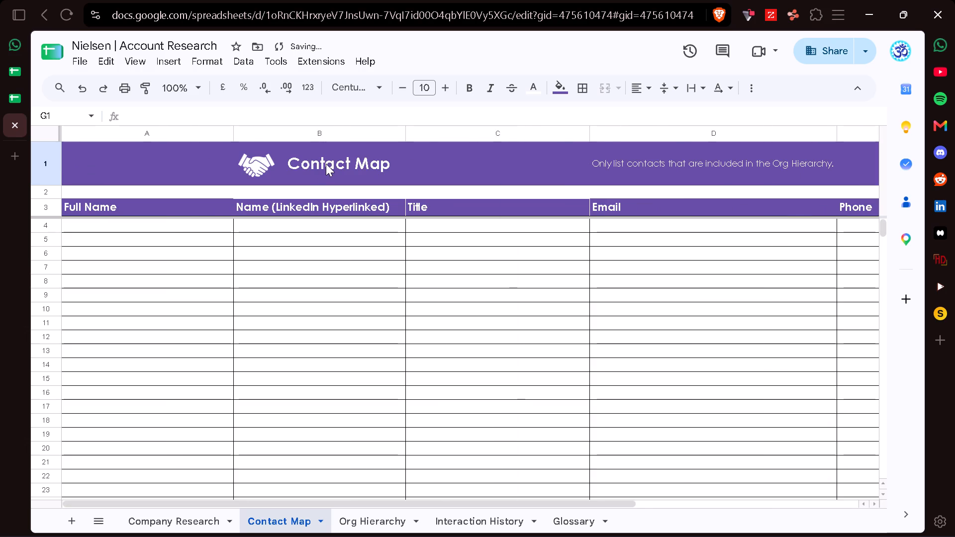
{"action": "left_click", "coordinate": [326, 164]}
{"action": "left_click", "coordinate": [604, 89]}
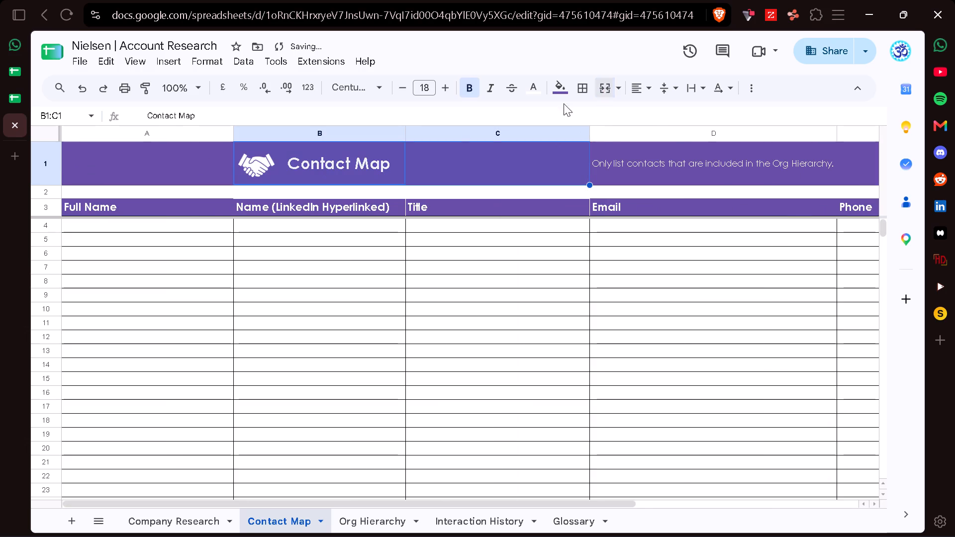
{"action": "left_click", "coordinate": [350, 157]}
{"action": "key", "text": "ctrl+c"}
{"action": "key", "text": "Right"}
{"action": "key", "text": "ctrl+v"}
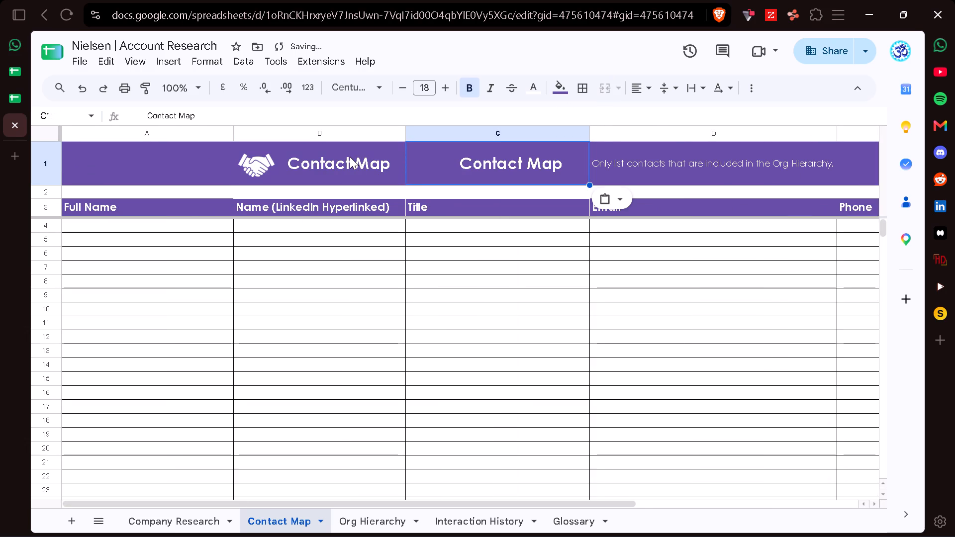
{"action": "left_click", "coordinate": [254, 167]}
{"action": "left_click_drag", "start_coordinate": [254, 167], "coordinate": [261, 168]}
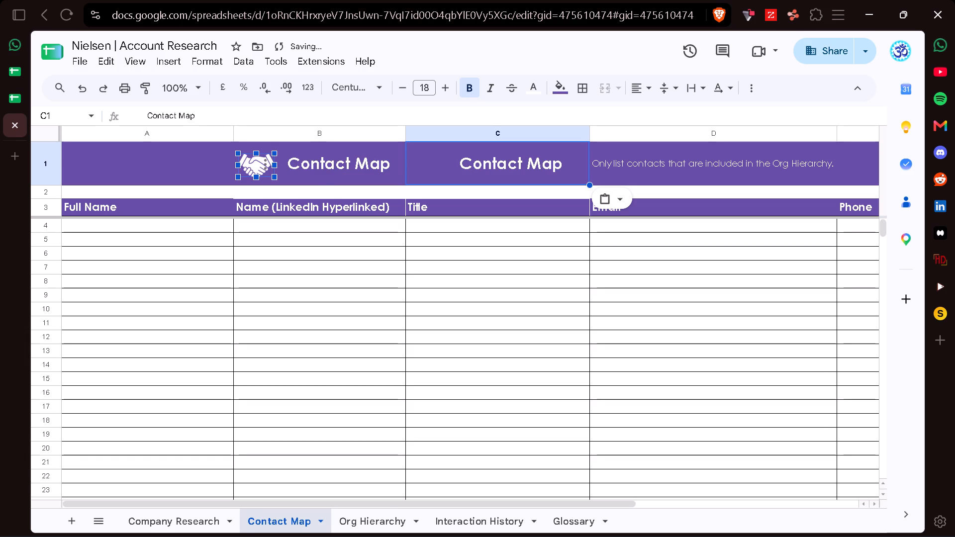
{"action": "left_click_drag", "start_coordinate": [261, 168], "coordinate": [437, 167]}
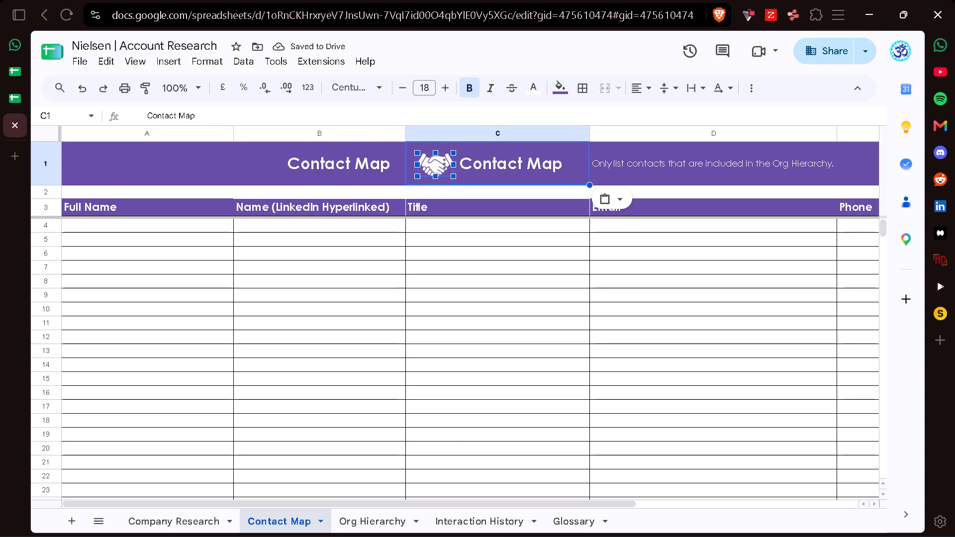
{"action": "left_click_drag", "start_coordinate": [437, 167], "coordinate": [436, 167]}
{"action": "left_click", "coordinate": [306, 163]}
{"action": "key", "text": "BackSpace"}
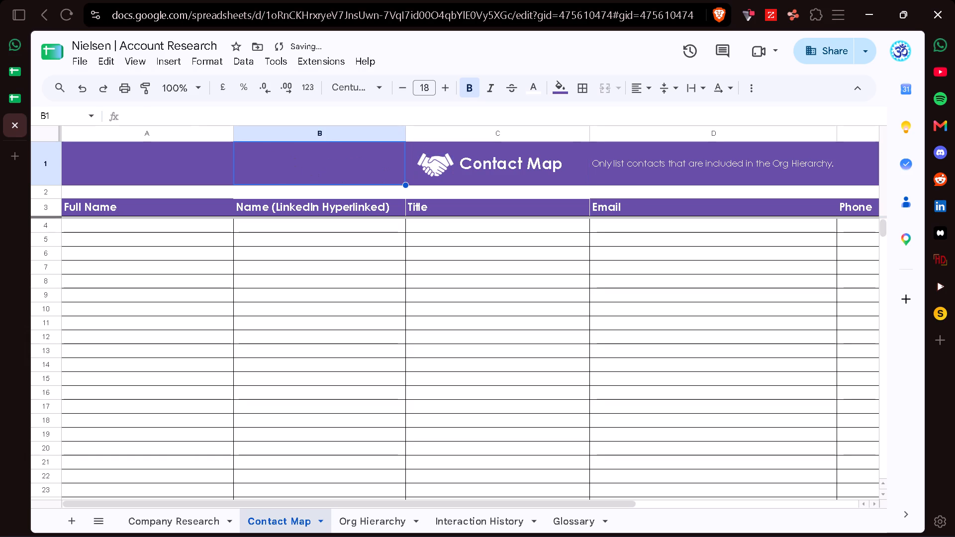
{"action": "left_click", "coordinate": [118, 231]}
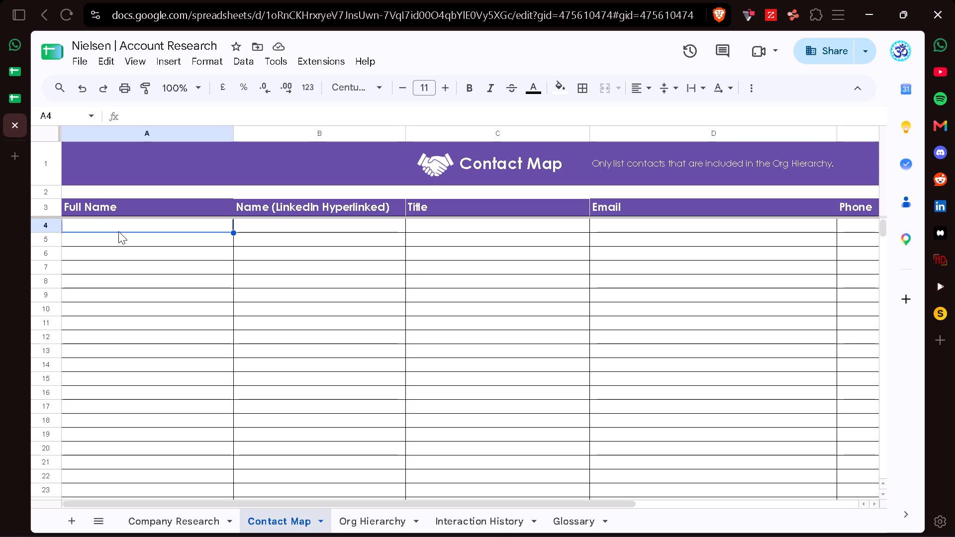
Open LinkedIn in a new browser tab and go to its Recruiter home page.
{"action": "left_click", "coordinate": [15, 155]}
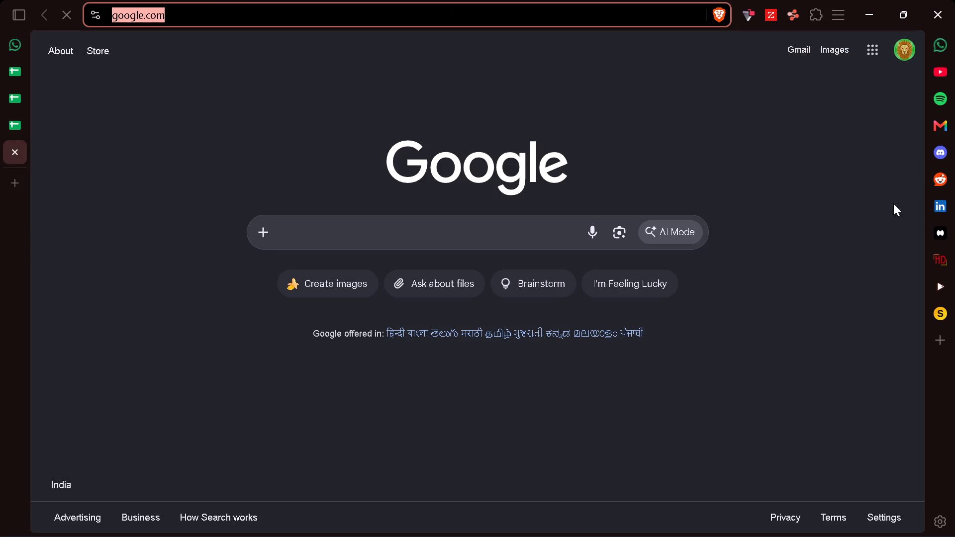
{"action": "left_click", "coordinate": [936, 201]}
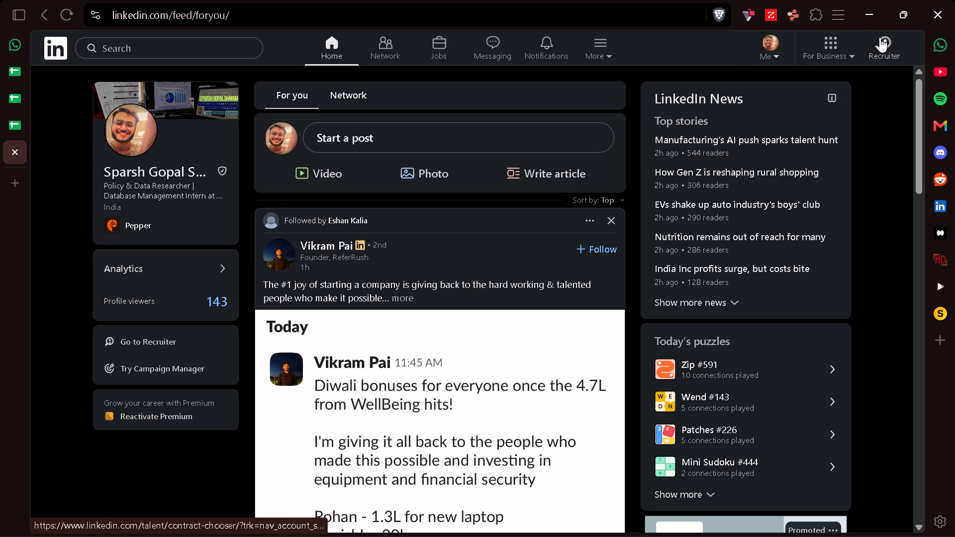
{"action": "left_click", "coordinate": [882, 39]}
{"action": "double_click", "coordinate": [14, 152]}
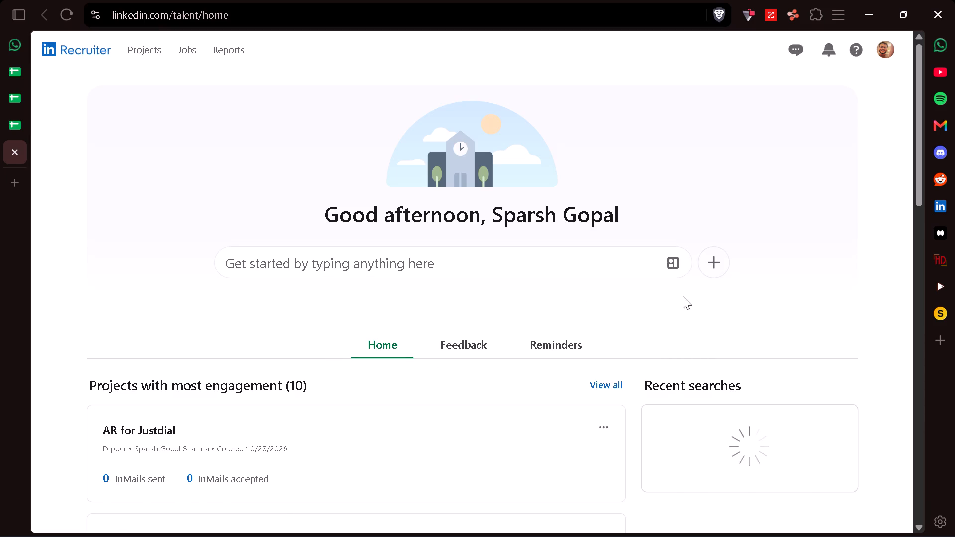
Create a new Recruiter project named AR for Nielsen.
{"action": "left_click", "coordinate": [721, 264]}
{"action": "left_click", "coordinate": [675, 329]}
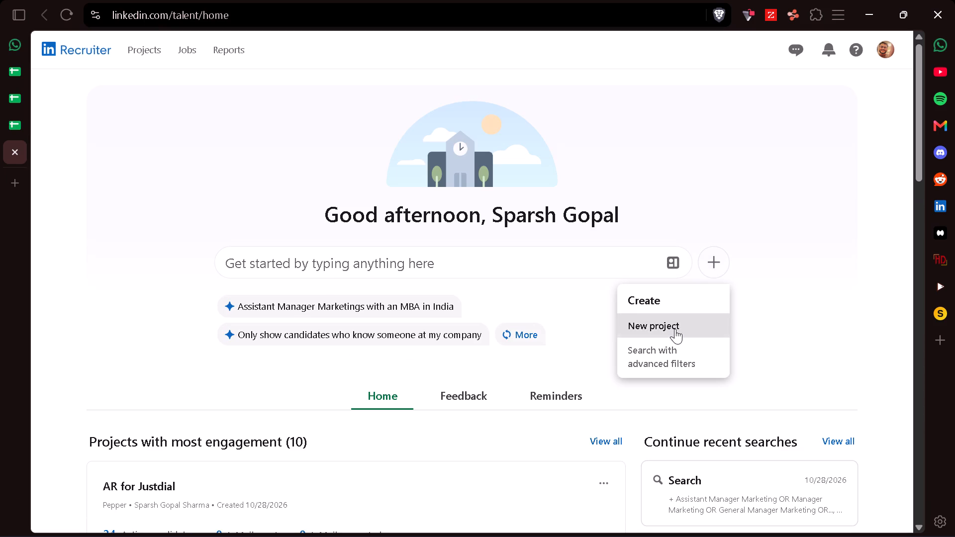
{"action": "left_click", "coordinate": [167, 228]}
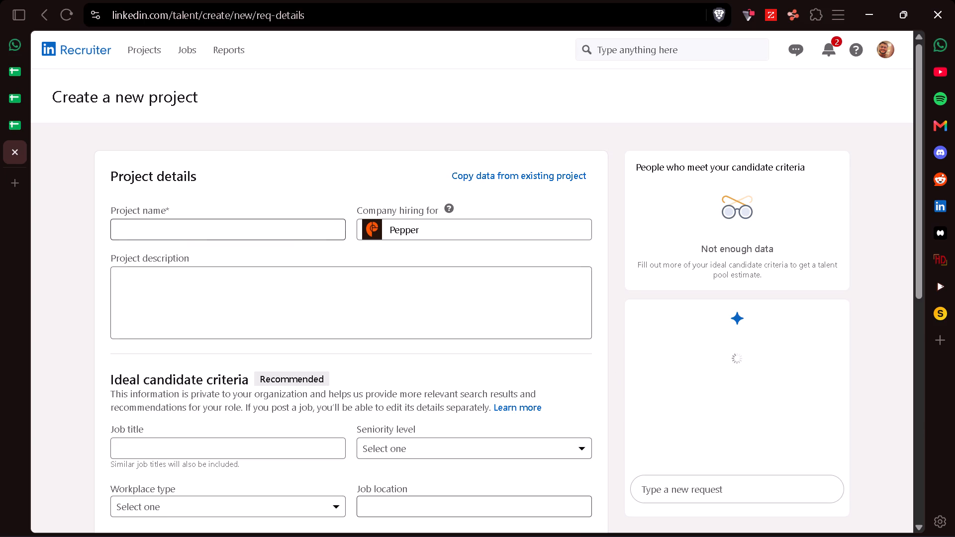
{"action": "left_click", "coordinate": [287, 266]}
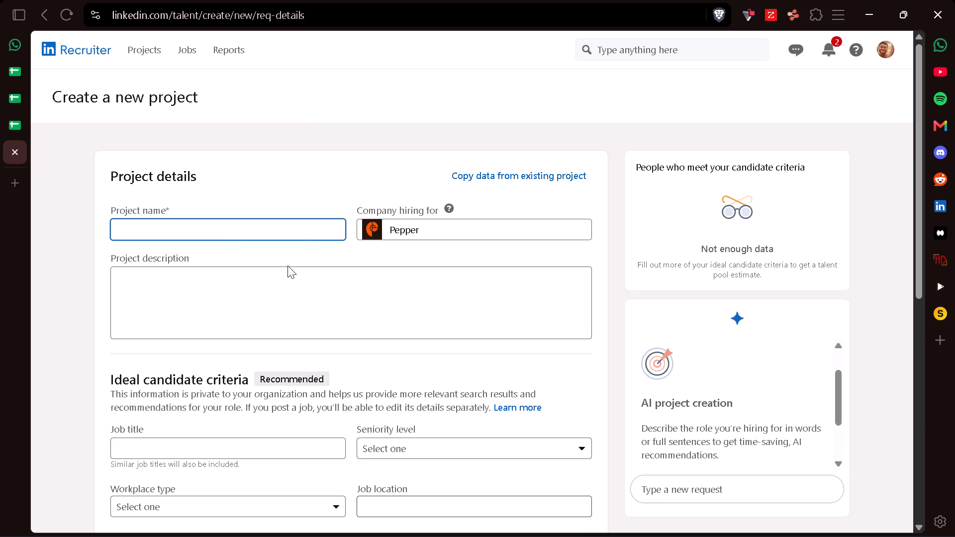
{"action": "type", "text": "AR for"}
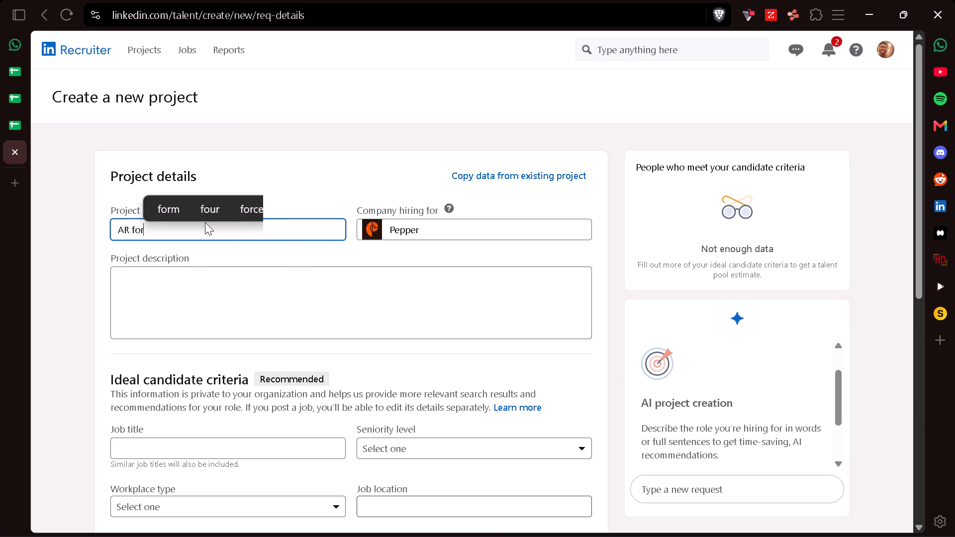
{"action": "key", "text": "space"}
{"action": "type", "text": "N"}
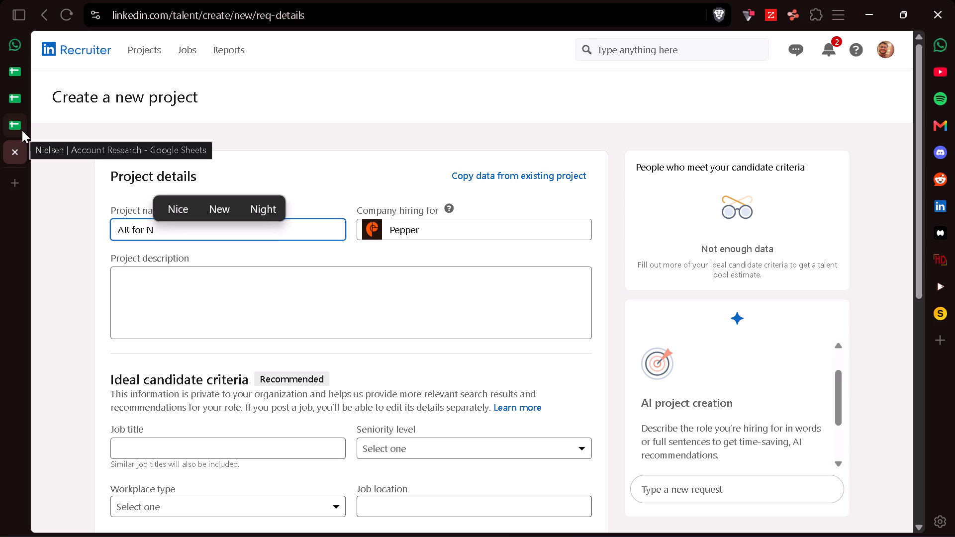
{"action": "type", "text": "ielsen"}
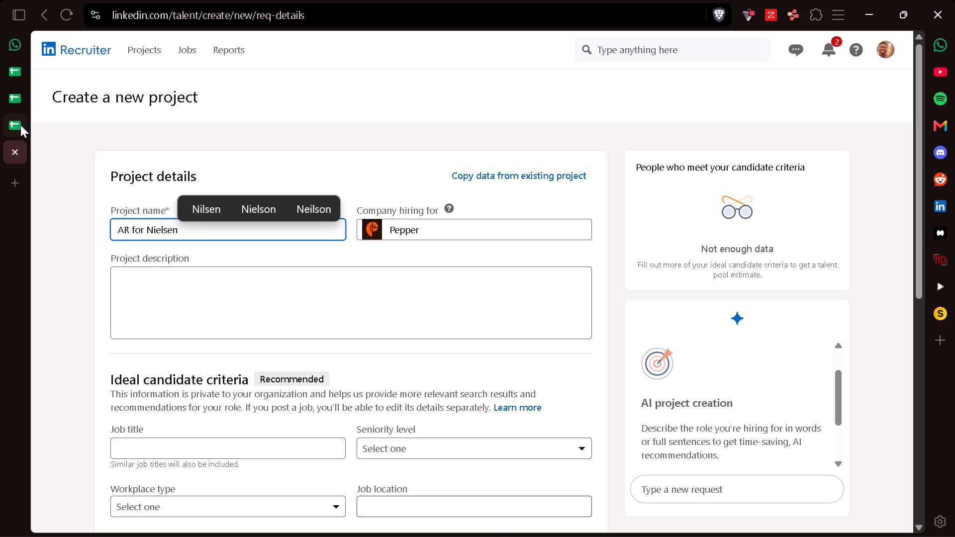
{"action": "left_click", "coordinate": [266, 206]}
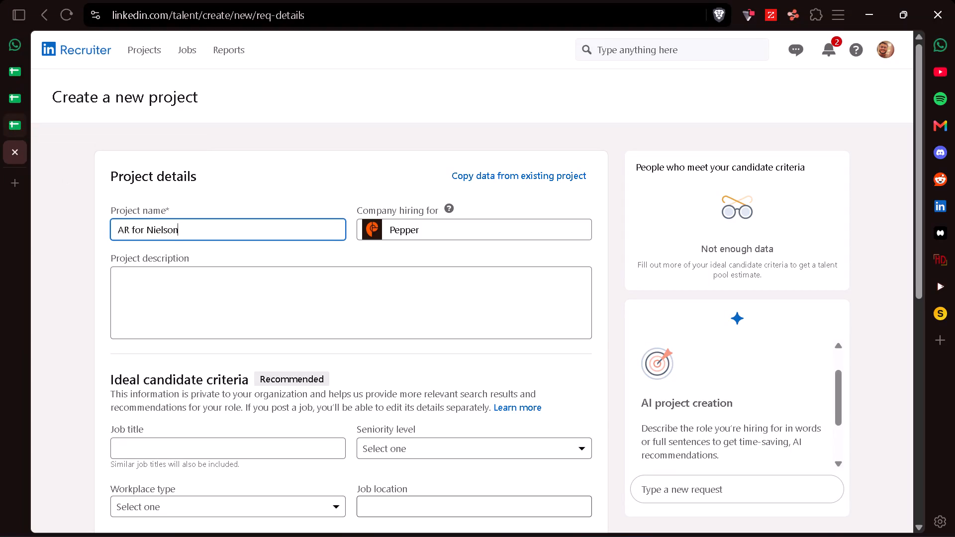
{"action": "left_click", "coordinate": [172, 231]}
{"action": "key", "text": "BackSpace"}
{"action": "key", "text": "e"}
{"action": "scroll", "coordinate": [606, 416], "scroll_direction": "down", "scroll_amount": 7}
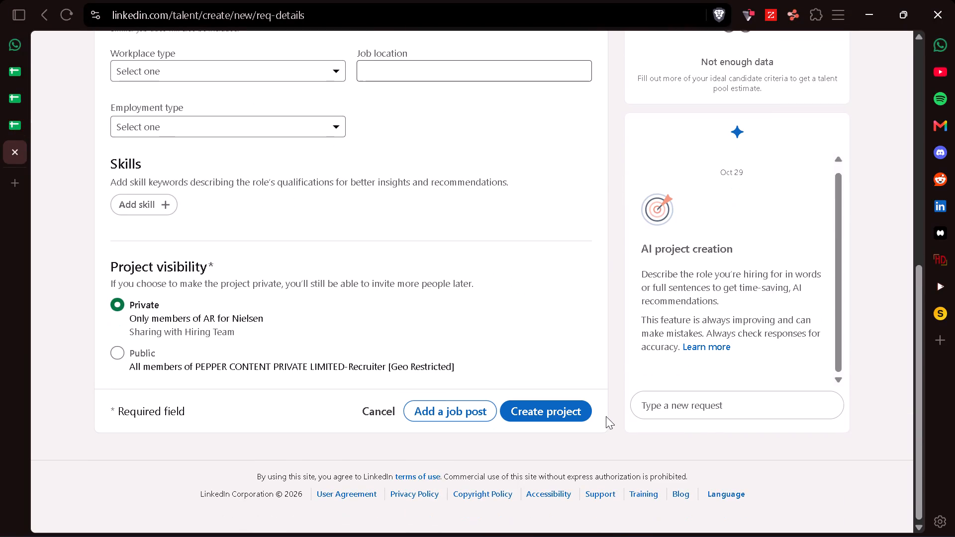
{"action": "left_click", "coordinate": [537, 414]}
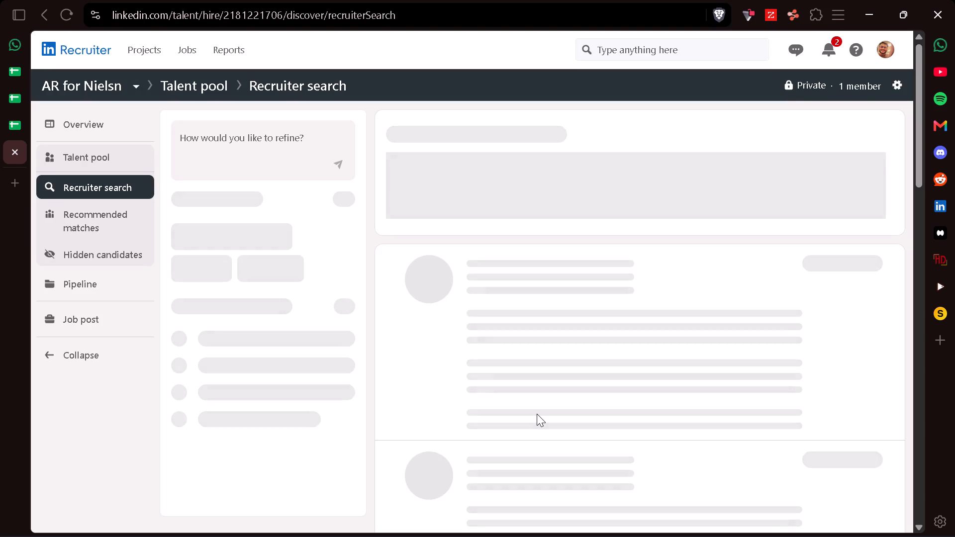
Correct the spelling in the Recruiter project's name so that it reads AR for Nielsen.
{"action": "left_click", "coordinate": [135, 94]}
{"action": "left_click", "coordinate": [134, 79]}
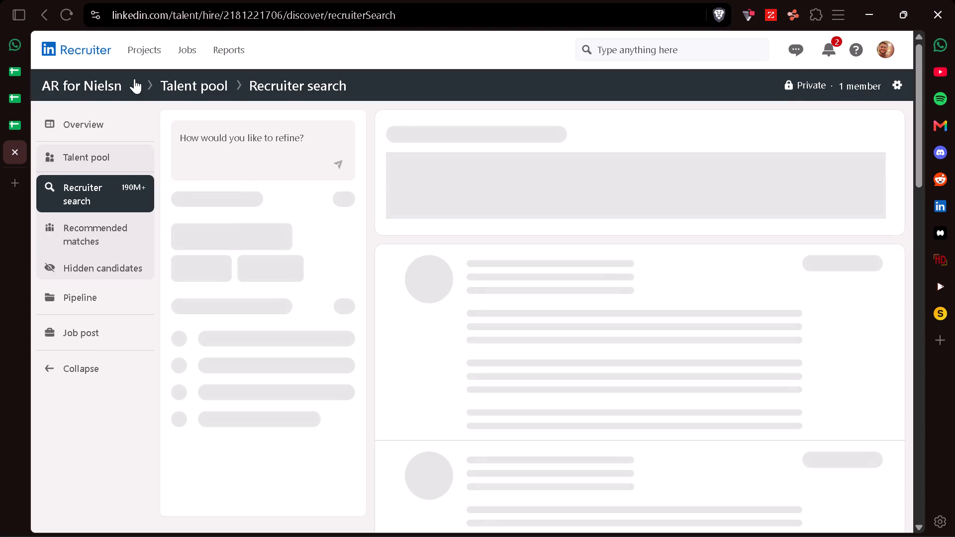
{"action": "left_click", "coordinate": [166, 167]}
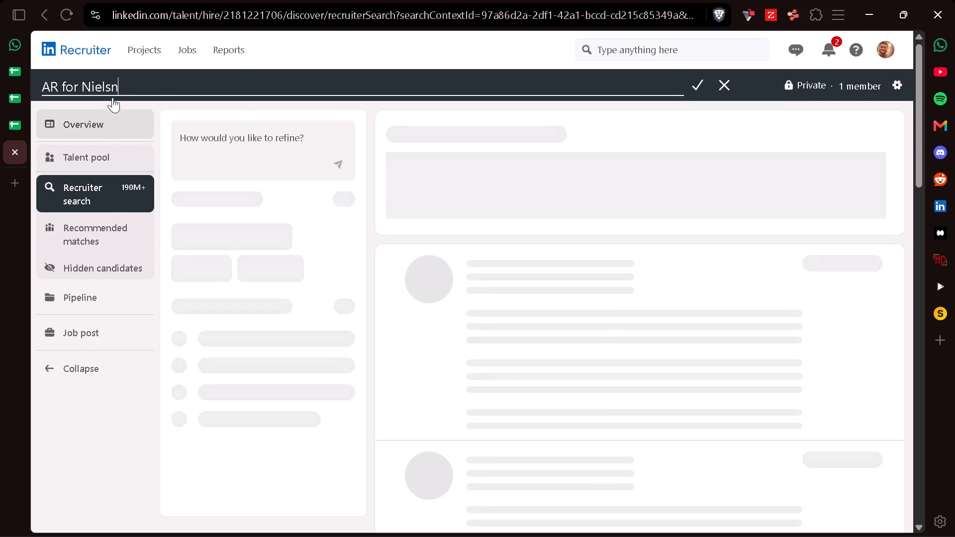
{"action": "left_click", "coordinate": [112, 86]}
{"action": "key", "text": "e"}
{"action": "key", "text": "Return"}
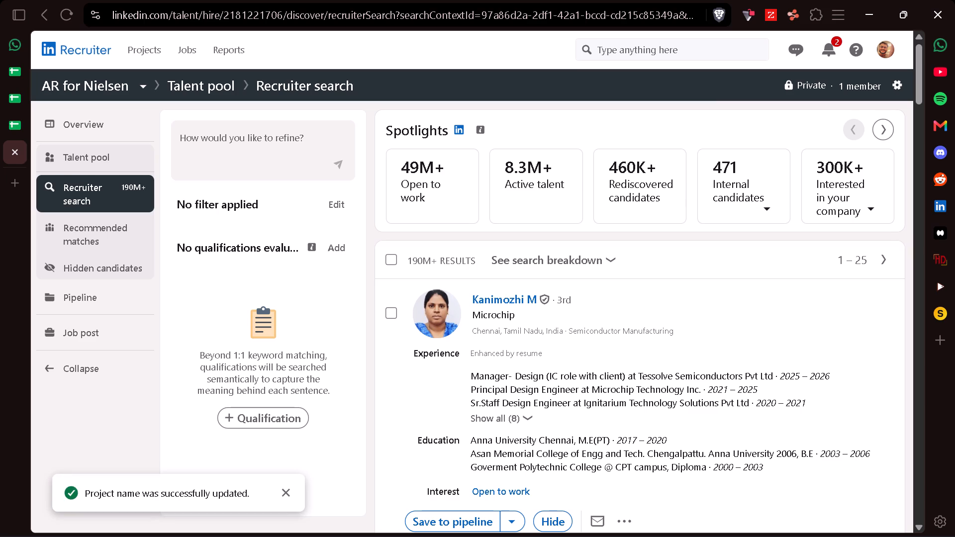
Apply the saved custom filter named main to the project's candidate search.
{"action": "left_click", "coordinate": [336, 205]}
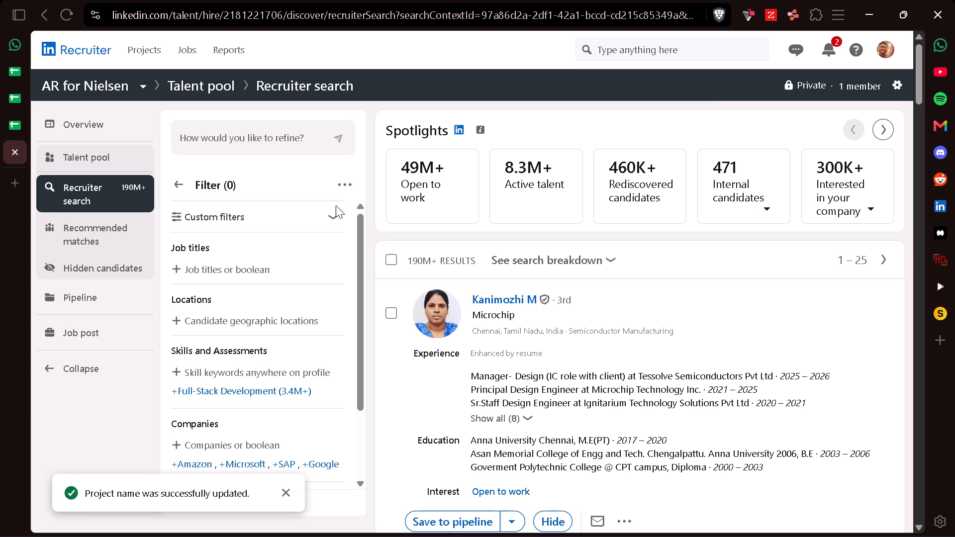
{"action": "left_click", "coordinate": [243, 224]}
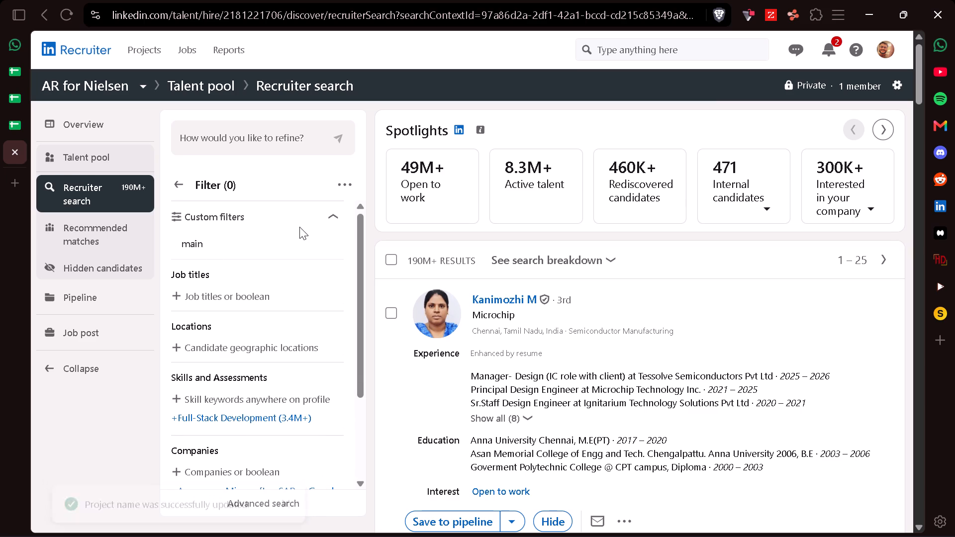
{"action": "left_click", "coordinate": [194, 237]}
Replace Justdial with Nielsen in the Companies filter and restrict the match to Current employment.
{"action": "scroll", "coordinate": [260, 381], "scroll_direction": "down", "scroll_amount": 2}
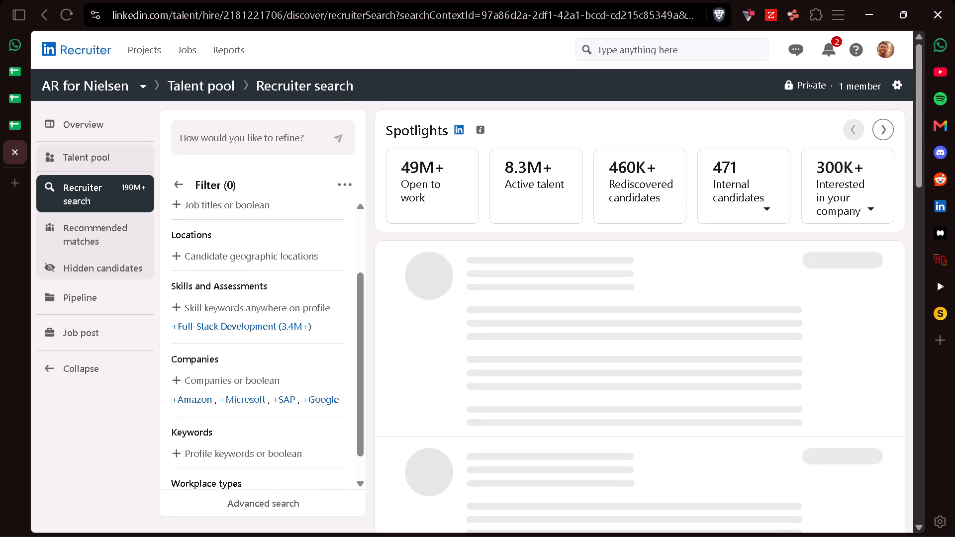
{"action": "scroll", "coordinate": [260, 381], "scroll_direction": "down", "scroll_amount": 3}
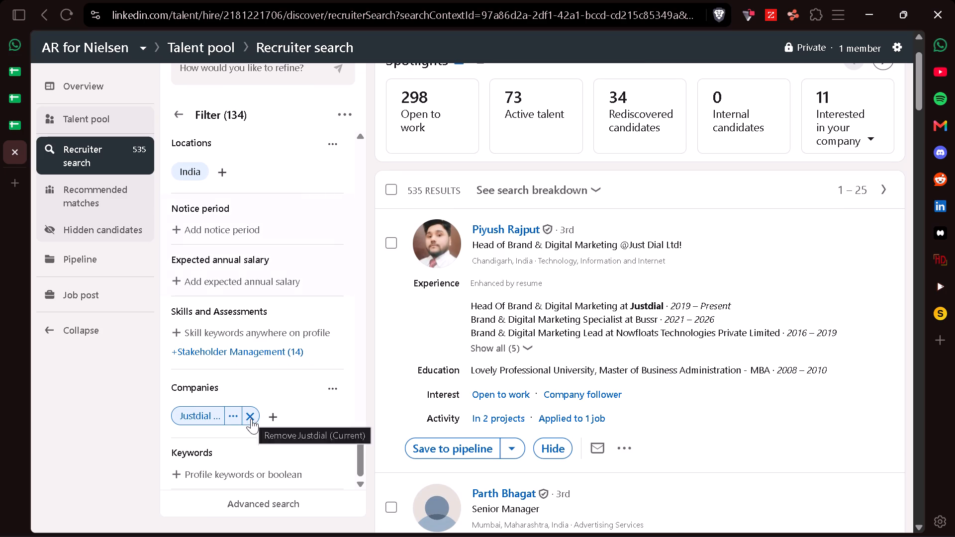
{"action": "left_click", "coordinate": [251, 416]}
{"action": "left_click", "coordinate": [222, 423]}
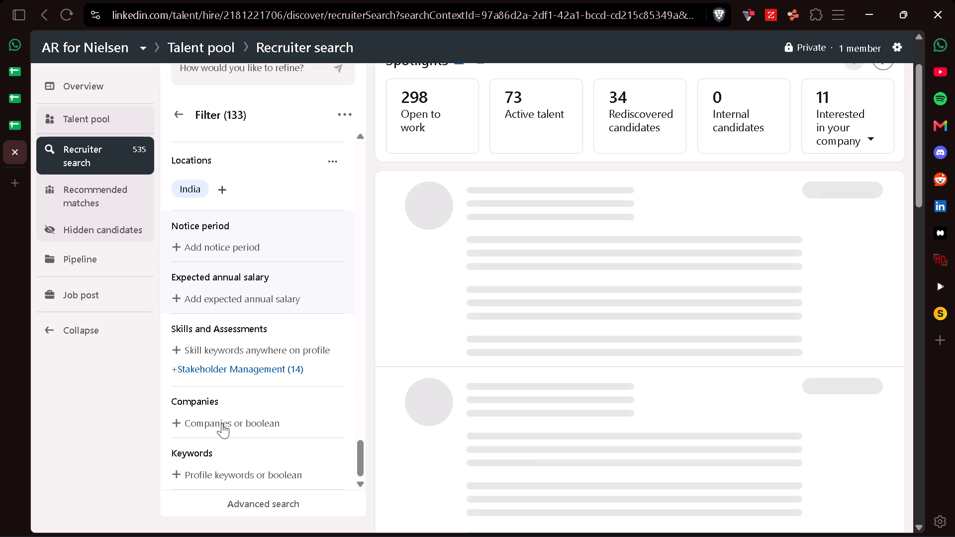
{"action": "type", "text": "Nie"}
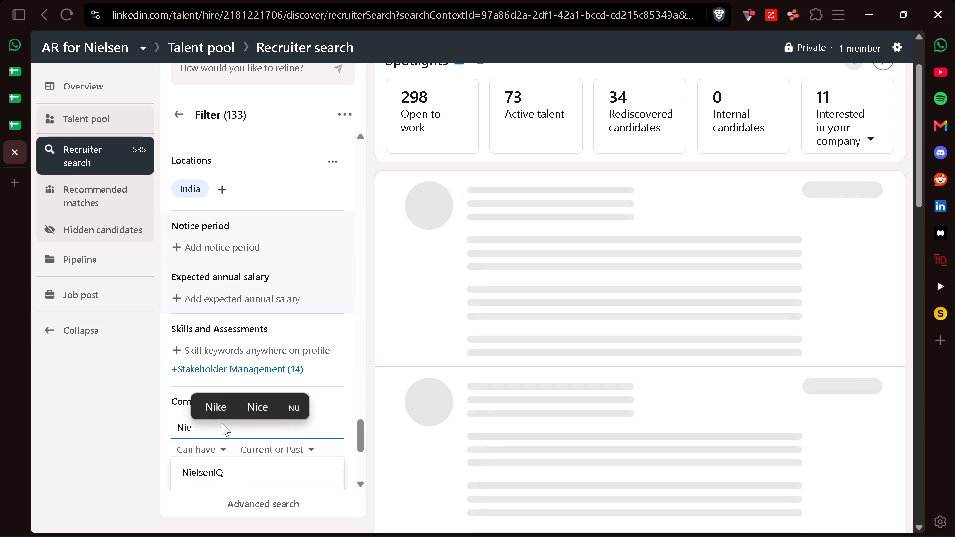
{"action": "type", "text": "lsen"}
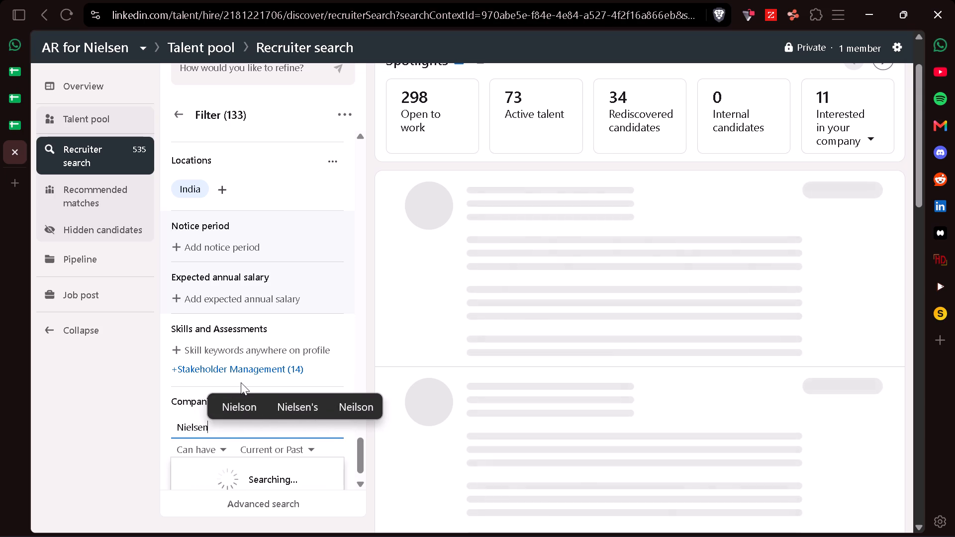
{"action": "scroll", "coordinate": [241, 382], "scroll_direction": "down", "scroll_amount": 3}
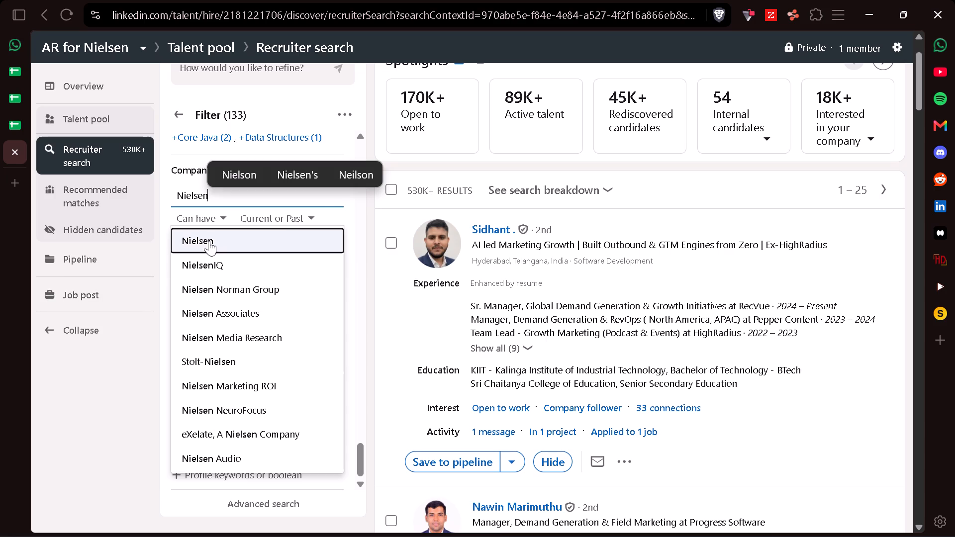
{"action": "left_click", "coordinate": [212, 240]}
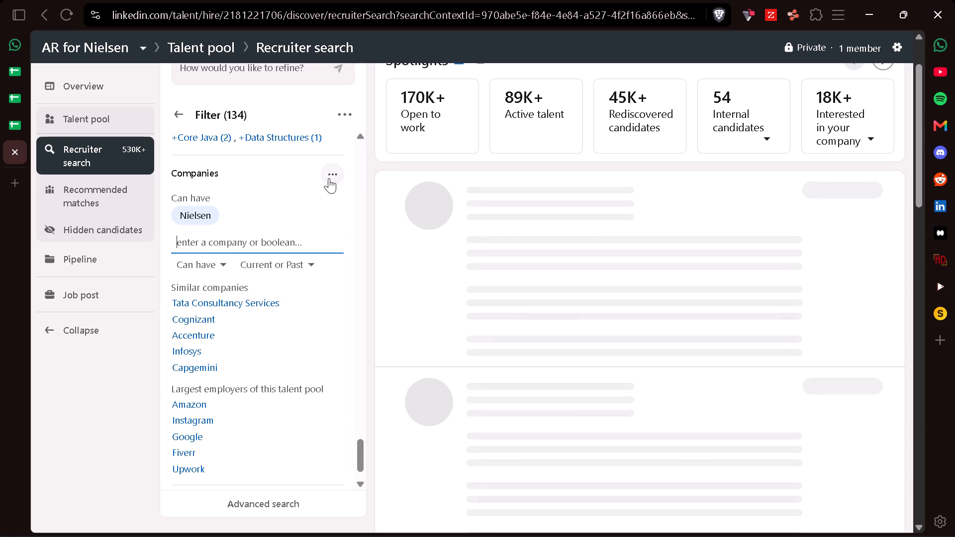
{"action": "left_click", "coordinate": [329, 178]}
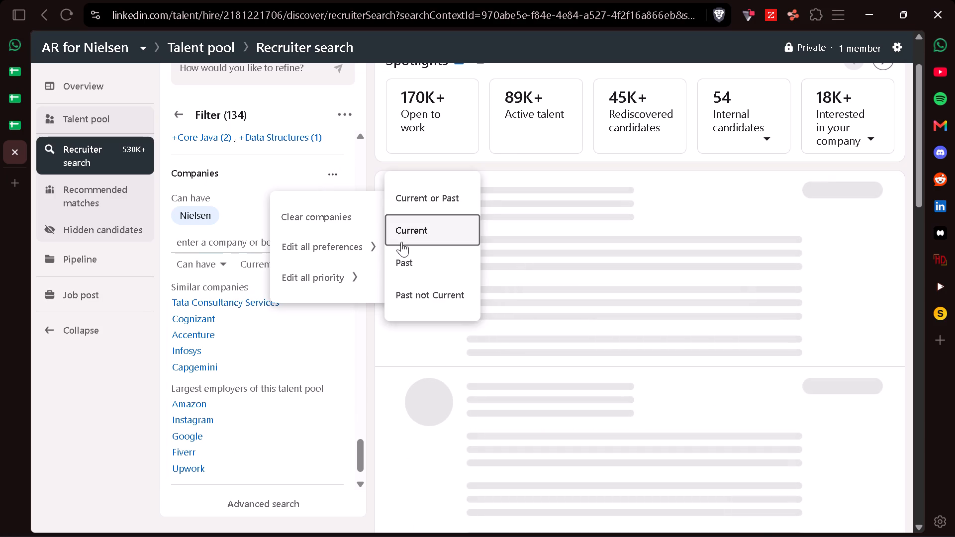
{"action": "left_click", "coordinate": [404, 240]}
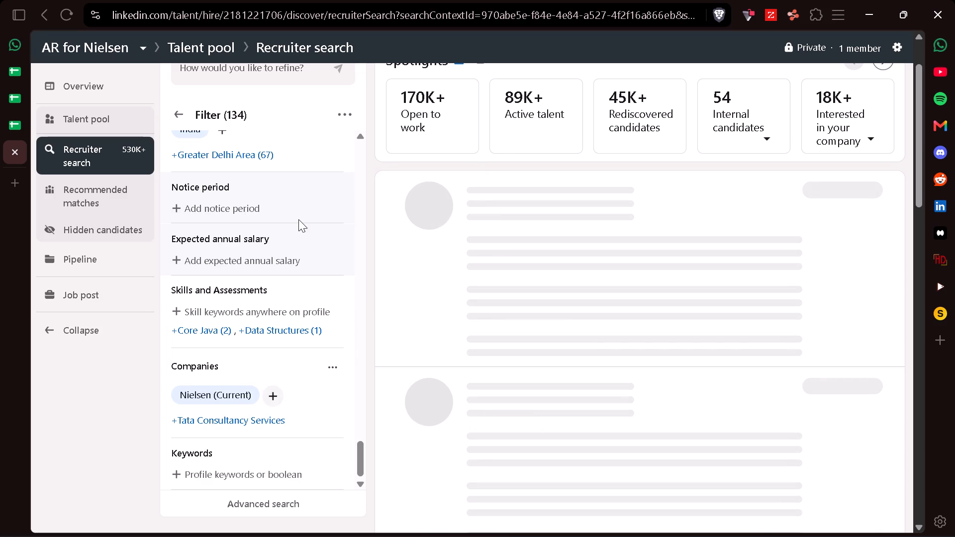
Save the Mumbai-based Senior Manager, Growth; Audience Measurement at Nielsen to the project's pipeline.
{"action": "scroll", "coordinate": [298, 219], "scroll_direction": "up", "scroll_amount": 1}
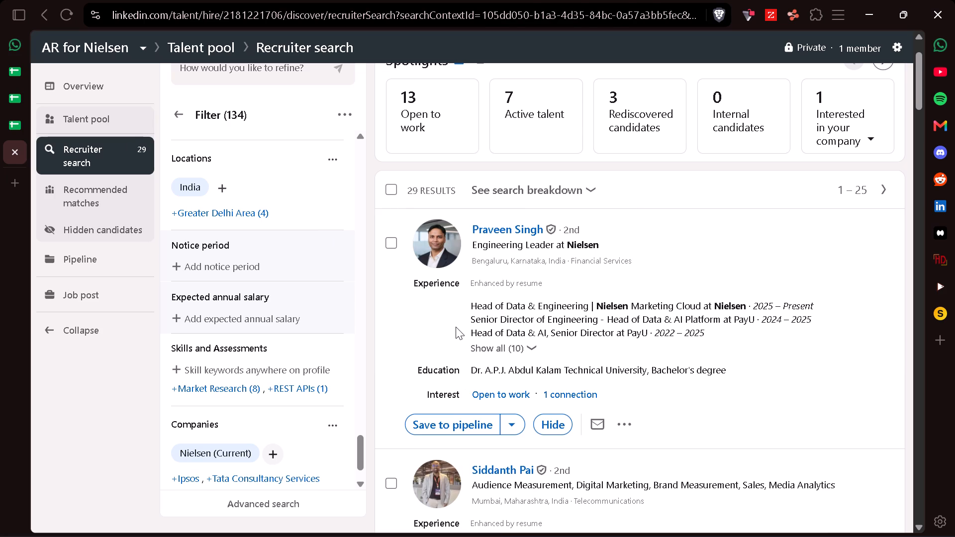
{"action": "scroll", "coordinate": [456, 327], "scroll_direction": "down", "scroll_amount": 3}
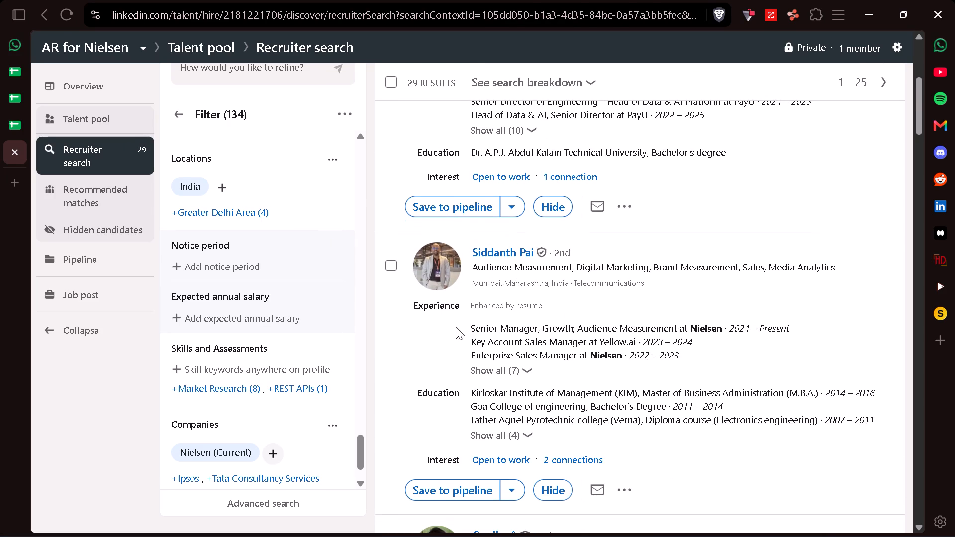
{"action": "scroll", "coordinate": [456, 327], "scroll_direction": "down", "scroll_amount": 1}
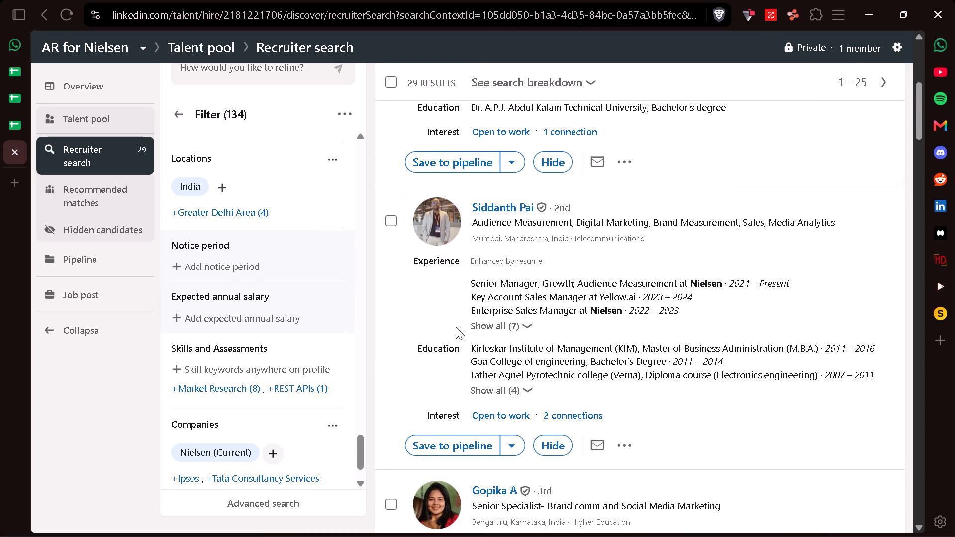
{"action": "scroll", "coordinate": [456, 327], "scroll_direction": "down", "scroll_amount": 2}
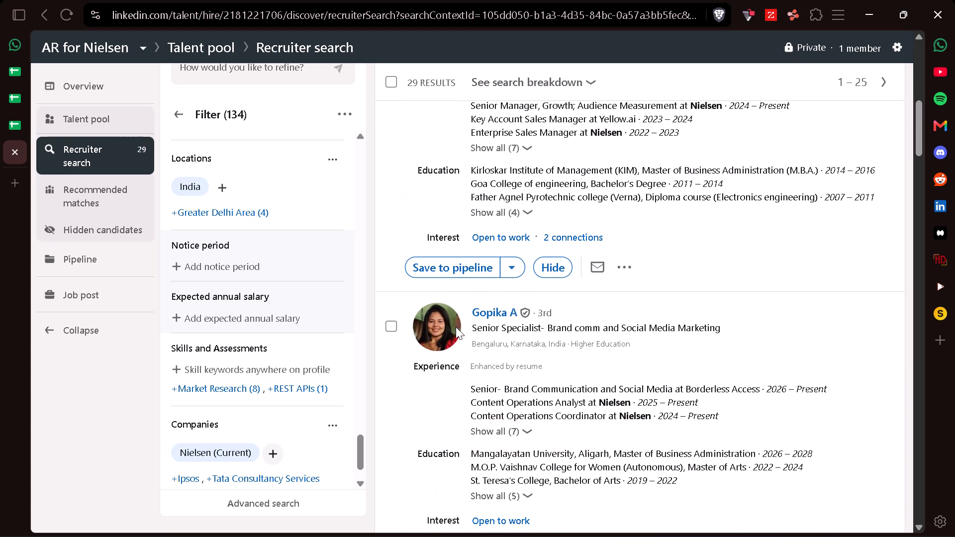
{"action": "scroll", "coordinate": [420, 401], "scroll_direction": "down", "scroll_amount": 1}
{"action": "scroll", "coordinate": [420, 401], "scroll_direction": "up", "scroll_amount": 1}
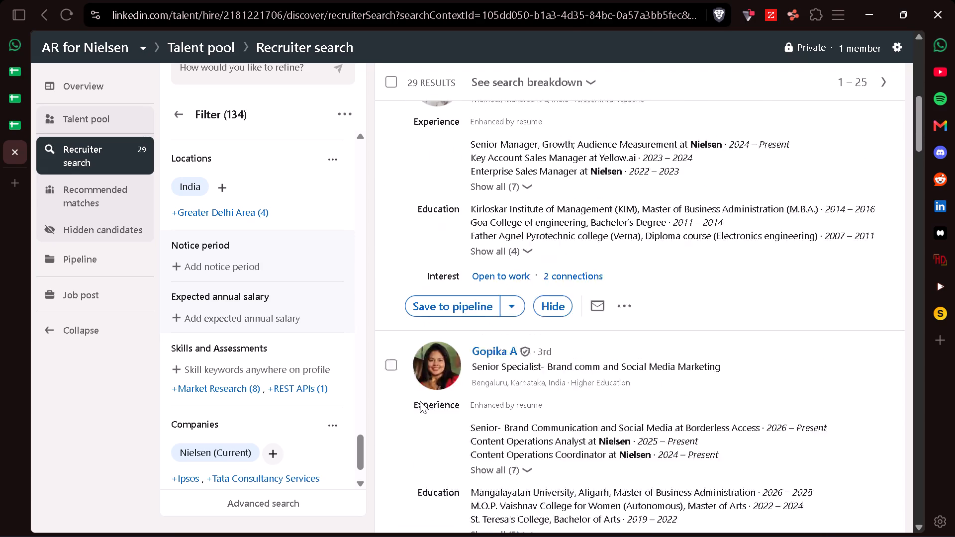
{"action": "scroll", "coordinate": [420, 401], "scroll_direction": "up", "scroll_amount": 1}
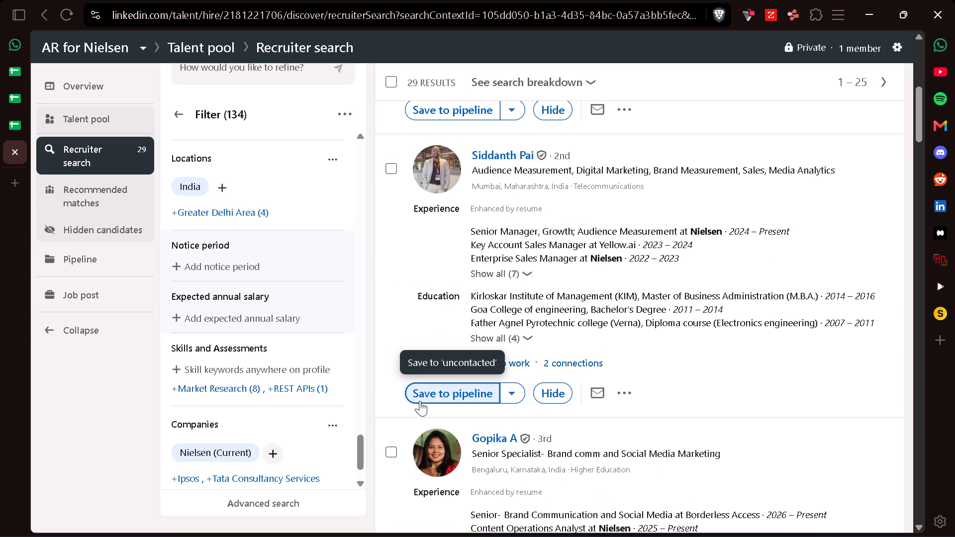
{"action": "left_click", "coordinate": [450, 394]}
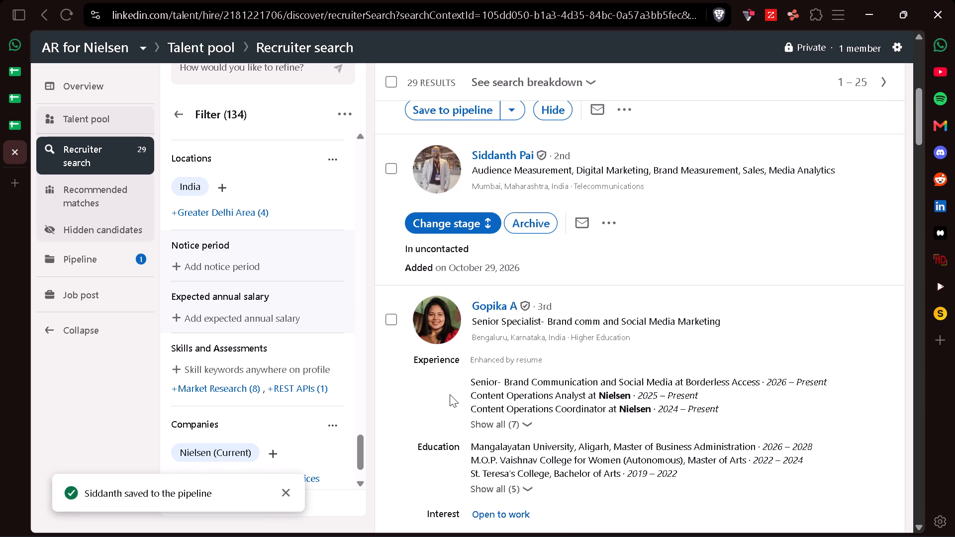
Save Nielsen's Bengaluru-based Senior Manager, Growth and Vadodara-based Sr. Manager for Marketing Effectiveness to the pipeline.
{"action": "scroll", "coordinate": [450, 394], "scroll_direction": "down", "scroll_amount": 4}
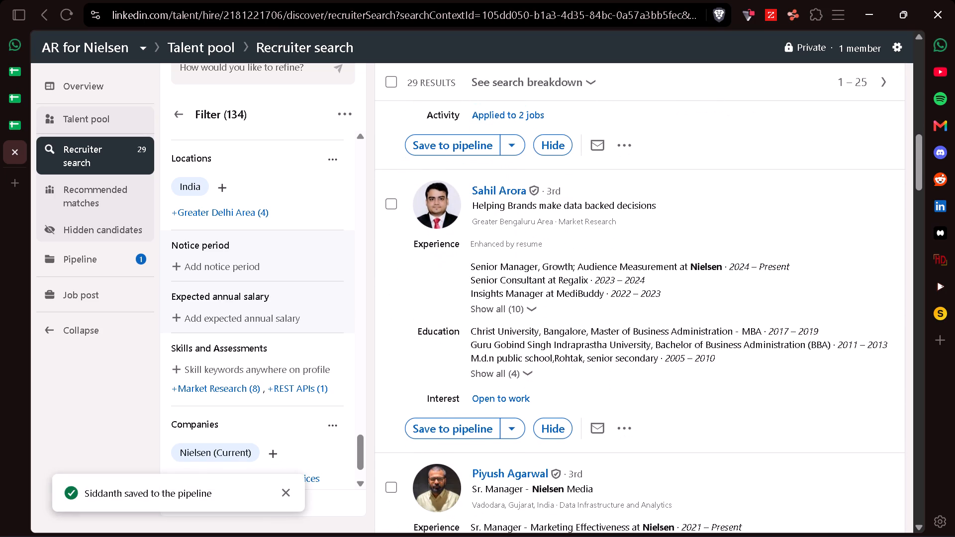
{"action": "left_click", "coordinate": [433, 429]}
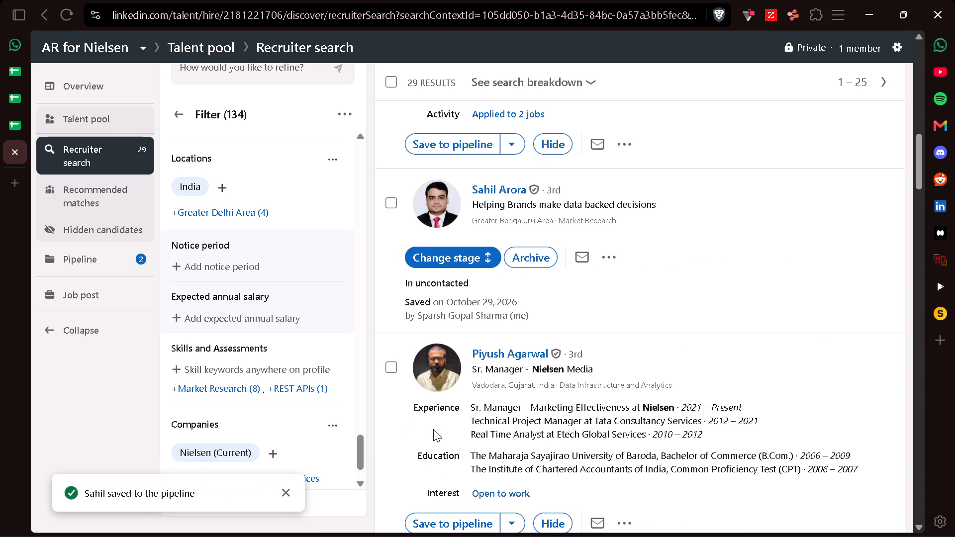
{"action": "scroll", "coordinate": [433, 429], "scroll_direction": "down", "scroll_amount": 2}
{"action": "left_click", "coordinate": [437, 362]}
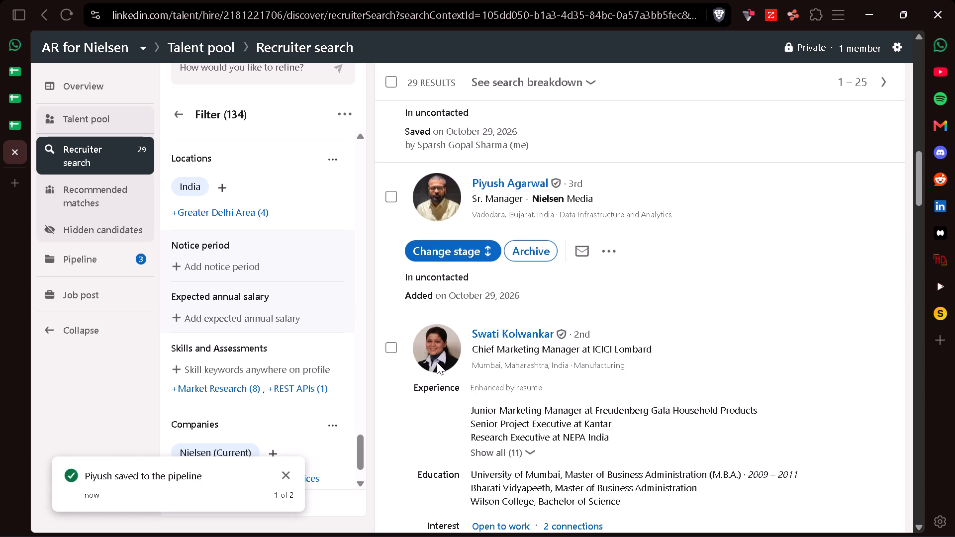
Examine the candidates on the first page of Nielsen search results for relevant current roles.
{"action": "scroll", "coordinate": [437, 362], "scroll_direction": "down", "scroll_amount": 2}
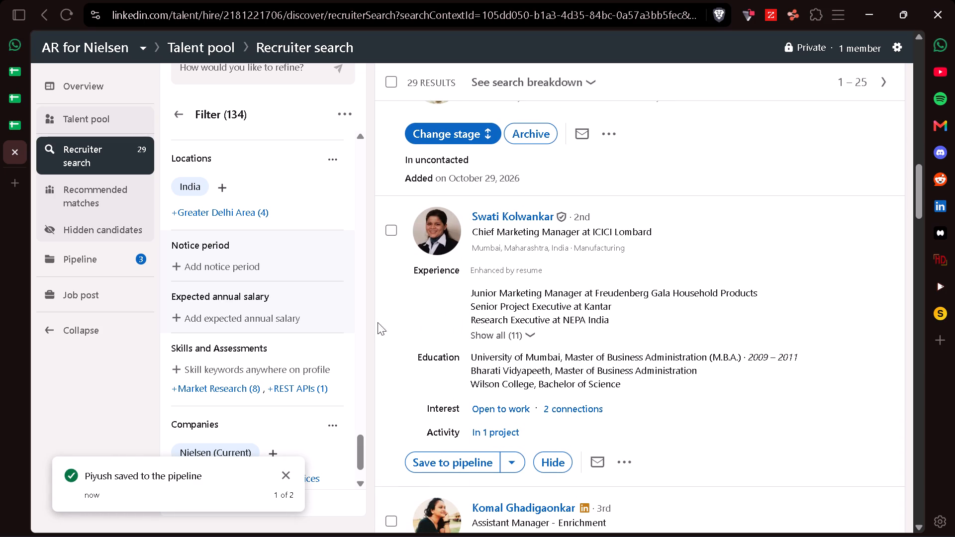
{"action": "scroll", "coordinate": [405, 314], "scroll_direction": "down", "scroll_amount": 3}
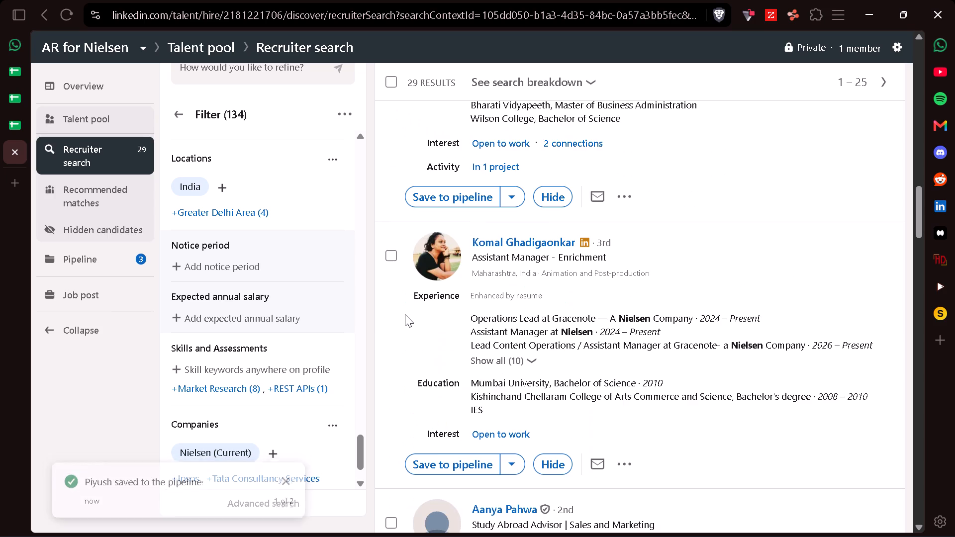
{"action": "scroll", "coordinate": [405, 314], "scroll_direction": "down", "scroll_amount": 3}
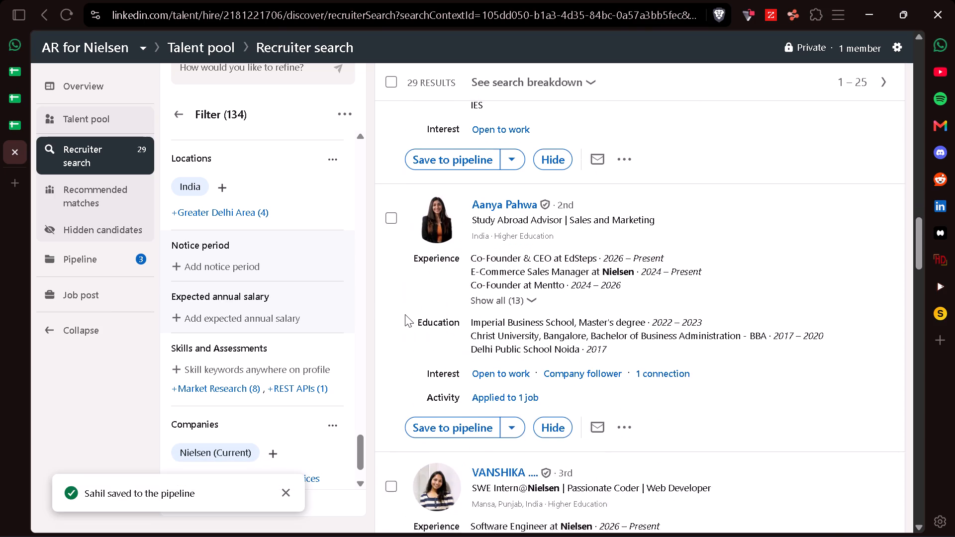
{"action": "scroll", "coordinate": [405, 314], "scroll_direction": "down", "scroll_amount": 5}
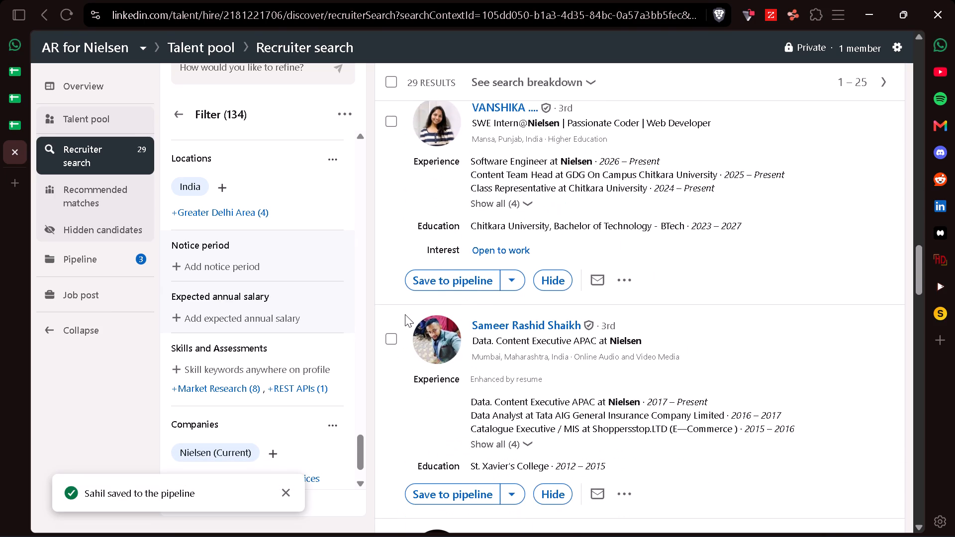
{"action": "scroll", "coordinate": [405, 314], "scroll_direction": "down", "scroll_amount": 4}
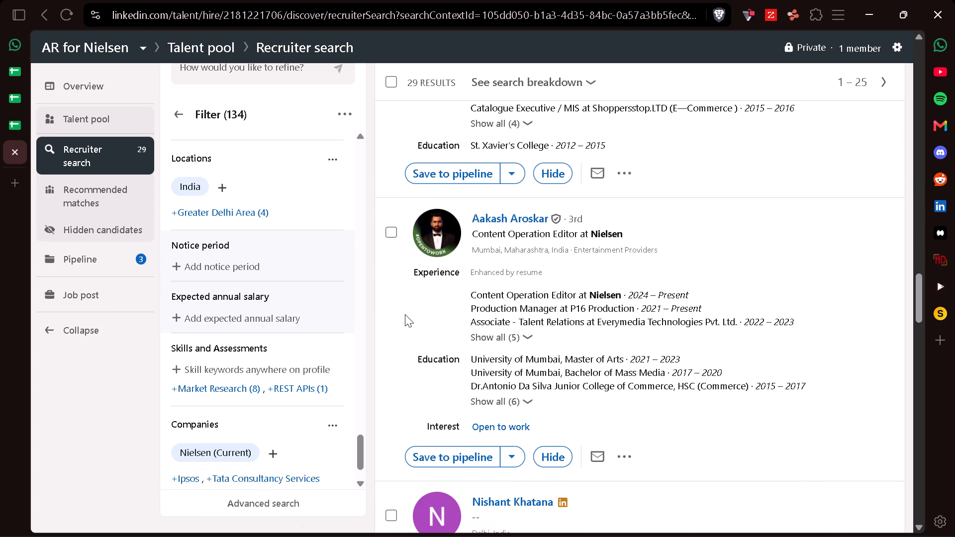
{"action": "scroll", "coordinate": [405, 314], "scroll_direction": "down", "scroll_amount": 7}
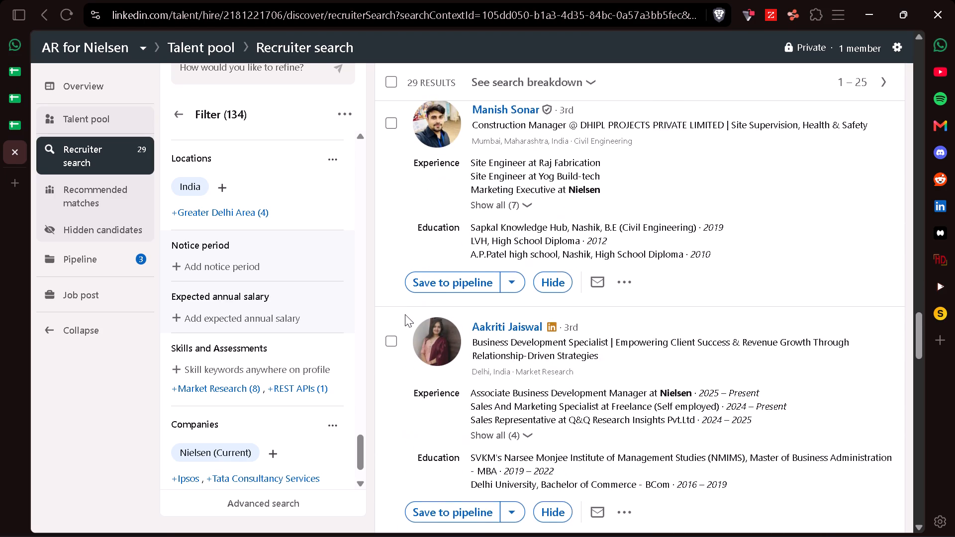
{"action": "scroll", "coordinate": [405, 314], "scroll_direction": "down", "scroll_amount": 3}
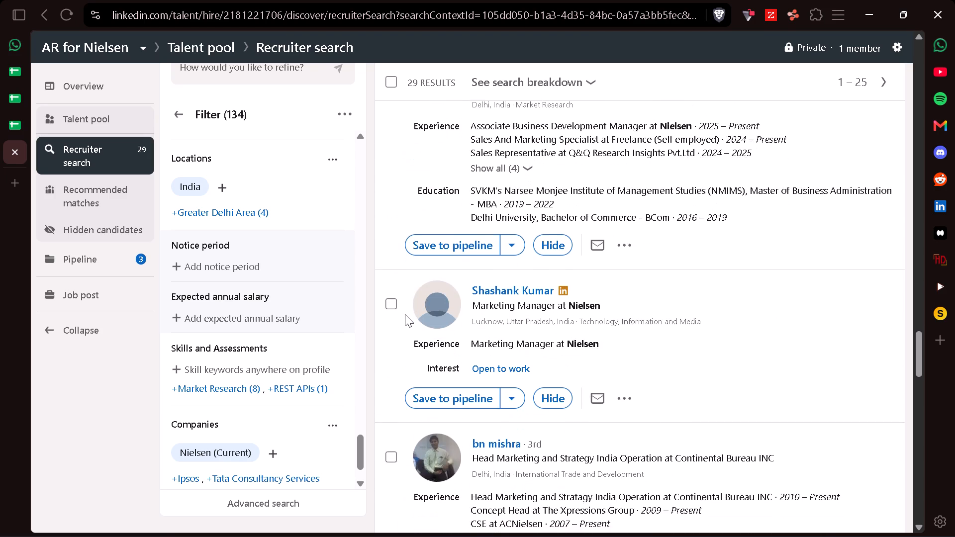
{"action": "scroll", "coordinate": [405, 314], "scroll_direction": "down", "scroll_amount": 2}
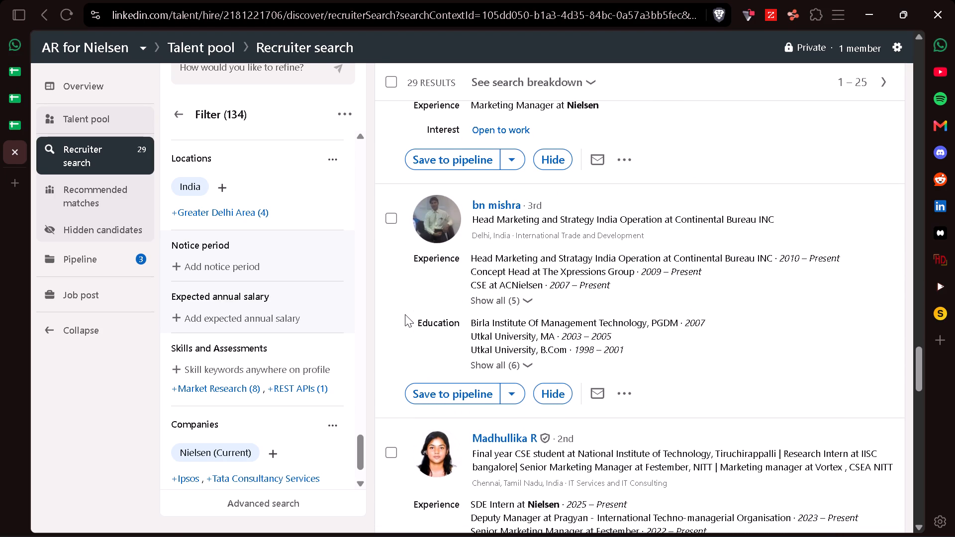
{"action": "scroll", "coordinate": [405, 314], "scroll_direction": "down", "scroll_amount": 2}
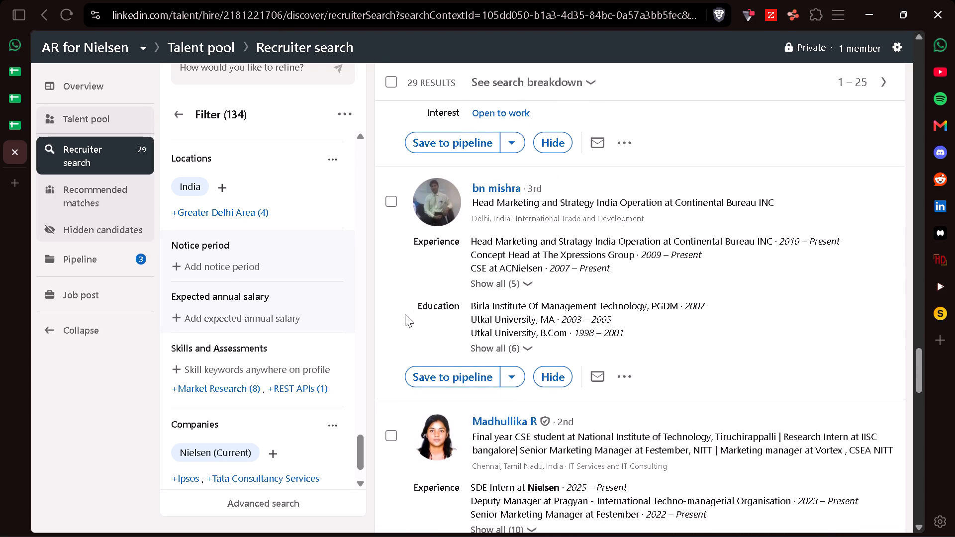
{"action": "scroll", "coordinate": [405, 314], "scroll_direction": "down", "scroll_amount": 2}
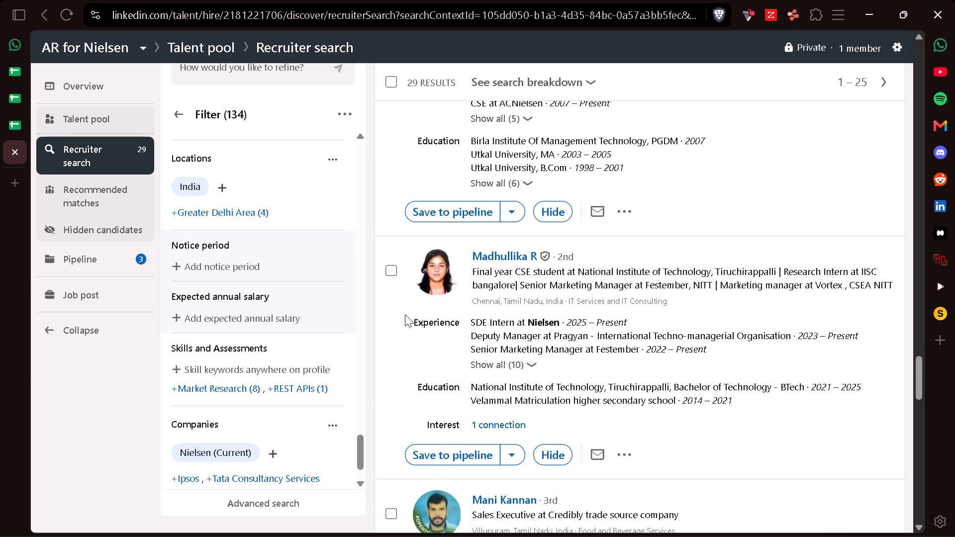
{"action": "scroll", "coordinate": [405, 314], "scroll_direction": "down", "scroll_amount": 7}
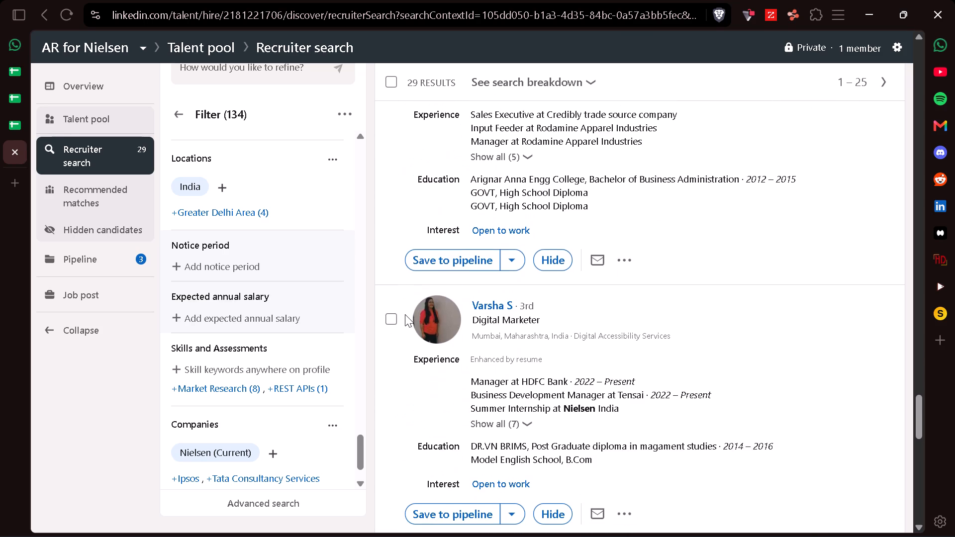
{"action": "scroll", "coordinate": [405, 314], "scroll_direction": "down", "scroll_amount": 5}
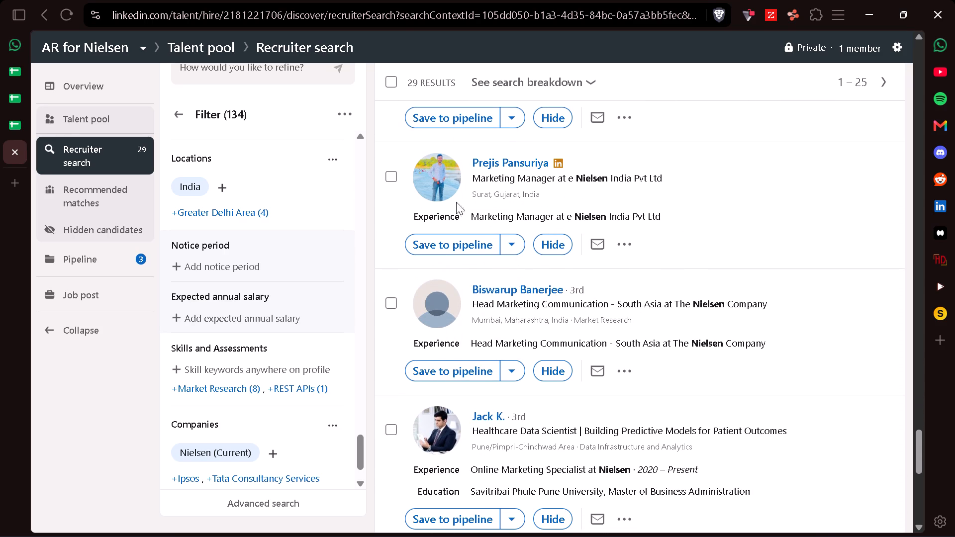
View the profile of the Surat-based Marketing Manager at e Nielsen India Pvt Ltd and return to the search results.
{"action": "left_click", "coordinate": [496, 161]}
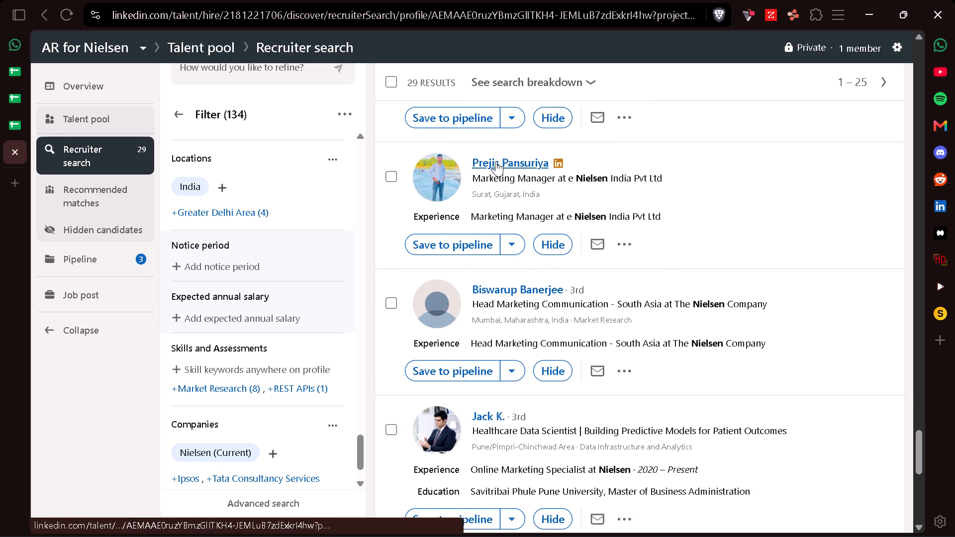
{"action": "scroll", "coordinate": [661, 103], "scroll_direction": "right", "scroll_amount": 1}
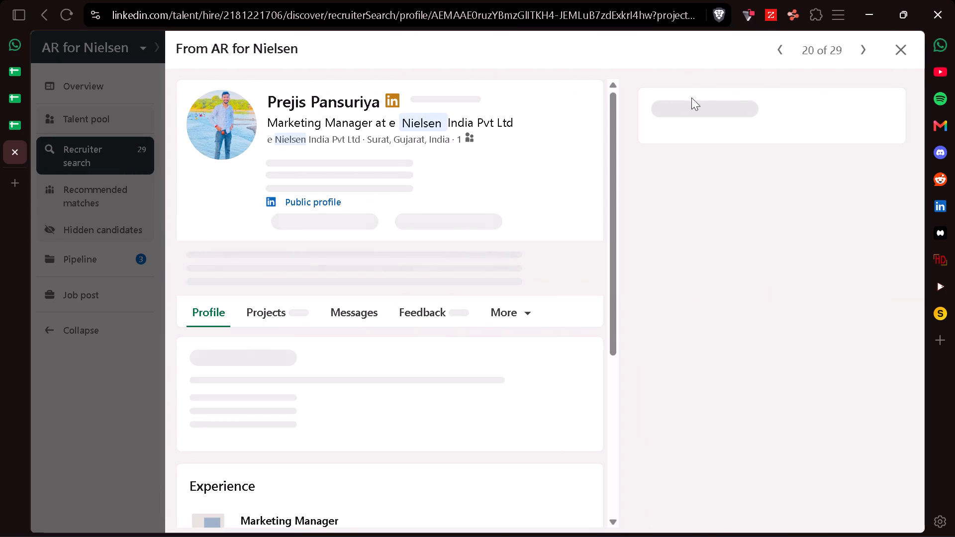
{"action": "left_click", "coordinate": [896, 50]}
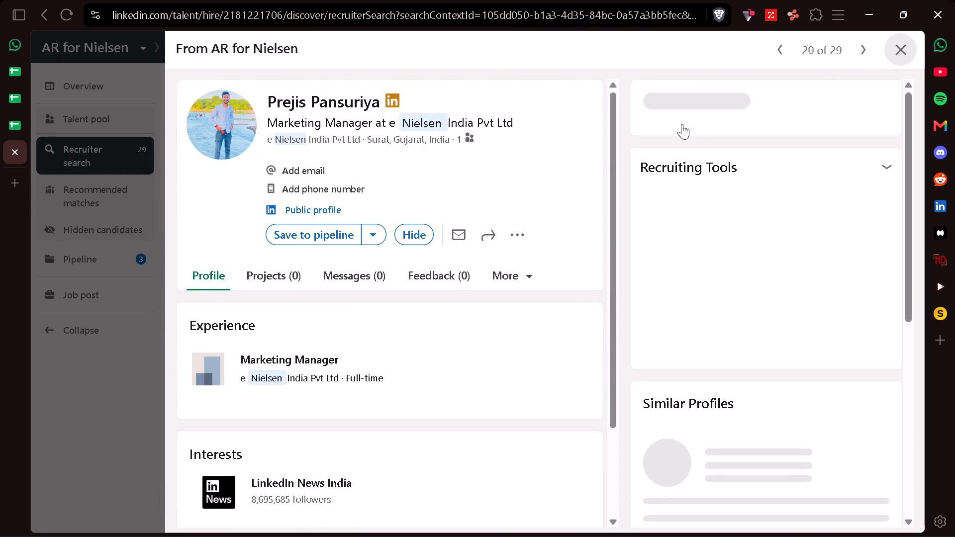
Examine the remaining candidates through the second results page, including the profile of the Mumbai-based Associate Marketing Director at Nielsen Pvt.Ltd.
{"action": "scroll", "coordinate": [449, 380], "scroll_direction": "down", "scroll_amount": 2}
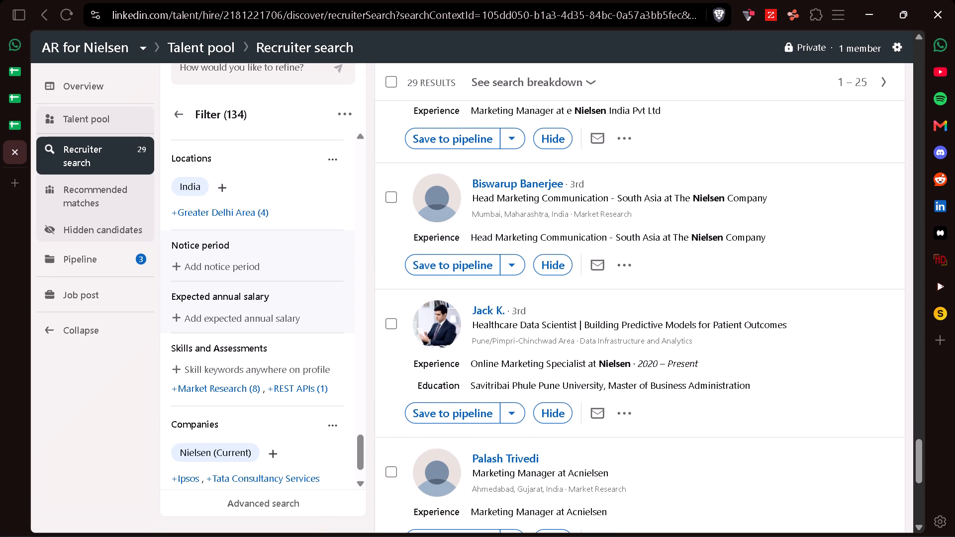
{"action": "scroll", "coordinate": [451, 361], "scroll_direction": "down", "scroll_amount": 3}
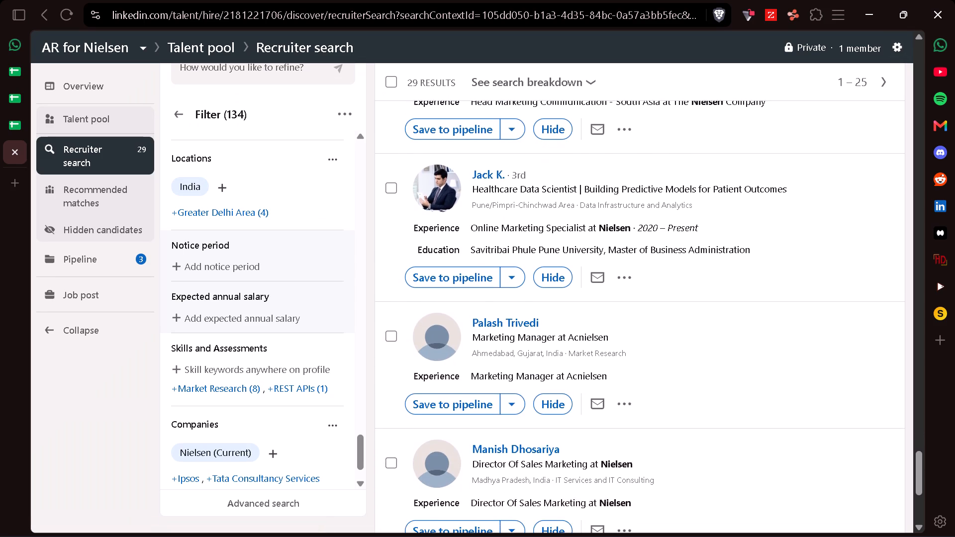
{"action": "scroll", "coordinate": [451, 361], "scroll_direction": "down", "scroll_amount": 5}
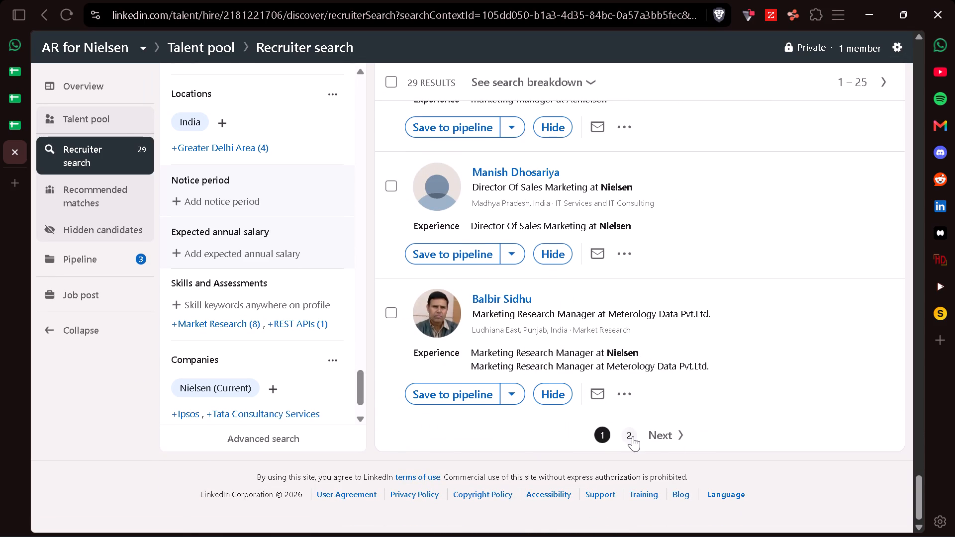
{"action": "left_click", "coordinate": [634, 439]}
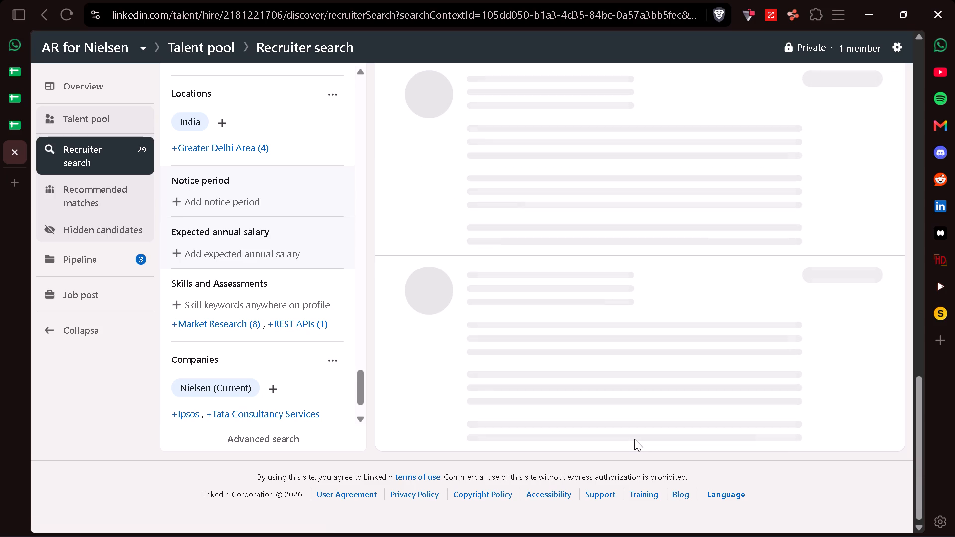
{"action": "scroll", "coordinate": [525, 390], "scroll_direction": "down", "scroll_amount": 1}
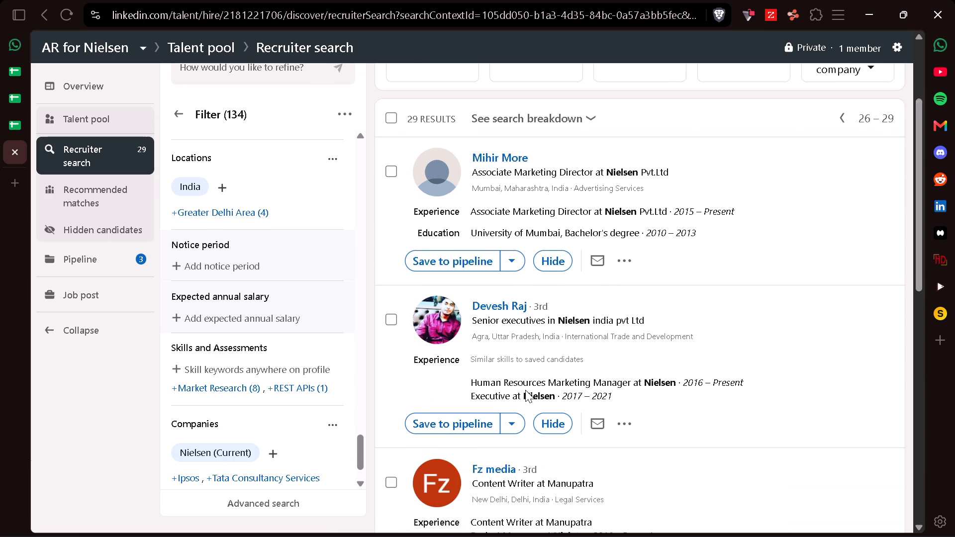
{"action": "scroll", "coordinate": [525, 390], "scroll_direction": "down", "scroll_amount": 1}
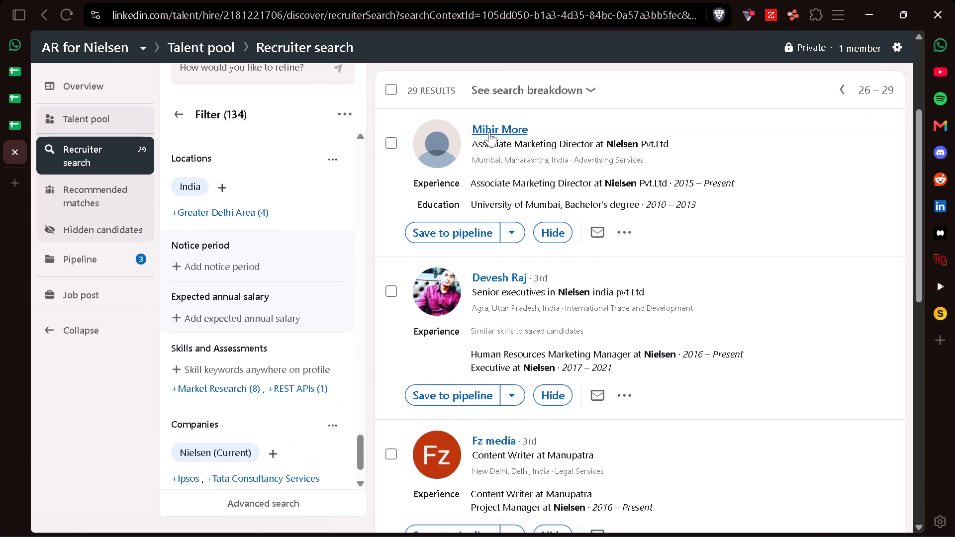
{"action": "left_click", "coordinate": [492, 128]}
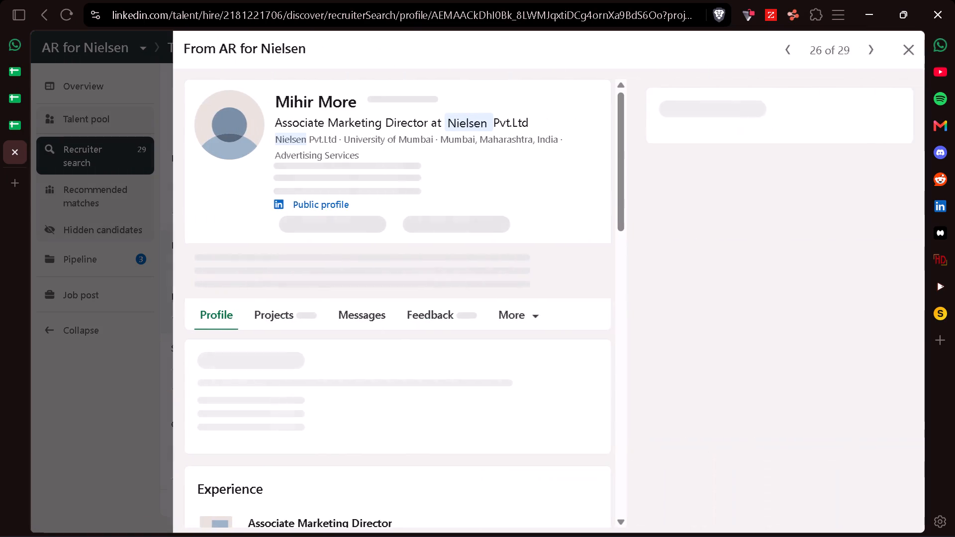
{"action": "left_click", "coordinate": [898, 47]}
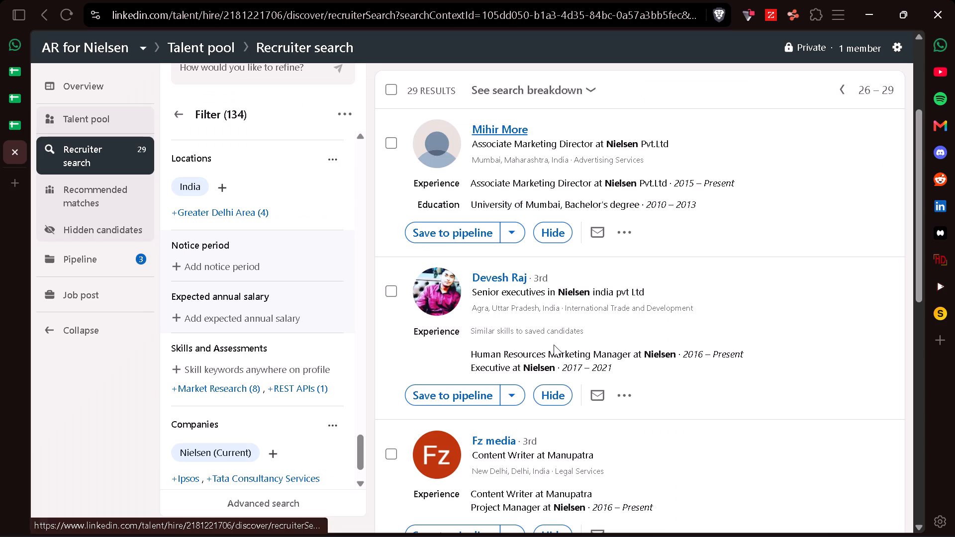
{"action": "scroll", "coordinate": [554, 345], "scroll_direction": "down", "scroll_amount": 4}
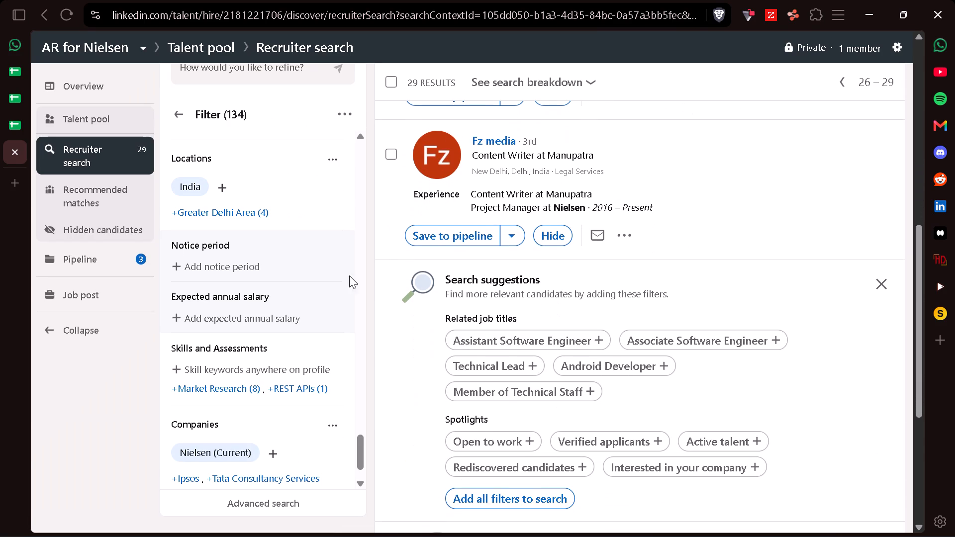
Open the project's pipeline and review the candidates in the uncontacted stage.
{"action": "left_click", "coordinate": [80, 272]}
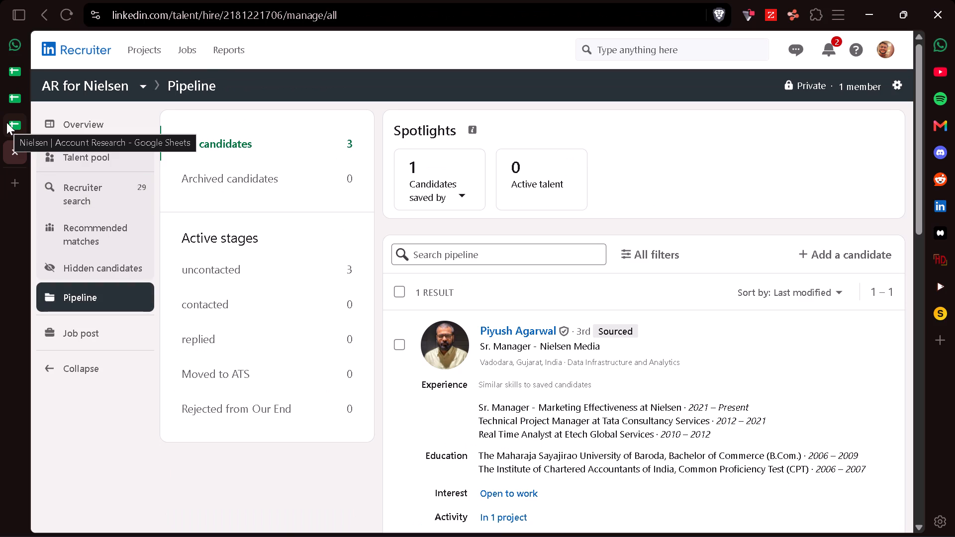
{"action": "left_click", "coordinate": [229, 264]}
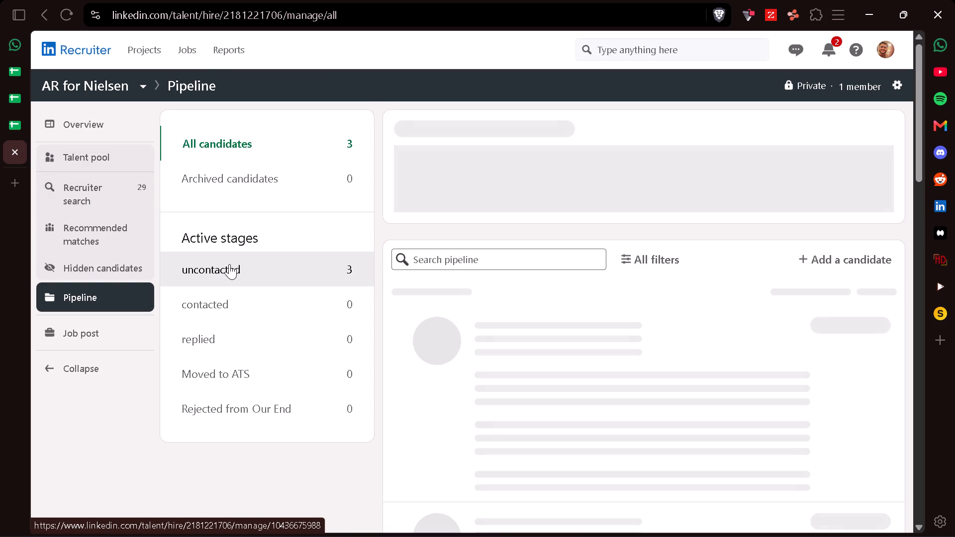
{"action": "left_click", "coordinate": [676, 250]}
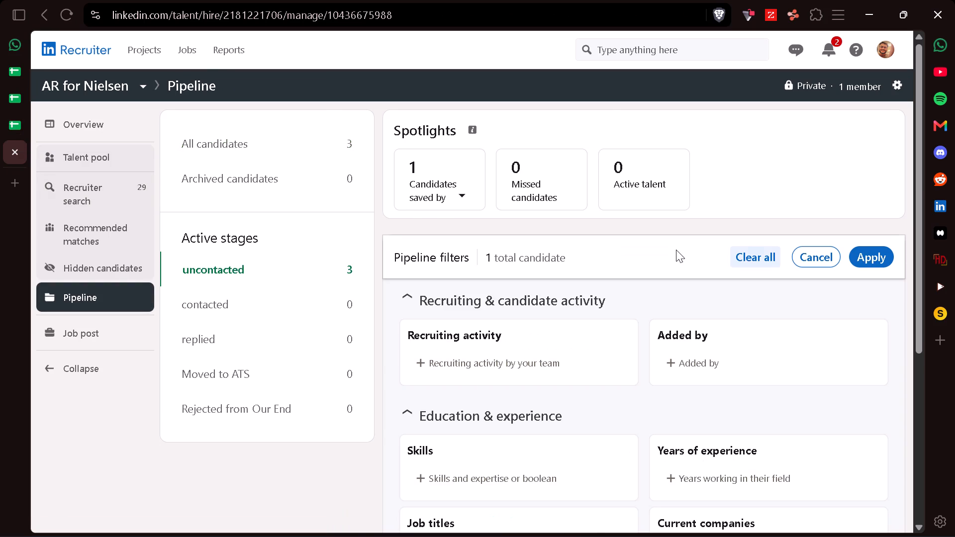
{"action": "left_click", "coordinate": [779, 251]}
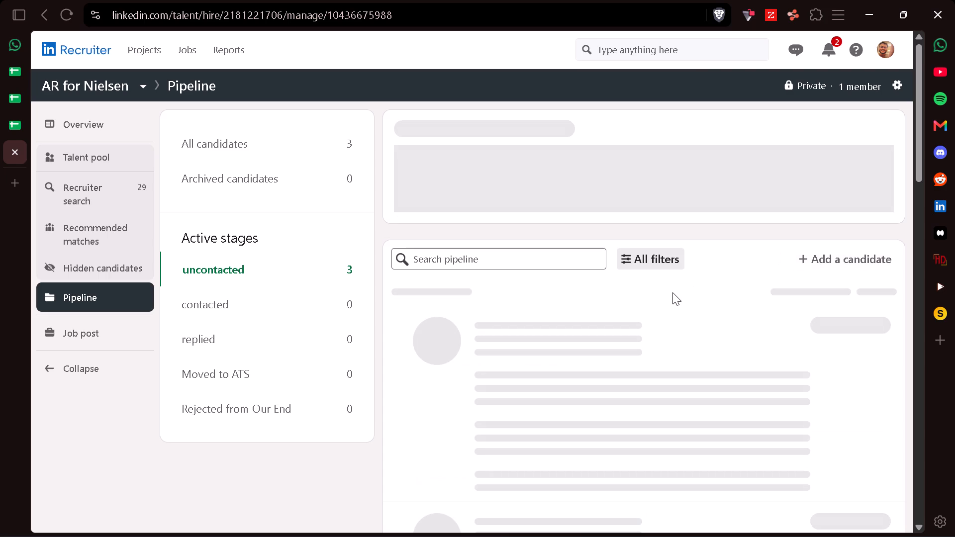
{"action": "scroll", "coordinate": [553, 477], "scroll_direction": "down", "scroll_amount": 3}
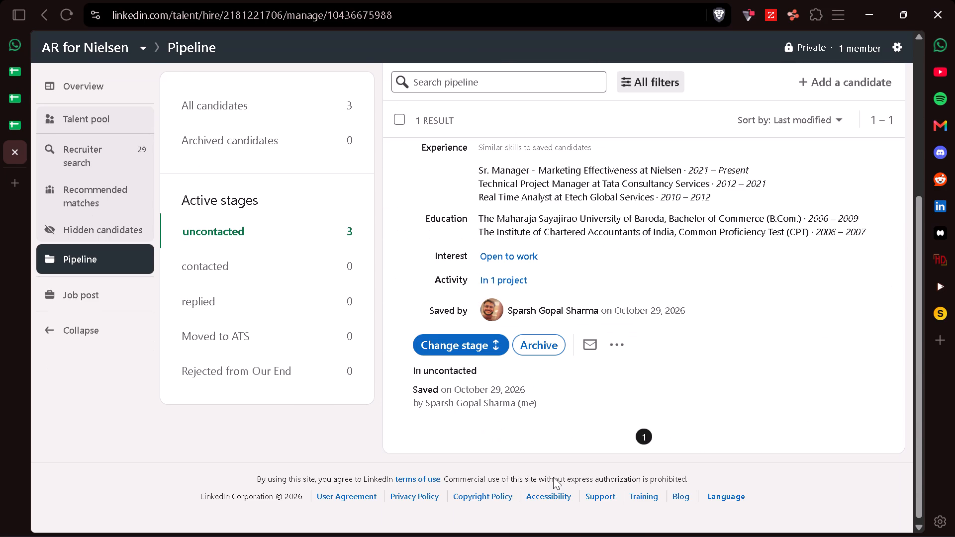
{"action": "scroll", "coordinate": [553, 477], "scroll_direction": "down", "scroll_amount": 1}
{"action": "scroll", "coordinate": [553, 477], "scroll_direction": "up", "scroll_amount": 2}
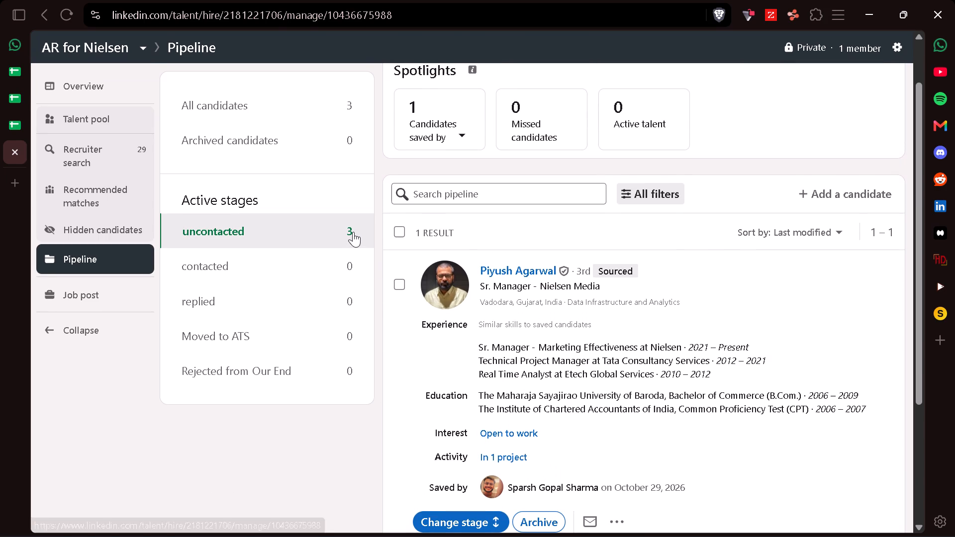
Check all pipeline candidates with the Saved manually spotlight, and return to the uncontacted stage.
{"action": "left_click", "coordinate": [353, 232]}
{"action": "left_click", "coordinate": [276, 108]}
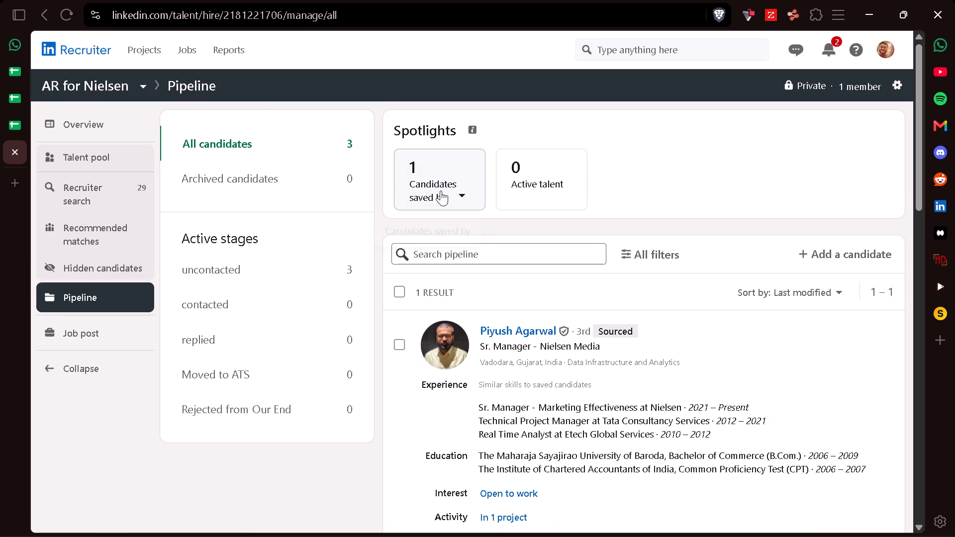
{"action": "left_click", "coordinate": [441, 190]}
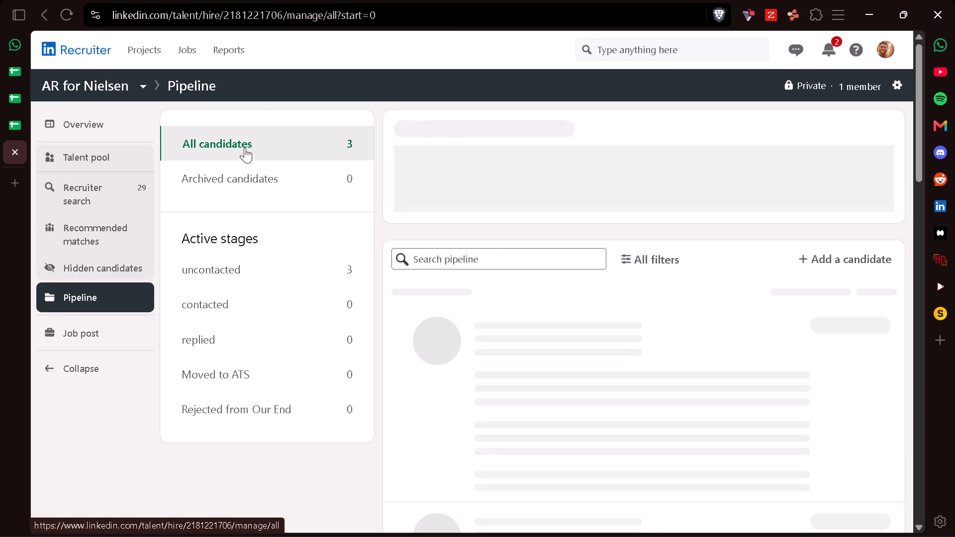
{"action": "left_click", "coordinate": [245, 148]}
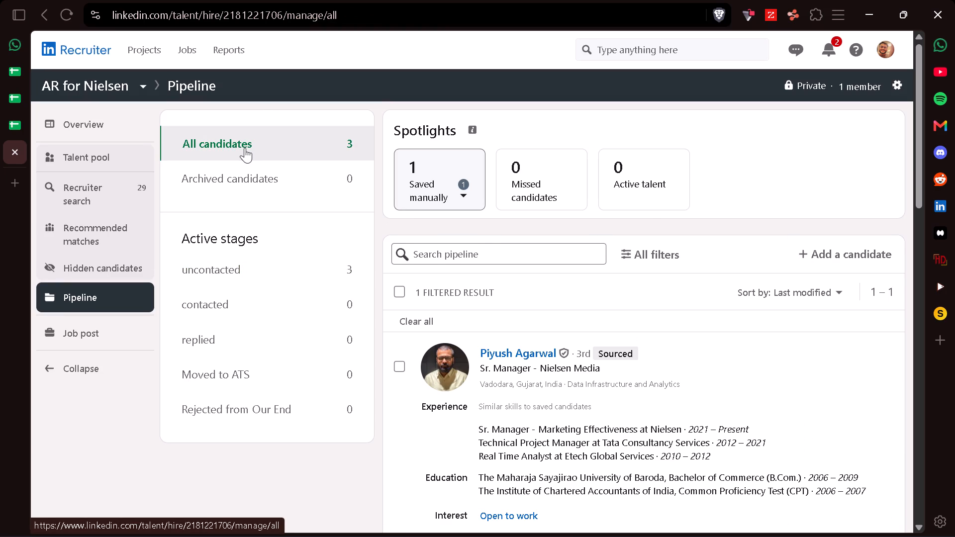
{"action": "left_click", "coordinate": [245, 148]}
{"action": "triple_click", "coordinate": [245, 148]}
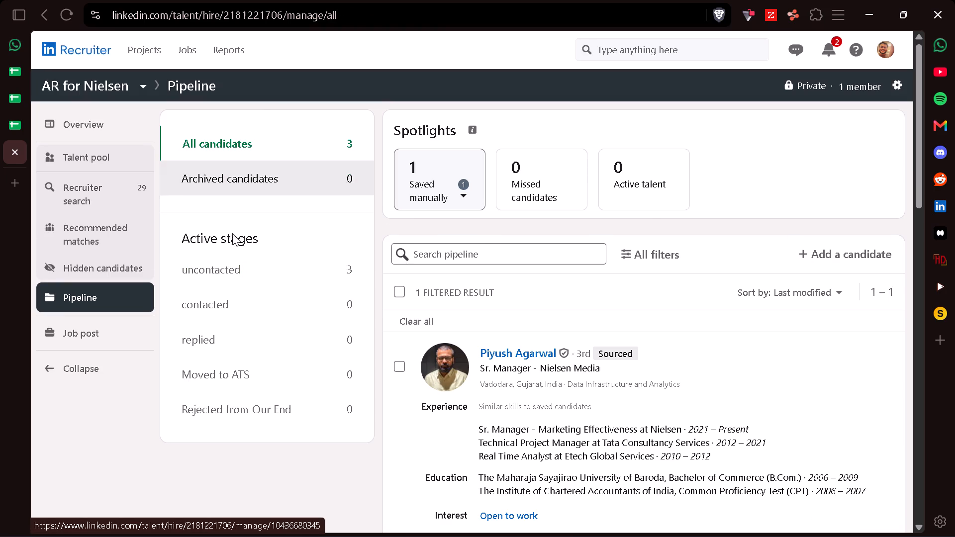
{"action": "left_click", "coordinate": [228, 256]}
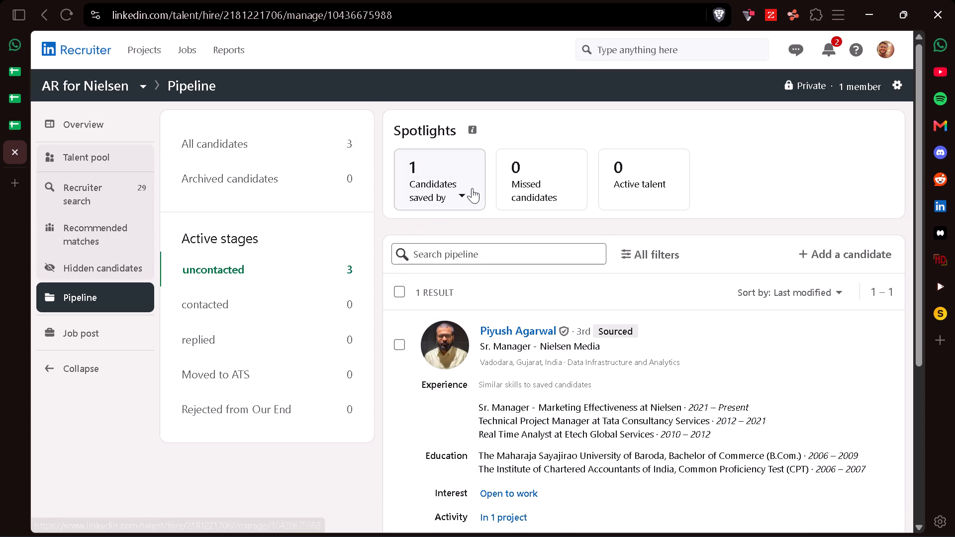
Check the pipeline's saved-by spotlight and uncontacted stage, and view all candidates in the AR for Nielsen project.
{"action": "left_click", "coordinate": [472, 188]}
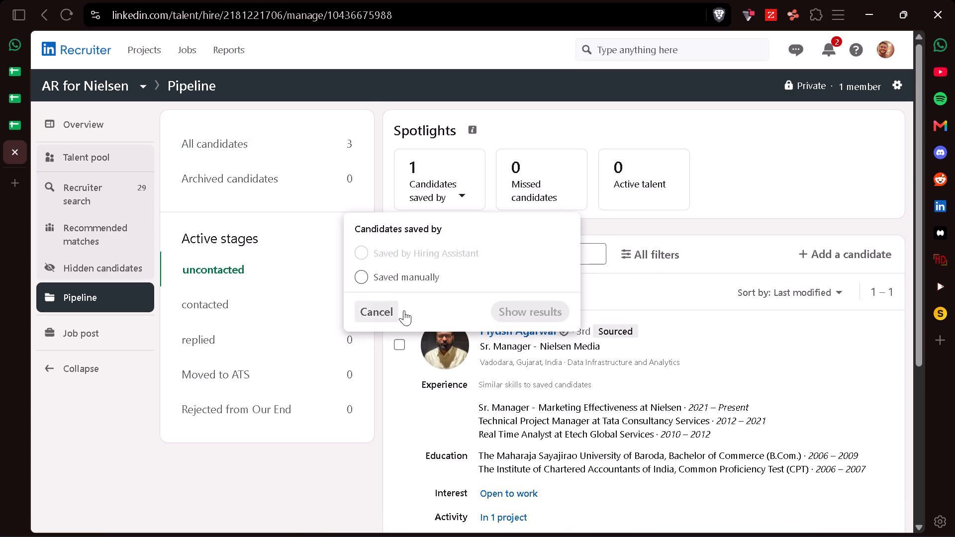
{"action": "left_click", "coordinate": [646, 260]}
{"action": "left_click", "coordinate": [755, 255]}
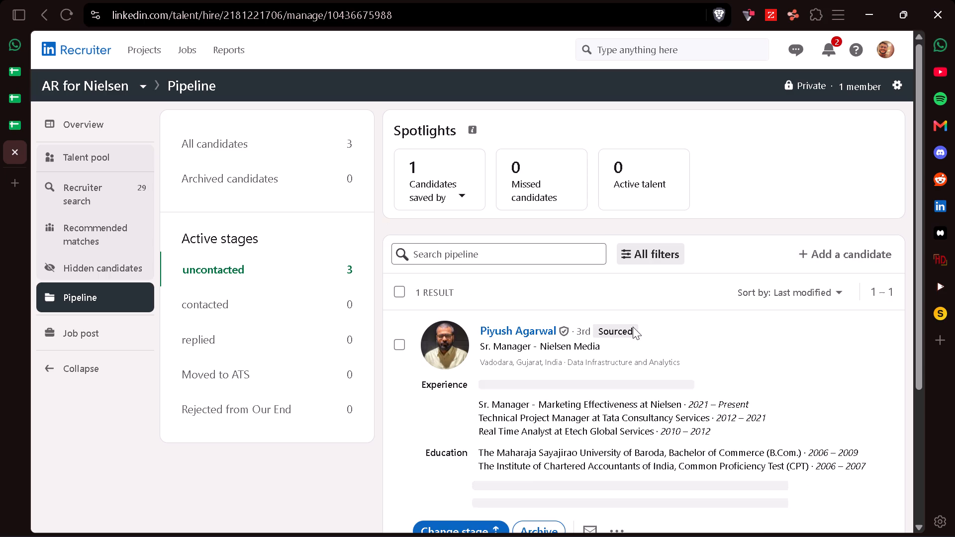
{"action": "left_click", "coordinate": [242, 257]}
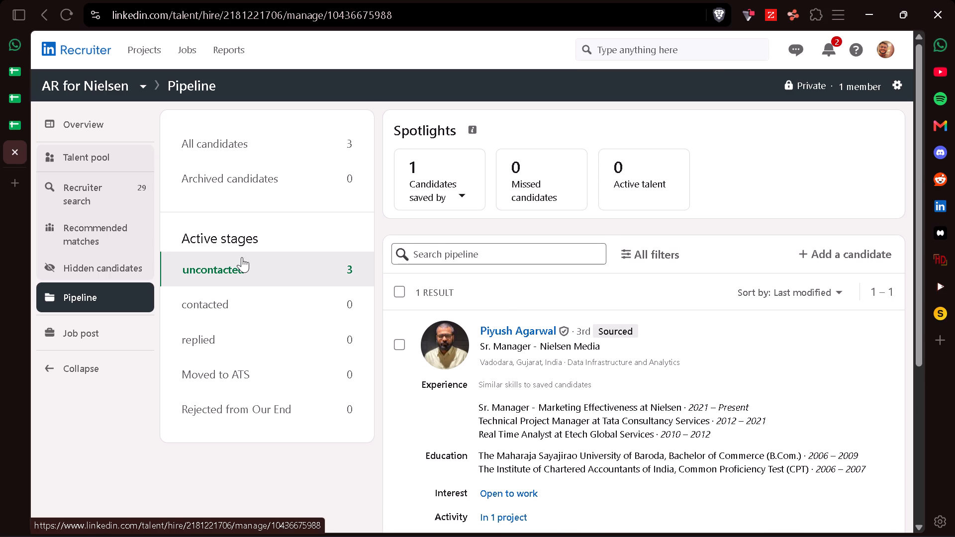
{"action": "left_click", "coordinate": [242, 257]}
{"action": "left_click", "coordinate": [211, 135]}
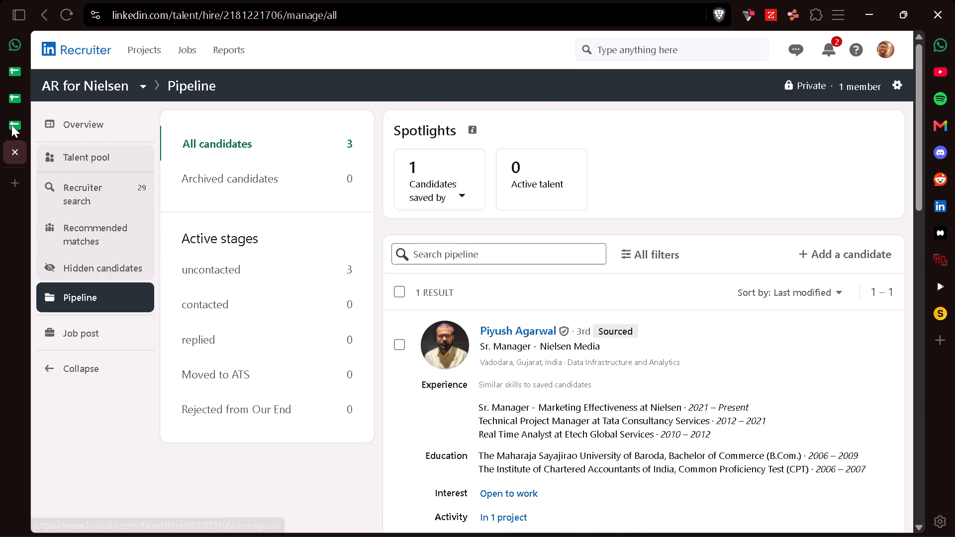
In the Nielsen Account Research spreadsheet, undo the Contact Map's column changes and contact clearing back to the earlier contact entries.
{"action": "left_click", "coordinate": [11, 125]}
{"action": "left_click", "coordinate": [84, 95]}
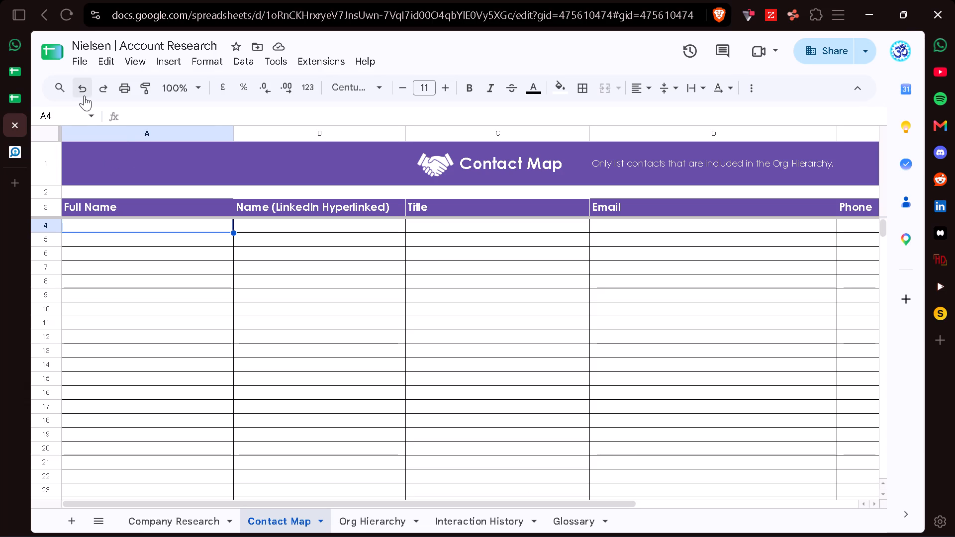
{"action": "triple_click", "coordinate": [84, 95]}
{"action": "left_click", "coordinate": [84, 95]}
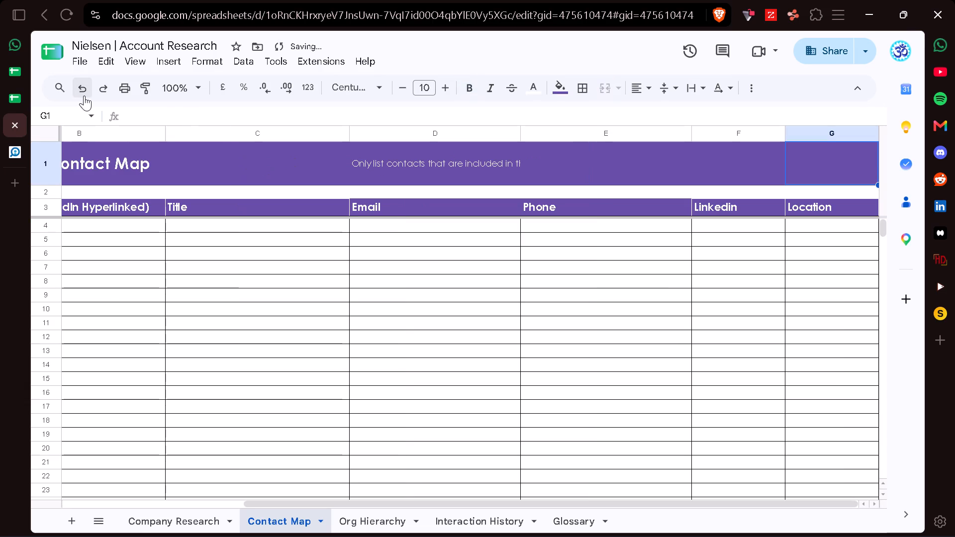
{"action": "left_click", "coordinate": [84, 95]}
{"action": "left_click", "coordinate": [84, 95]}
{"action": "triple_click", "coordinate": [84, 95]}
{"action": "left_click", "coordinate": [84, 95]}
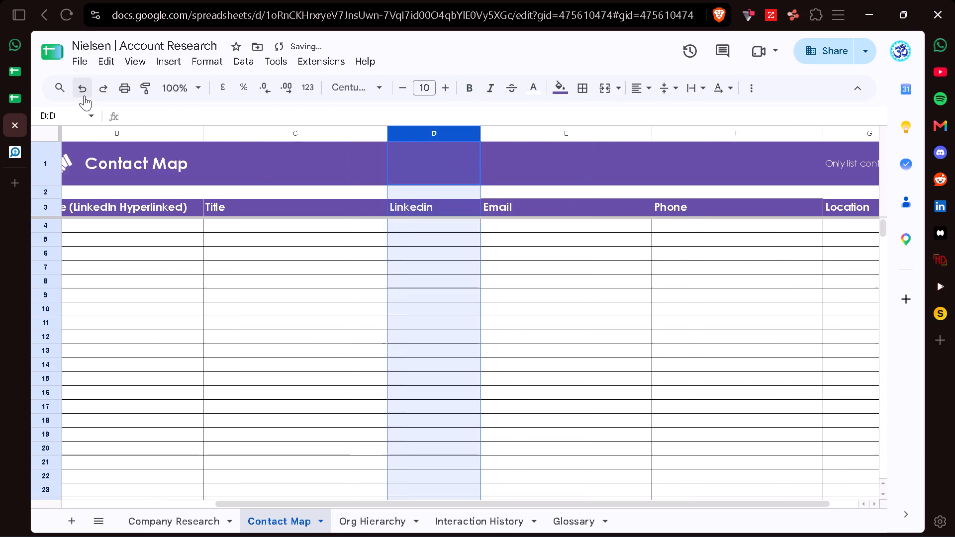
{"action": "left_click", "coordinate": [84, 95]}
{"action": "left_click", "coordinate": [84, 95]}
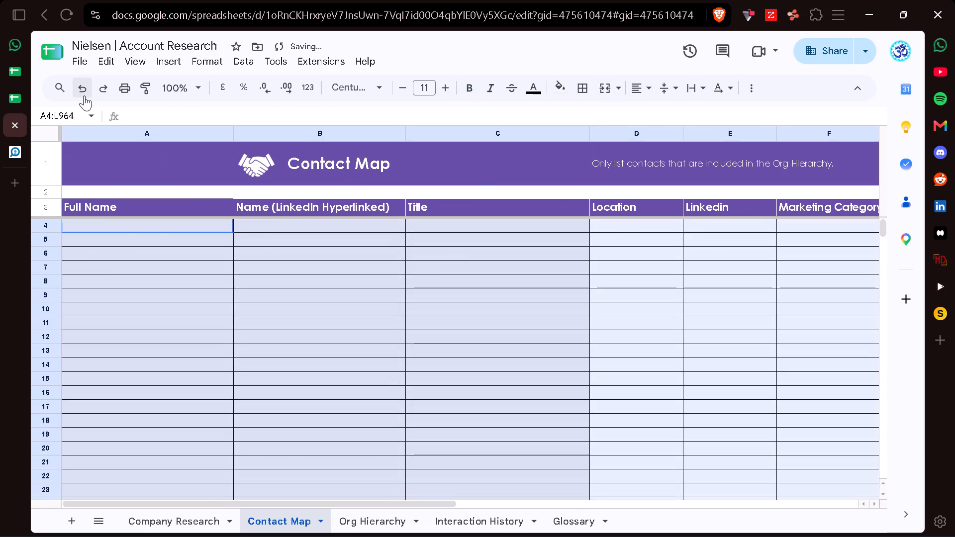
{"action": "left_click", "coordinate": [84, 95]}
Examine the linked LinkedIn profiles of the Contact Map's earlier contacts, working upward from the Bengaluru Associate Director.
{"action": "left_click", "coordinate": [324, 356]}
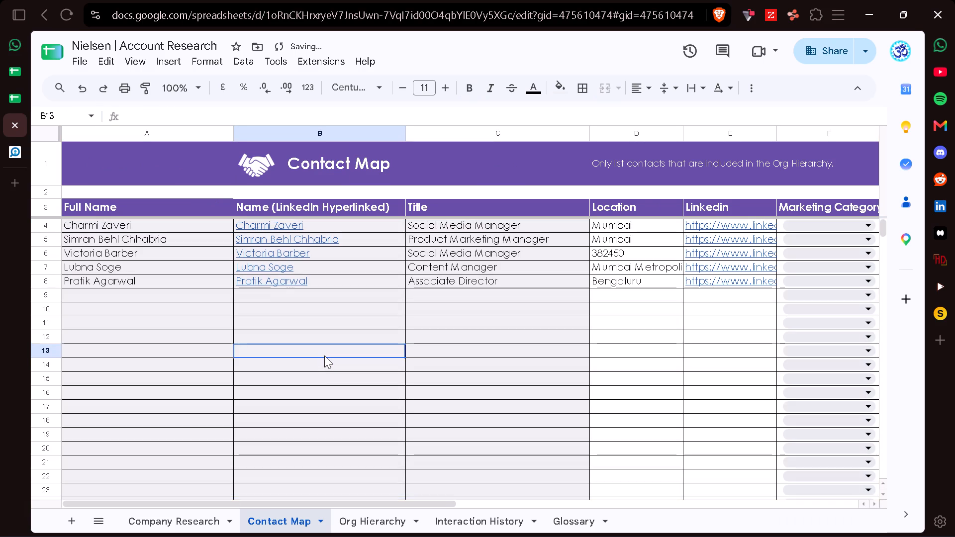
{"action": "scroll", "coordinate": [324, 356], "scroll_direction": "right", "scroll_amount": 1}
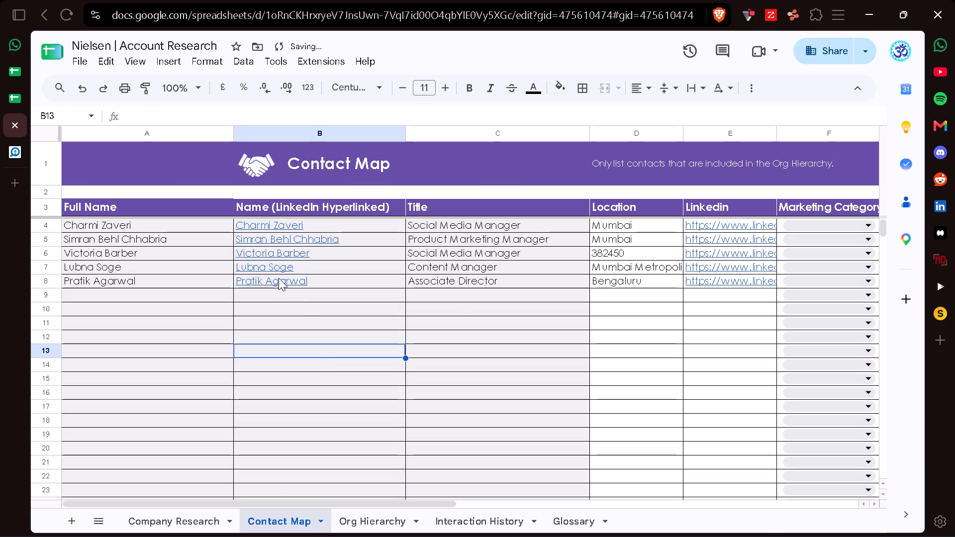
{"action": "left_click", "coordinate": [325, 301]}
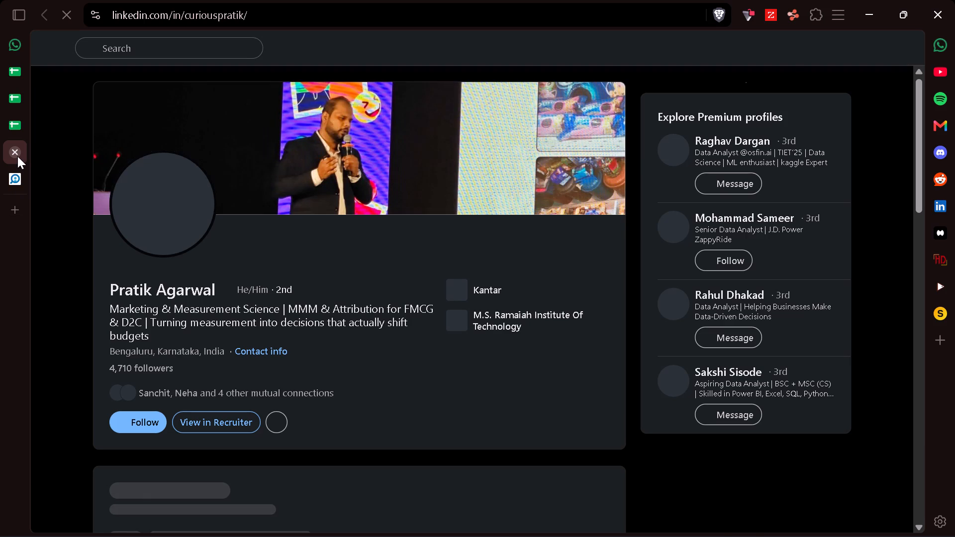
{"action": "left_click", "coordinate": [17, 156]}
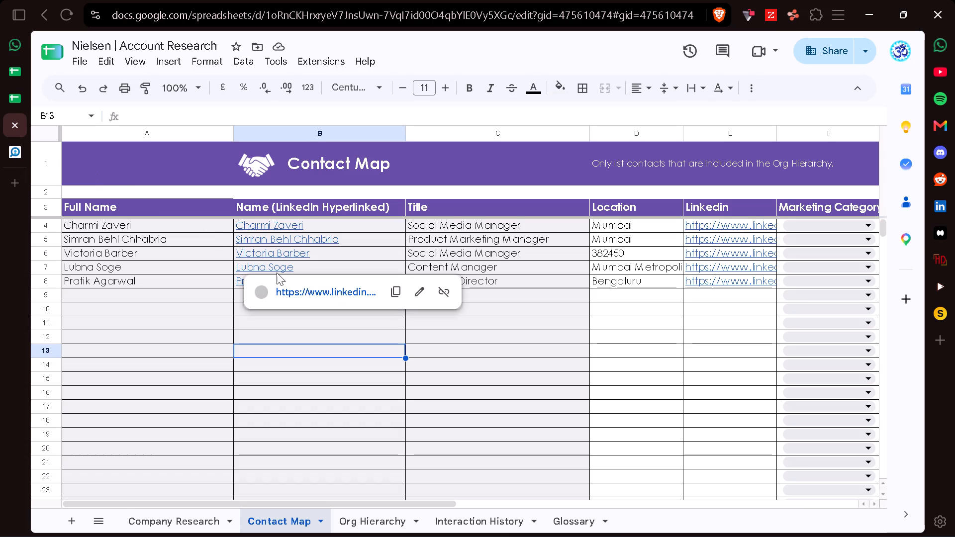
{"action": "left_click", "coordinate": [306, 293]}
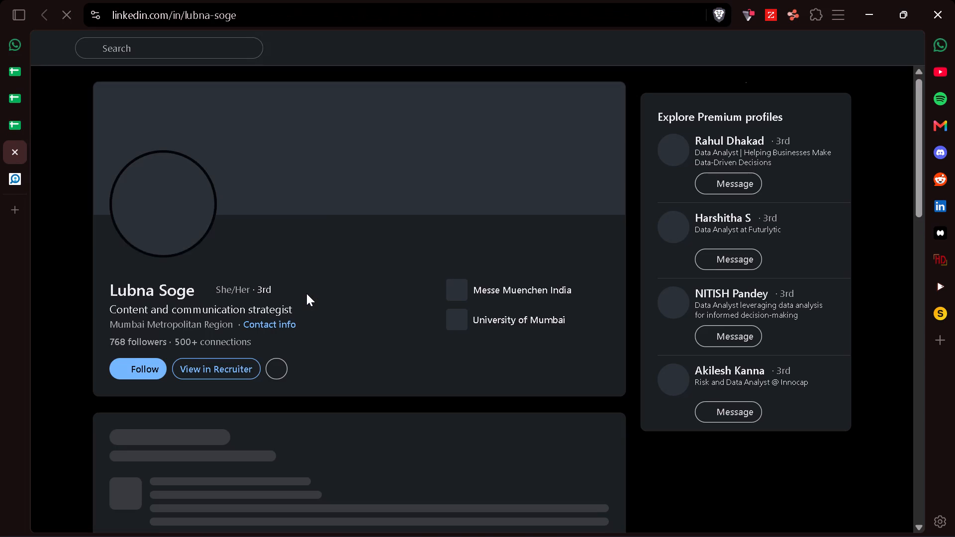
{"action": "left_click", "coordinate": [19, 151]}
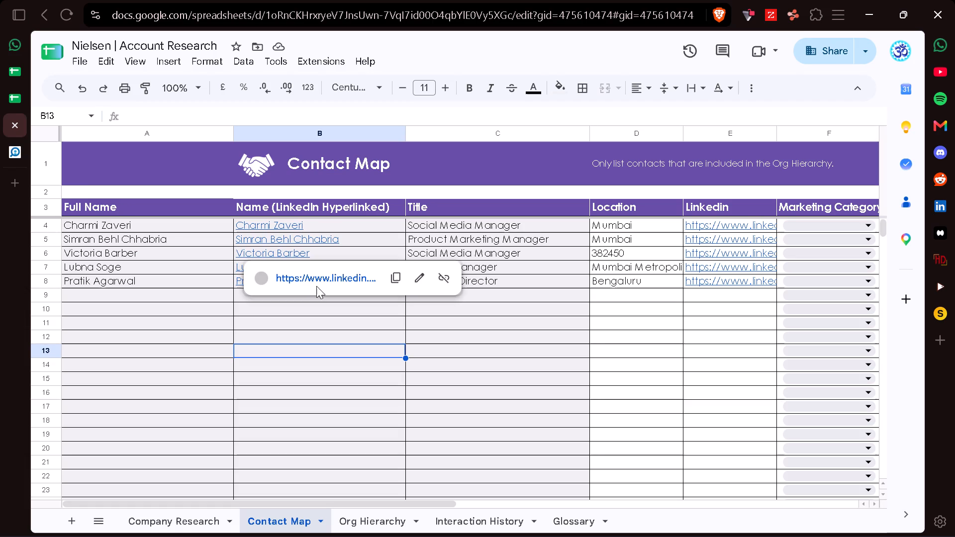
{"action": "left_click", "coordinate": [313, 277]}
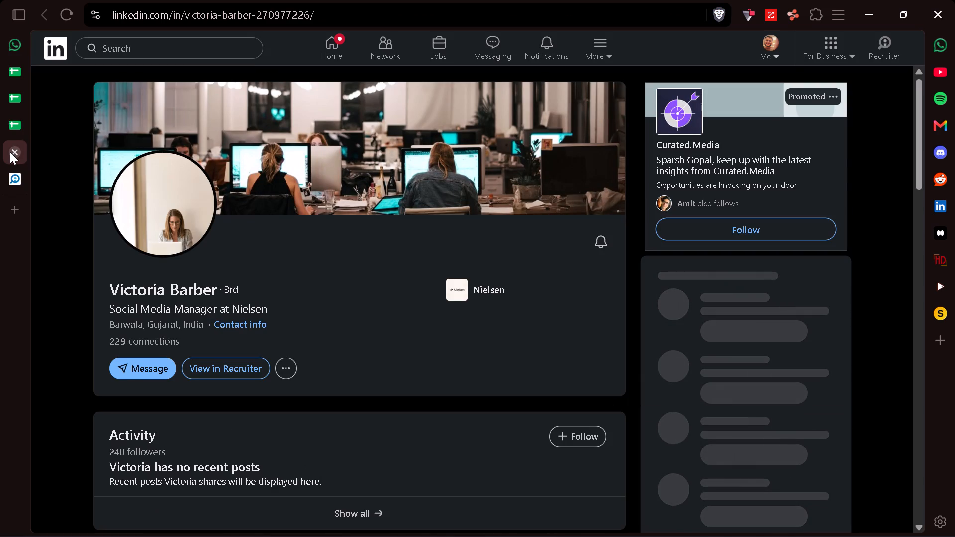
{"action": "left_click", "coordinate": [10, 152]}
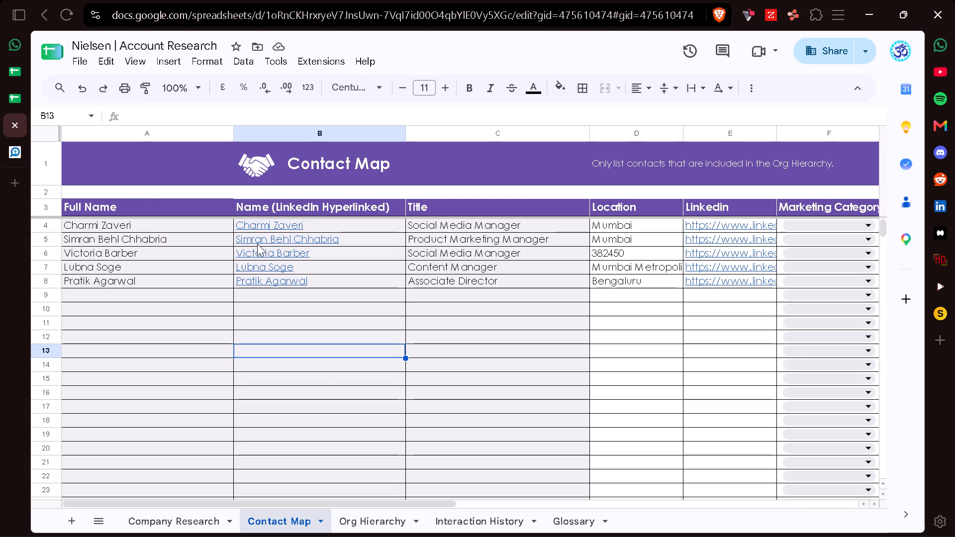
{"action": "left_click", "coordinate": [304, 246]}
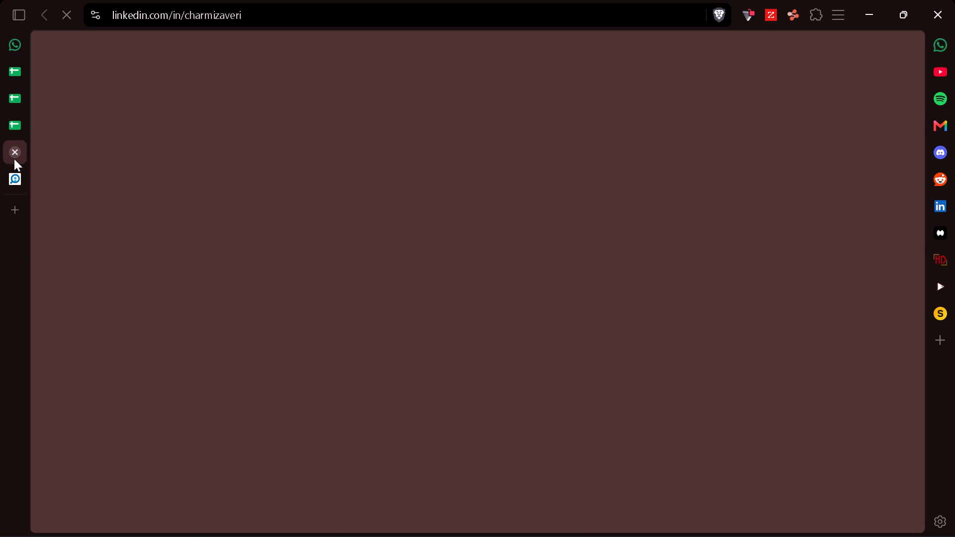
{"action": "left_click", "coordinate": [14, 159]}
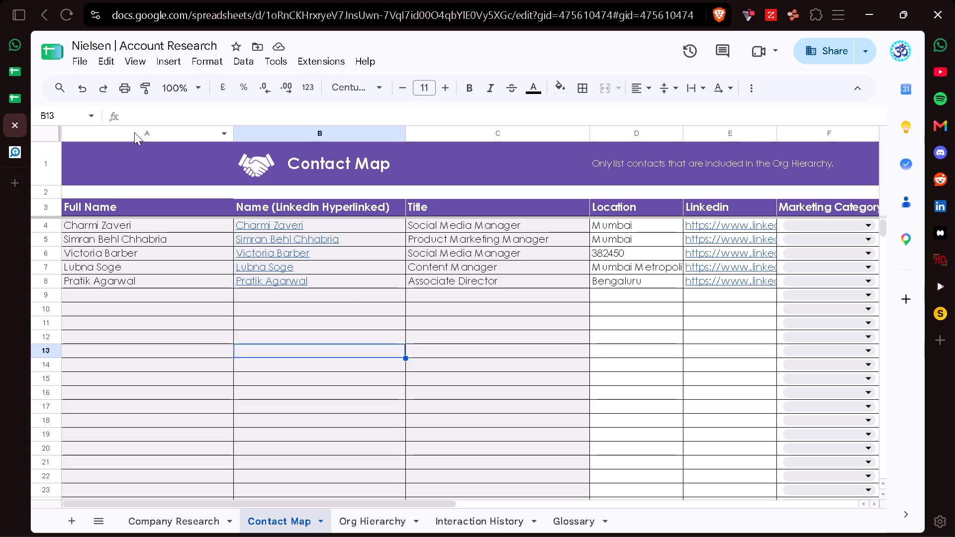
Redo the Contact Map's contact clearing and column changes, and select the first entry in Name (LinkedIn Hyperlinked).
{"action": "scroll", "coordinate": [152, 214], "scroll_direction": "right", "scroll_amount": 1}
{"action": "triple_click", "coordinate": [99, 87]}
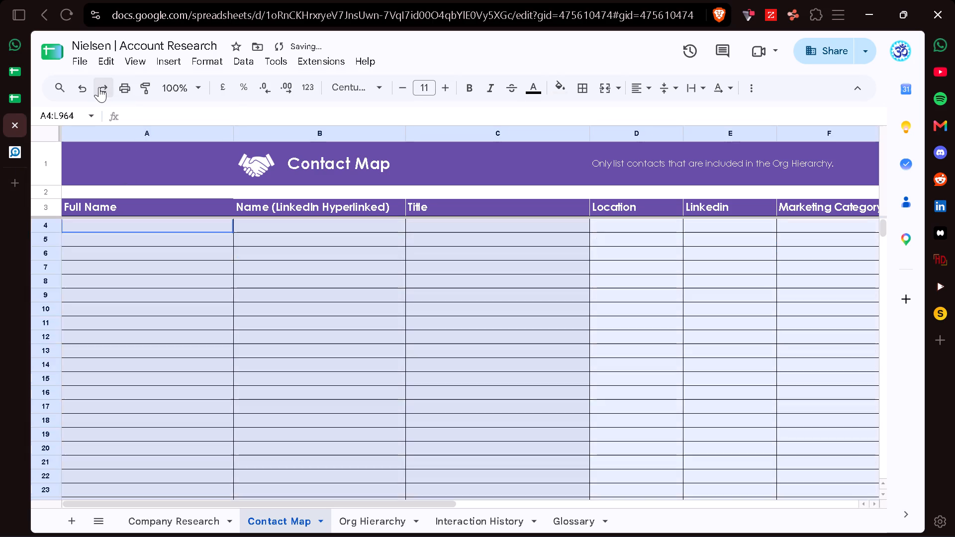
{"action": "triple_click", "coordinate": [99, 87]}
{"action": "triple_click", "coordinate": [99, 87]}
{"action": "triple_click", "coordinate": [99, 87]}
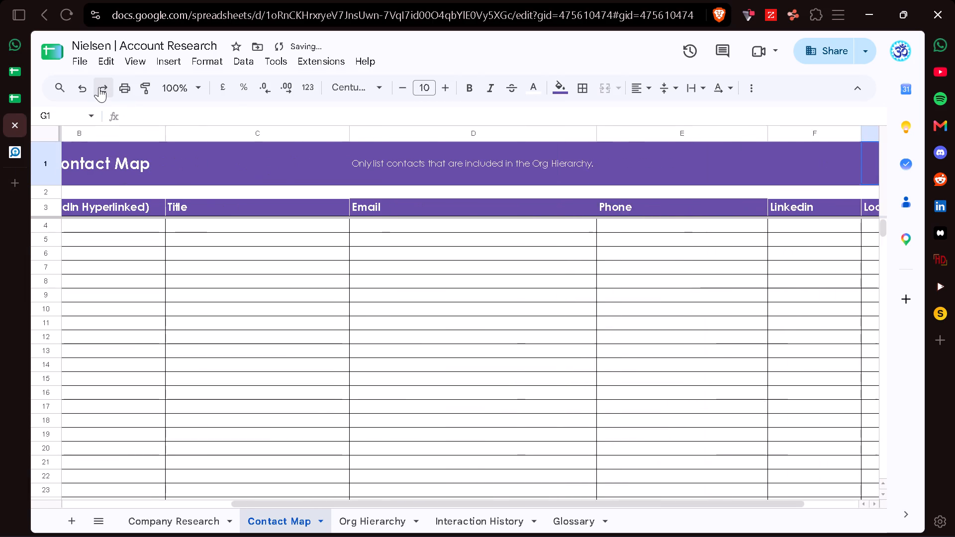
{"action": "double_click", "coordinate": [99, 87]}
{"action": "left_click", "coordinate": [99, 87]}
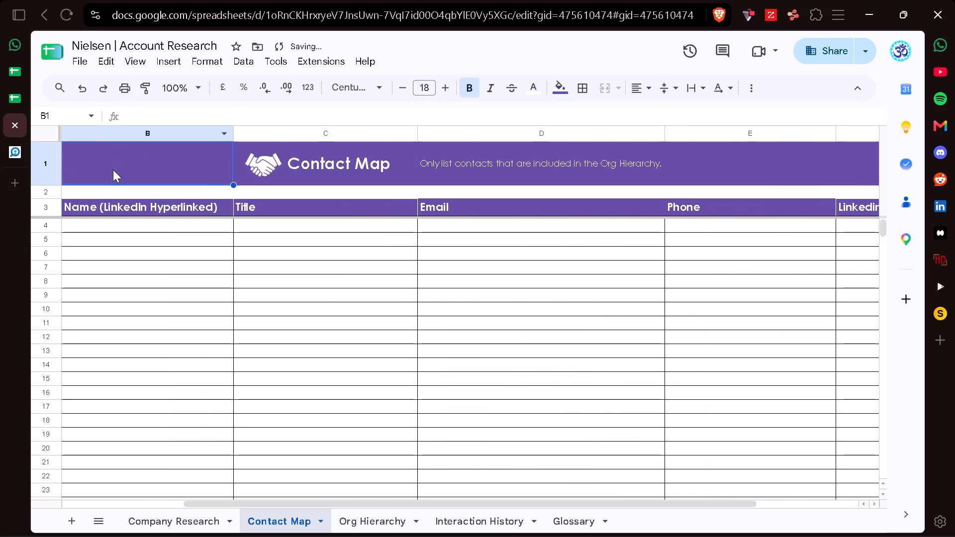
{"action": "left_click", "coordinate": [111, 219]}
Review the Vadodara-based Sr. Manager's pipeline profile and copy the candidate's name into cell B4 of the Contact Map.
{"action": "left_click", "coordinate": [18, 151]}
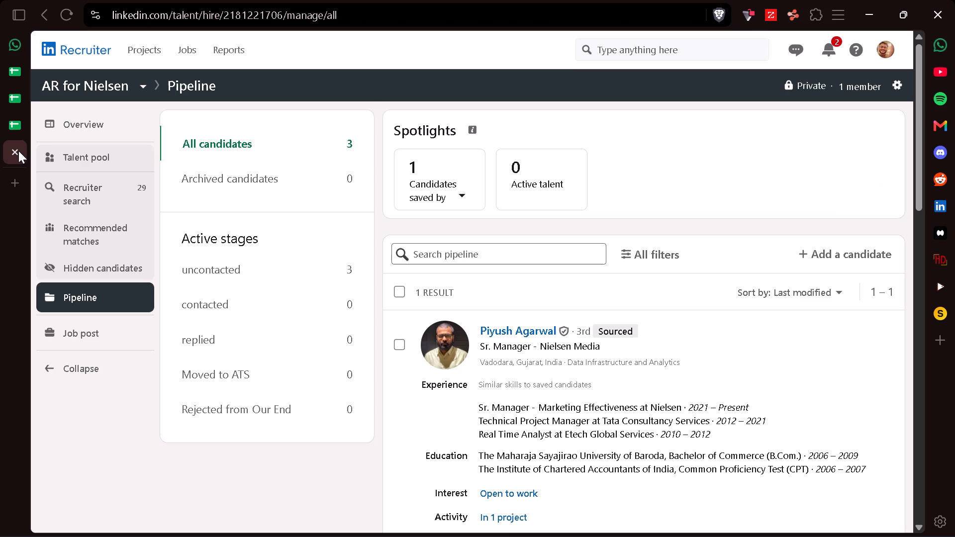
{"action": "left_click", "coordinate": [506, 327]}
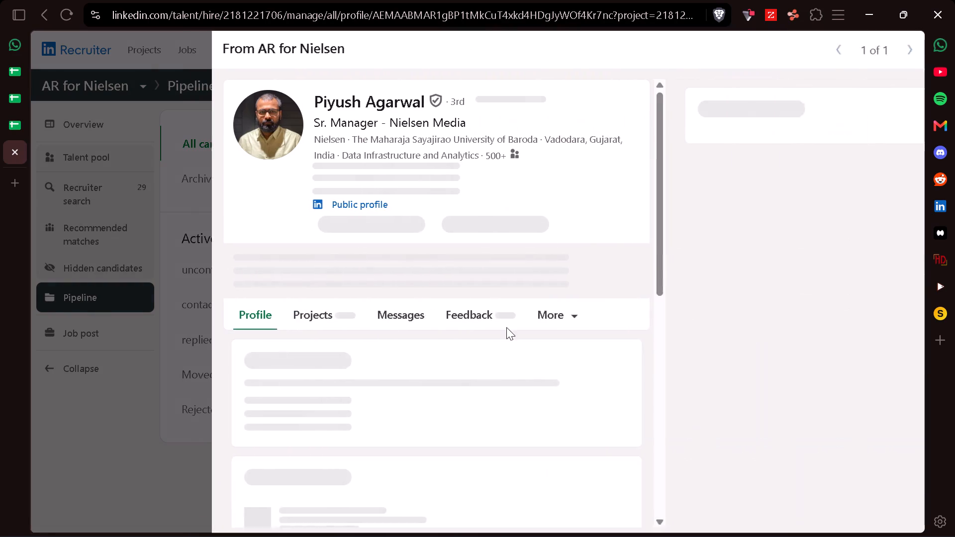
{"action": "scroll", "coordinate": [269, 400], "scroll_direction": "down", "scroll_amount": 2}
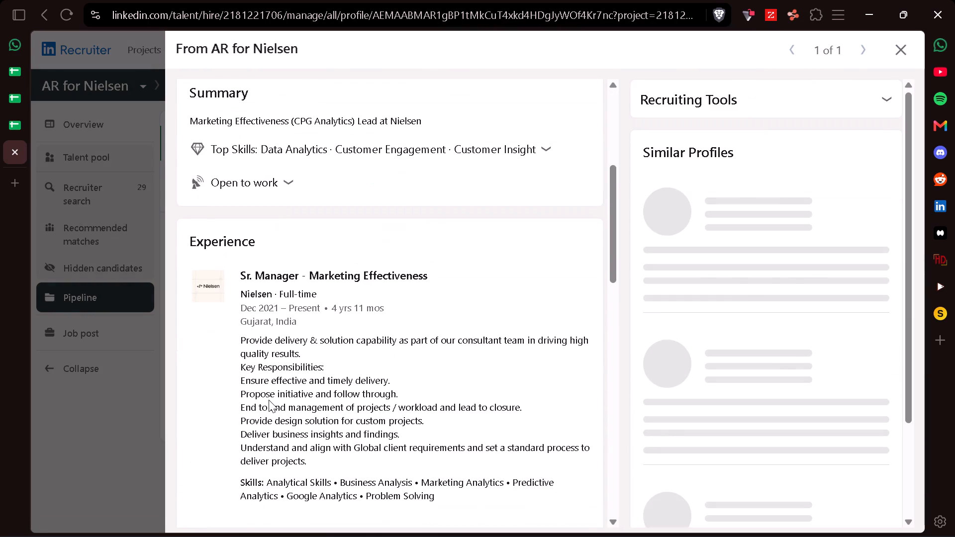
{"action": "scroll", "coordinate": [269, 400], "scroll_direction": "down", "scroll_amount": 1}
{"action": "scroll", "coordinate": [269, 400], "scroll_direction": "up", "scroll_amount": 4}
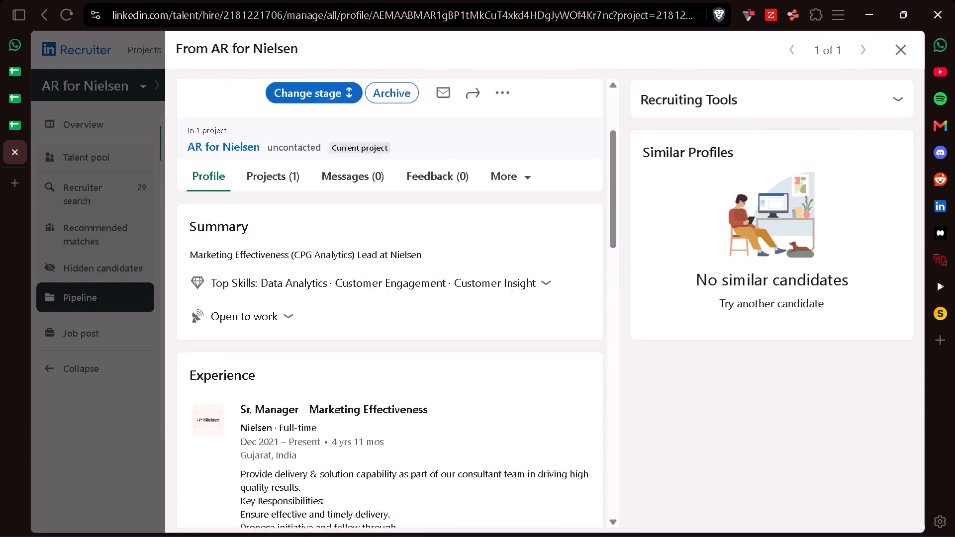
{"action": "scroll", "coordinate": [269, 400], "scroll_direction": "up", "scroll_amount": 2}
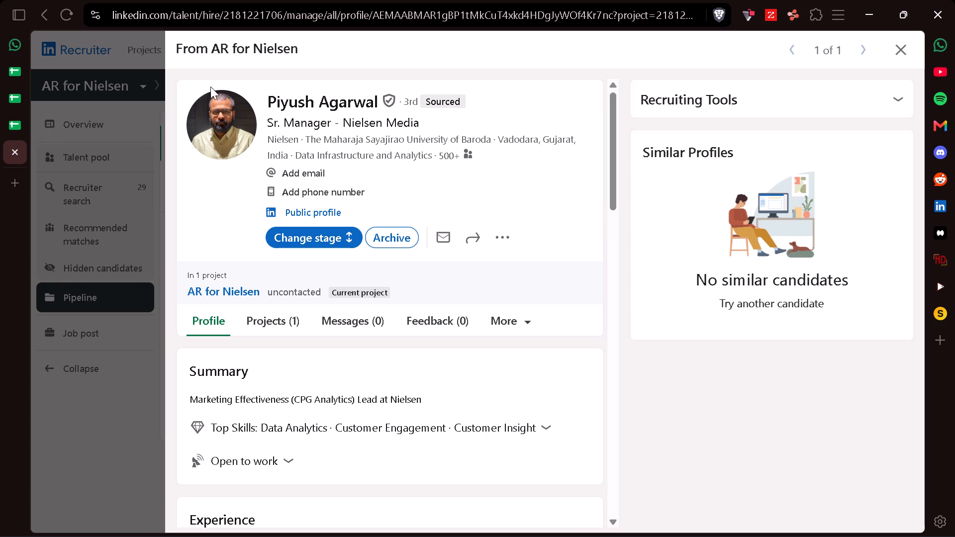
{"action": "left_click_drag", "start_coordinate": [265, 94], "coordinate": [378, 99]}
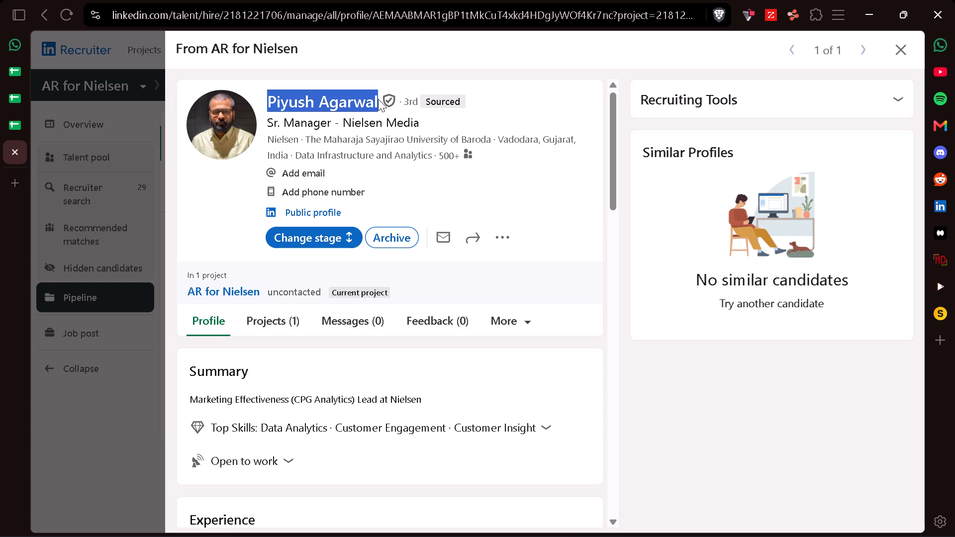
{"action": "key", "text": "ctrl+c"}
{"action": "left_click", "coordinate": [9, 135]}
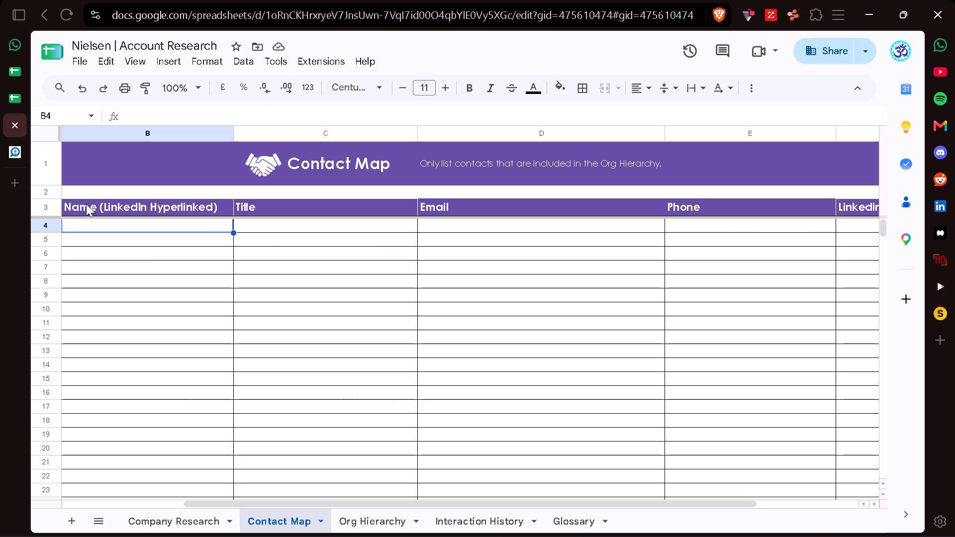
{"action": "key", "text": "ctrl+v"}
{"action": "key", "text": "Right"}
{"action": "key", "text": "Right"}
{"action": "key", "text": "Right"}
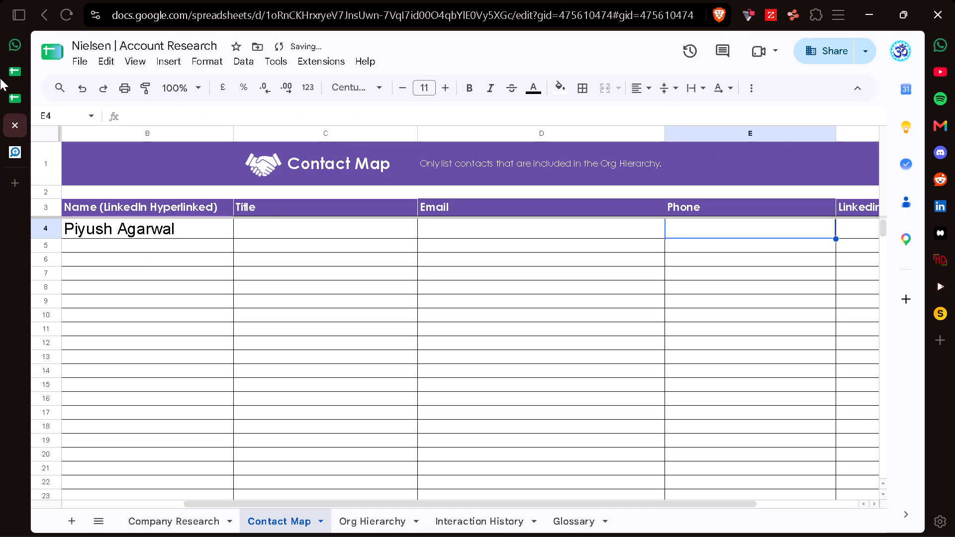
{"action": "key", "text": "Left"}
{"action": "key", "text": "Left"}
Move the candidate's name from cell B4 to the Full Name column in A4.
{"action": "scroll", "coordinate": [276, 276], "scroll_direction": "right", "scroll_amount": 3}
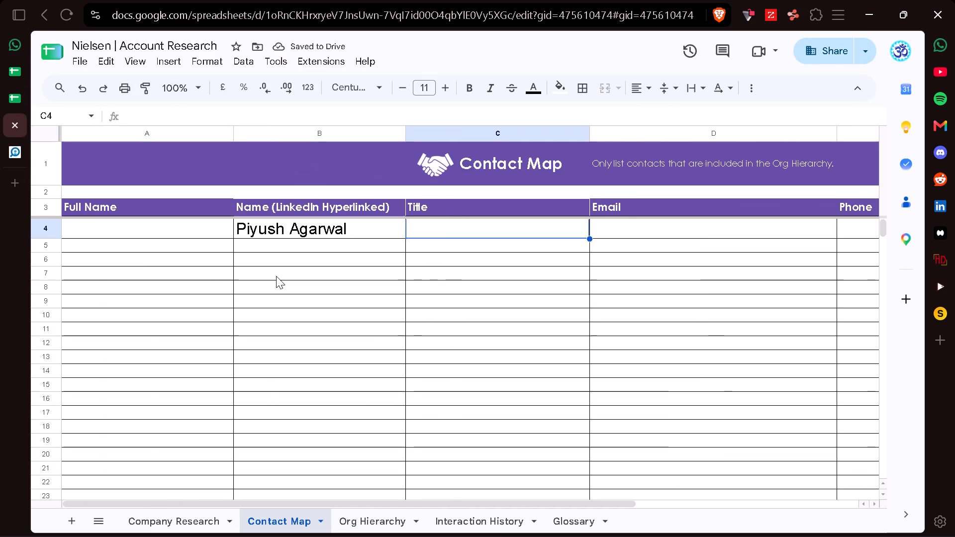
{"action": "left_click", "coordinate": [290, 224]}
{"action": "key", "text": "ctrl+x"}
{"action": "key", "text": "Left"}
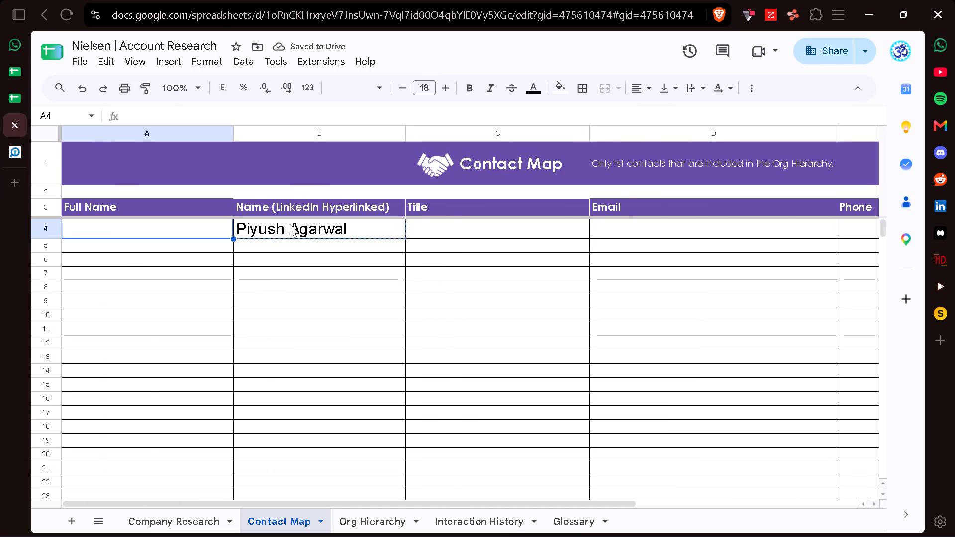
{"action": "key", "text": "ctrl+v"}
Copy the current job title "Sr. Manager - Marketing Effectiveness" from the LinkedIn Recruiter profile into Title cell C4.
{"action": "key", "text": "Right"}
{"action": "key", "text": "Right"}
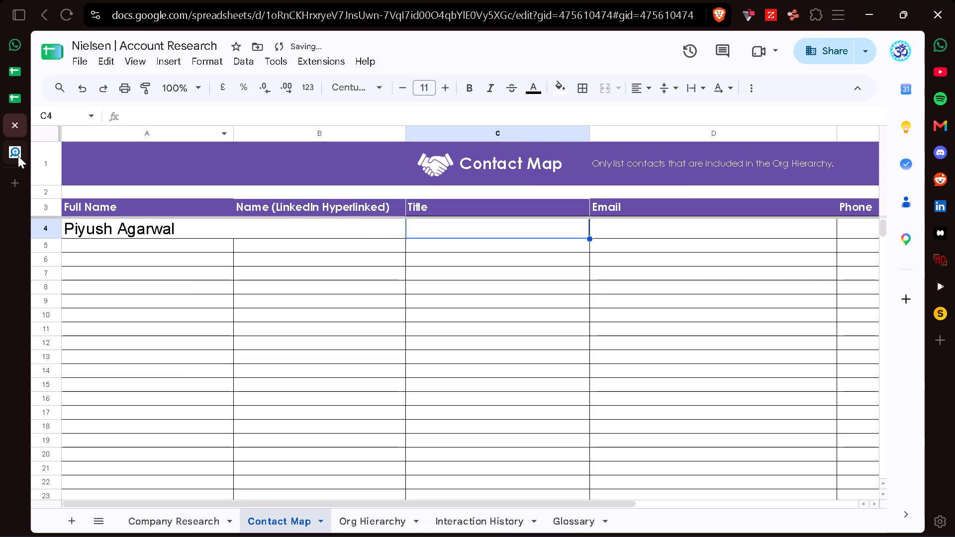
{"action": "left_click", "coordinate": [18, 156]}
{"action": "scroll", "coordinate": [302, 419], "scroll_direction": "down", "scroll_amount": 4}
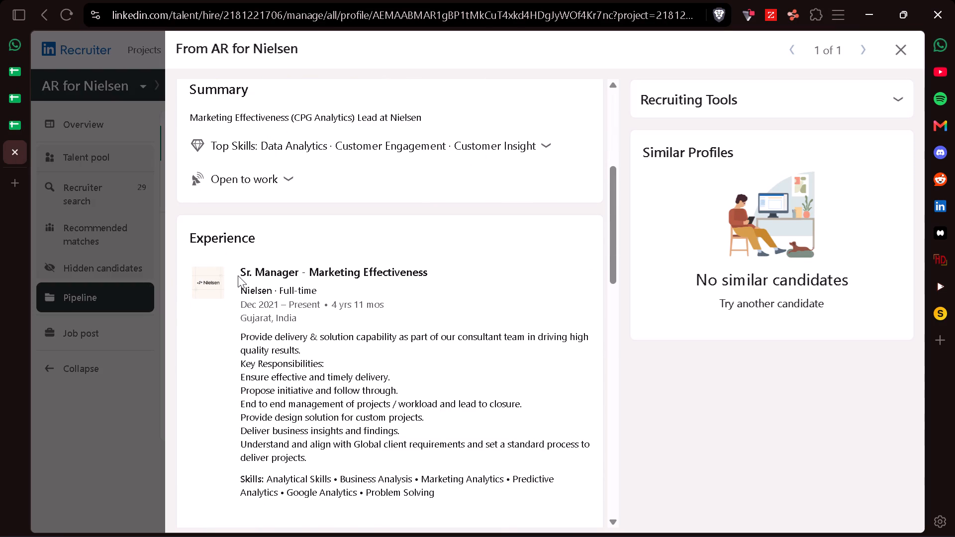
{"action": "left_click_drag", "start_coordinate": [238, 275], "coordinate": [434, 268]}
{"action": "key", "text": "ctrl+c"}
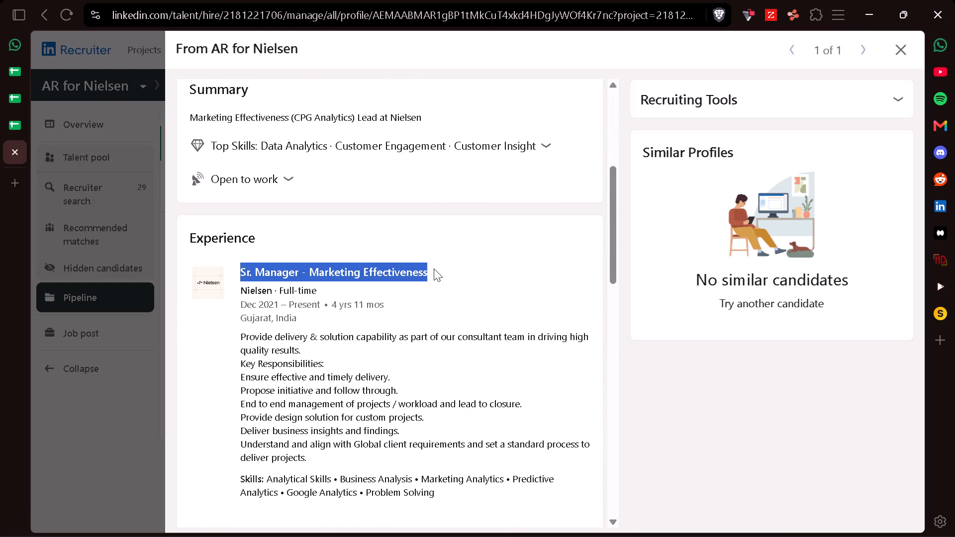
{"action": "left_click", "coordinate": [9, 120]}
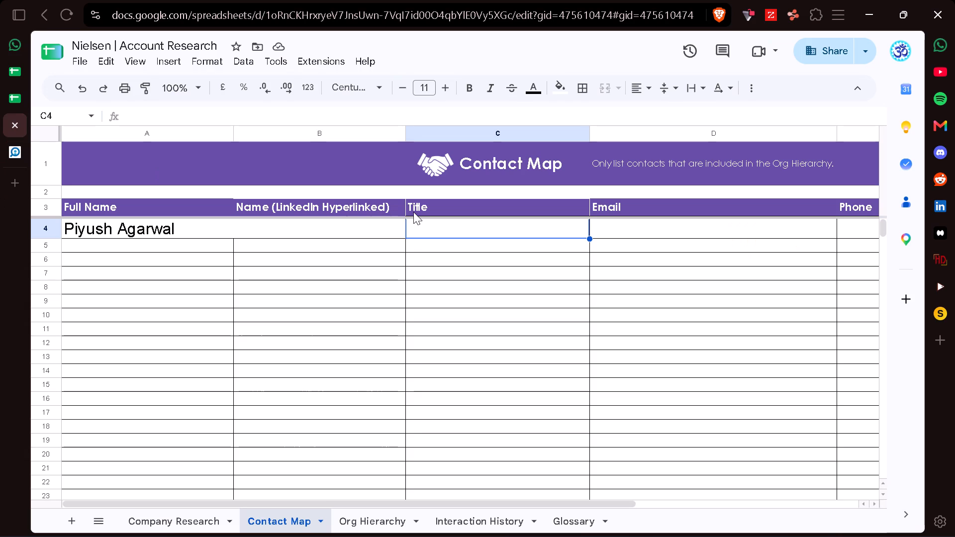
{"action": "key", "text": "ctrl+v"}
Copy the candidate's public profile link from LinkedIn Recruiter into the Contact Map's LinkedIn cell F4.
{"action": "scroll", "coordinate": [413, 212], "scroll_direction": "left", "scroll_amount": 6}
{"action": "key", "text": "Right"}
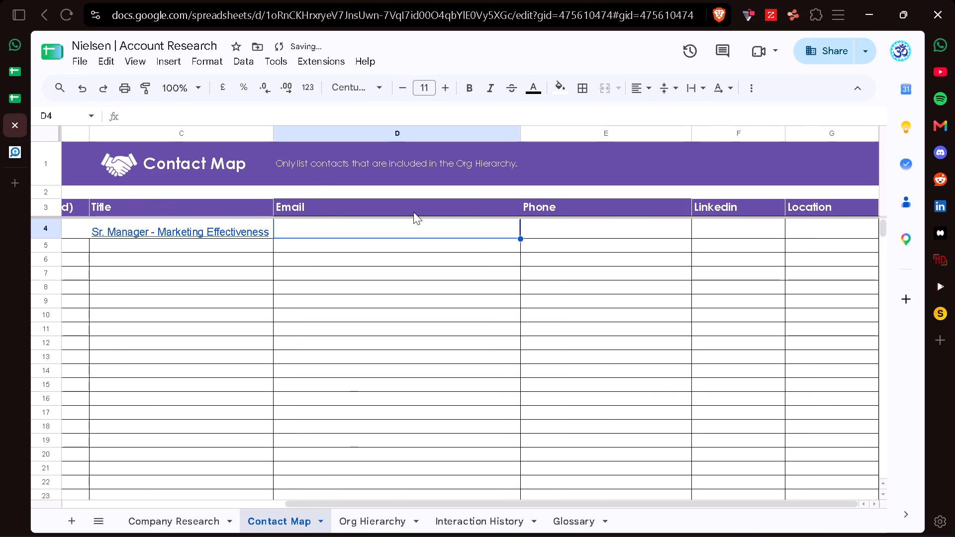
{"action": "key", "text": "Right"}
{"action": "key", "text": "Right"}
{"action": "left_click", "coordinate": [16, 145]}
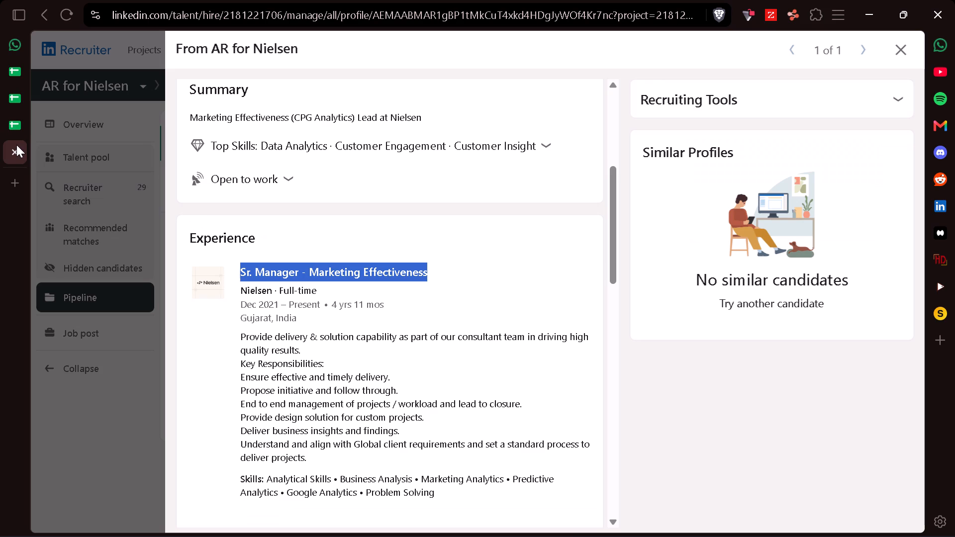
{"action": "scroll", "coordinate": [374, 219], "scroll_direction": "up", "scroll_amount": 6}
{"action": "left_click", "coordinate": [292, 214]}
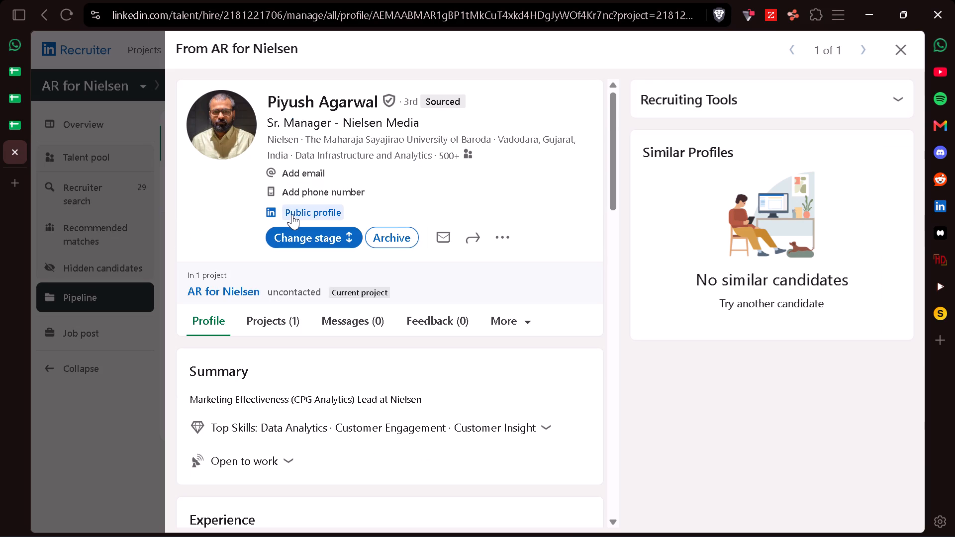
{"action": "left_click", "coordinate": [360, 244]}
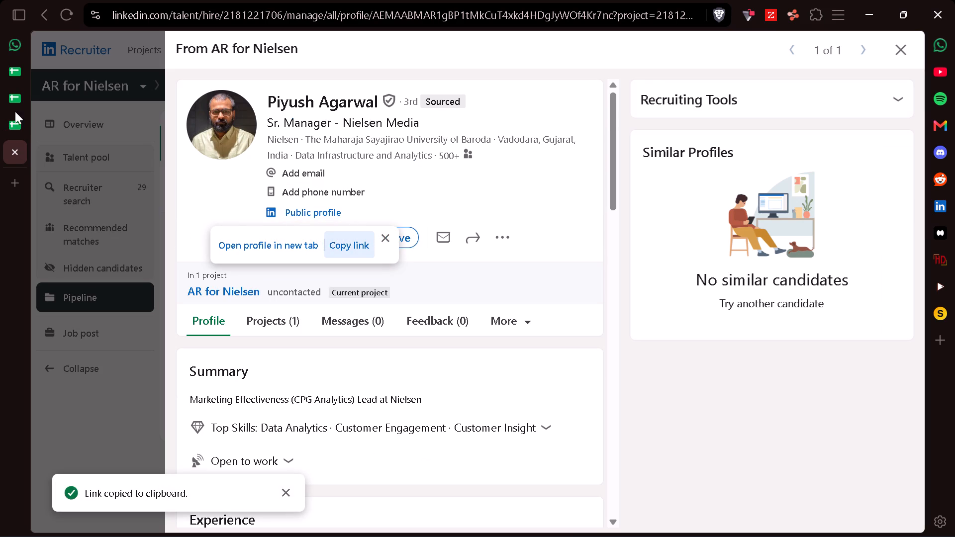
{"action": "left_click", "coordinate": [16, 128]}
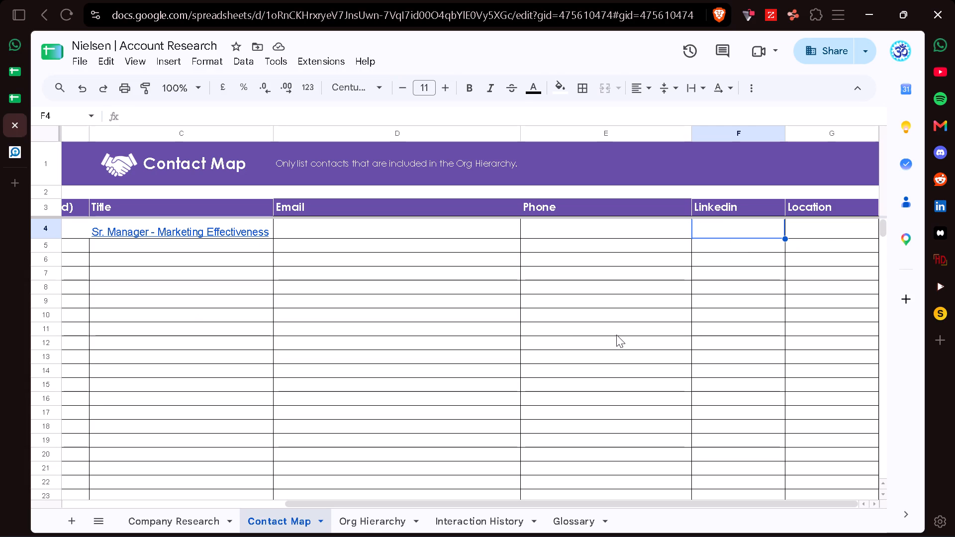
{"action": "key", "text": "ctrl+v"}
Enter Vadodara as the candidate's location in cell G4.
{"action": "key", "text": "Right"}
{"action": "type", "text": "Vad"}
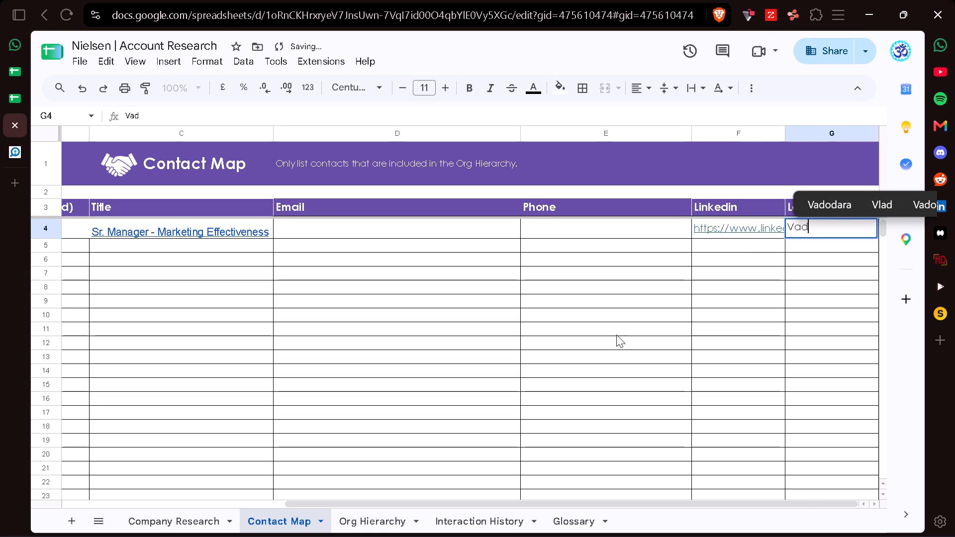
{"action": "left_click", "coordinate": [836, 204]}
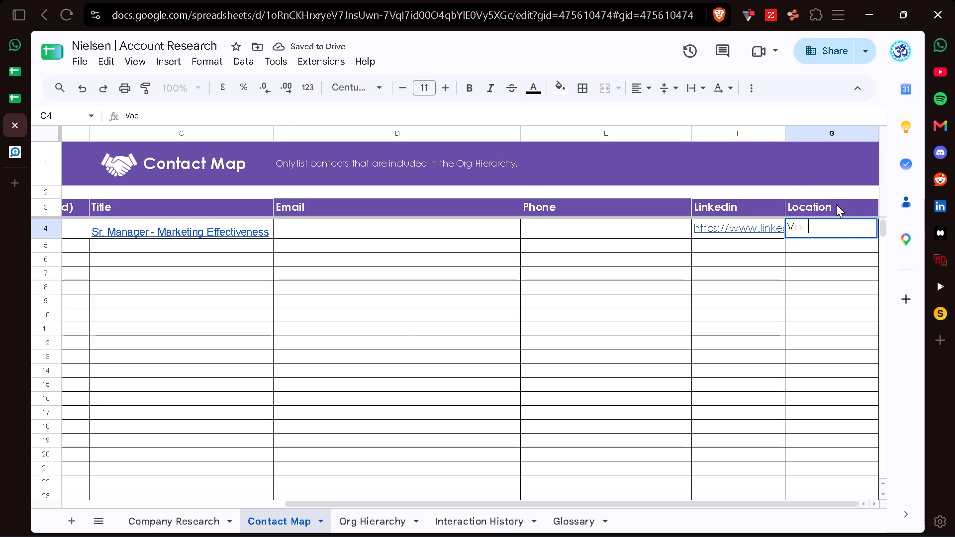
{"action": "key", "text": "Return"}
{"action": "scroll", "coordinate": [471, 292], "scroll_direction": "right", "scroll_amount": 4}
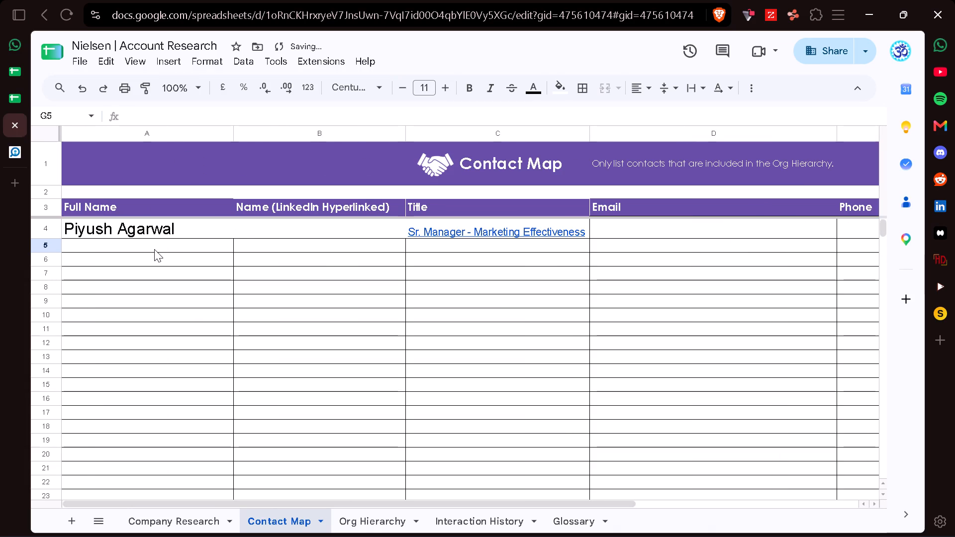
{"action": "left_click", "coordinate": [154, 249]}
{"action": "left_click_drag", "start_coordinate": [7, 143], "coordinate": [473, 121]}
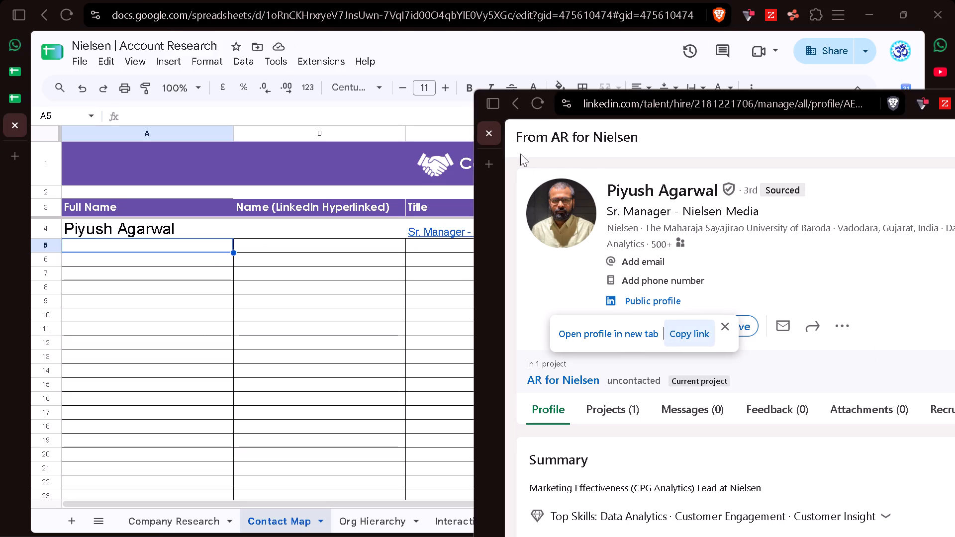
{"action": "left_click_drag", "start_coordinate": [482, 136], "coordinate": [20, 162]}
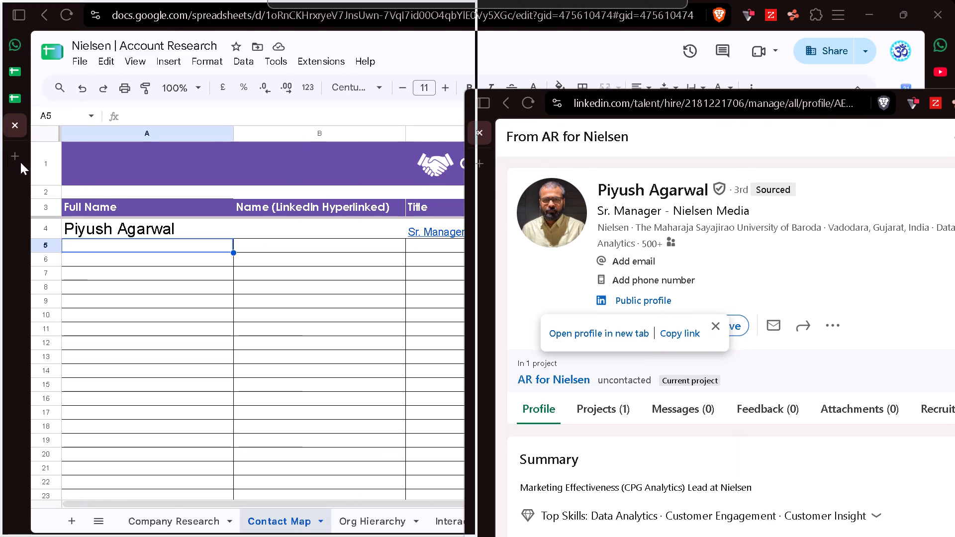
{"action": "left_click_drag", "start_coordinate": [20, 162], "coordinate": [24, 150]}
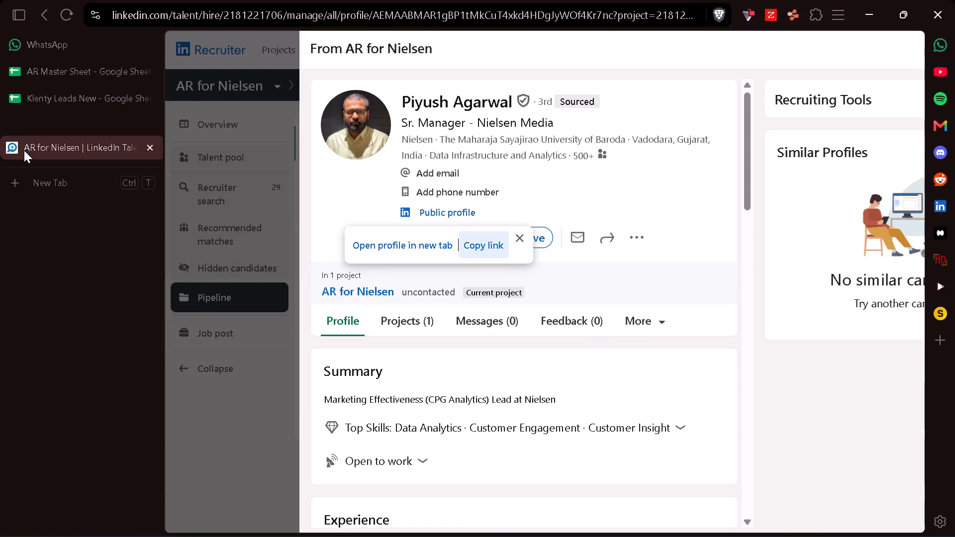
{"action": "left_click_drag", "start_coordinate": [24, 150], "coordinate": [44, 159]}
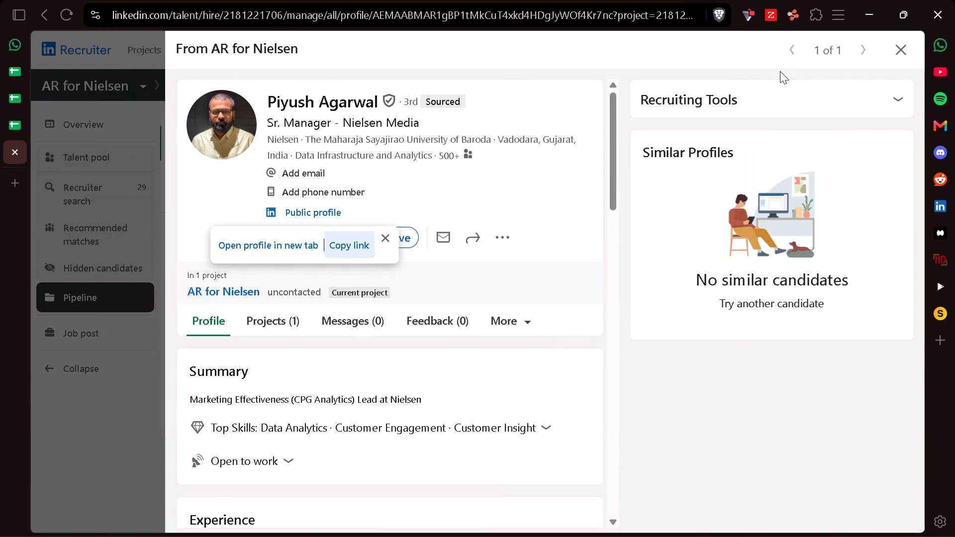
Look up the candidate in ZoomInfo and SMARTe from the Recruiter profile, and copy the ZoomInfo business email into Email cell D4.
{"action": "left_click", "coordinate": [773, 19]}
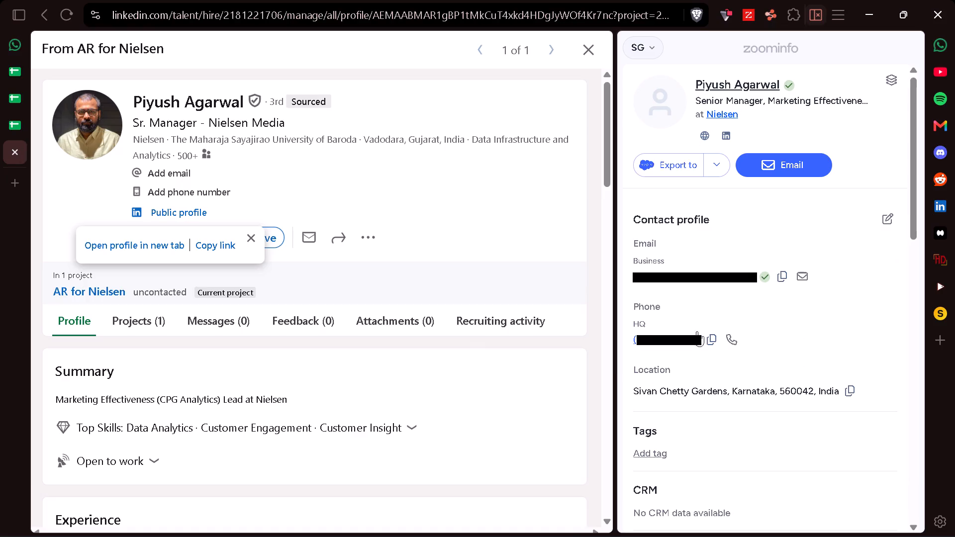
{"action": "left_click", "coordinate": [782, 275]}
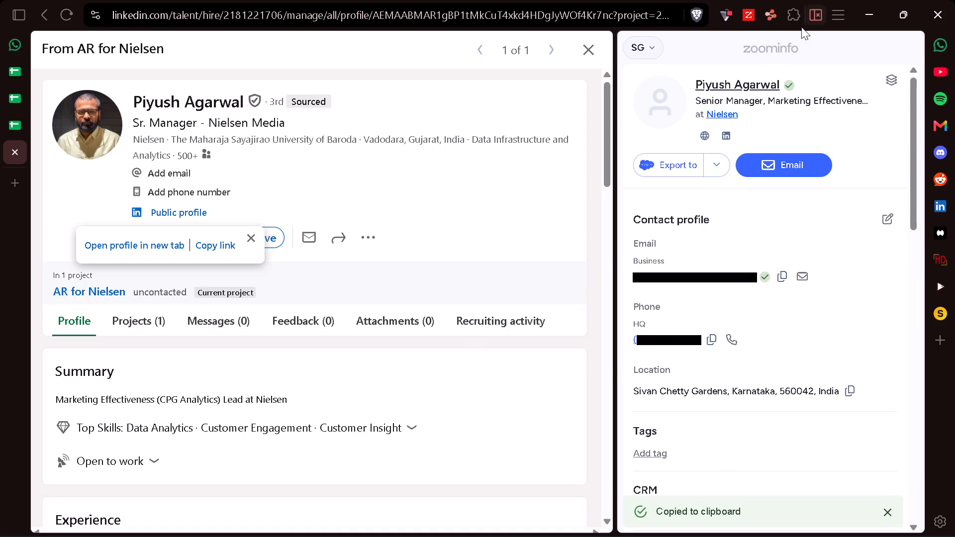
{"action": "left_click", "coordinate": [808, 16]}
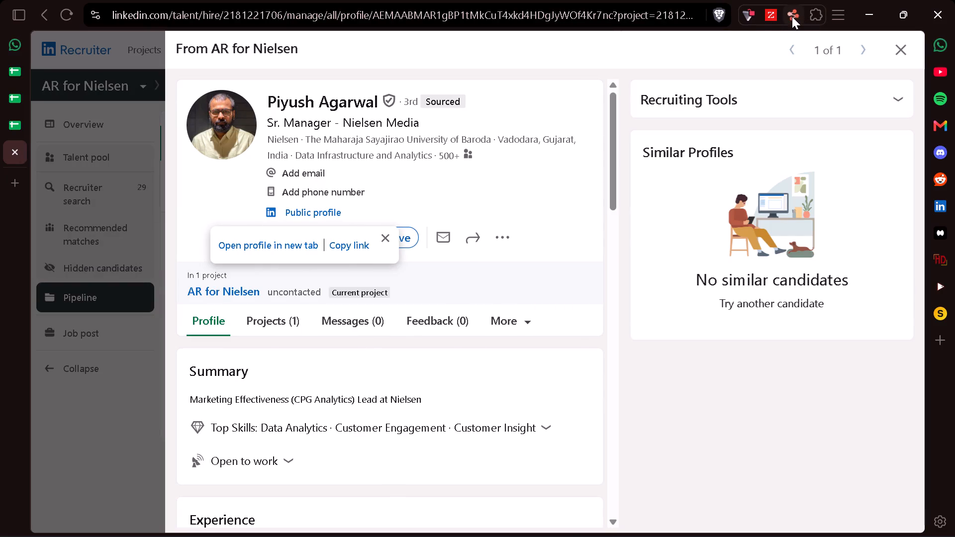
{"action": "left_click", "coordinate": [792, 16]}
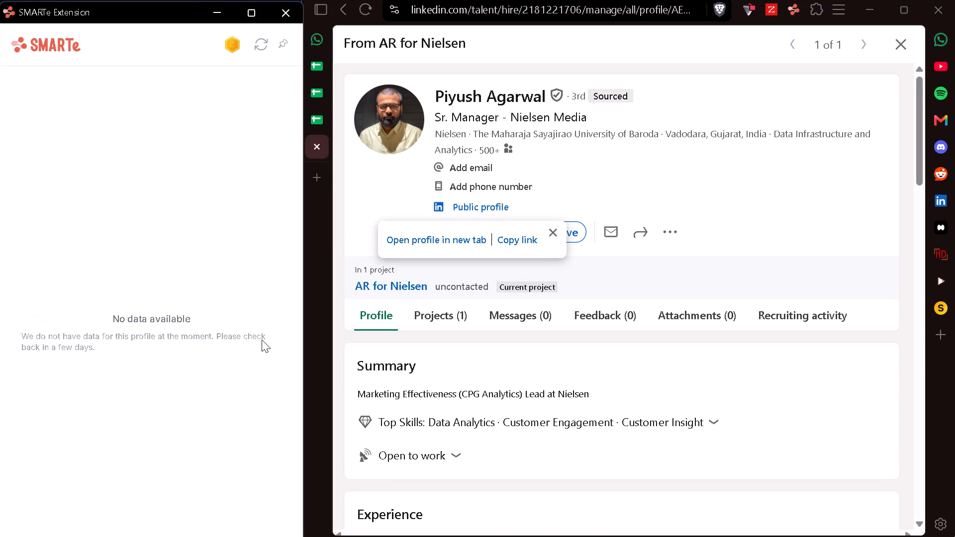
{"action": "left_click", "coordinate": [313, 147]}
{"action": "left_click", "coordinate": [284, 17]}
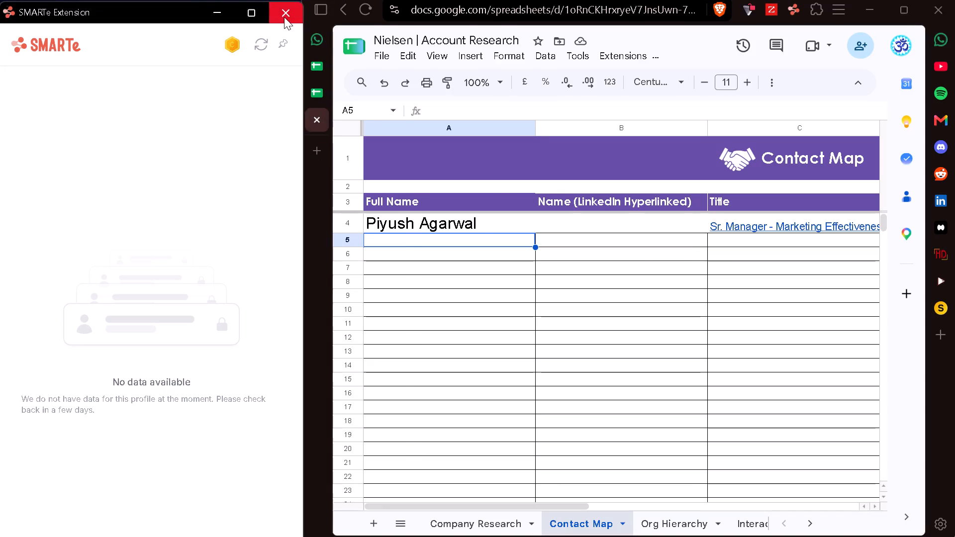
{"action": "left_click", "coordinate": [600, 225]}
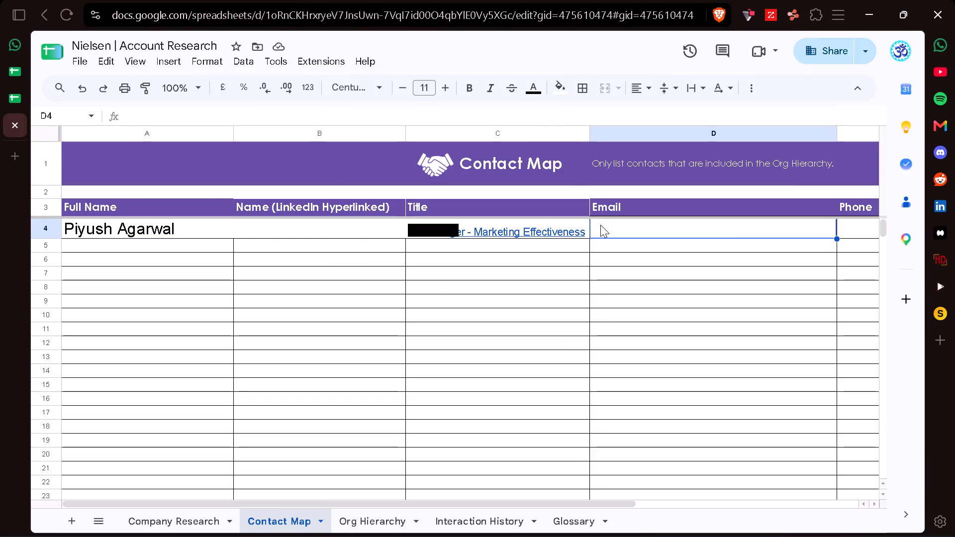
{"action": "key", "text": "ctrl+v"}
Enter "nf" as the candidate's phone entry in cell E4.
{"action": "scroll", "coordinate": [600, 225], "scroll_direction": "left", "scroll_amount": 4}
{"action": "key", "text": "Right"}
{"action": "type", "text": "nf"}
{"action": "key", "text": "Left"}
Build the formula =HYPERLINK(F4,A4) in Name (LinkedIn Hyperlinked) cell B4 to link the full name to the LinkedIn URL.
{"action": "key", "text": "Left"}
{"action": "scroll", "coordinate": [600, 225], "scroll_direction": "right", "scroll_amount": 4}
{"action": "key", "text": "Left"}
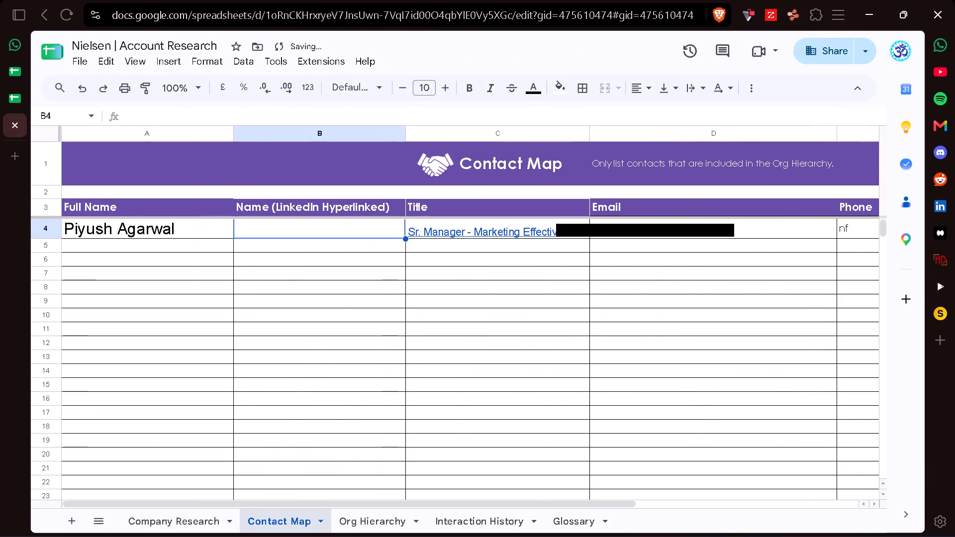
{"action": "type", "text": "=hyp"}
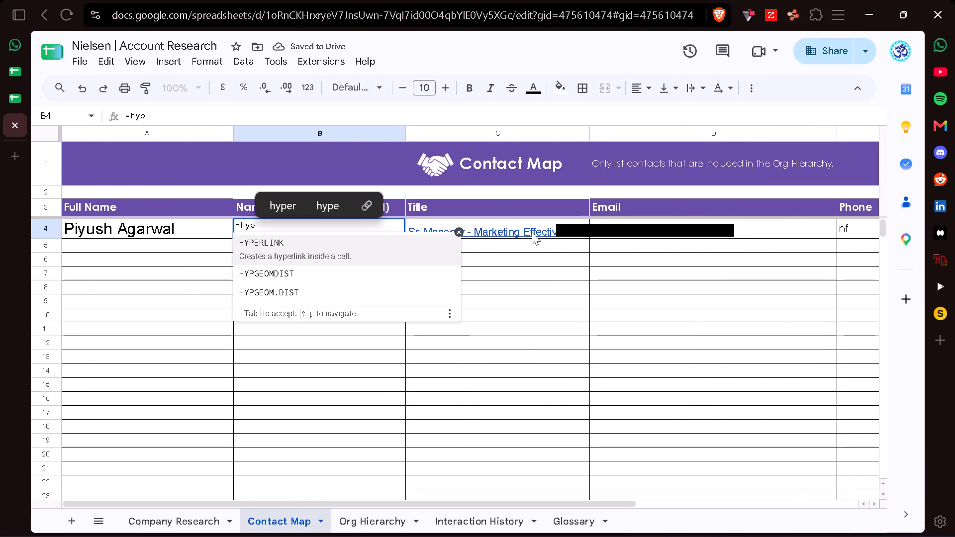
{"action": "left_click", "coordinate": [362, 235]}
{"action": "scroll", "coordinate": [724, 268], "scroll_direction": "left", "scroll_amount": 5}
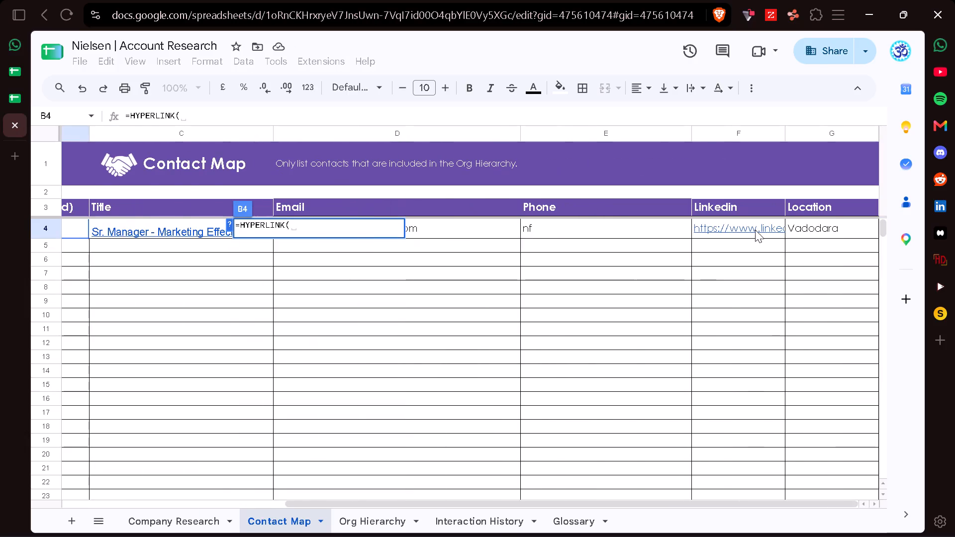
{"action": "left_click", "coordinate": [758, 226]}
{"action": "scroll", "coordinate": [462, 308], "scroll_direction": "right", "scroll_amount": 8}
{"action": "key", "text": "comma"}
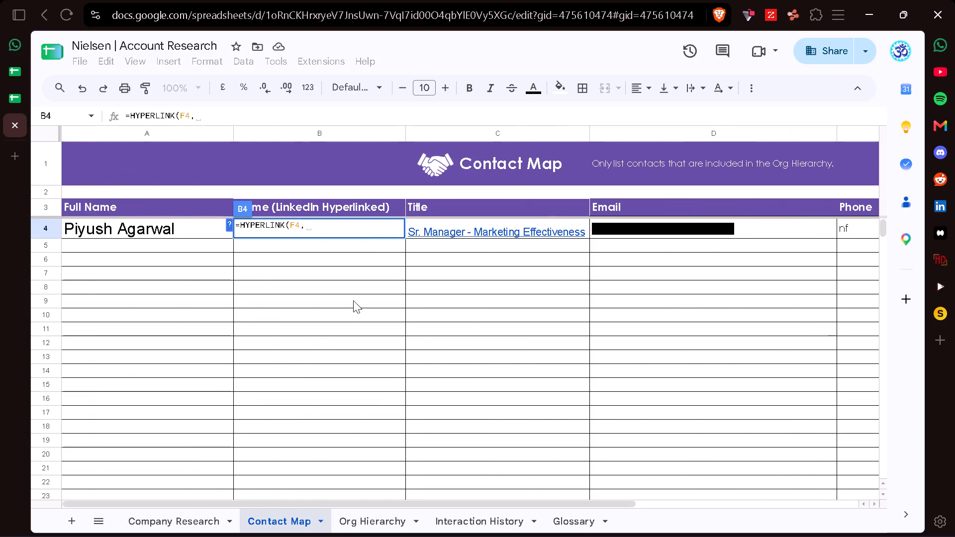
{"action": "left_click", "coordinate": [95, 234]}
{"action": "key", "text": "Return"}
{"action": "key", "text": "Up"}
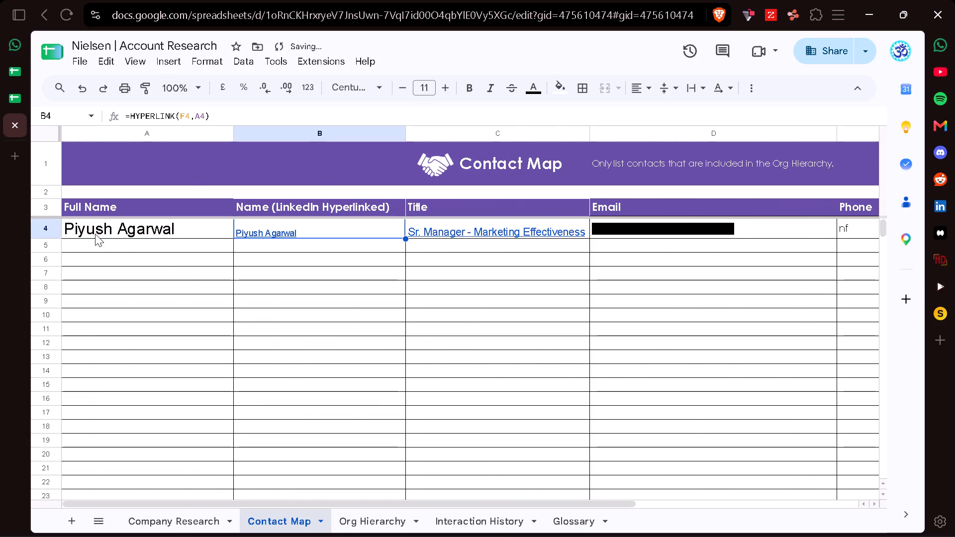
Format the contact's row A4:G4 in Century Gothic at font size 11.
{"action": "key", "text": "Left"}
{"action": "key", "text": "ctrl+shift+Right"}
{"action": "key", "text": "ctrl+shift+Right"}
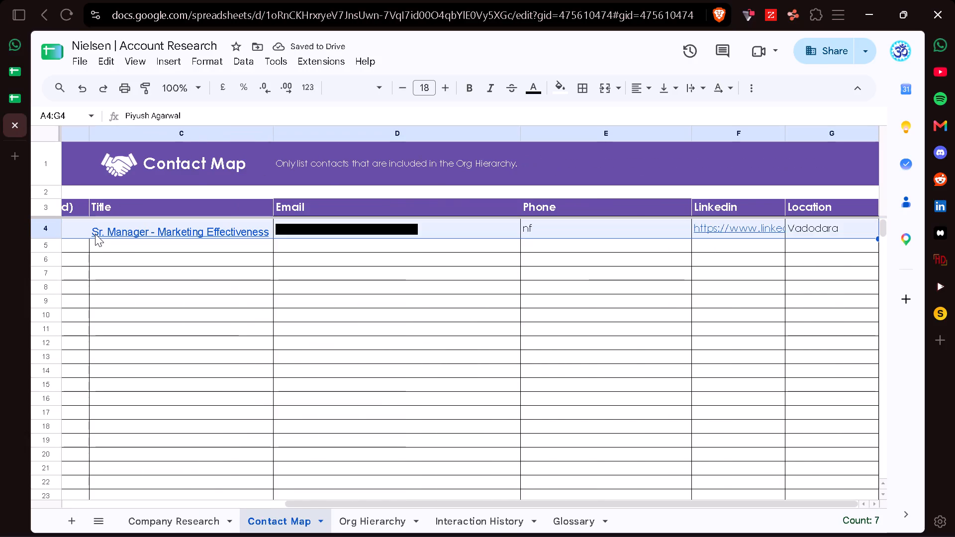
{"action": "left_click", "coordinate": [382, 81]}
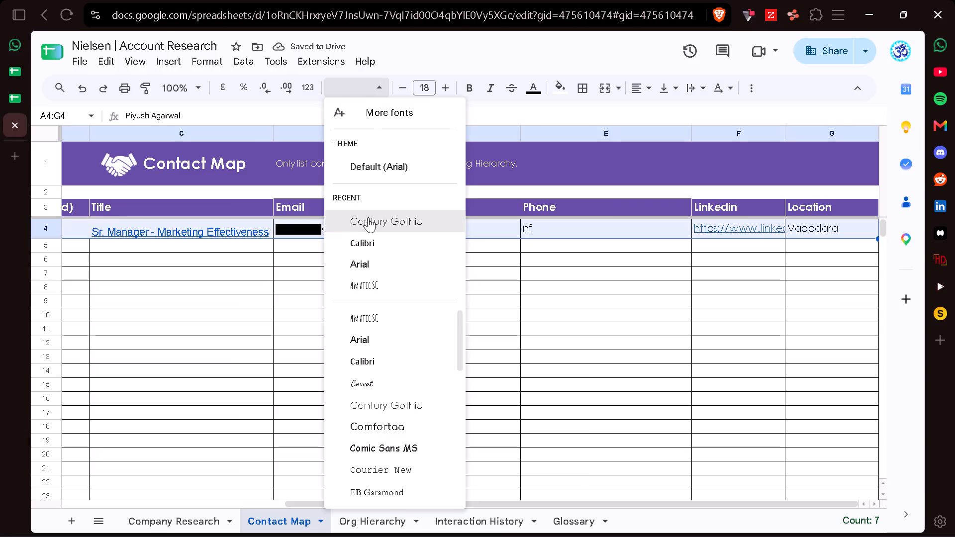
{"action": "left_click", "coordinate": [366, 222]}
{"action": "left_click_drag", "start_coordinate": [403, 78], "coordinate": [403, 90]}
{"action": "triple_click", "coordinate": [403, 90]}
{"action": "triple_click", "coordinate": [403, 90]}
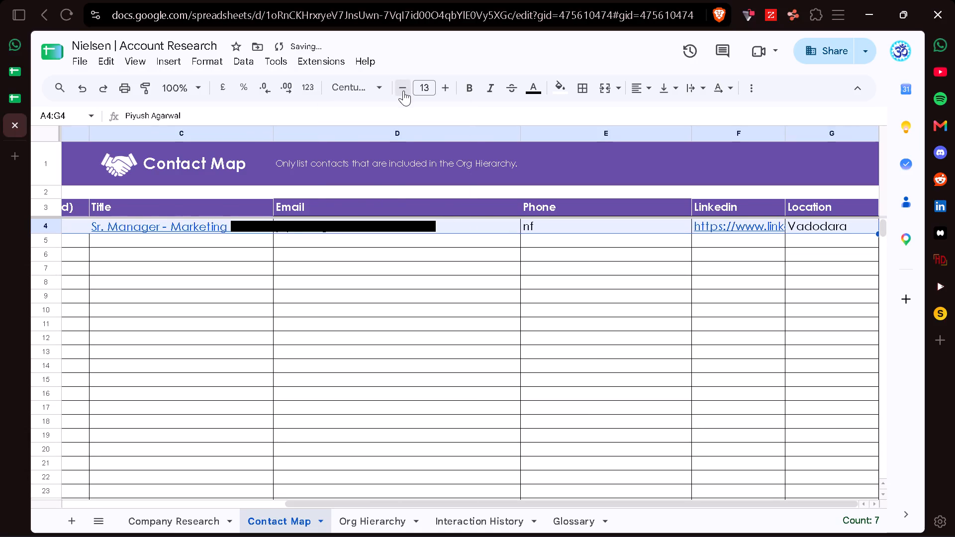
{"action": "left_click", "coordinate": [403, 90]}
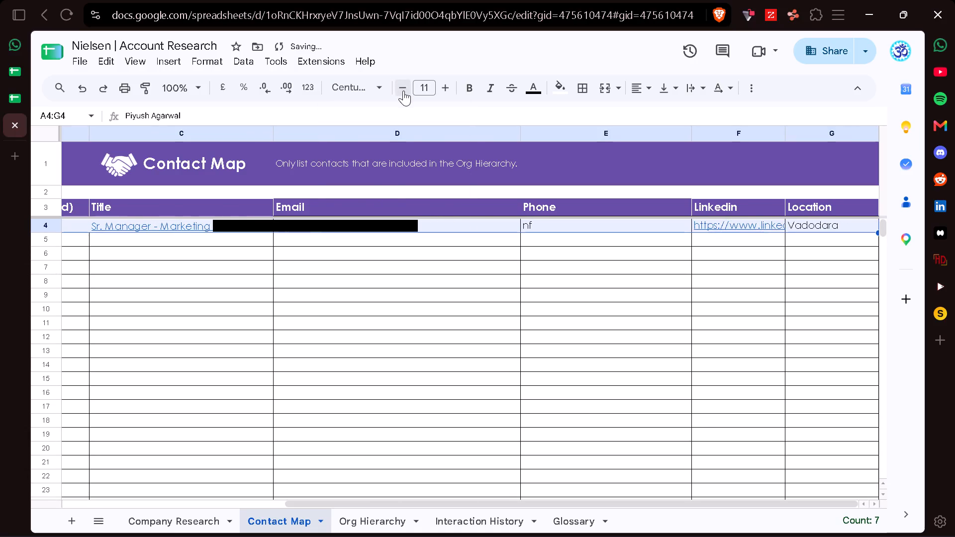
Remove the underline and blue link colour from the job title in Title cell C4.
{"action": "scroll", "coordinate": [426, 262], "scroll_direction": "right", "scroll_amount": 3}
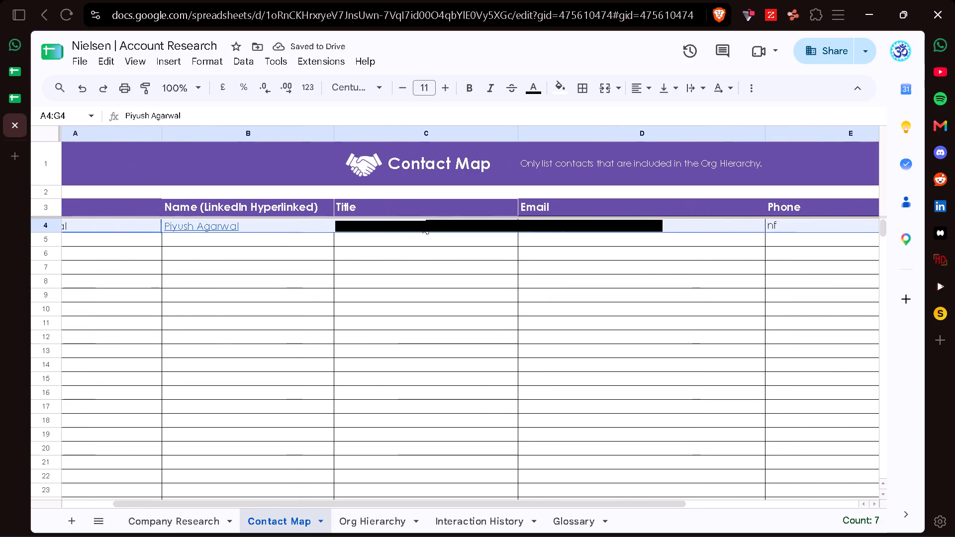
{"action": "left_click", "coordinate": [436, 222]}
{"action": "right_click", "coordinate": [436, 222]}
{"action": "scroll", "coordinate": [469, 399], "scroll_direction": "down", "scroll_amount": 4}
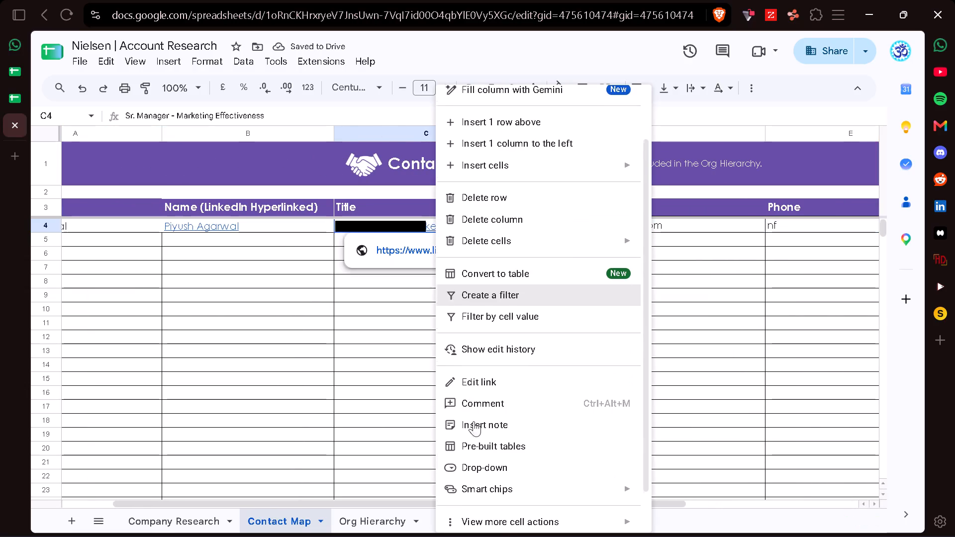
{"action": "left_click", "coordinate": [708, 417]}
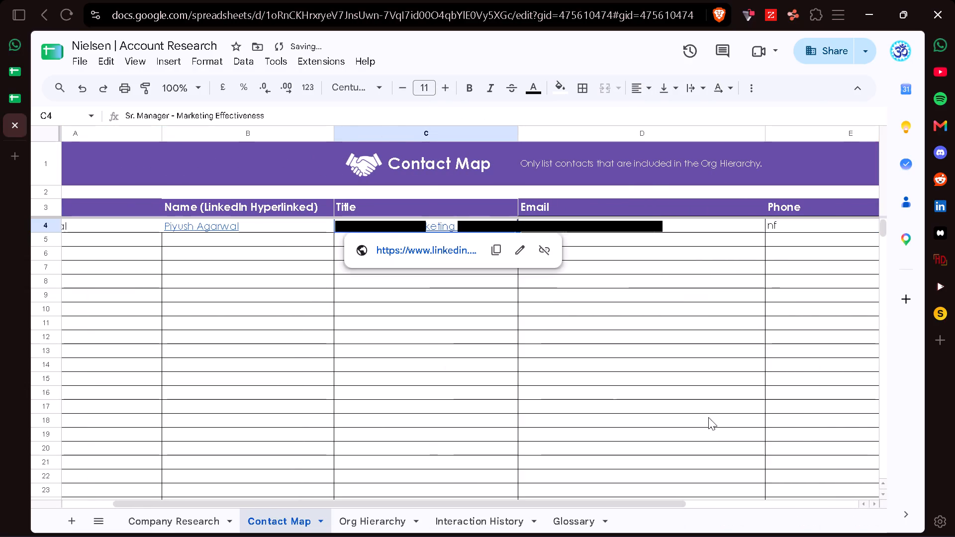
{"action": "key", "text": "ctrl+u"}
{"action": "key", "text": "ctrl+u"}
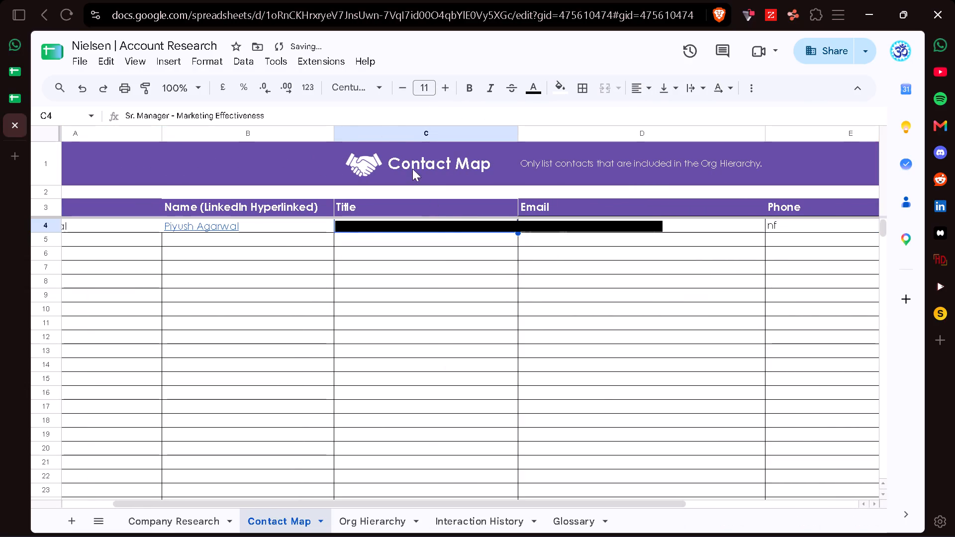
{"action": "left_click", "coordinate": [533, 88]}
{"action": "left_click", "coordinate": [544, 104]}
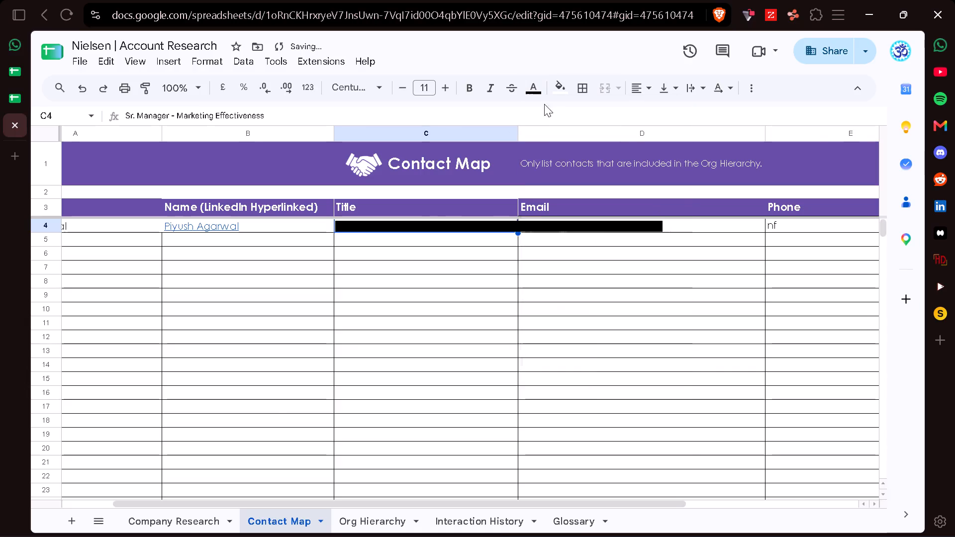
Apply all borders to the contact's row A4:G4 in the Contact Map.
{"action": "scroll", "coordinate": [590, 337], "scroll_direction": "left", "scroll_amount": 5}
{"action": "scroll", "coordinate": [590, 337], "scroll_direction": "right", "scroll_amount": 6}
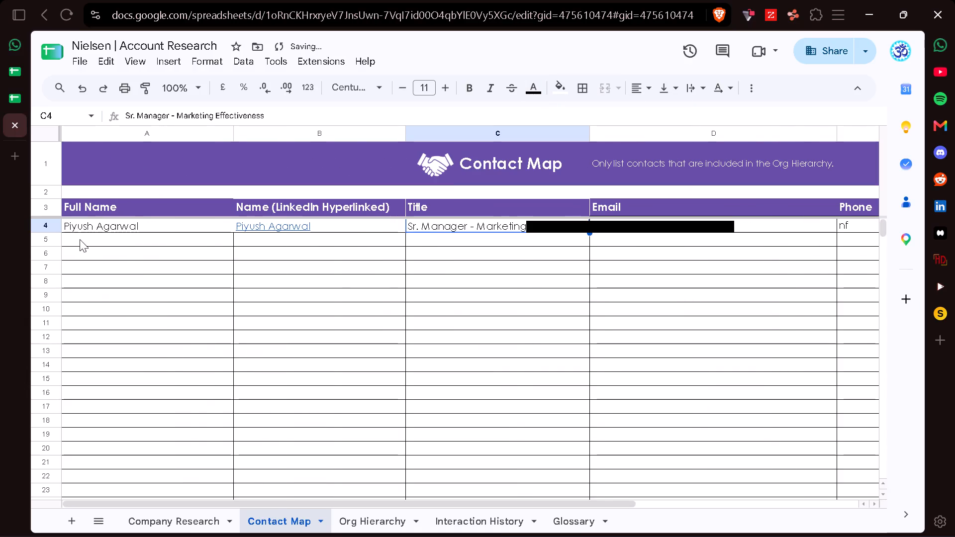
{"action": "left_click", "coordinate": [116, 221]}
{"action": "key", "text": "ctrl+shift+Right"}
{"action": "key", "text": "ctrl+shift+Right"}
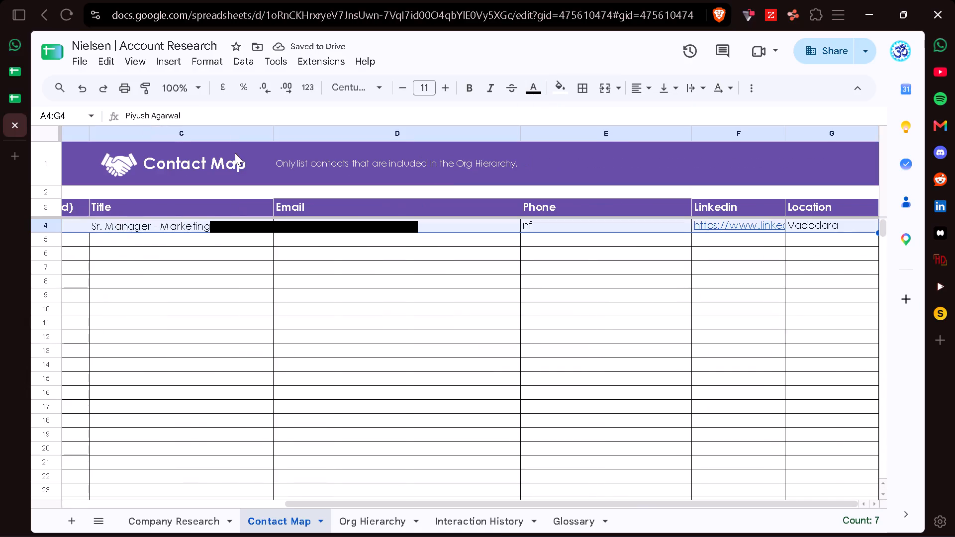
{"action": "left_click", "coordinate": [587, 89]}
{"action": "left_click", "coordinate": [592, 110]}
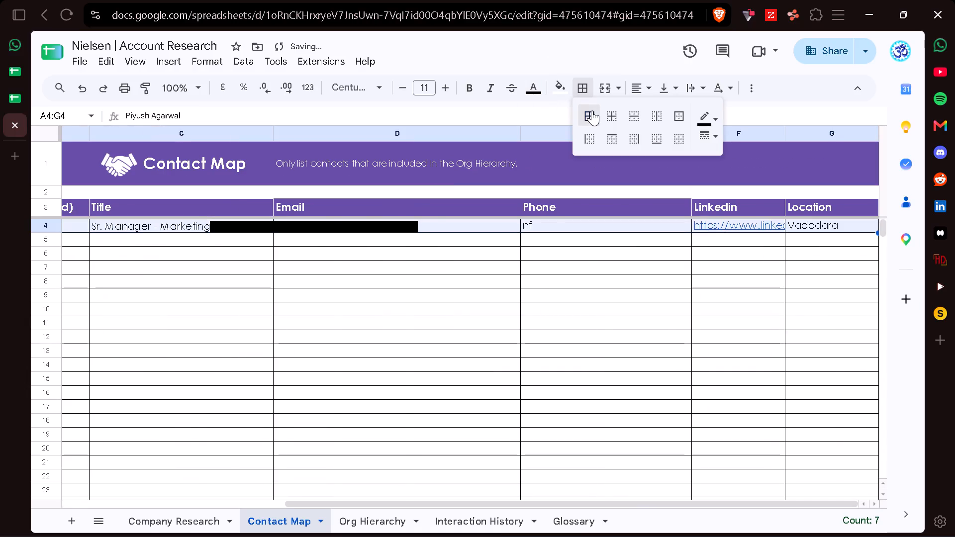
{"action": "scroll", "coordinate": [382, 298], "scroll_direction": "right", "scroll_amount": 7}
{"action": "left_click", "coordinate": [109, 239]}
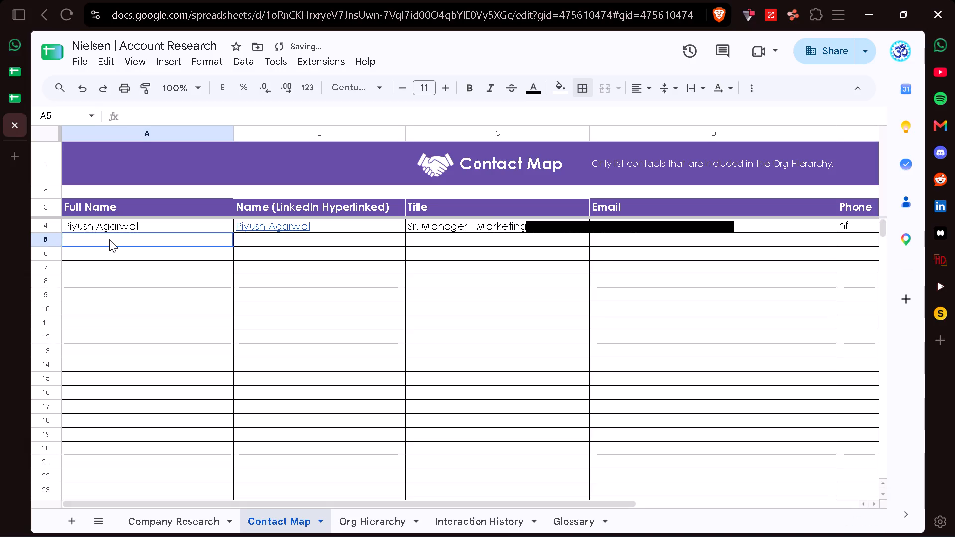
Open LinkedIn in a new browser tab.
{"action": "left_click", "coordinate": [11, 151]}
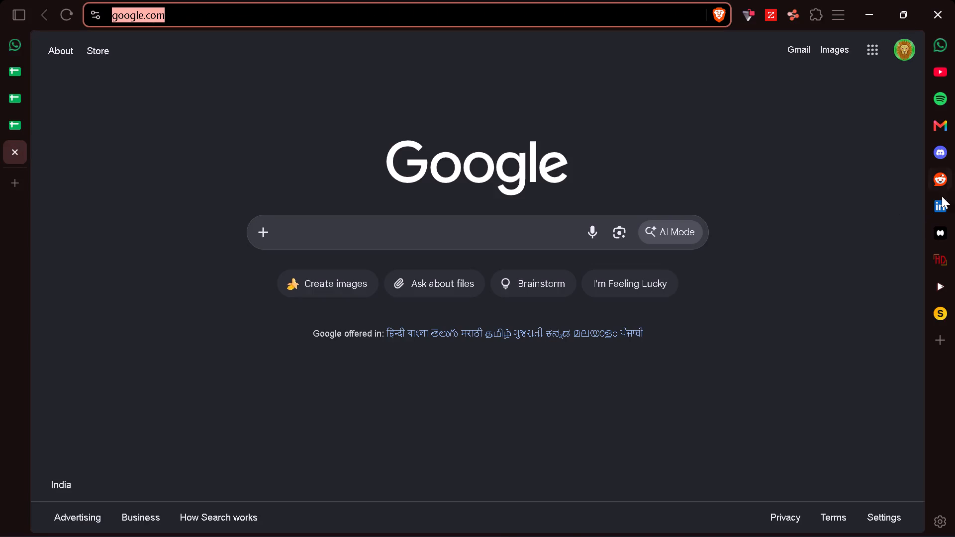
{"action": "left_click", "coordinate": [942, 206]}
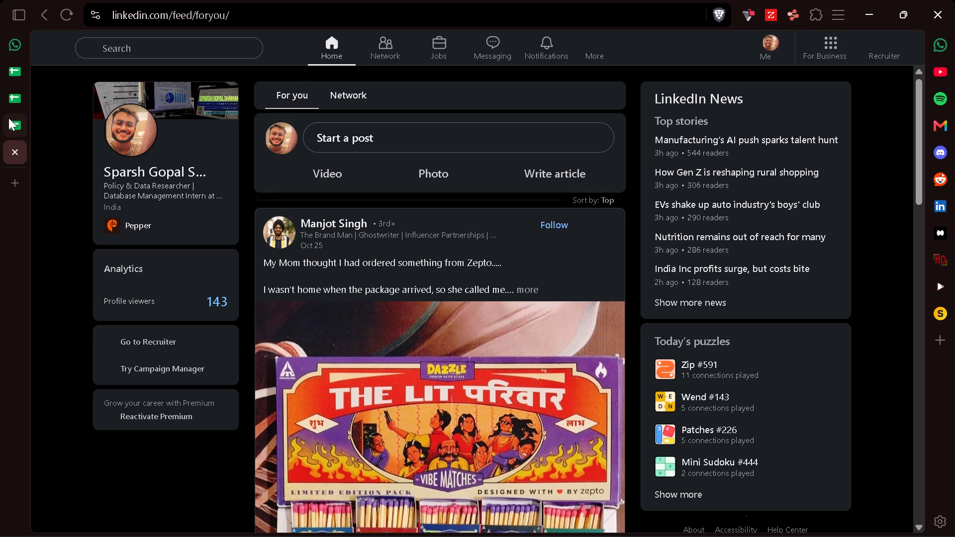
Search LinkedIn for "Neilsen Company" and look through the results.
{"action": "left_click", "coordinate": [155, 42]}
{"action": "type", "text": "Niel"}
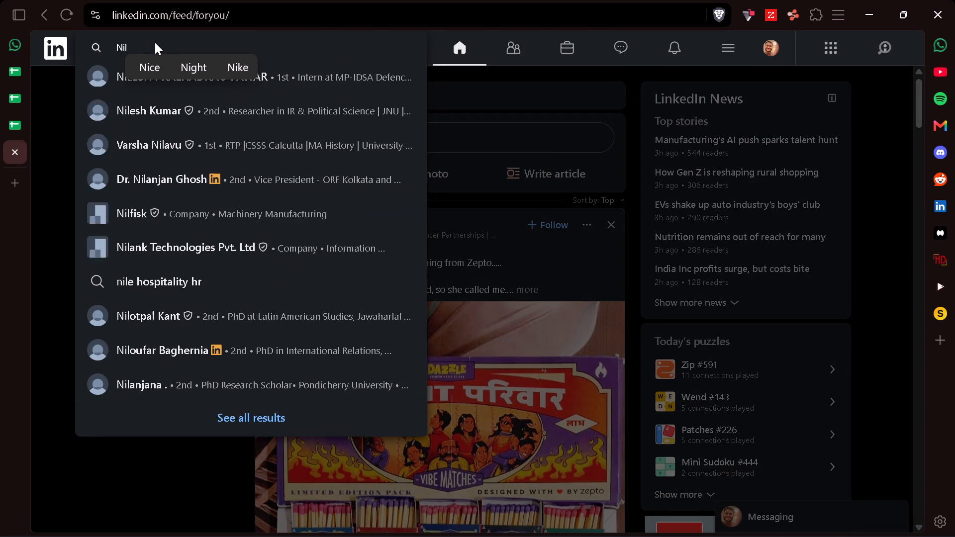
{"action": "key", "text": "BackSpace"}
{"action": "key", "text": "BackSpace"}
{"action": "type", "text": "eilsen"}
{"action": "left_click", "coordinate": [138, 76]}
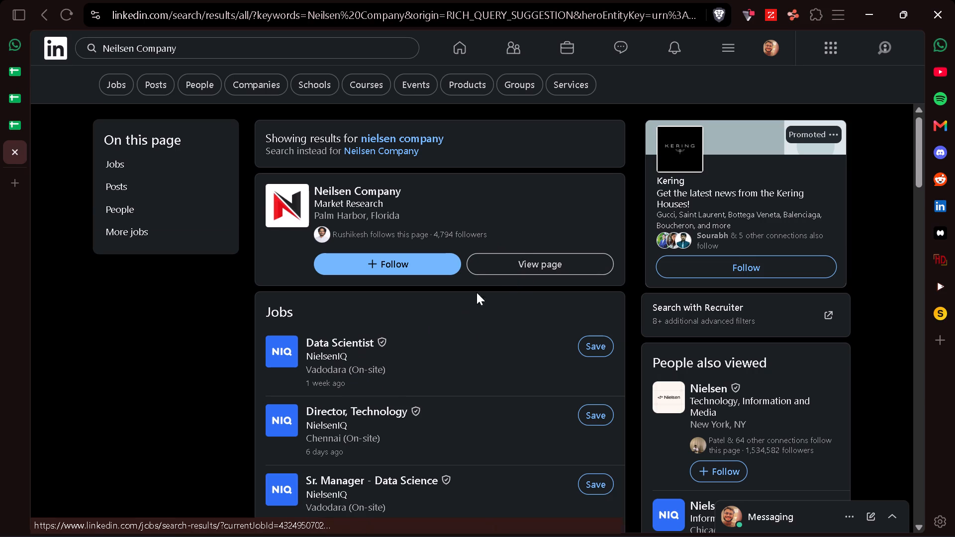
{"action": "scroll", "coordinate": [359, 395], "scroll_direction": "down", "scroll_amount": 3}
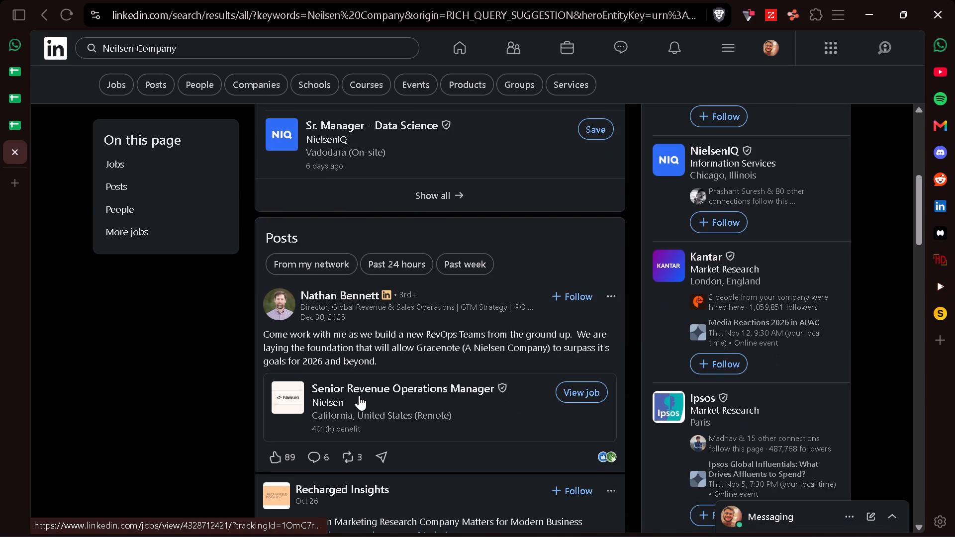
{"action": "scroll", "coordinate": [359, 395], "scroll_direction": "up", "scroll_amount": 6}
Search LinkedIn for "Nielsen" and open the People section of the New York-based Nielsen company page.
{"action": "left_click", "coordinate": [200, 45]}
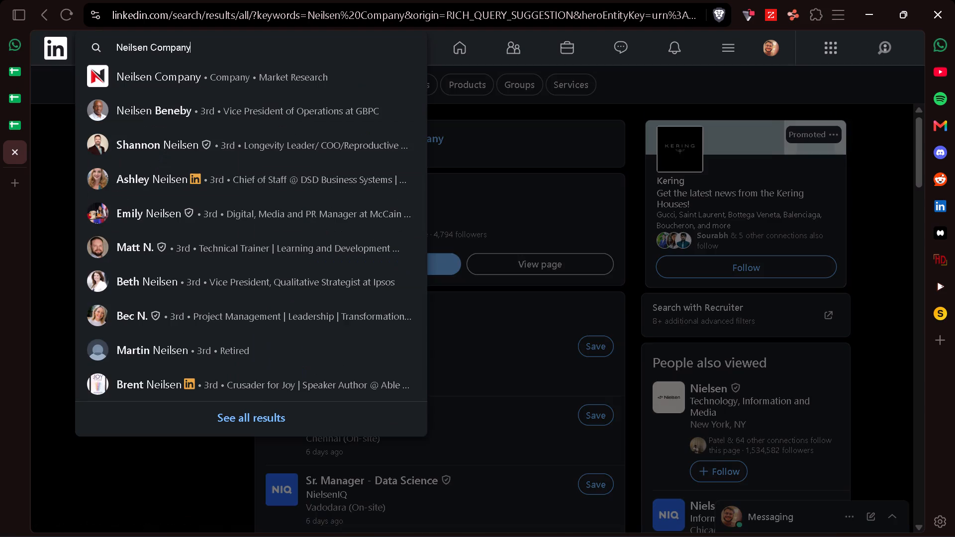
{"action": "key", "text": "BackSpace"}
{"action": "key", "text": "BackSpace"}
{"action": "key", "text": "BackSpace"}
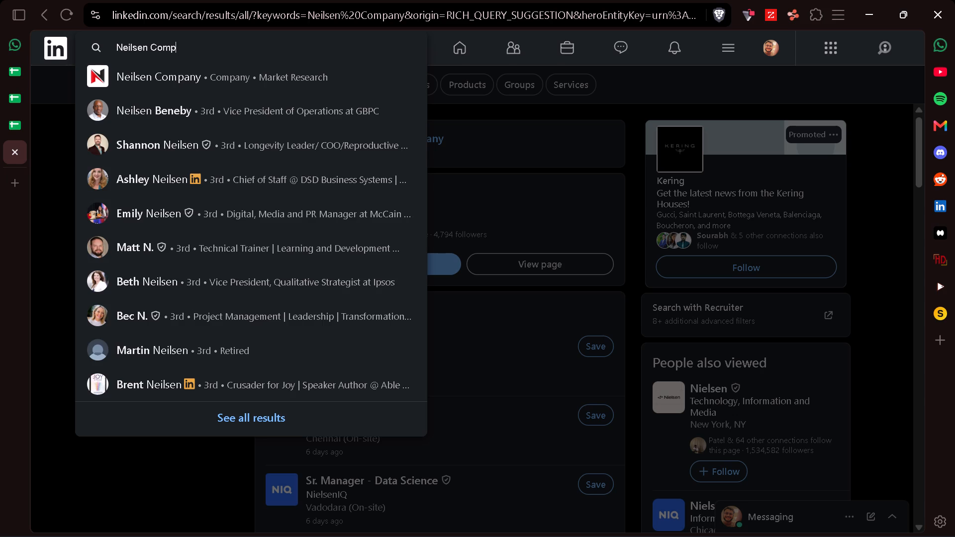
{"action": "key", "text": "BackSpace"}
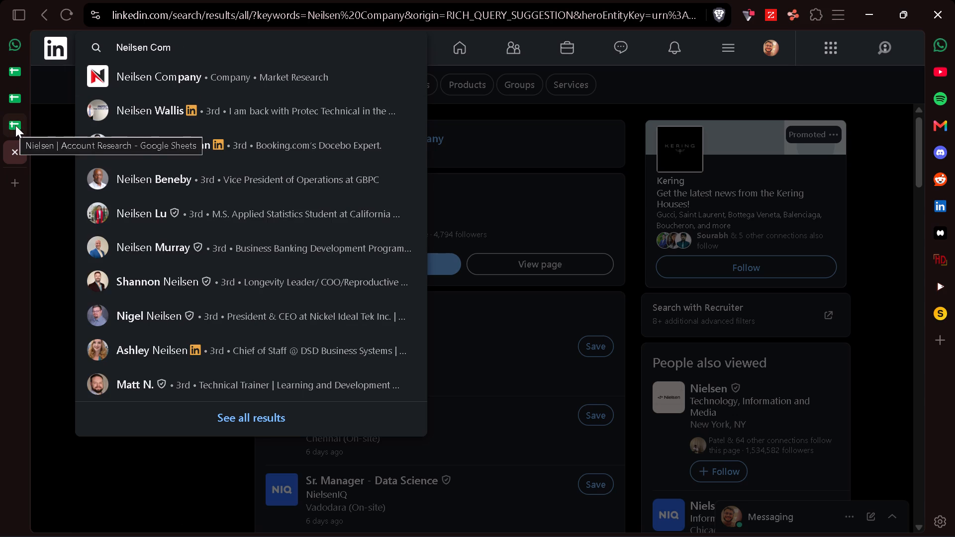
{"action": "key", "text": "BackSpace"}
{"action": "key", "text": "BackSpace"}
{"action": "key", "text": "BackSpace"}
{"action": "key", "text": "BackSpace"}
{"action": "key", "text": "BackSpace"}
{"action": "key", "text": "BackSpace"}
{"action": "key", "text": "BackSpace"}
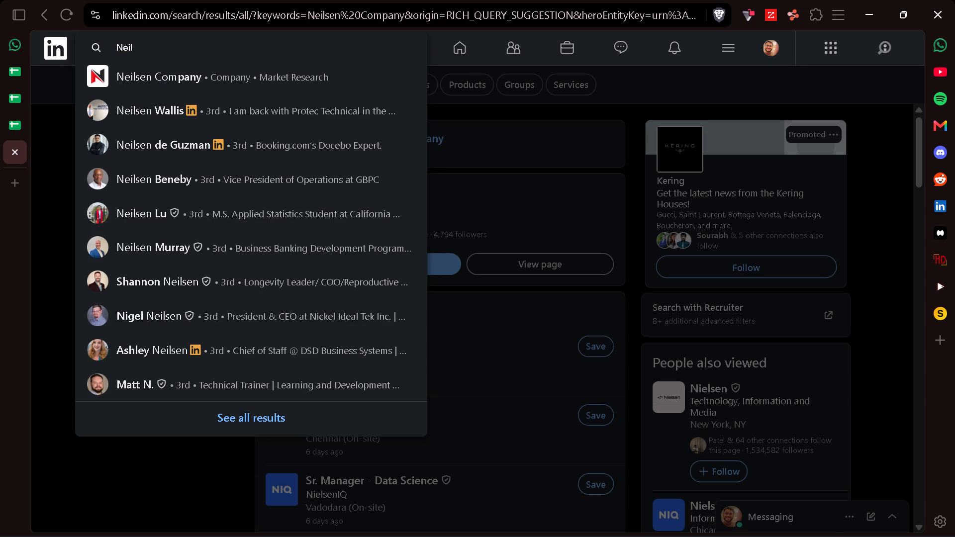
{"action": "key", "text": "BackSpace"}
{"action": "key", "text": "BackSpace"}
{"action": "key", "text": "BackSpace"}
{"action": "type", "text": "ielsen"}
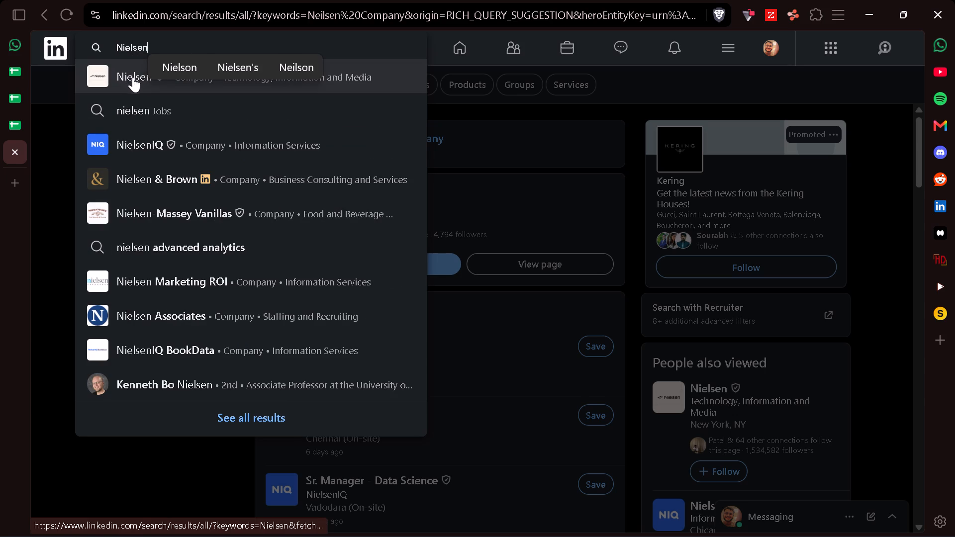
{"action": "key", "text": "space"}
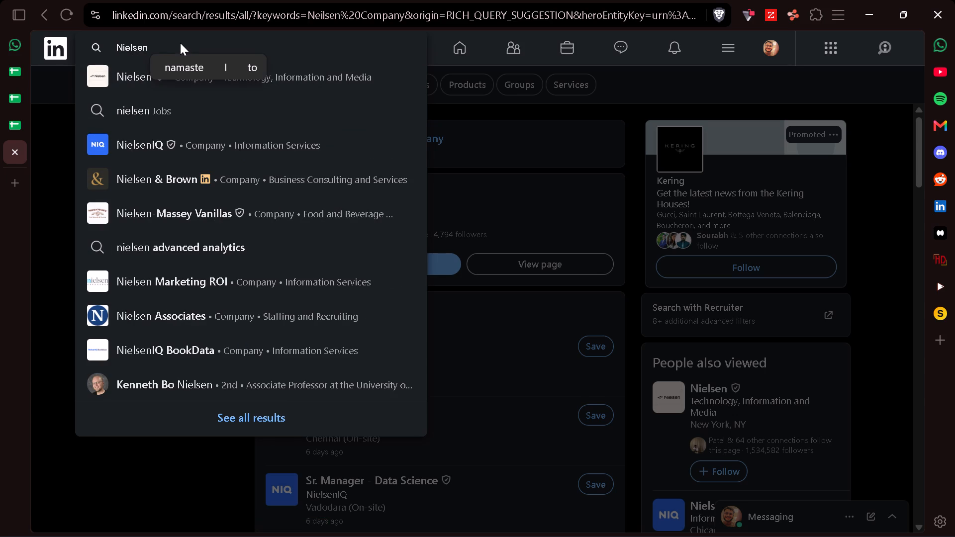
{"action": "left_click", "coordinate": [140, 81]}
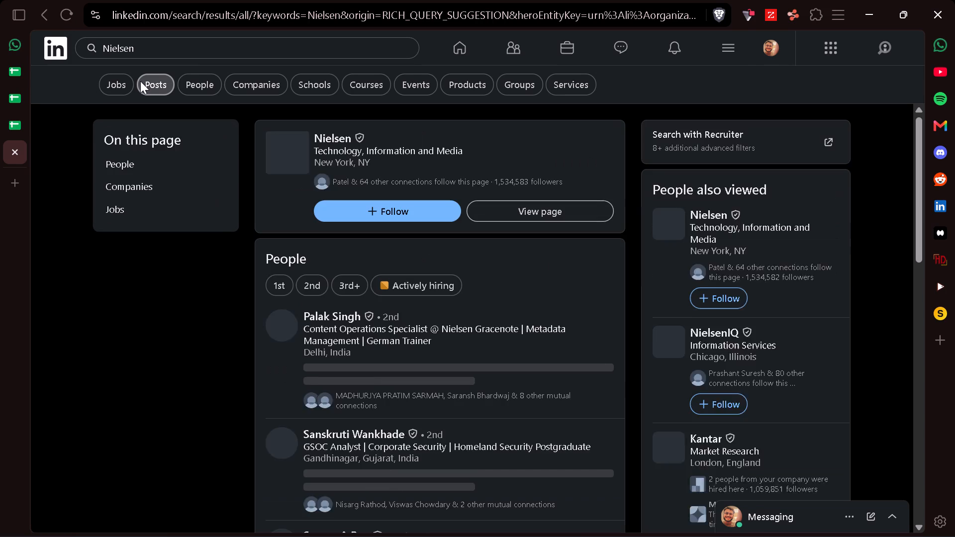
{"action": "left_click", "coordinate": [536, 204]}
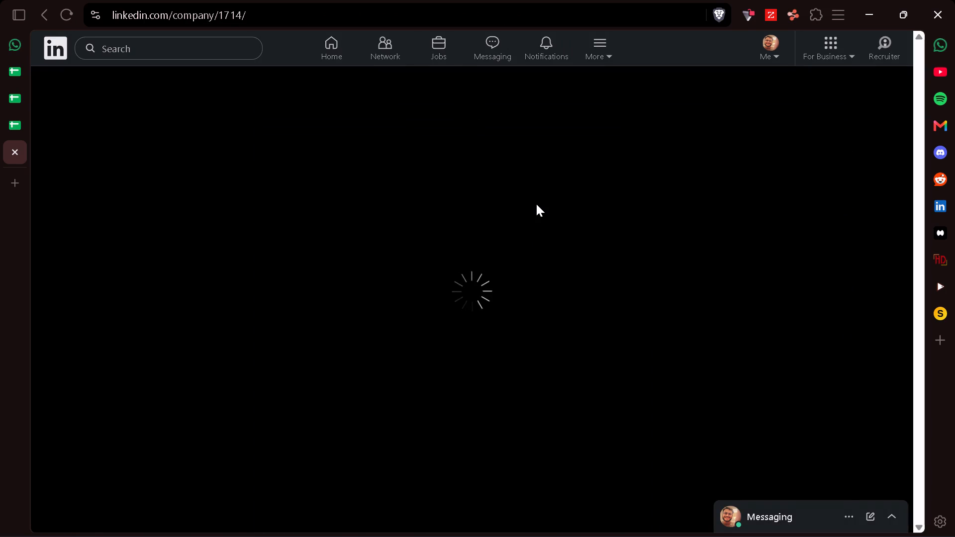
{"action": "left_click", "coordinate": [314, 370]}
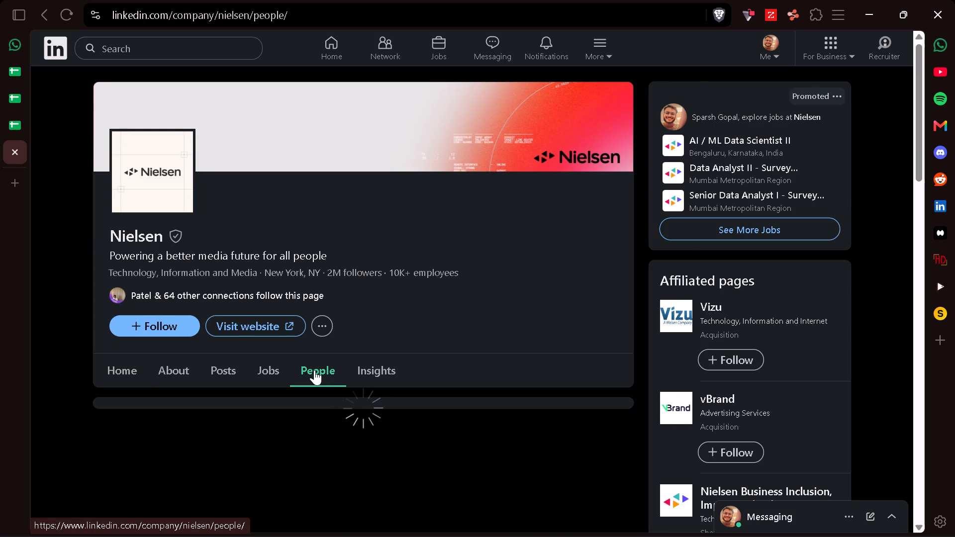
Search Google for "is nielsen and nielseniq the same company", read the overview, and return to Nielsen's LinkedIn People page.
{"action": "left_click", "coordinate": [17, 179]}
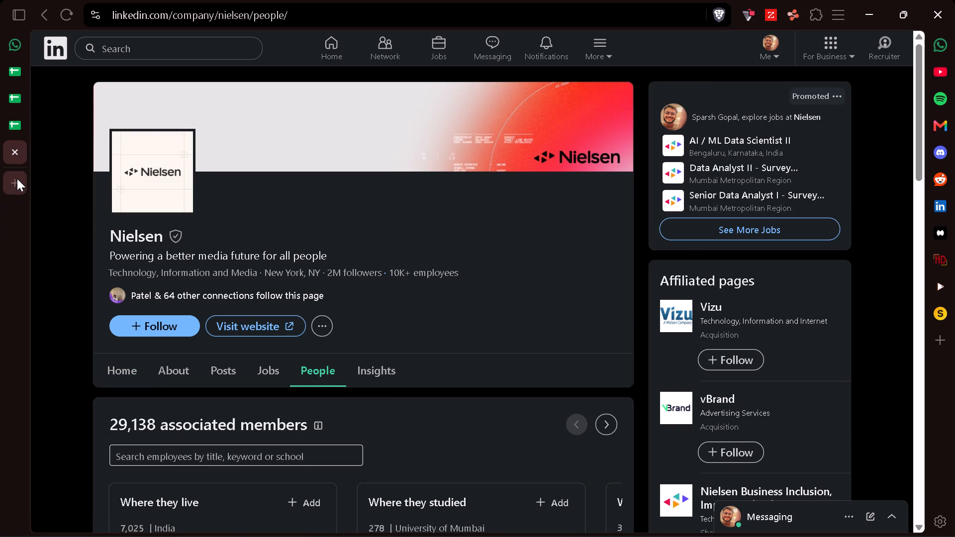
{"action": "left_click", "coordinate": [371, 242]}
{"action": "type", "text": "is nielsen and"}
{"action": "key", "text": "space"}
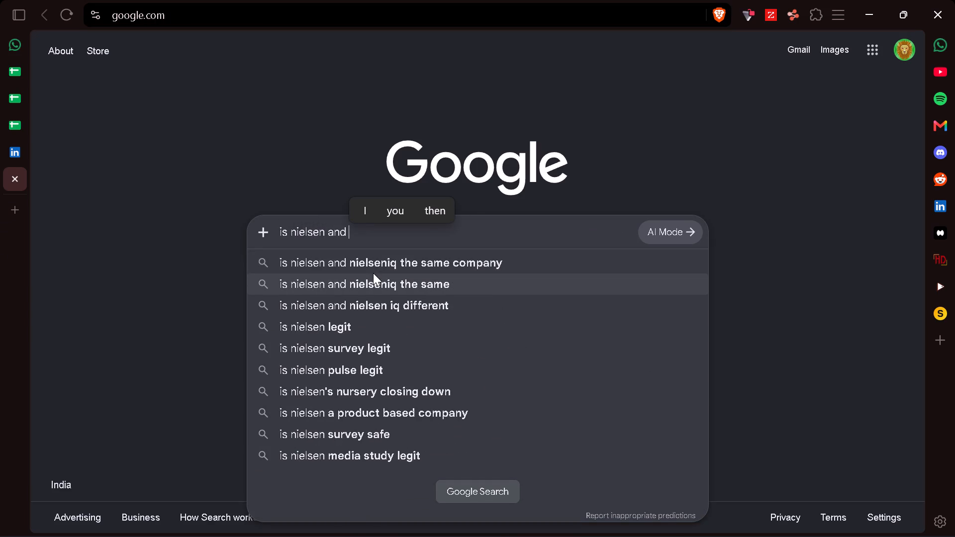
{"action": "left_click", "coordinate": [379, 270]}
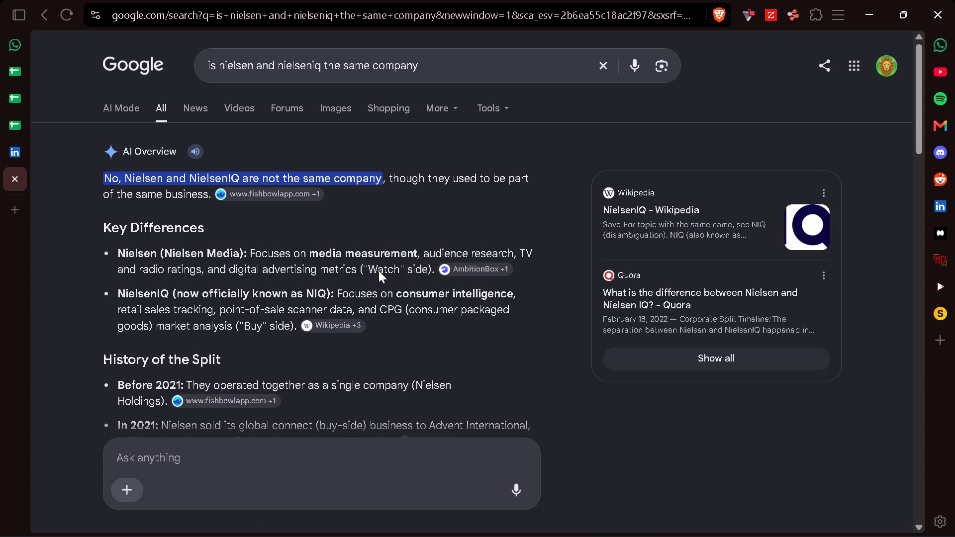
{"action": "scroll", "coordinate": [379, 270], "scroll_direction": "down", "scroll_amount": 2}
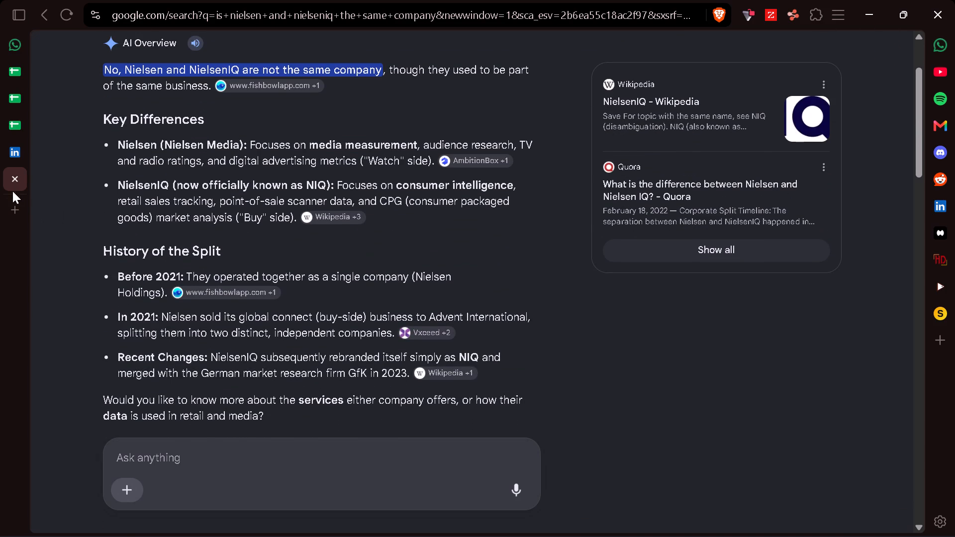
{"action": "left_click", "coordinate": [13, 179]}
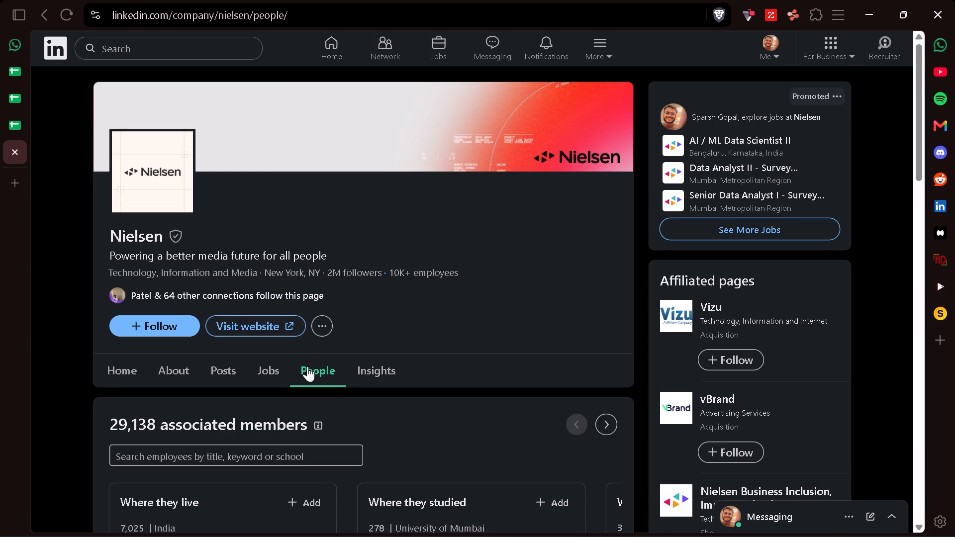
Filter Nielsen's associated members by the location India and the keyword "Marketing".
{"action": "scroll", "coordinate": [307, 366], "scroll_direction": "down", "scroll_amount": 2}
{"action": "left_click", "coordinate": [139, 361]}
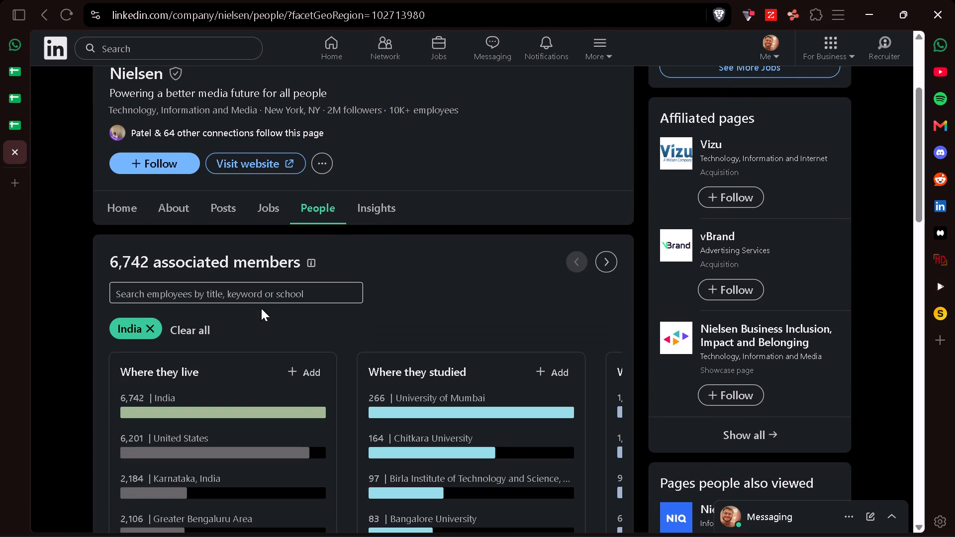
{"action": "left_click", "coordinate": [197, 284]}
{"action": "type", "text": "Marketing"}
{"action": "key", "text": "Return"}
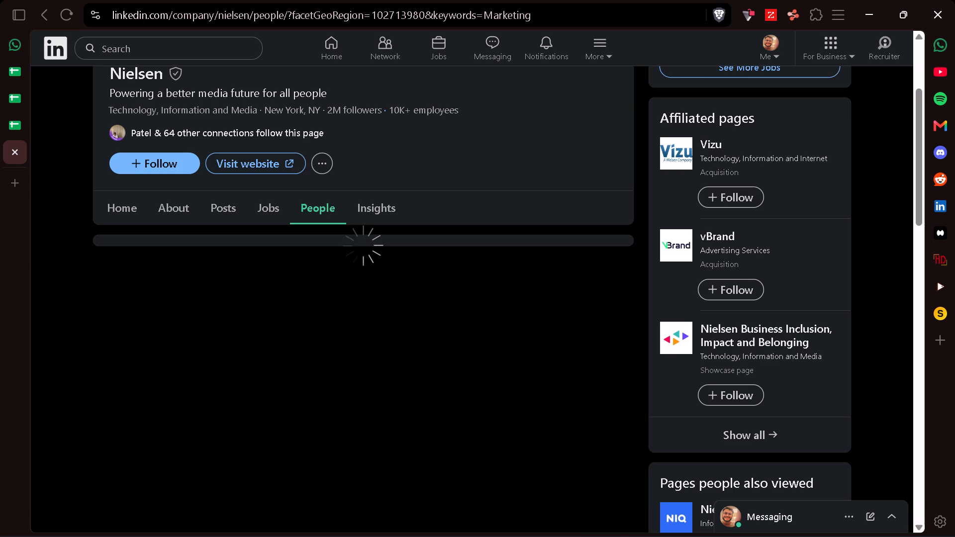
Look through the filtered Nielsen member cards for people in India holding relevant marketing roles.
{"action": "scroll", "coordinate": [197, 284], "scroll_direction": "down", "scroll_amount": 2}
{"action": "scroll", "coordinate": [171, 324], "scroll_direction": "down", "scroll_amount": 2}
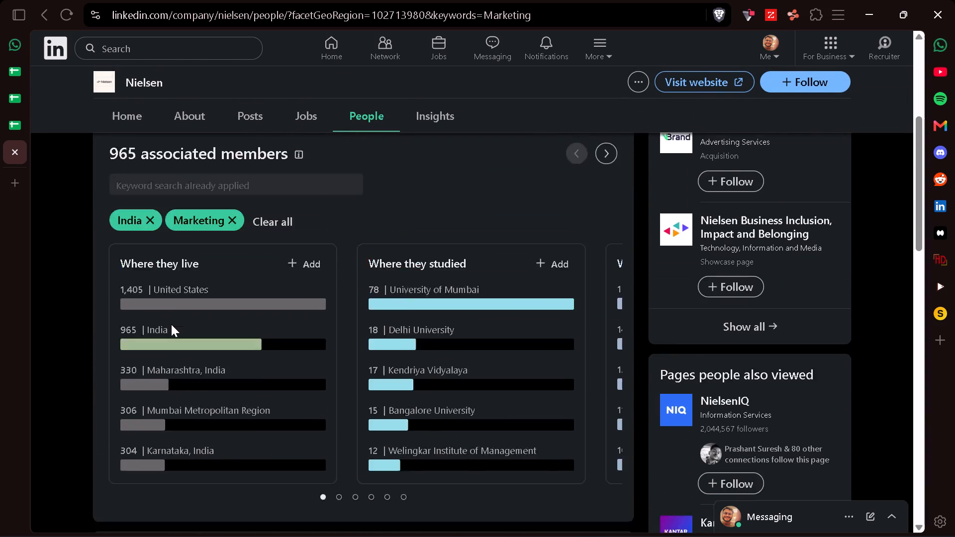
{"action": "scroll", "coordinate": [171, 324], "scroll_direction": "down", "scroll_amount": 2}
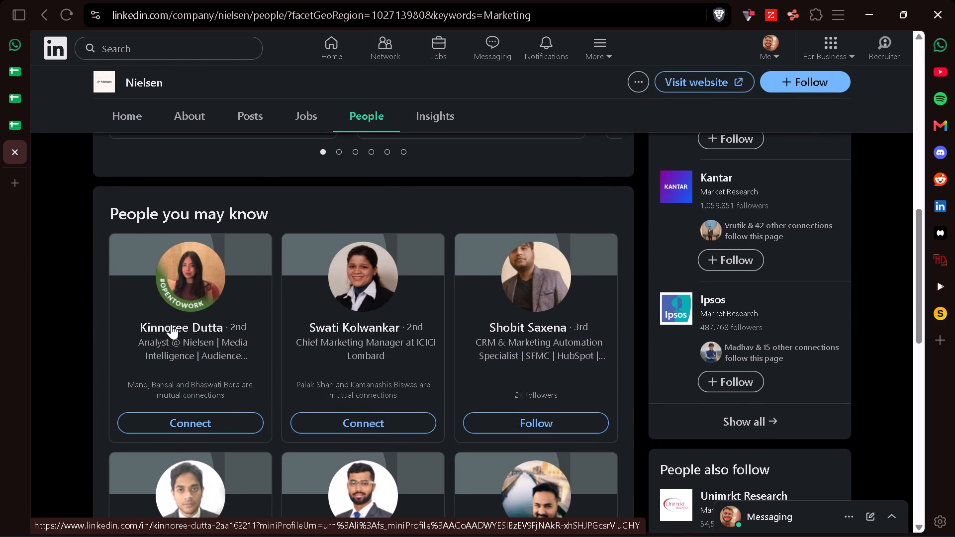
{"action": "scroll", "coordinate": [171, 324], "scroll_direction": "down", "scroll_amount": 4}
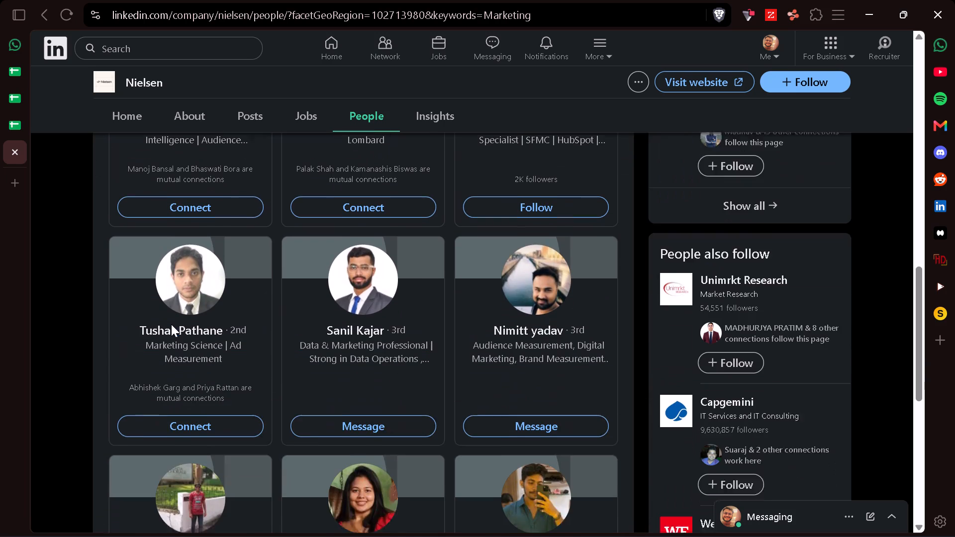
{"action": "scroll", "coordinate": [171, 324], "scroll_direction": "down", "scroll_amount": 4}
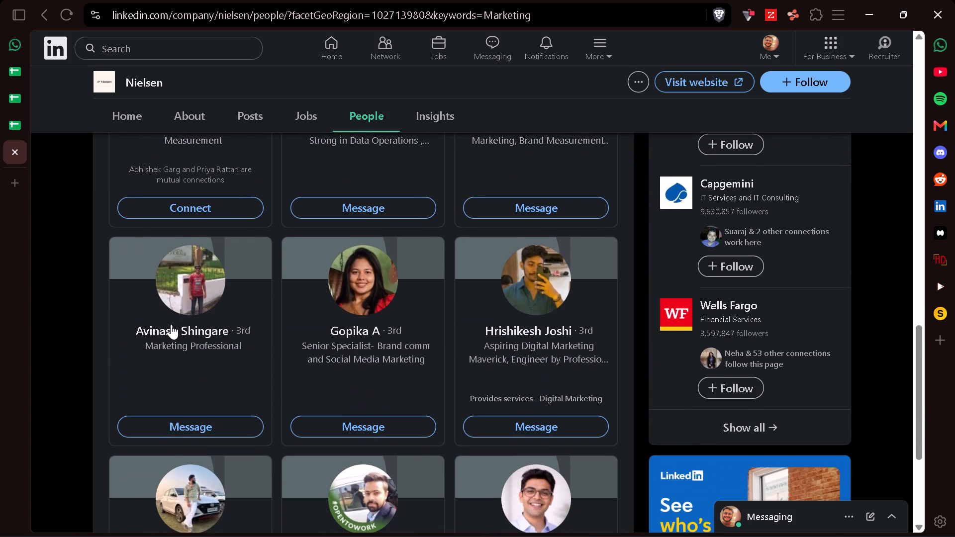
{"action": "scroll", "coordinate": [171, 324], "scroll_direction": "down", "scroll_amount": 2}
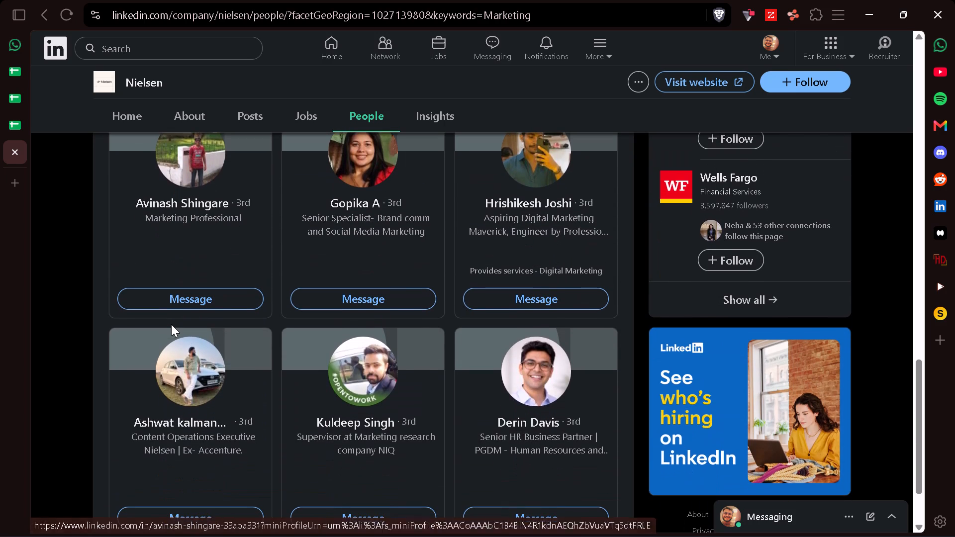
{"action": "scroll", "coordinate": [171, 324], "scroll_direction": "down", "scroll_amount": 2}
{"action": "scroll", "coordinate": [171, 324], "scroll_direction": "up", "scroll_amount": 2}
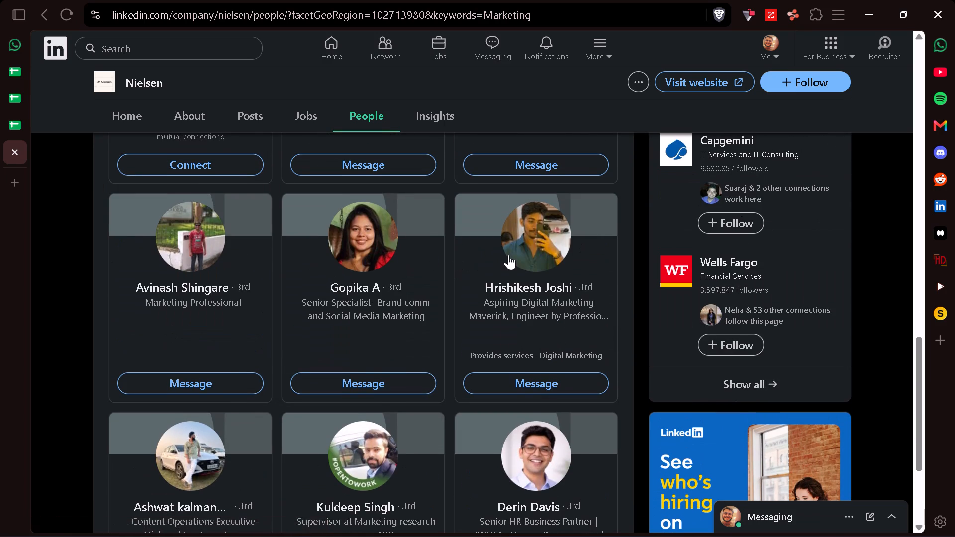
Check the work experience of the "Aspiring Digital Marketing Maverick" member's profile and return to the Nielsen people list.
{"action": "left_click", "coordinate": [508, 255]}
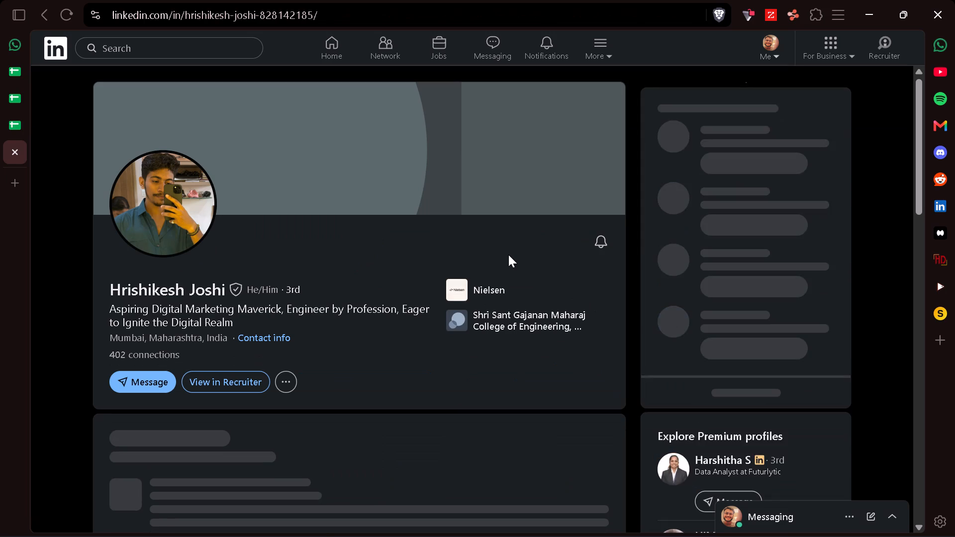
{"action": "scroll", "coordinate": [290, 333], "scroll_direction": "down", "scroll_amount": 5}
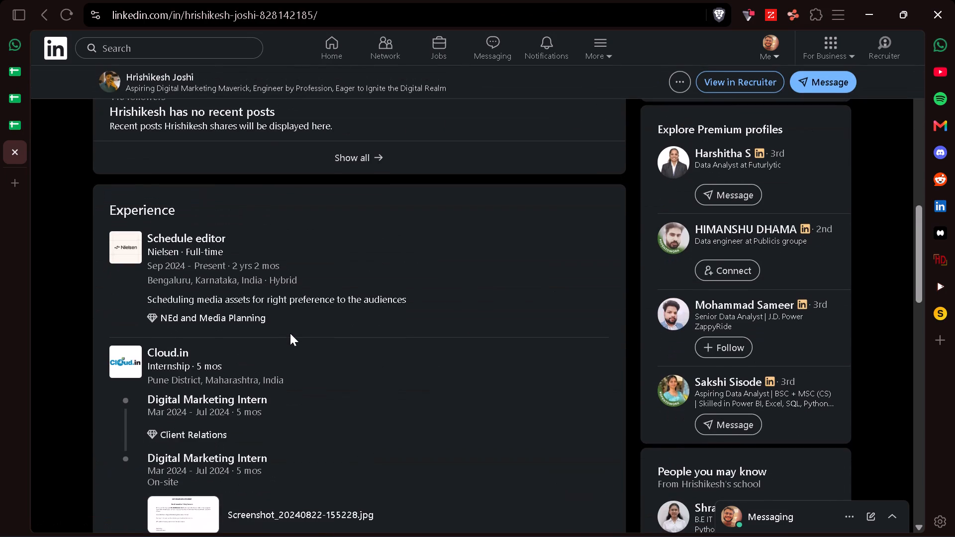
{"action": "left_click", "coordinate": [42, 13]}
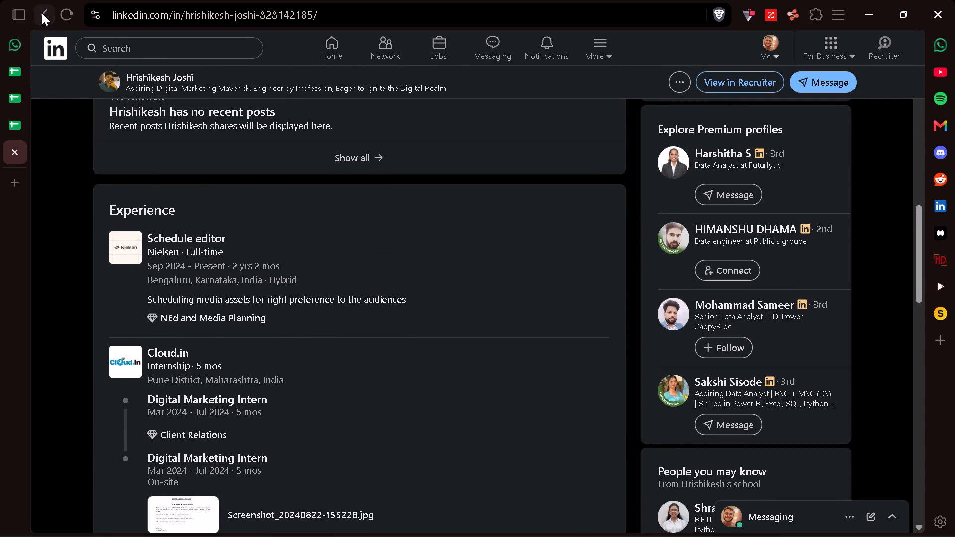
Load more results in the filtered Nielsen people list and look through the additional members.
{"action": "scroll", "coordinate": [278, 288], "scroll_direction": "down", "scroll_amount": 8}
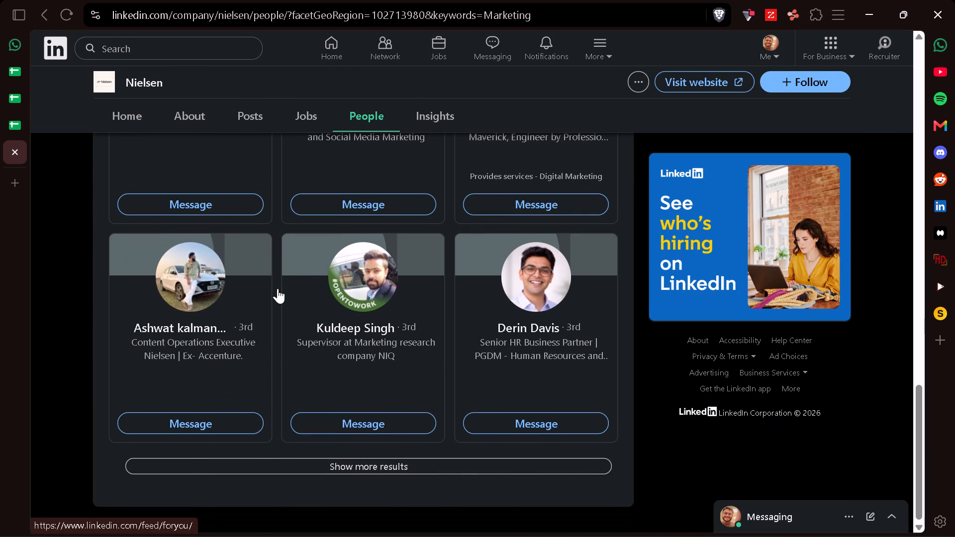
{"action": "left_click", "coordinate": [392, 461]}
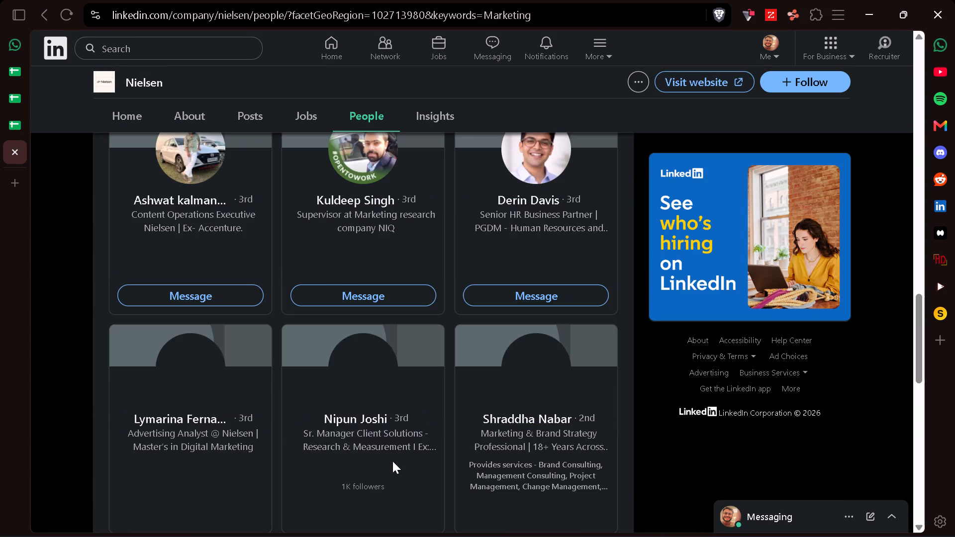
{"action": "scroll", "coordinate": [392, 461], "scroll_direction": "down", "scroll_amount": 2}
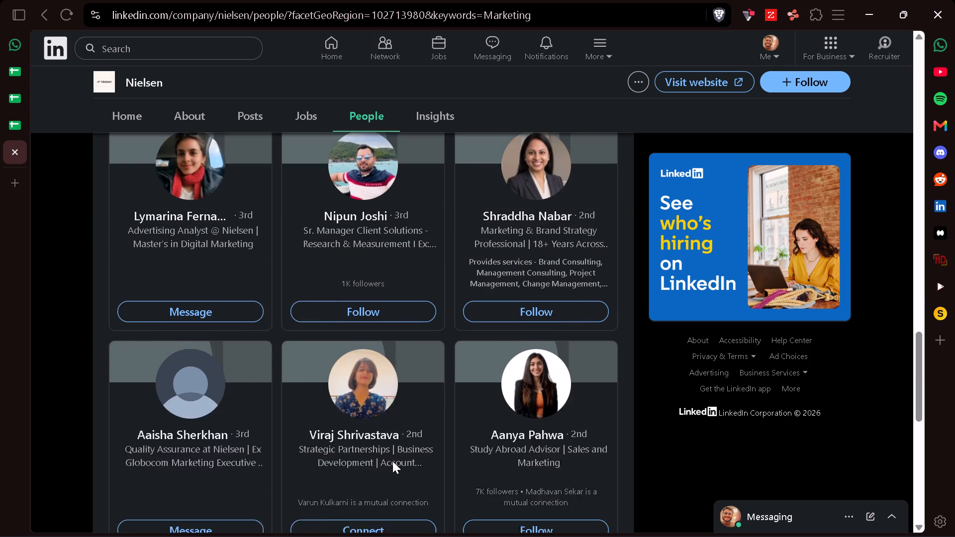
{"action": "scroll", "coordinate": [392, 461], "scroll_direction": "down", "scroll_amount": 1}
{"action": "left_click", "coordinate": [531, 179]}
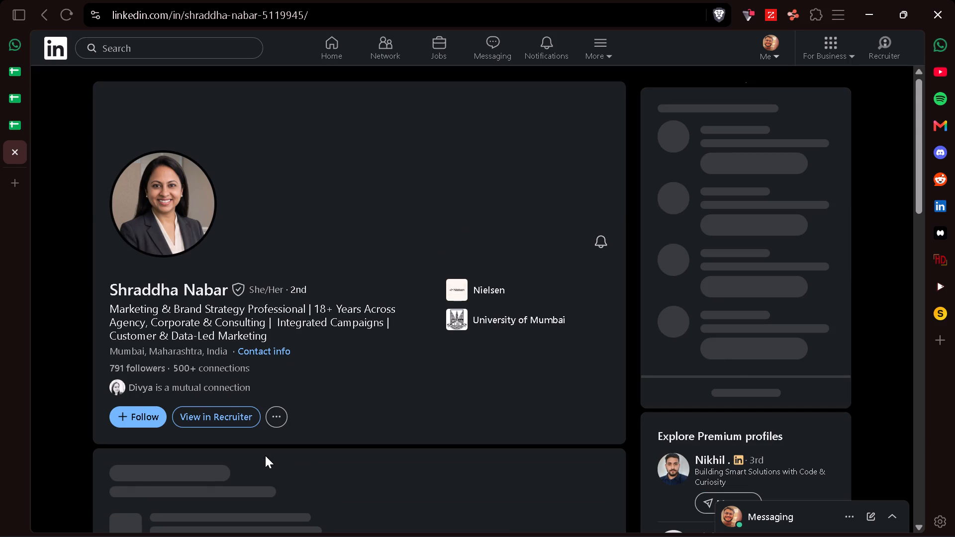
{"action": "scroll", "coordinate": [265, 455], "scroll_direction": "down", "scroll_amount": 9}
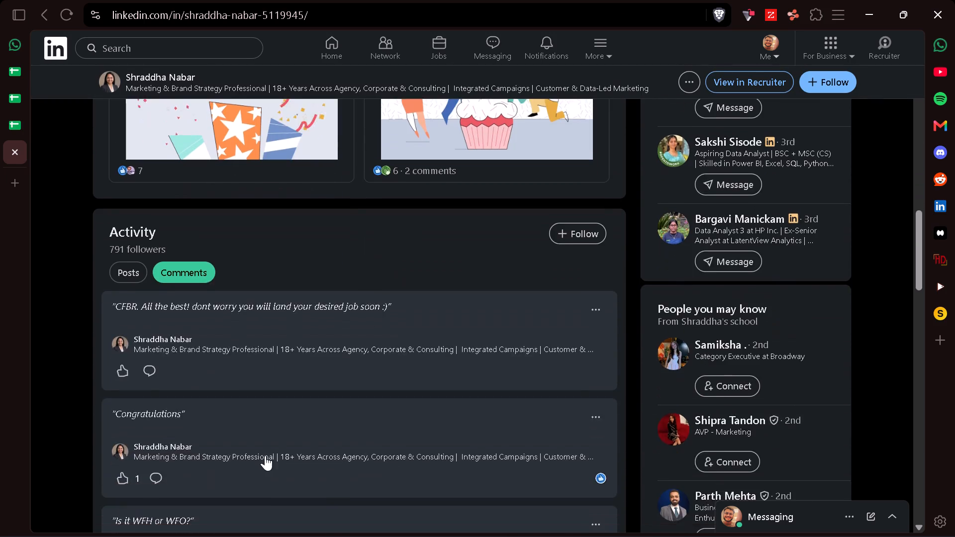
{"action": "scroll", "coordinate": [265, 455], "scroll_direction": "down", "scroll_amount": 4}
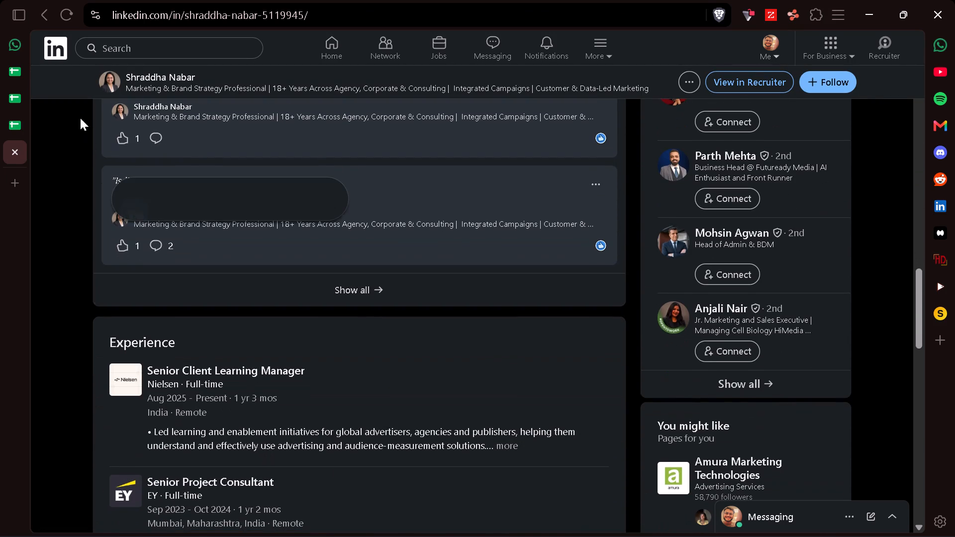
{"action": "left_click", "coordinate": [47, 11]}
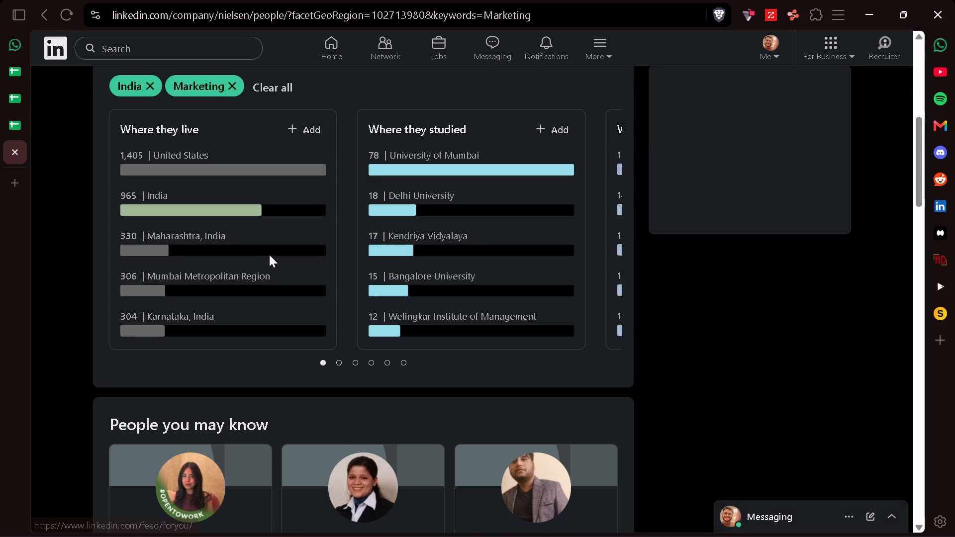
Examine the rest of the loaded Nielsen member cards down to the end of the list for marketing roles.
{"action": "scroll", "coordinate": [269, 255], "scroll_direction": "down", "scroll_amount": 6}
{"action": "key", "text": "BackSpace"}
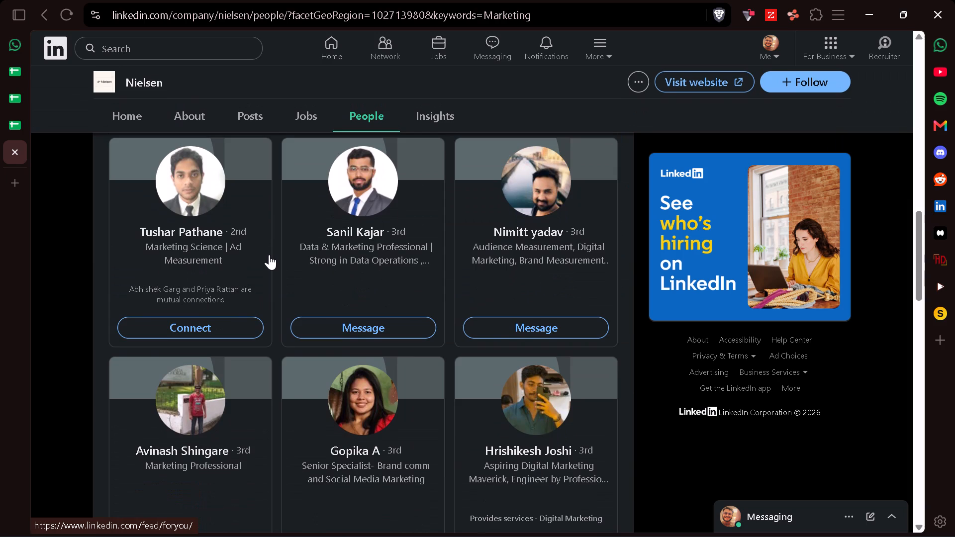
{"action": "scroll", "coordinate": [269, 255], "scroll_direction": "down", "scroll_amount": 6}
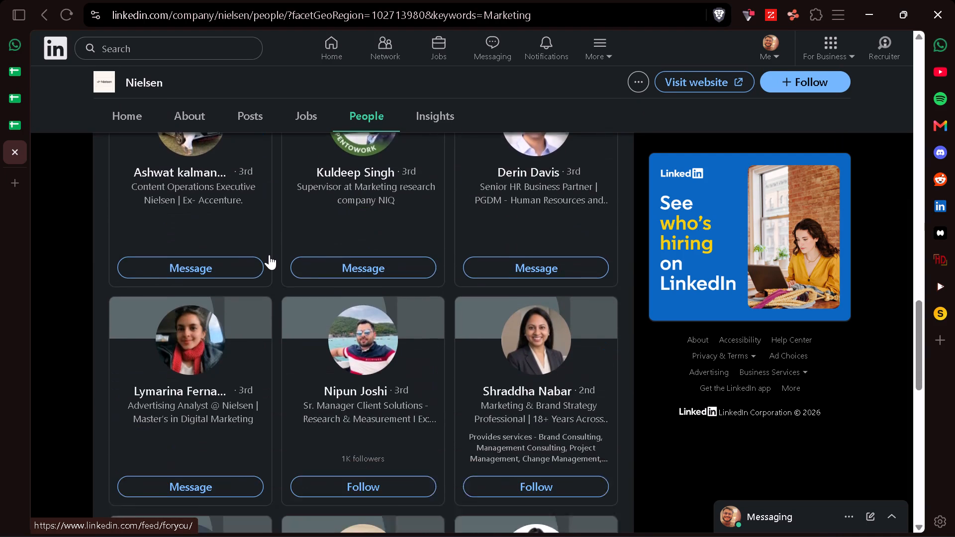
{"action": "scroll", "coordinate": [269, 255], "scroll_direction": "down", "scroll_amount": 9}
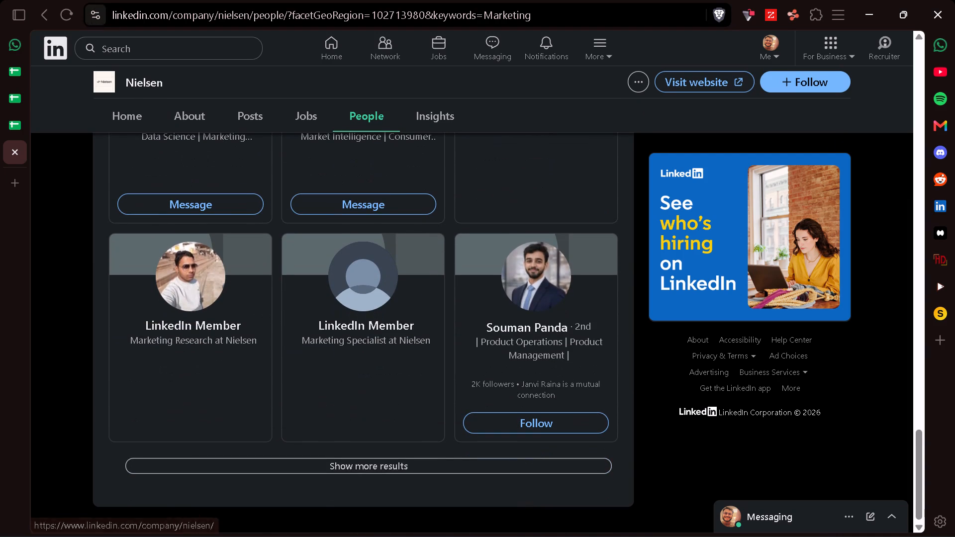
Clear the LinkedIn search history and close the LinkedIn tab.
{"action": "left_click", "coordinate": [167, 47]}
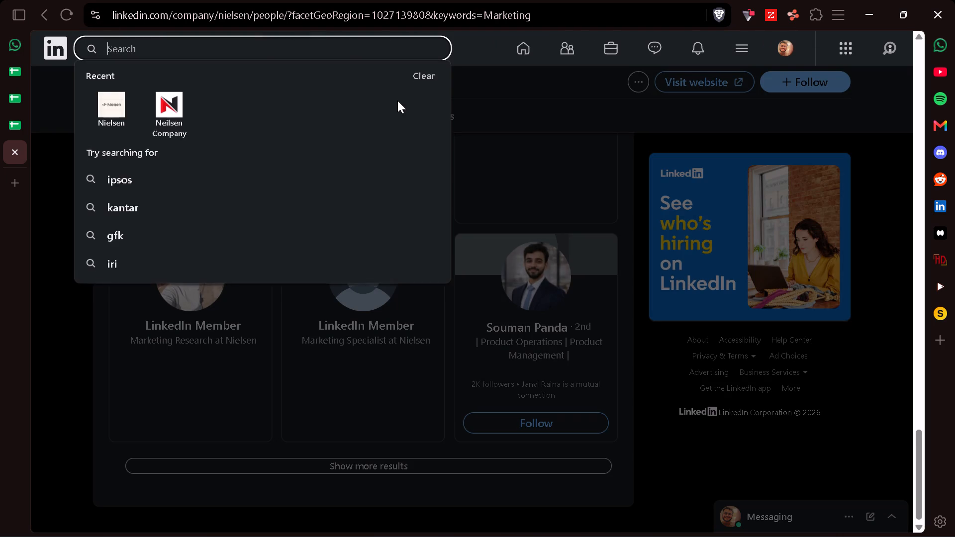
{"action": "left_click", "coordinate": [419, 80]}
{"action": "left_click", "coordinate": [579, 167]}
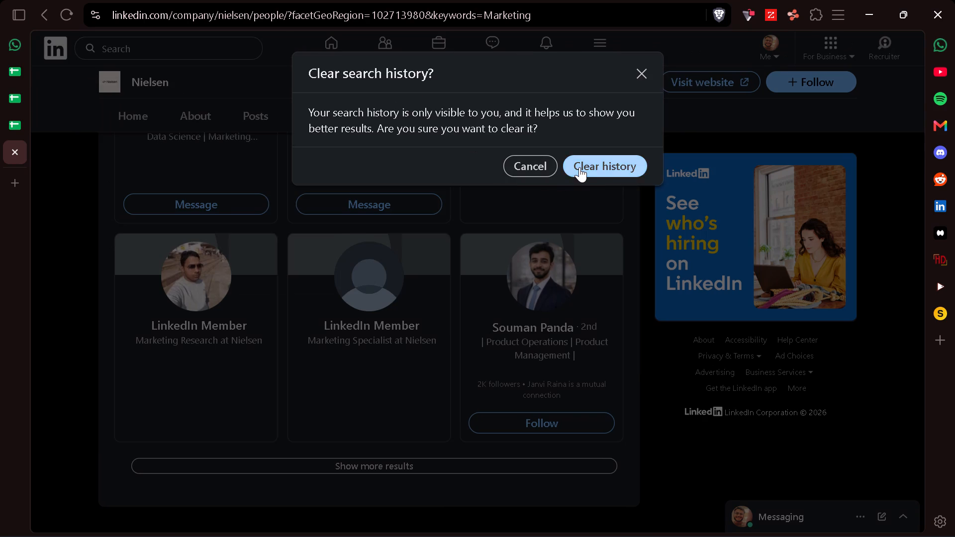
{"action": "left_click", "coordinate": [11, 158]}
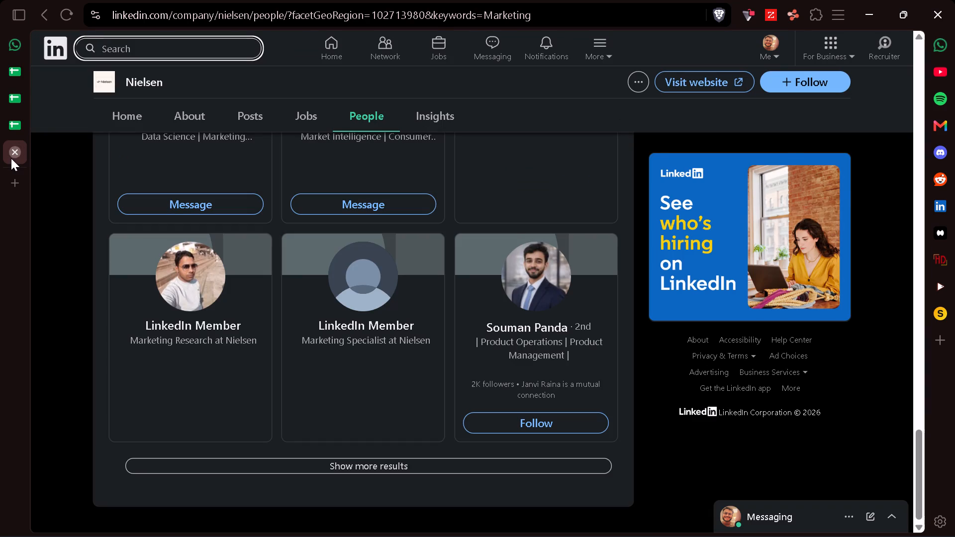
Copy the contact's full name from the Nielsen Contact Map into cell A46 of Krishna Leads 29th October in Klenty Leads New.
{"action": "left_click", "coordinate": [105, 220]}
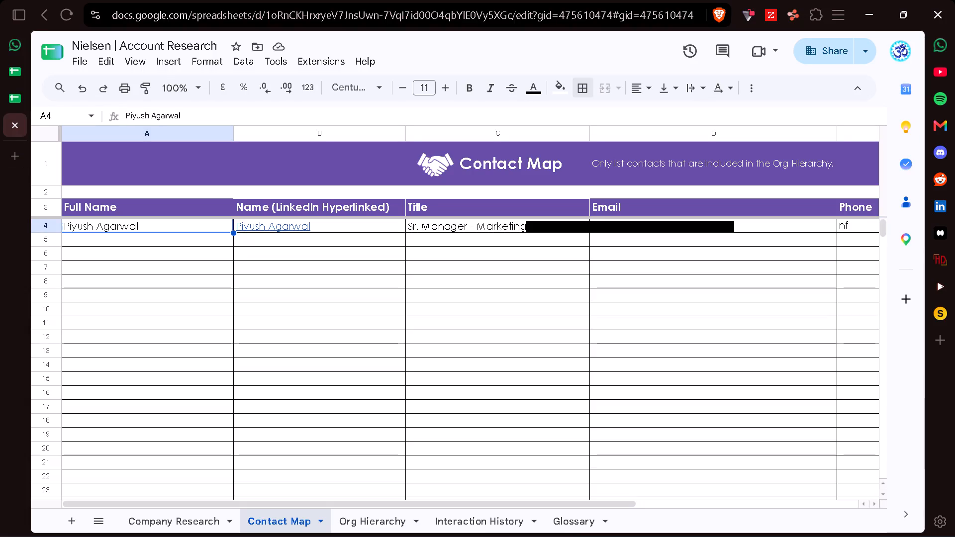
{"action": "key", "text": "ctrl+c"}
{"action": "left_click", "coordinate": [16, 102]}
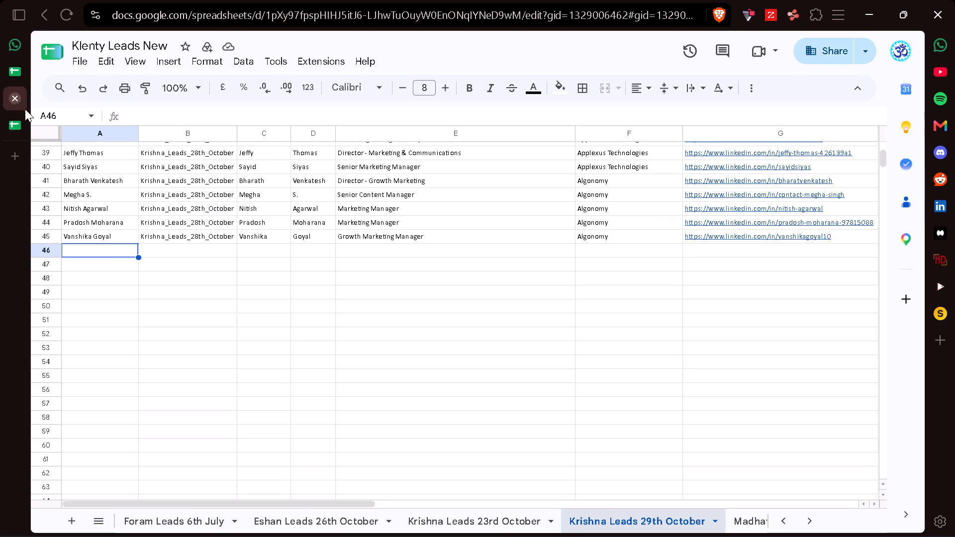
{"action": "key", "text": "ctrl+v"}
Copy the contact's title, "Sr. Manager - Marketing Effectiveness", from the Nielsen Contact Map into cell E46 of the Klenty leads sheet.
{"action": "key", "text": "Right"}
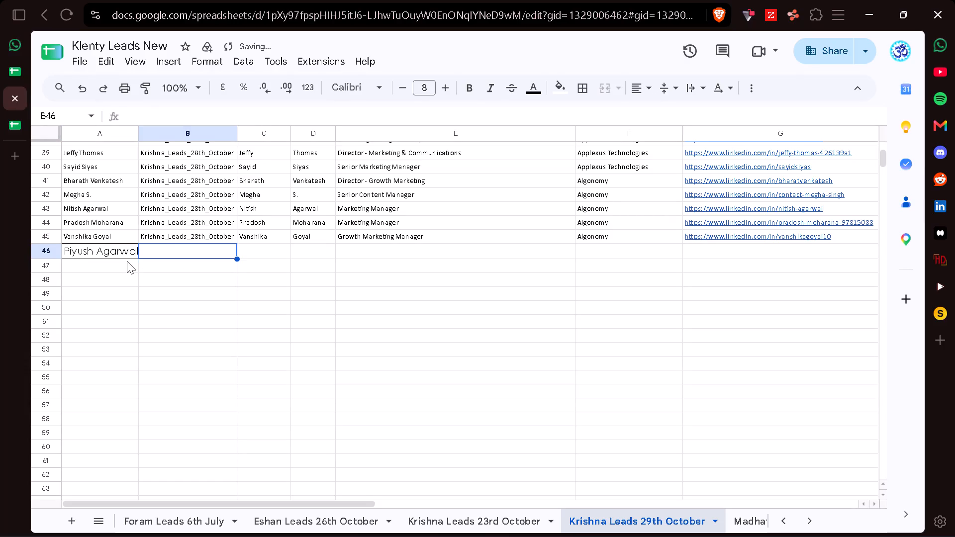
{"action": "key", "text": "Right"}
{"action": "key", "text": "Right"}
{"action": "key", "text": "Right"}
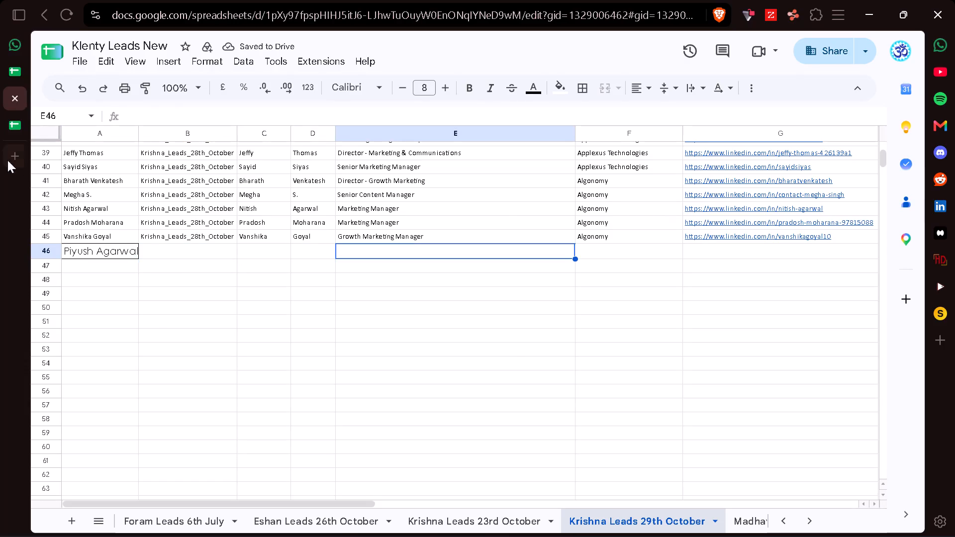
{"action": "left_click", "coordinate": [17, 126]}
{"action": "left_click", "coordinate": [461, 227]}
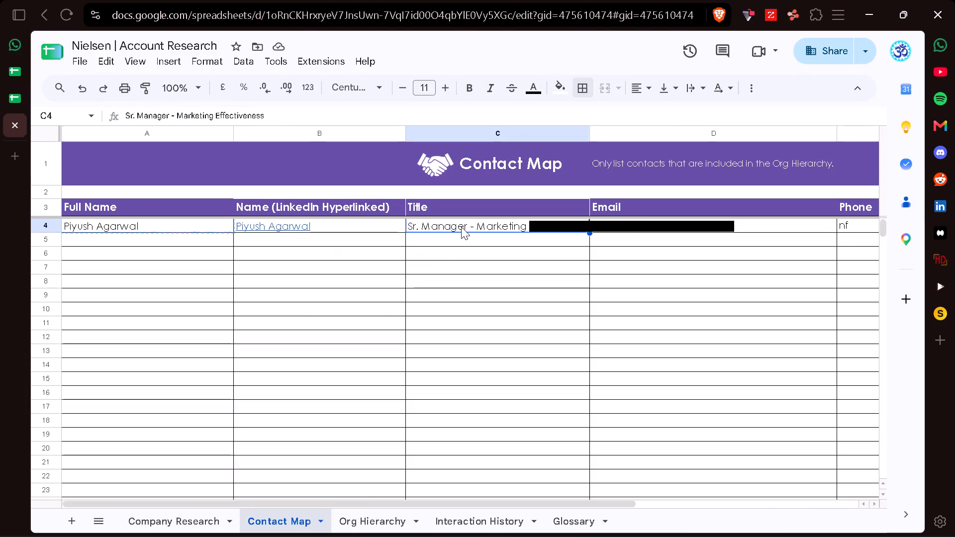
{"action": "key", "text": "ctrl+c"}
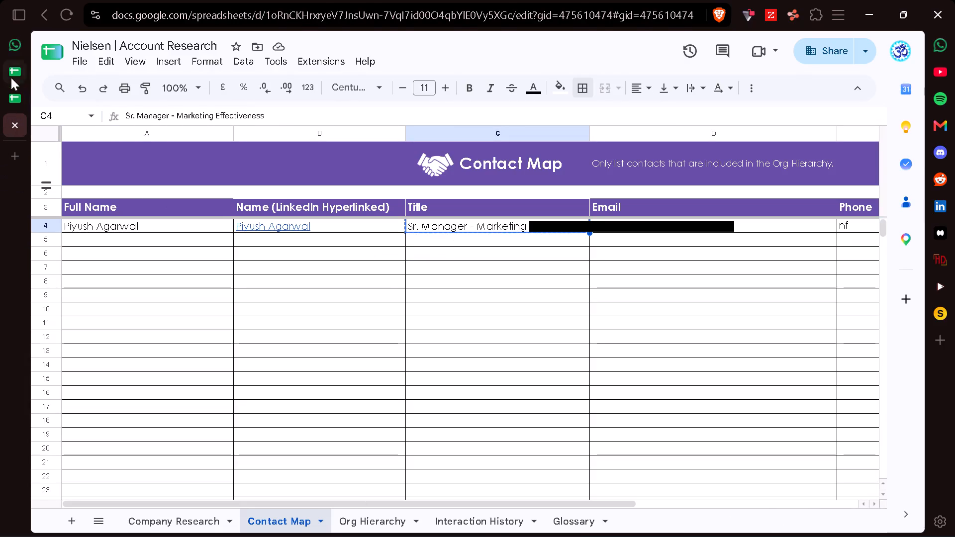
{"action": "left_click", "coordinate": [18, 106]}
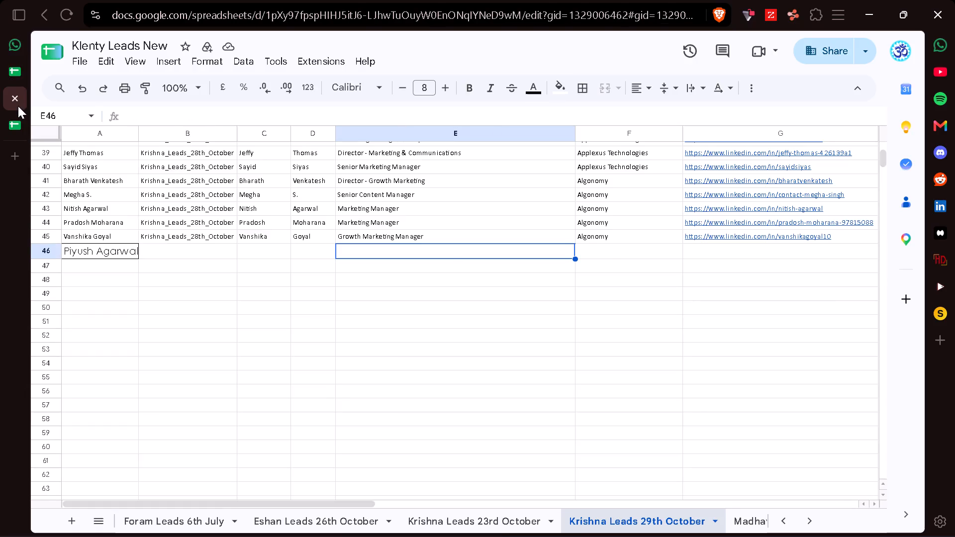
{"action": "key", "text": "ctrl+v"}
Enter "Nielsen" as the new lead's company in cell F46.
{"action": "key", "text": "Right"}
{"action": "type", "text": "Ni"}
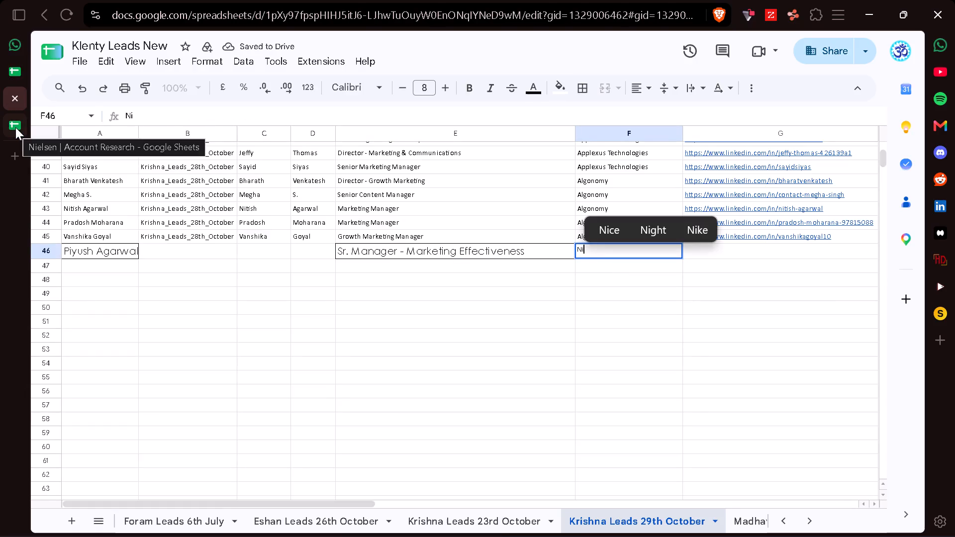
{"action": "type", "text": "elsen"}
{"action": "key", "text": "Right"}
Copy the contact's email and phone entries from the Nielsen Contact Map into cells I46:J46 of the Klenty leads sheet.
{"action": "scroll", "coordinate": [254, 254], "scroll_direction": "left", "scroll_amount": 5}
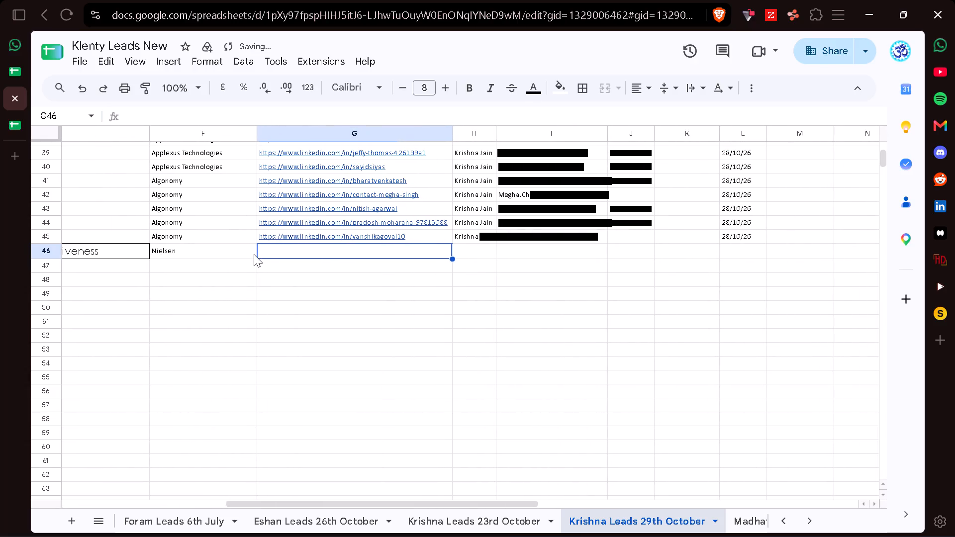
{"action": "left_click", "coordinate": [9, 130]}
{"action": "scroll", "coordinate": [582, 277], "scroll_direction": "left", "scroll_amount": 3}
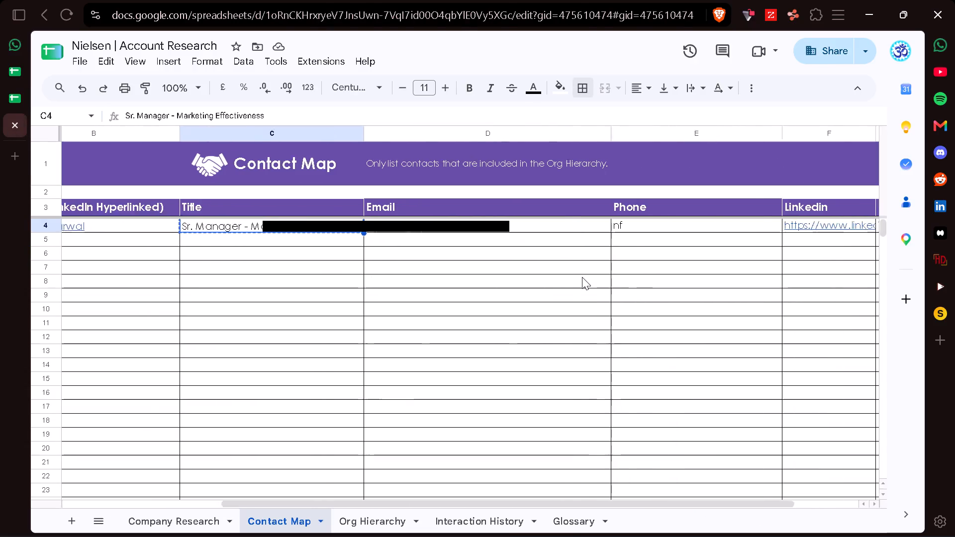
{"action": "left_click", "coordinate": [479, 233]}
{"action": "key", "text": "shift+Right"}
{"action": "key", "text": "ctrl+BackSpace"}
{"action": "key", "text": "ctrl+c"}
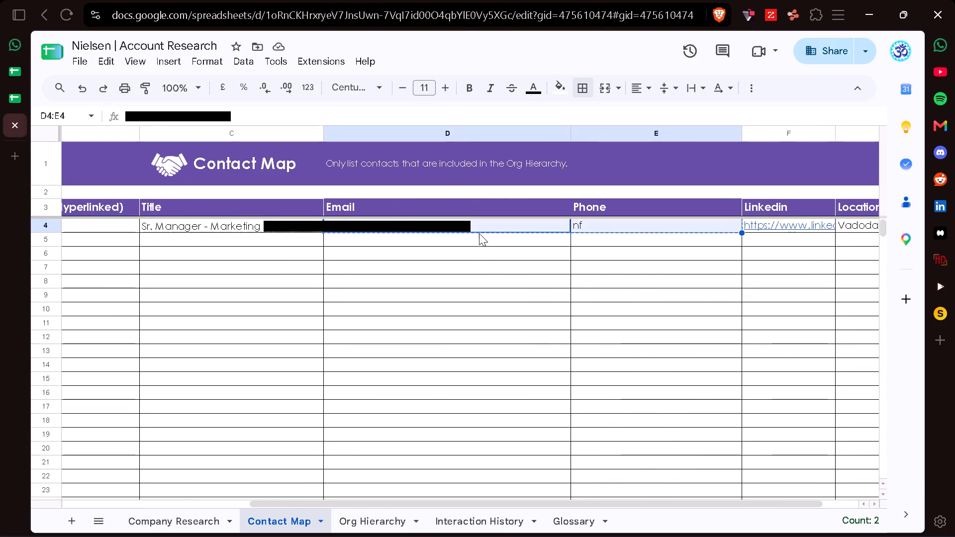
{"action": "left_click", "coordinate": [8, 106]}
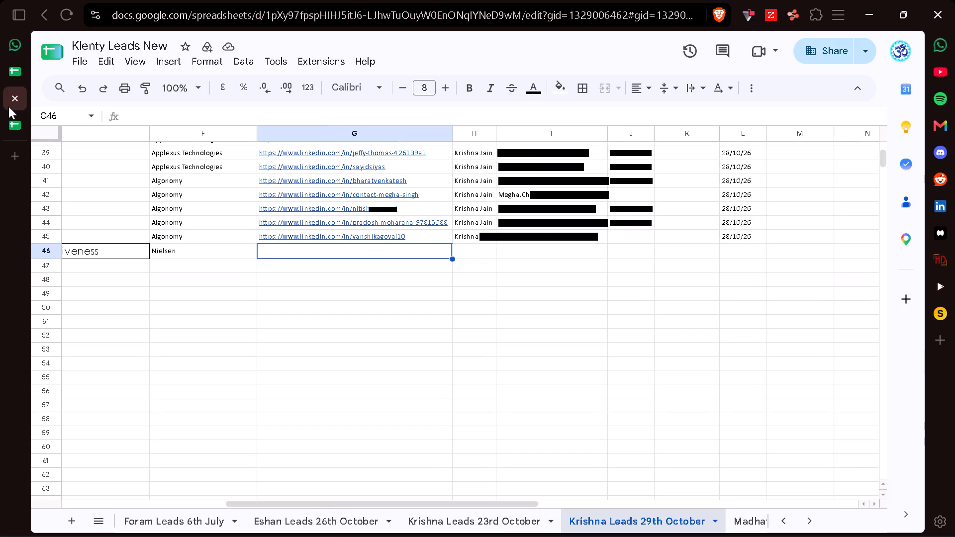
{"action": "key", "text": "Right"}
{"action": "key", "text": "Right"}
{"action": "key", "text": "ctrl+v"}
{"action": "key", "text": "Left"}
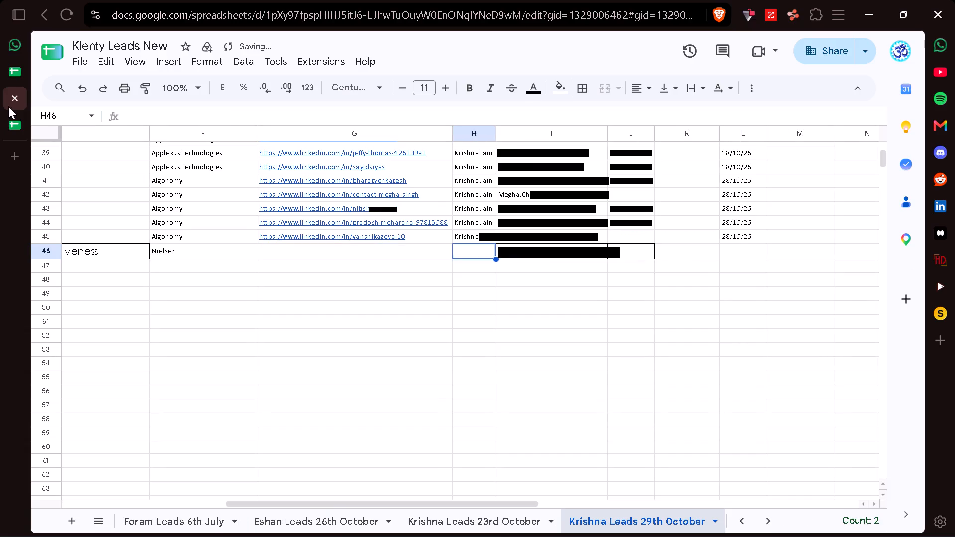
Copy the contact's LinkedIn URL from the Nielsen Contact Map into cell G46 of the Klenty leads sheet.
{"action": "key", "text": "Left"}
{"action": "left_click", "coordinate": [13, 130]}
{"action": "scroll", "coordinate": [606, 290], "scroll_direction": "left", "scroll_amount": 5}
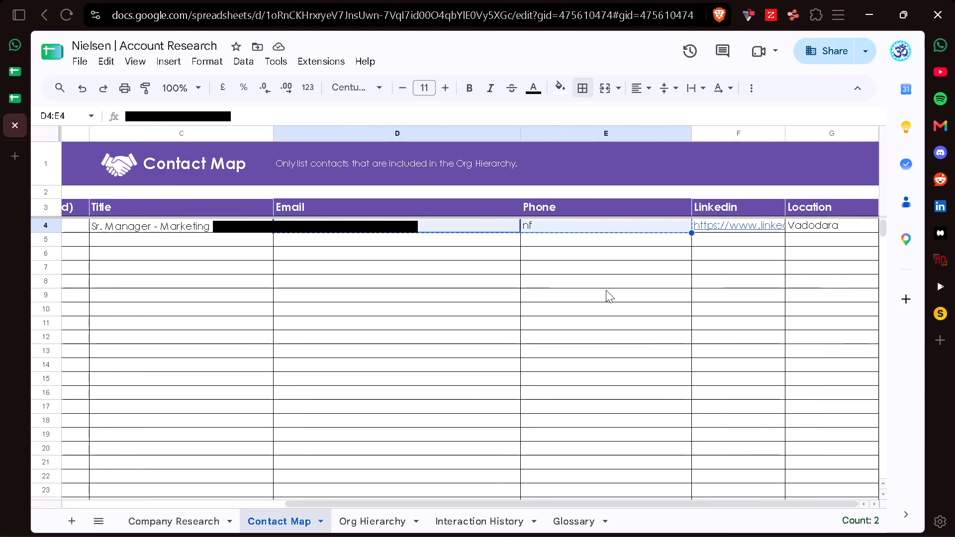
{"action": "left_click", "coordinate": [742, 227]}
{"action": "key", "text": "ctrl+c"}
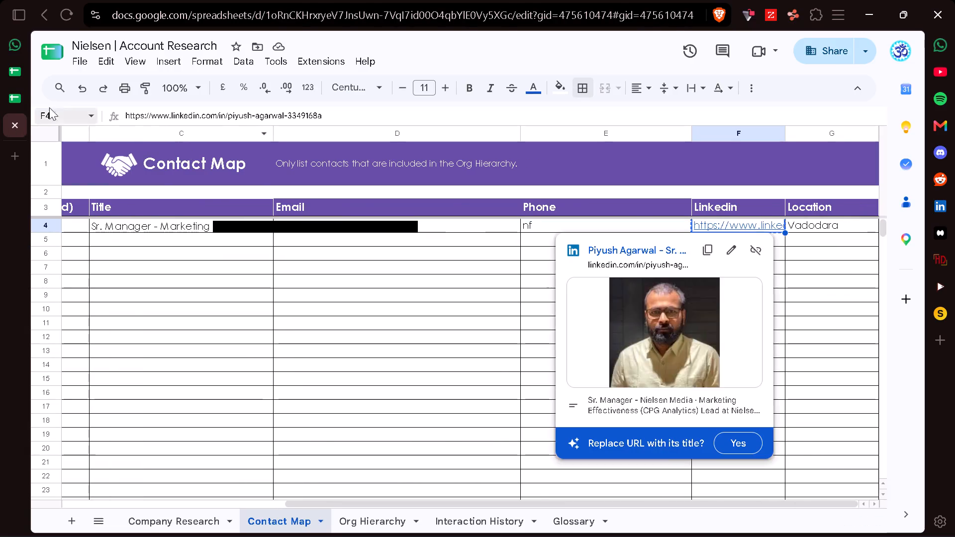
{"action": "left_click", "coordinate": [5, 103]}
{"action": "key", "text": "ctrl+v"}
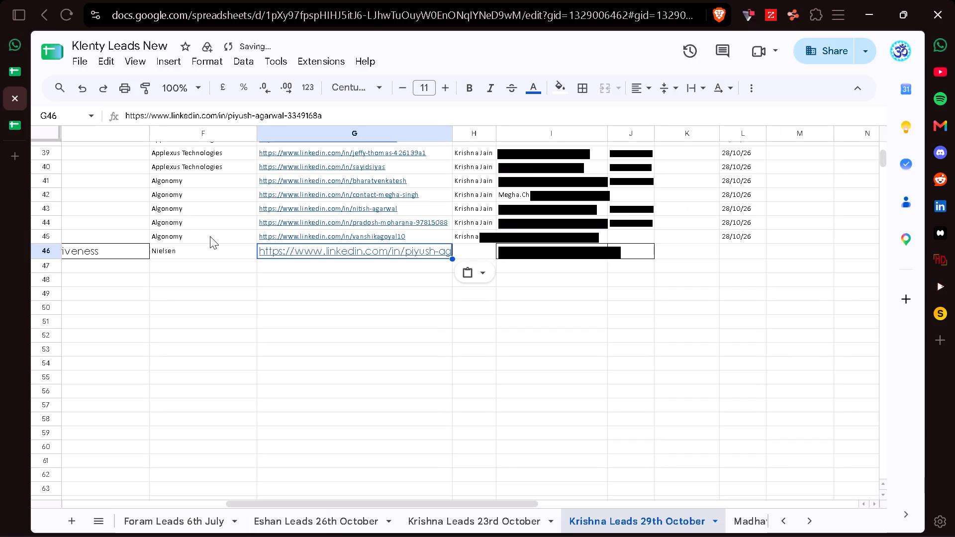
Change the tag to "Krishna_Leads_29th_October" for all existing leads in cells B2:B45.
{"action": "scroll", "coordinate": [442, 268], "scroll_direction": "up", "scroll_amount": 6}
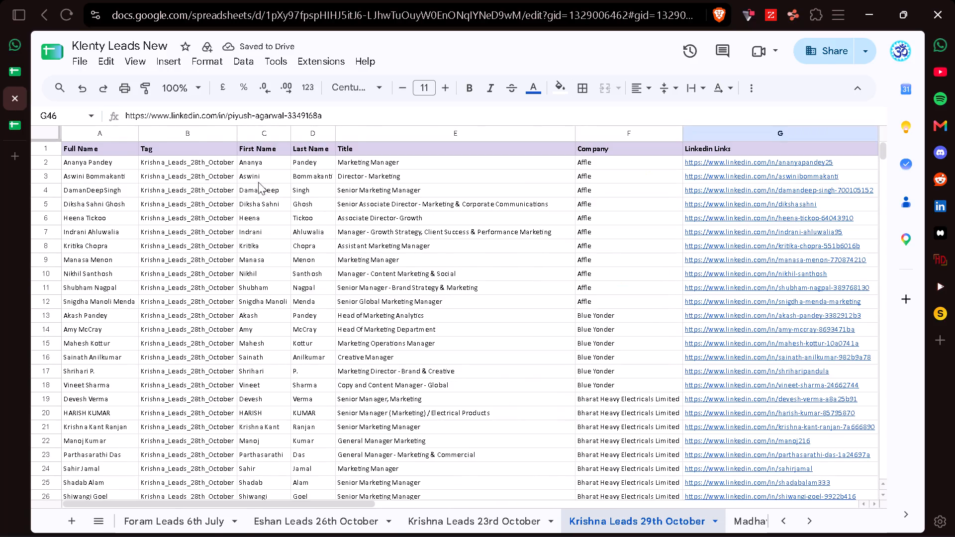
{"action": "left_click", "coordinate": [193, 163]}
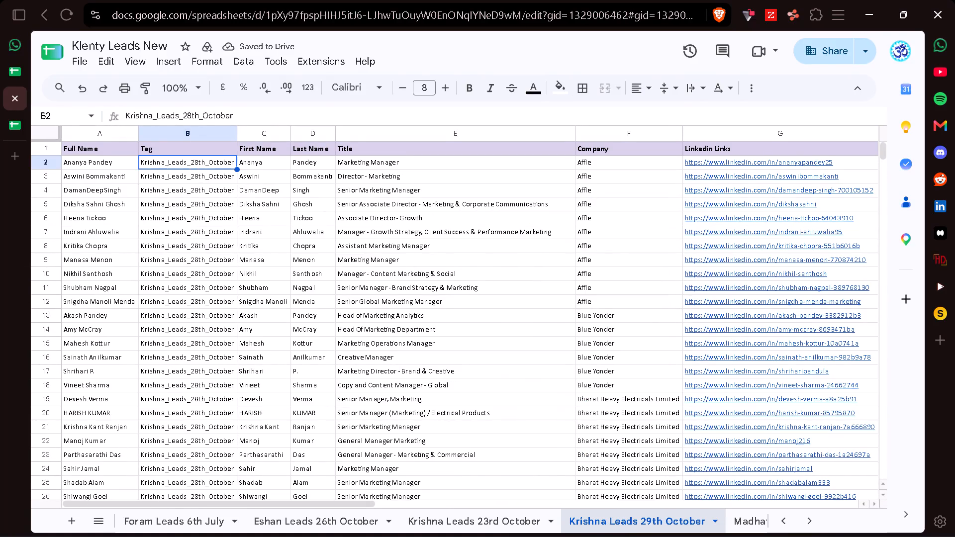
{"action": "left_click", "coordinate": [191, 116]}
{"action": "key", "text": "BackSpace"}
{"action": "key", "text": "9"}
{"action": "key", "text": "Return"}
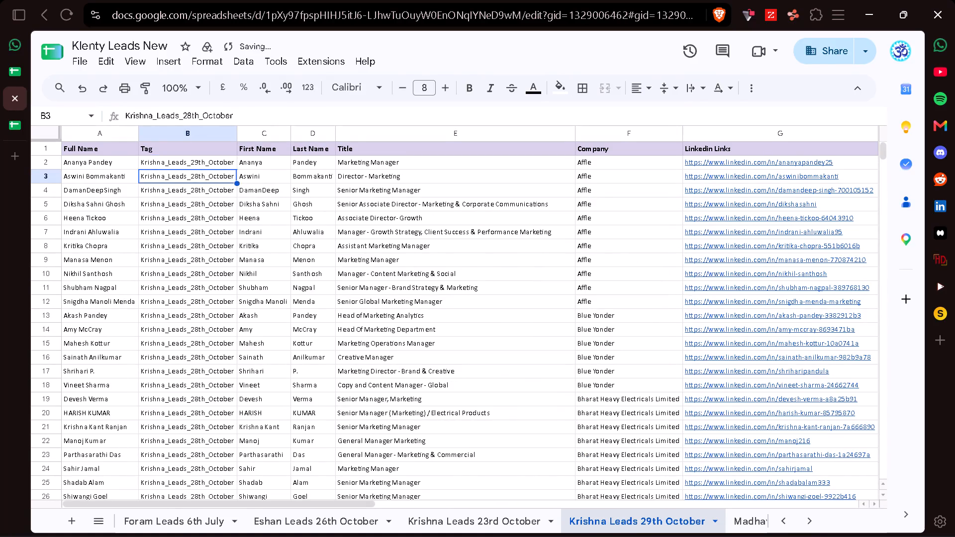
{"action": "key", "text": "Up"}
{"action": "key", "text": "ctrl+c"}
{"action": "key", "text": "Down"}
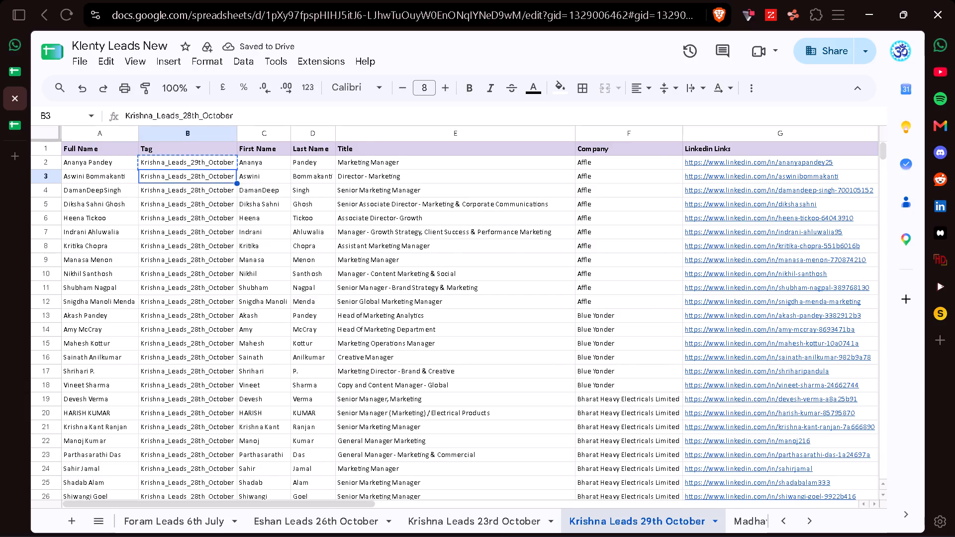
{"action": "key", "text": "ctrl+shift+Down"}
{"action": "scroll", "coordinate": [191, 116], "scroll_direction": "down", "scroll_amount": 3}
{"action": "scroll", "coordinate": [273, 221], "scroll_direction": "down", "scroll_amount": 1}
{"action": "key", "text": "ctrl+v"}
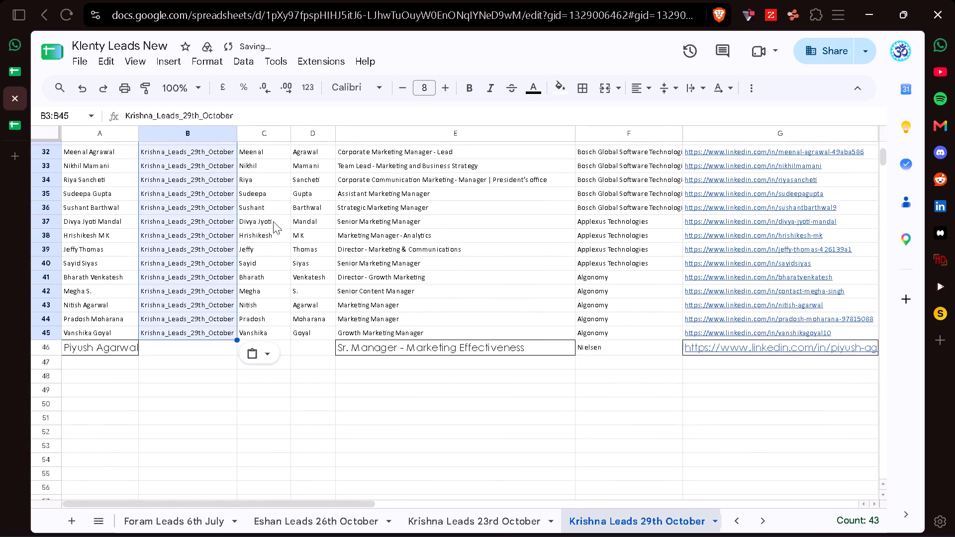
Change the Upload Date to 29/10/26 for all existing leads in cells L2:L45.
{"action": "scroll", "coordinate": [482, 369], "scroll_direction": "left", "scroll_amount": 6}
{"action": "scroll", "coordinate": [482, 369], "scroll_direction": "up", "scroll_amount": 4}
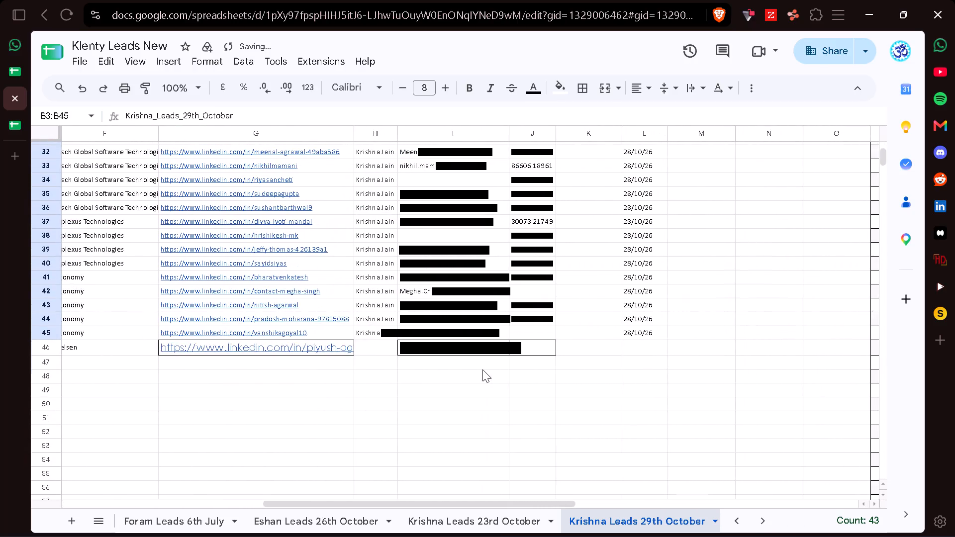
{"action": "scroll", "coordinate": [482, 369], "scroll_direction": "up", "scroll_amount": 1}
{"action": "left_click", "coordinate": [635, 167]}
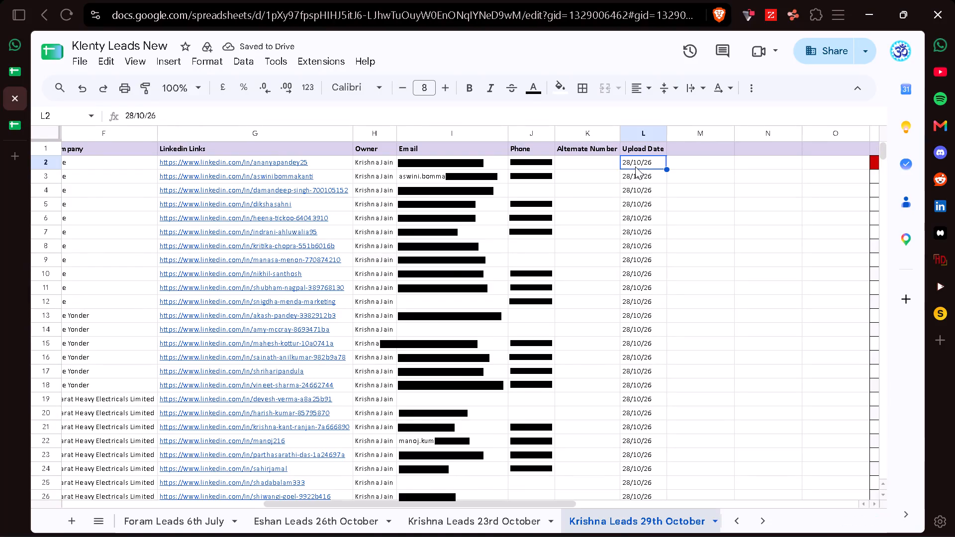
{"action": "left_click", "coordinate": [132, 109]}
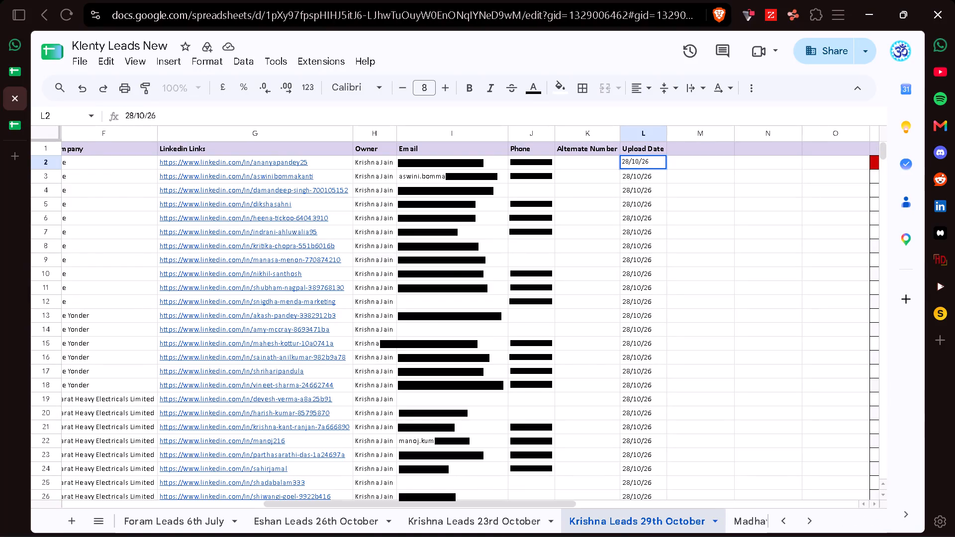
{"action": "key", "text": "BackSpace"}
{"action": "key", "text": "9"}
{"action": "key", "text": "Return"}
{"action": "key", "text": "Up"}
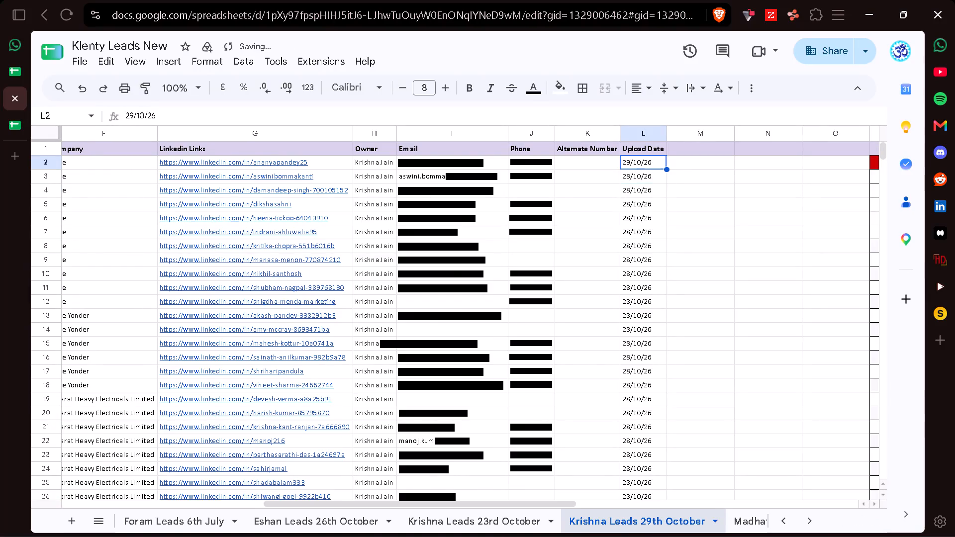
{"action": "key", "text": "ctrl+c"}
{"action": "key", "text": "Down"}
{"action": "key", "text": "ctrl+shift+Down"}
{"action": "key", "text": "ctrl+v"}
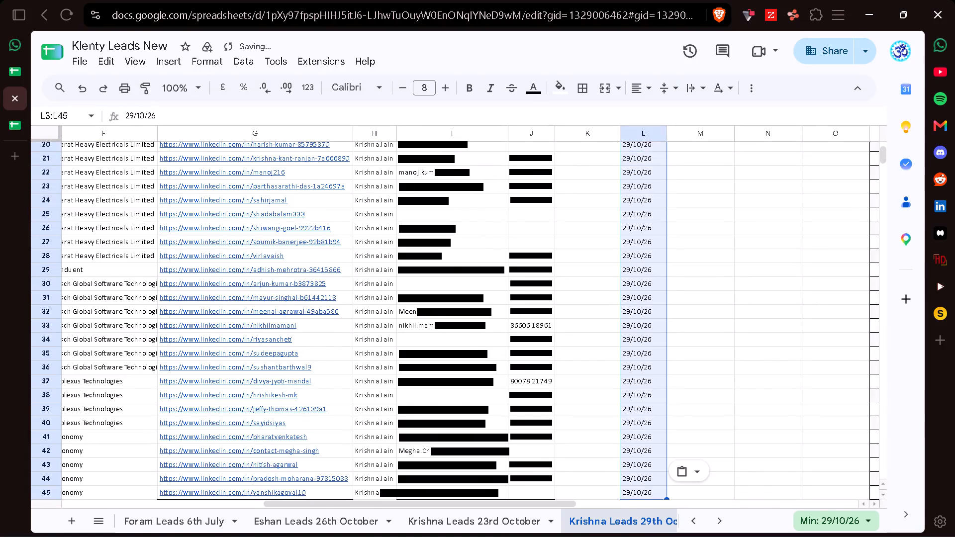
Review the lead rows in Krishna Leads 29th October, from the header down to the new Nielsen row.
{"action": "scroll", "coordinate": [154, 189], "scroll_direction": "down", "scroll_amount": 1}
{"action": "scroll", "coordinate": [154, 189], "scroll_direction": "up", "scroll_amount": 3}
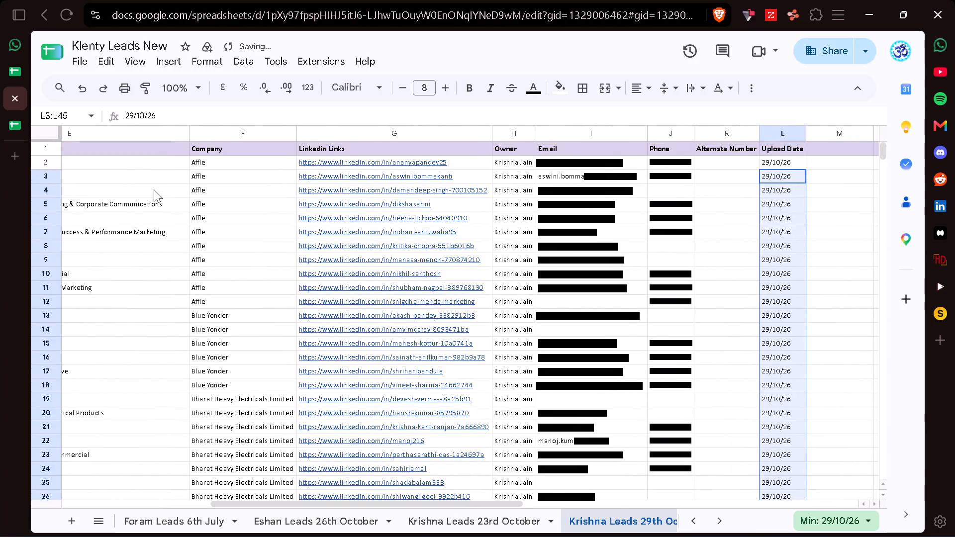
{"action": "scroll", "coordinate": [154, 189], "scroll_direction": "right", "scroll_amount": 6}
{"action": "scroll", "coordinate": [154, 189], "scroll_direction": "down", "scroll_amount": 7}
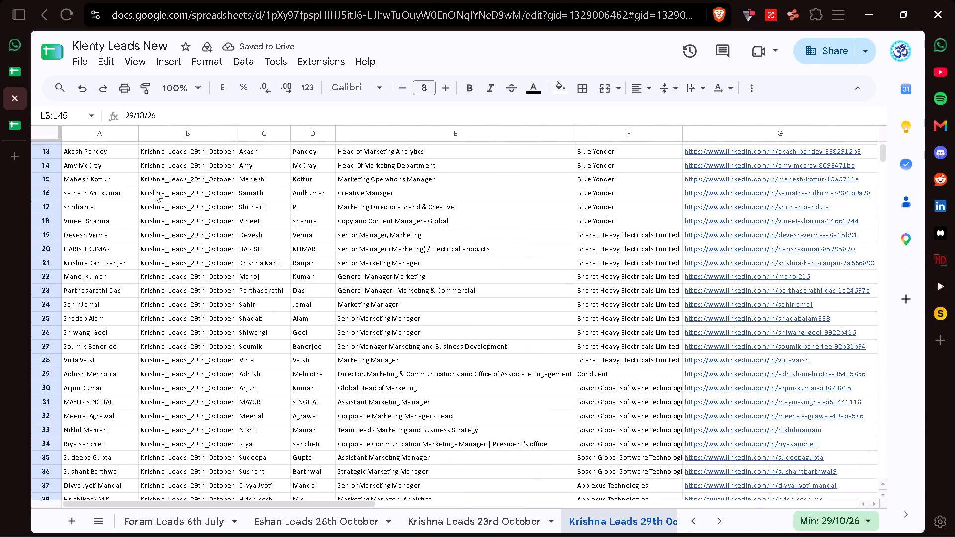
{"action": "scroll", "coordinate": [293, 258], "scroll_direction": "down", "scroll_amount": 3}
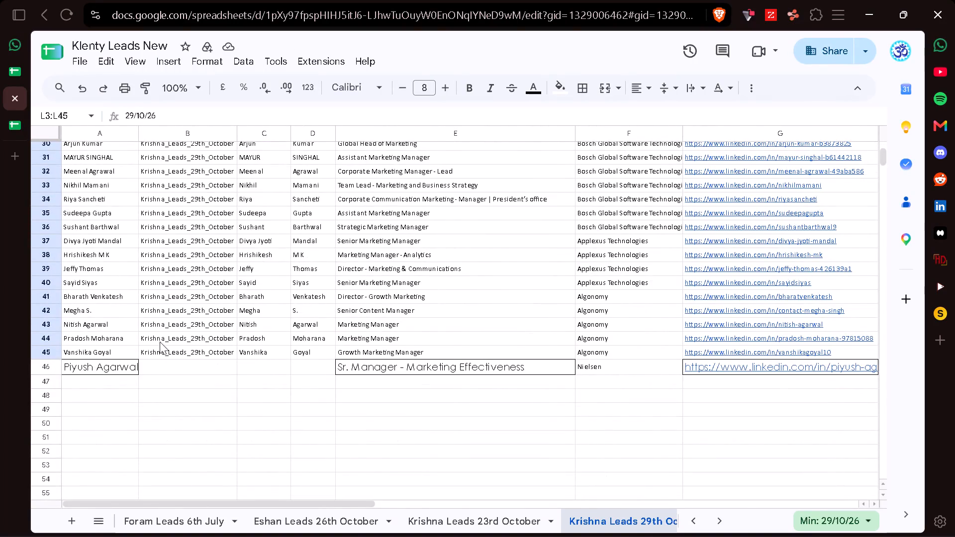
{"action": "left_click", "coordinate": [102, 377]}
{"action": "scroll", "coordinate": [102, 377], "scroll_direction": "down", "scroll_amount": 2}
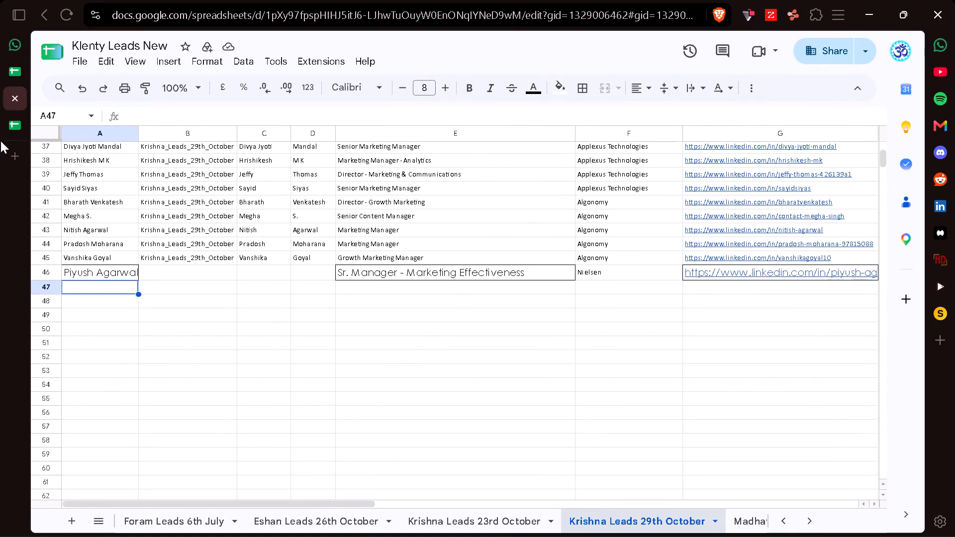
Auto-fit the widths of all columns in the Nielsen Contact Map sheet.
{"action": "left_click", "coordinate": [12, 134]}
{"action": "scroll", "coordinate": [435, 248], "scroll_direction": "right", "scroll_amount": 5}
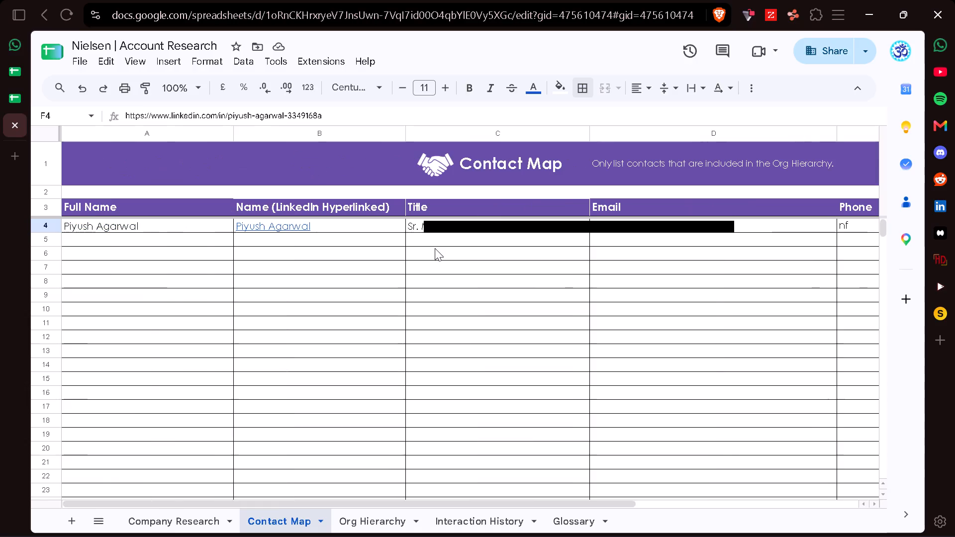
{"action": "left_click", "coordinate": [43, 127]}
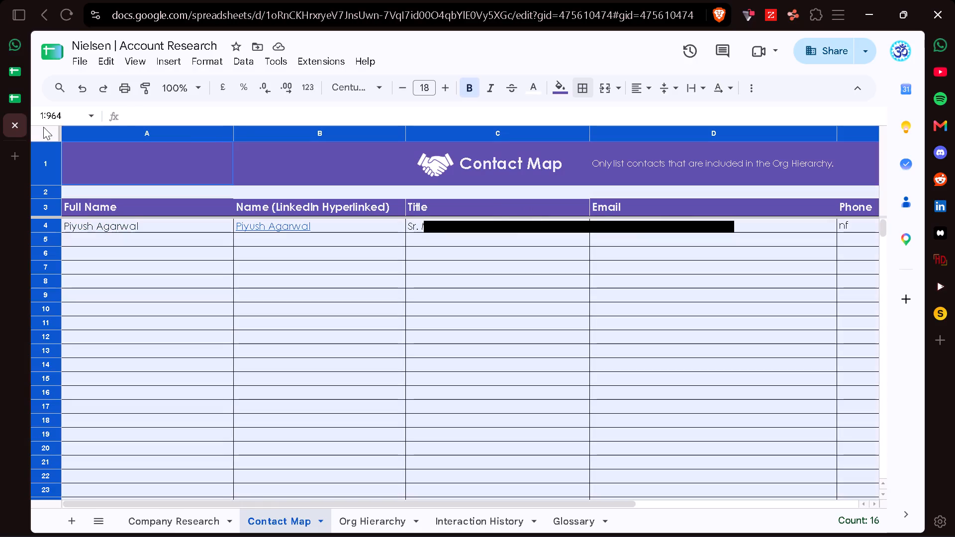
{"action": "double_click", "coordinate": [234, 130]}
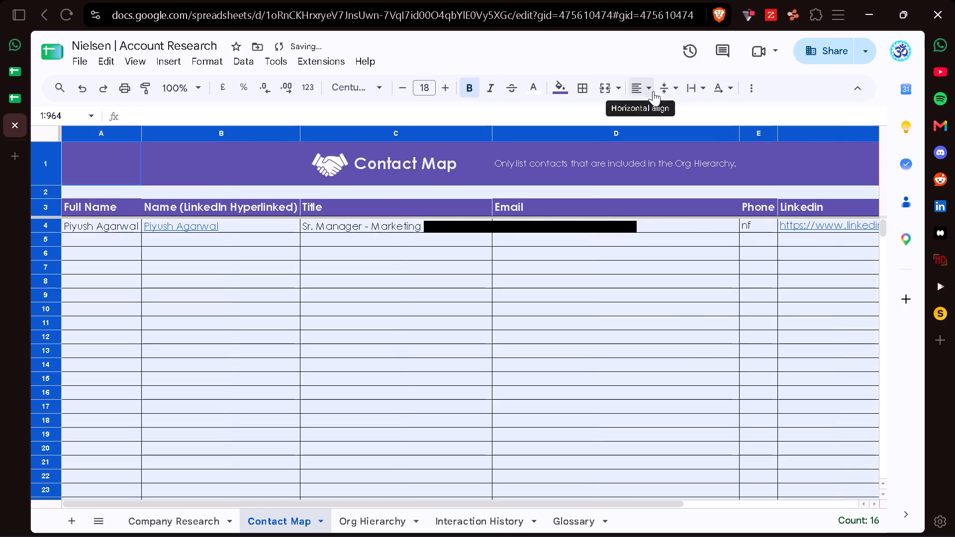
Set the vertical alignment of all cells in the Nielsen Contact Map to middle.
{"action": "left_click", "coordinate": [666, 87]}
{"action": "left_click", "coordinate": [688, 111]}
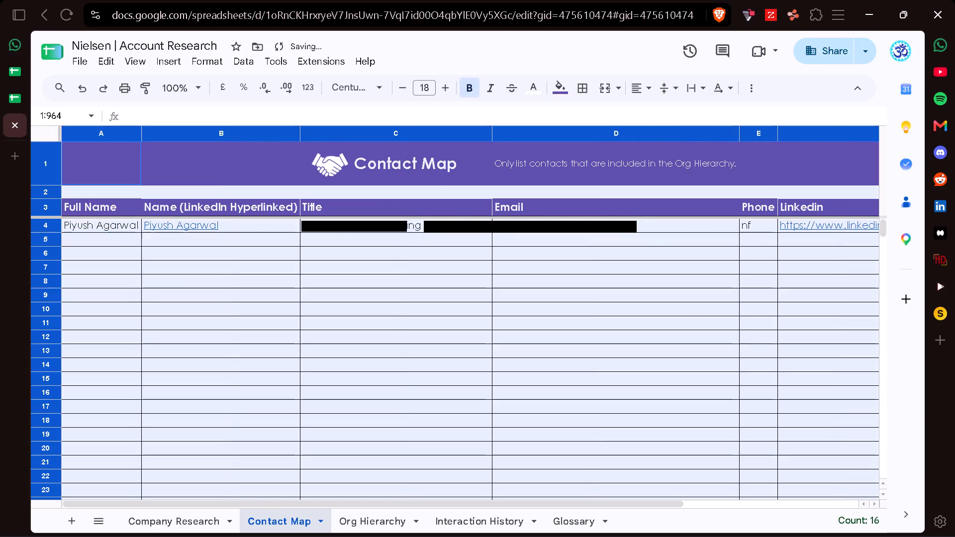
{"action": "scroll", "coordinate": [585, 270], "scroll_direction": "left", "scroll_amount": 7}
{"action": "scroll", "coordinate": [585, 270], "scroll_direction": "right", "scroll_amount": 8}
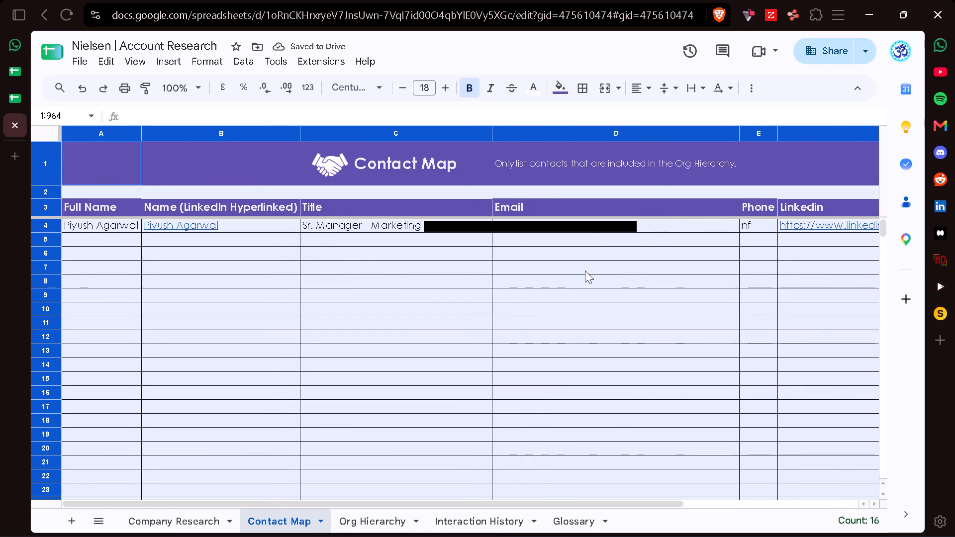
{"action": "left_click", "coordinate": [115, 167]}
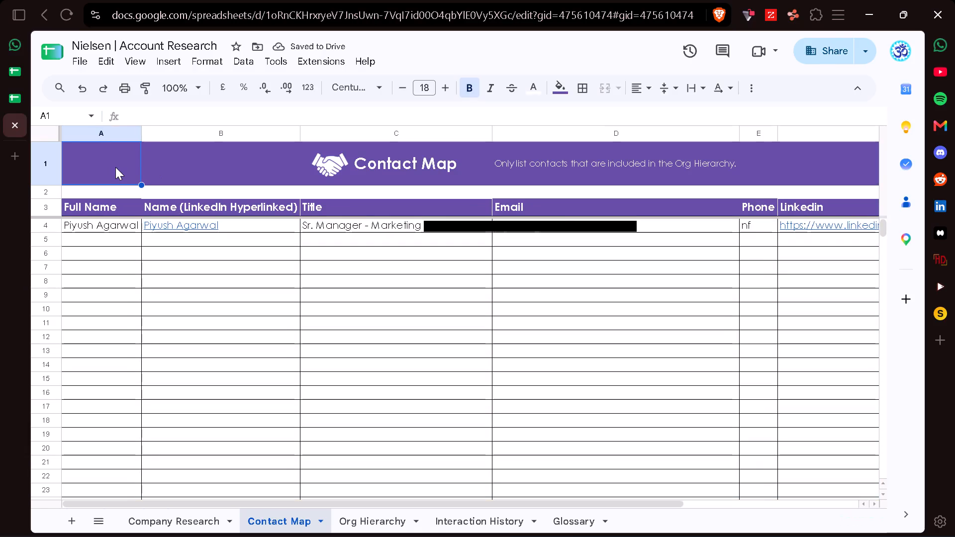
Close the Nielsen Account Research spreadsheet and return to the AR Master Sheet.
{"action": "left_click", "coordinate": [15, 121]}
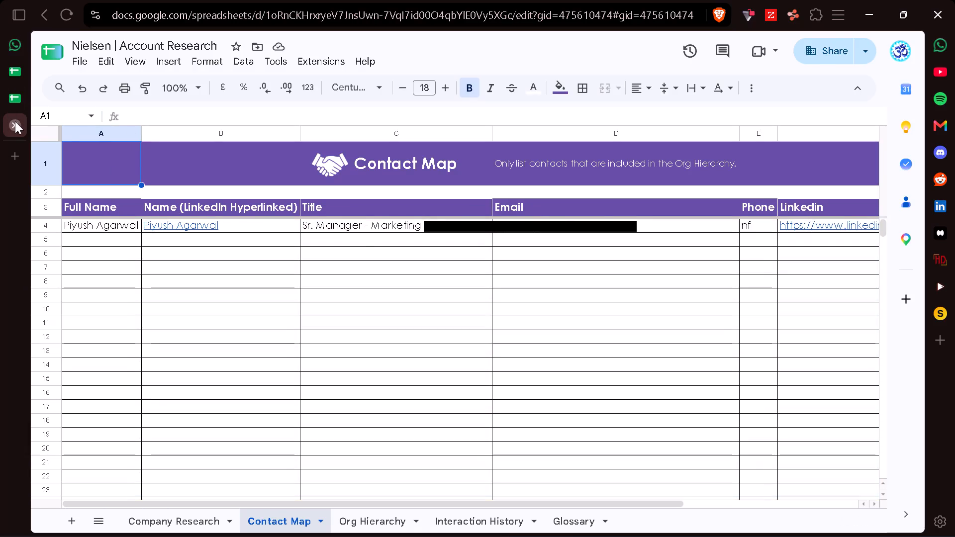
{"action": "left_click", "coordinate": [14, 75]}
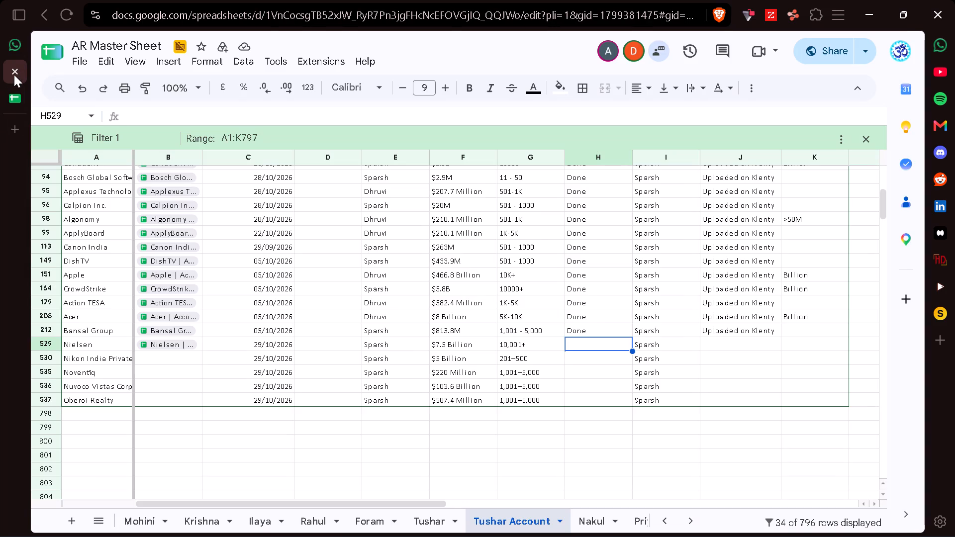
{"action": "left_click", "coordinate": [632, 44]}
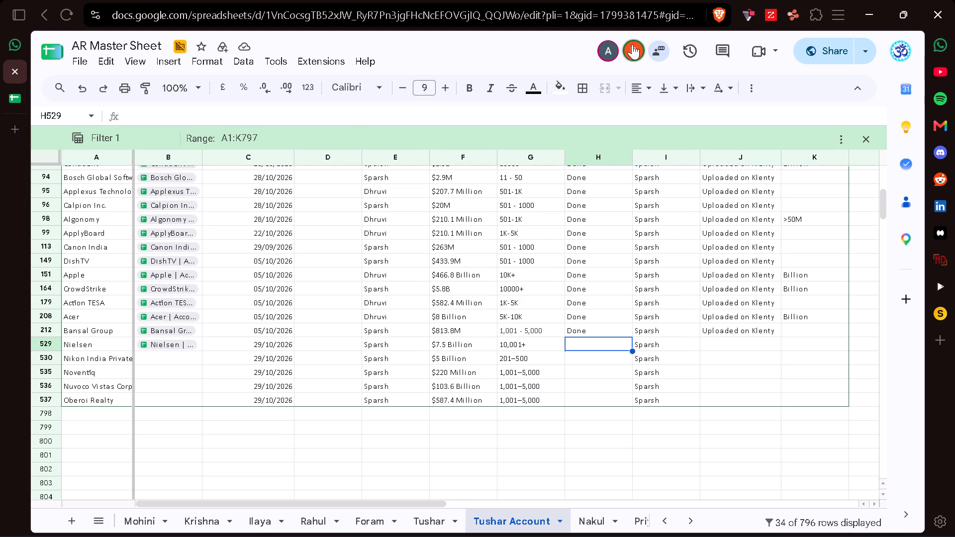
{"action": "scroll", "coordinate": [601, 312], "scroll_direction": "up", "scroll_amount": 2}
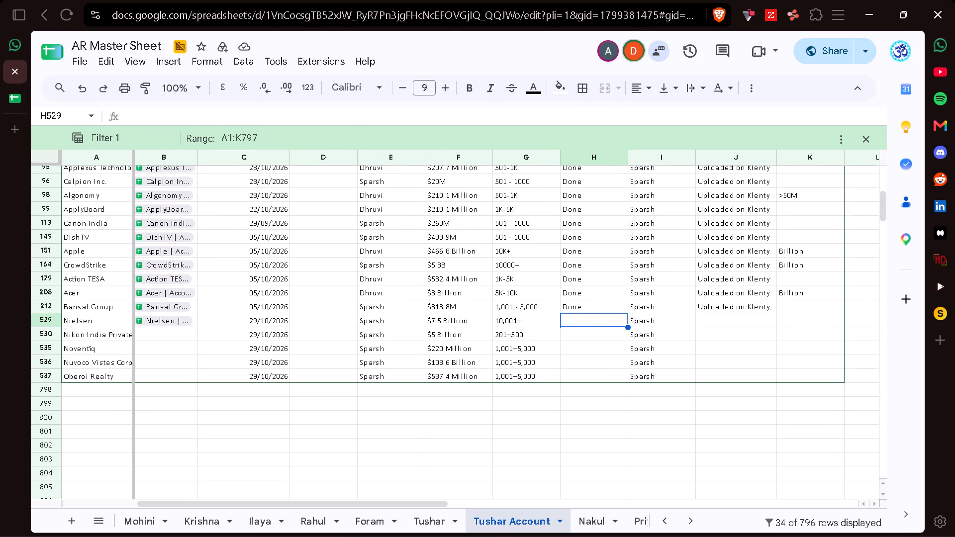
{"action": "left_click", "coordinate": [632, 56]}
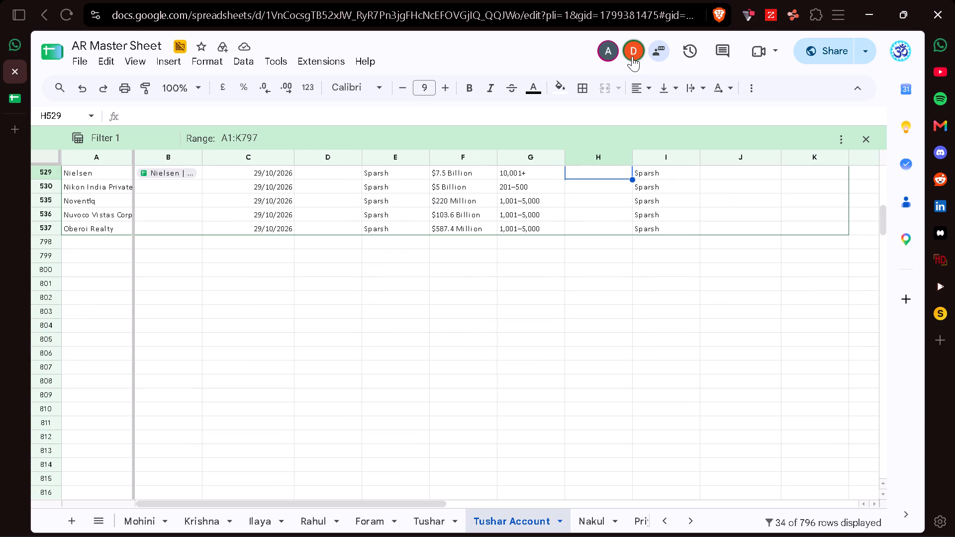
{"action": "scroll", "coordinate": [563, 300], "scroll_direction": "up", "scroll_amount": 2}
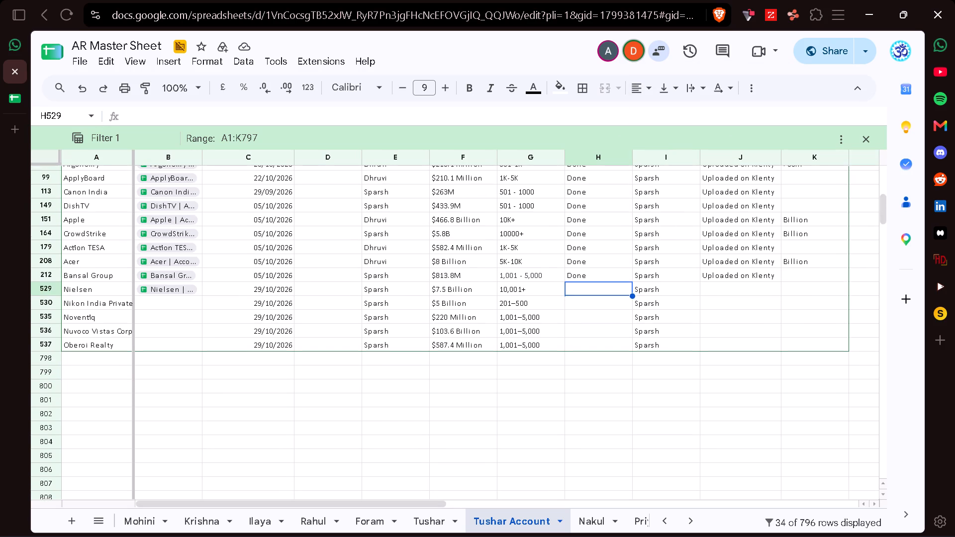
Enter "Done" for Nielsen in cell H529 of the Tushar Account sheet.
{"action": "left_click", "coordinate": [581, 294]}
{"action": "left_click", "coordinate": [585, 304]}
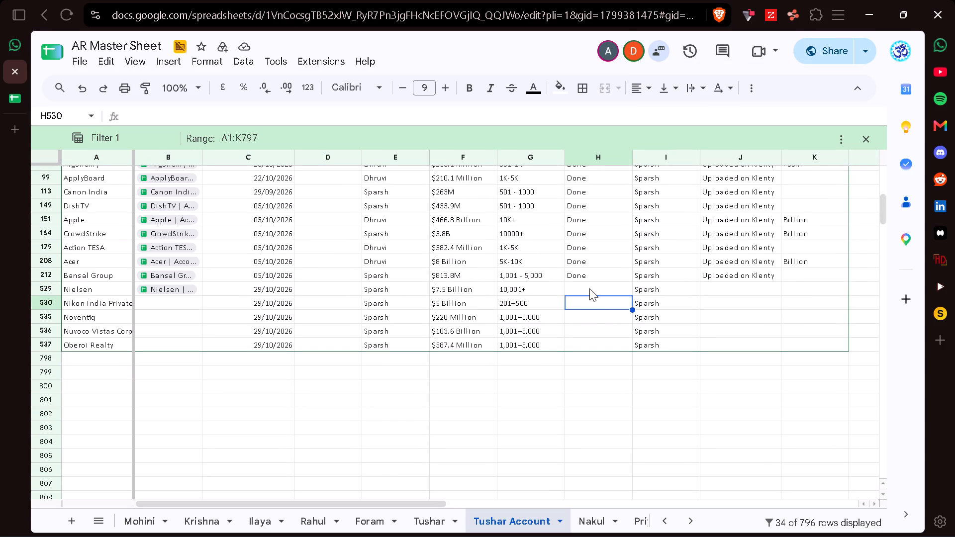
{"action": "left_click", "coordinate": [589, 288]}
{"action": "type", "text": "DOne"}
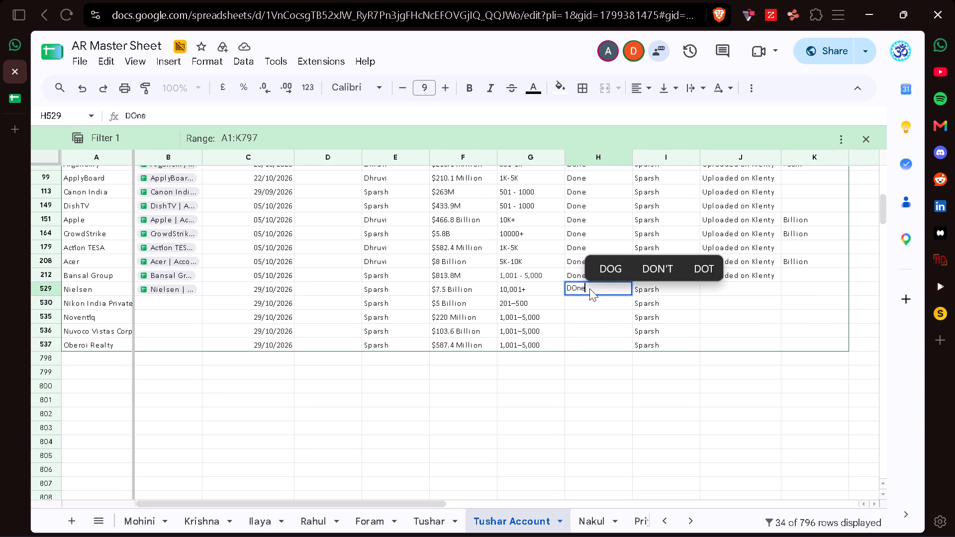
{"action": "key", "text": "BackSpace"}
{"action": "key", "text": "BackSpace"}
{"action": "key", "text": "BackSpace"}
{"action": "type", "text": "one"}
{"action": "key", "text": "Right"}
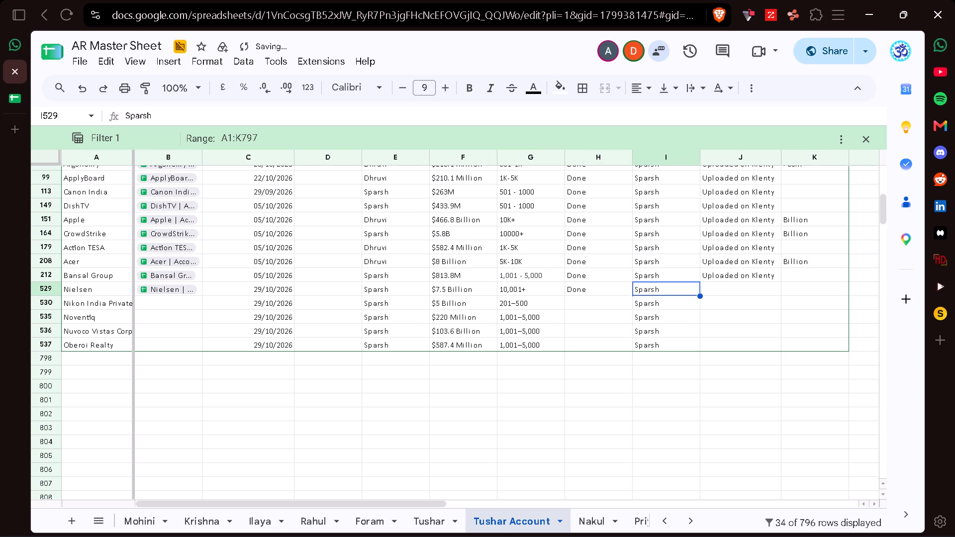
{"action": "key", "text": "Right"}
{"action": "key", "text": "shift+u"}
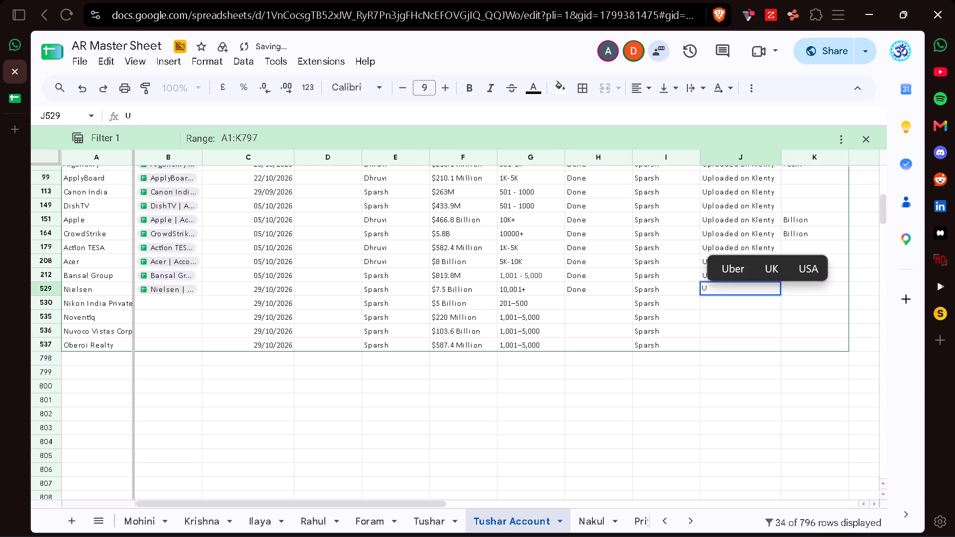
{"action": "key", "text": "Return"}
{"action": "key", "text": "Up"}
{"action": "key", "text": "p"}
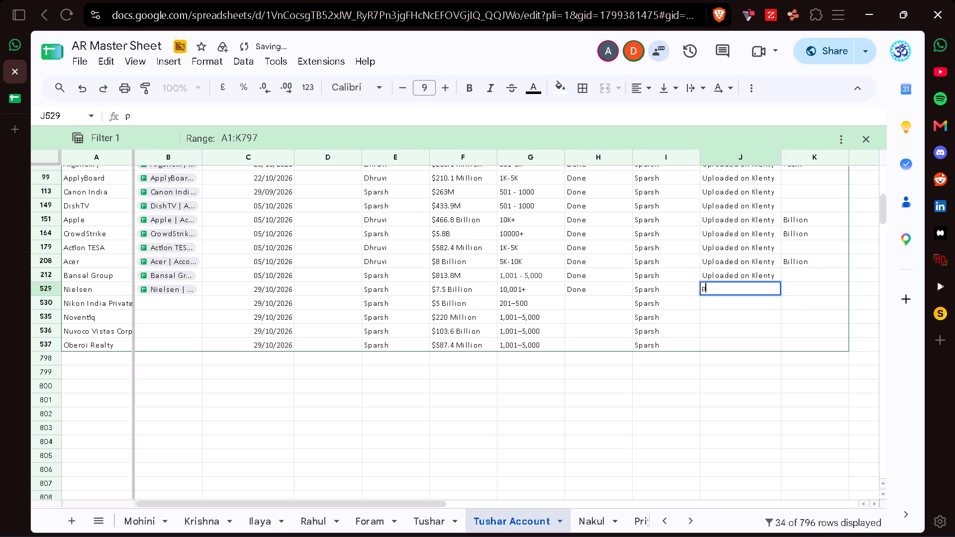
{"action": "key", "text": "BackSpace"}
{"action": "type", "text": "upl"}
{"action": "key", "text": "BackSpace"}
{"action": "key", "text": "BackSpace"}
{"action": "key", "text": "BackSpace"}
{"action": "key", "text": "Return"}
Copy the "Uploaded on Klenty" status from the Bansal Group row into Nielsen's cell J529.
{"action": "key", "text": "Up"}
{"action": "key", "text": "Up"}
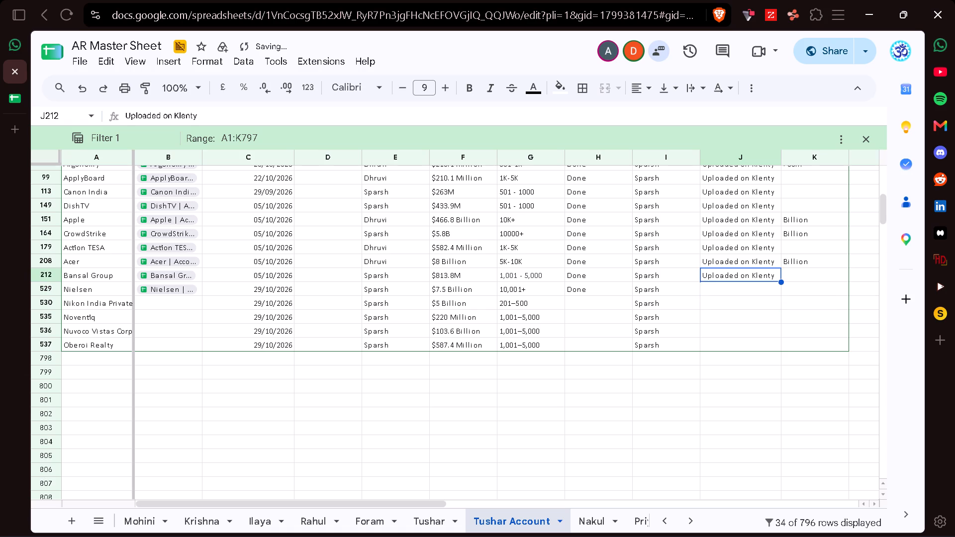
{"action": "key", "text": "ctrl+c"}
{"action": "key", "text": "Down"}
{"action": "key", "text": "ctrl+v"}
{"action": "key", "text": "Down"}
{"action": "key", "text": "Left"}
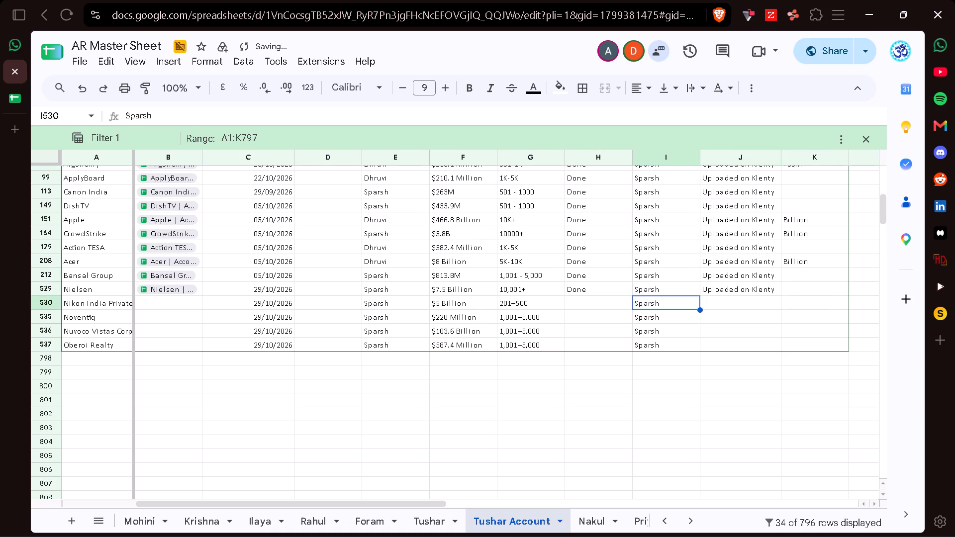
{"action": "scroll", "coordinate": [501, 306], "scroll_direction": "right", "scroll_amount": 3}
Open the Nielsen Account Research spreadsheet linked in Nielsen's row and start making a copy of it.
{"action": "left_click", "coordinate": [95, 298]}
{"action": "left_click", "coordinate": [158, 300]}
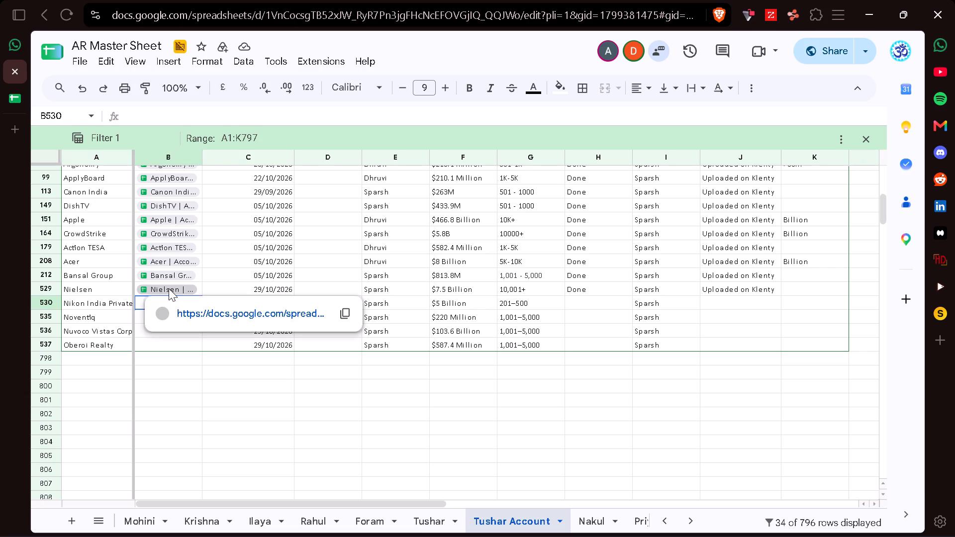
{"action": "left_click", "coordinate": [214, 317]}
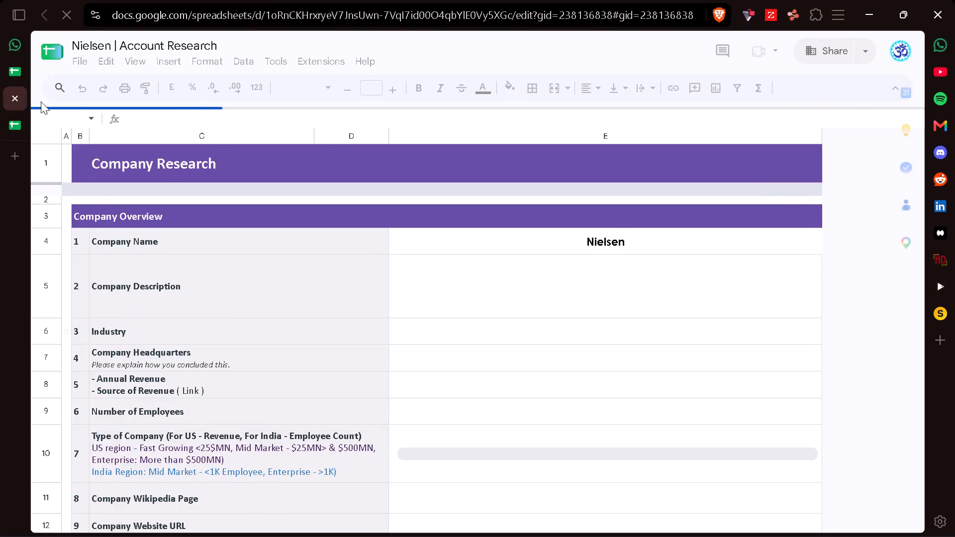
{"action": "left_click", "coordinate": [79, 58]}
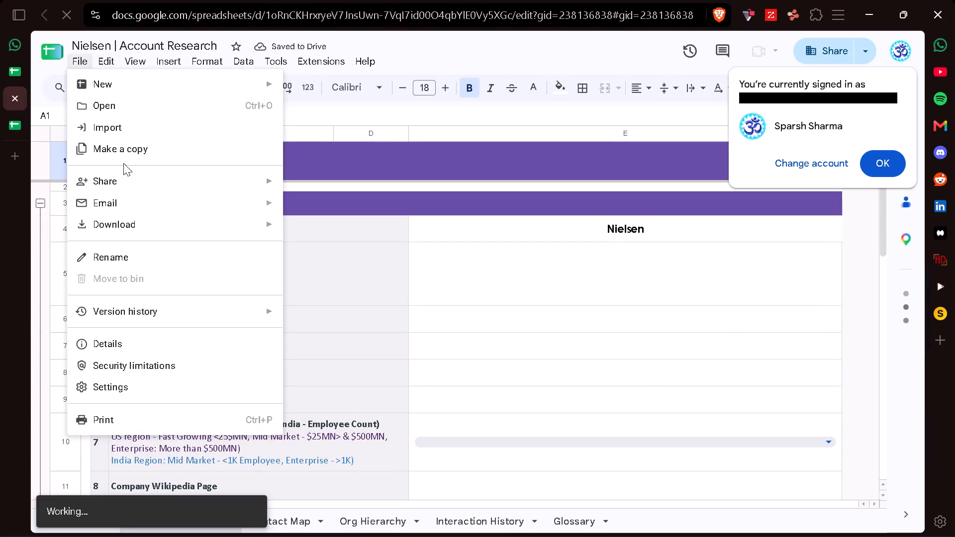
{"action": "left_click", "coordinate": [139, 151]}
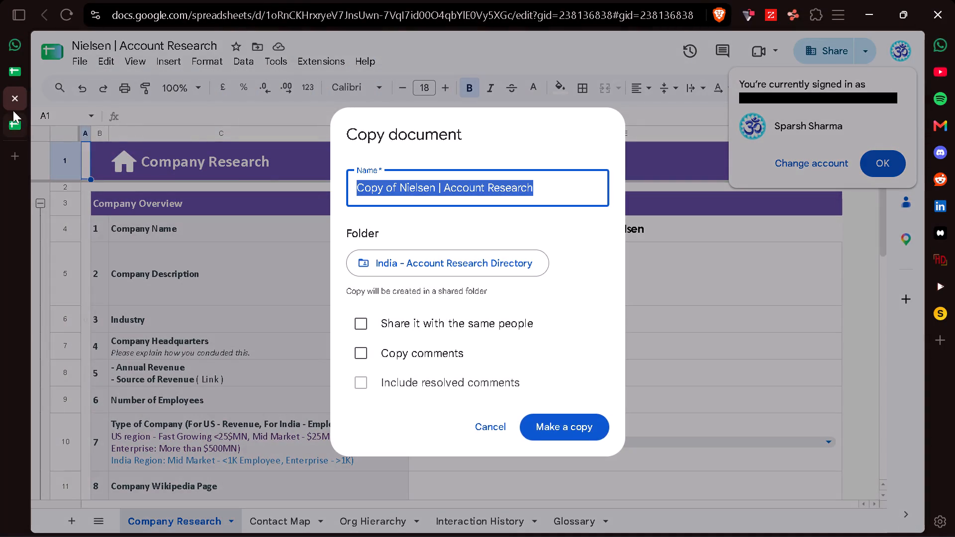
Copy the company name Nikon India Private Limited from cell A530 of the AR Master Sheet and return to the Nielsen copy dialog.
{"action": "left_click", "coordinate": [16, 118]}
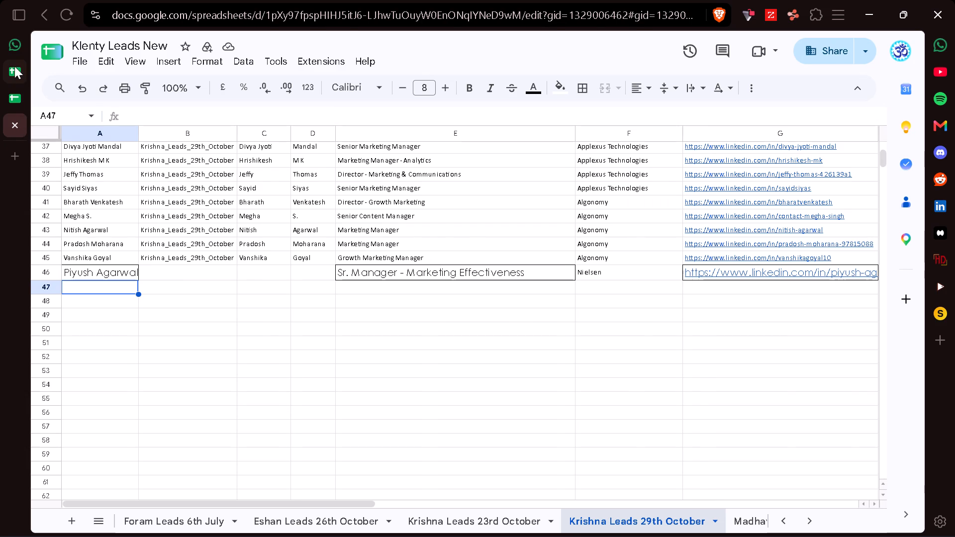
{"action": "left_click", "coordinate": [14, 66]}
{"action": "left_click", "coordinate": [92, 304]}
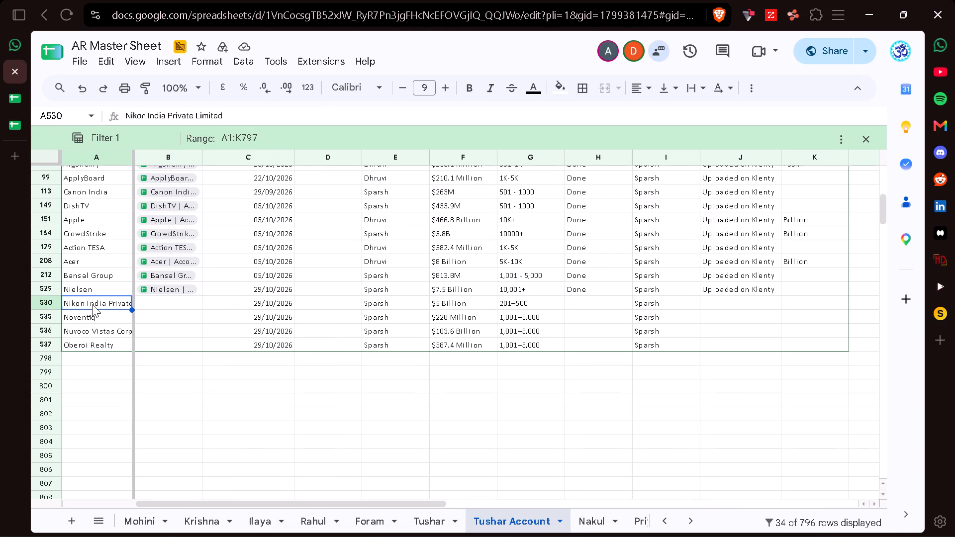
{"action": "key", "text": "ctrl+c"}
{"action": "key", "text": "Right"}
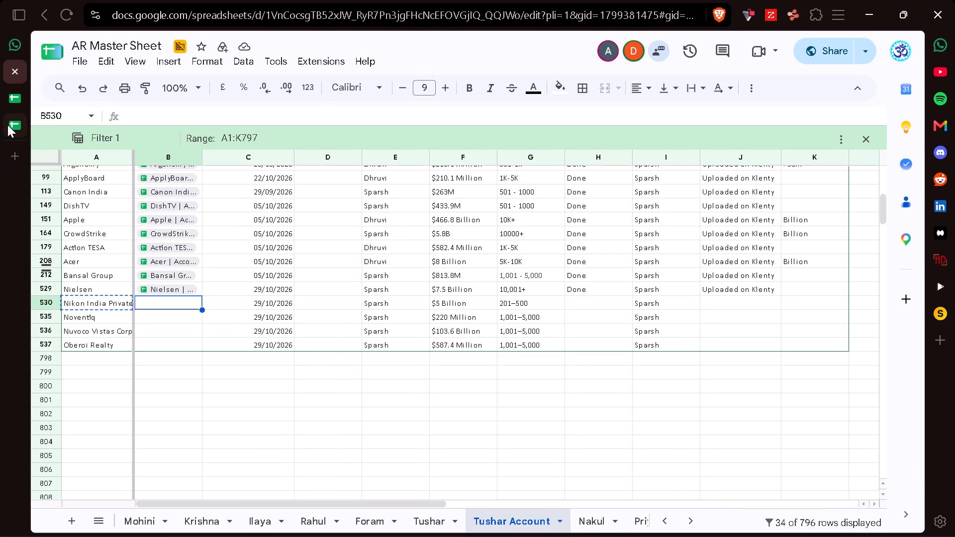
{"action": "left_click", "coordinate": [7, 125]}
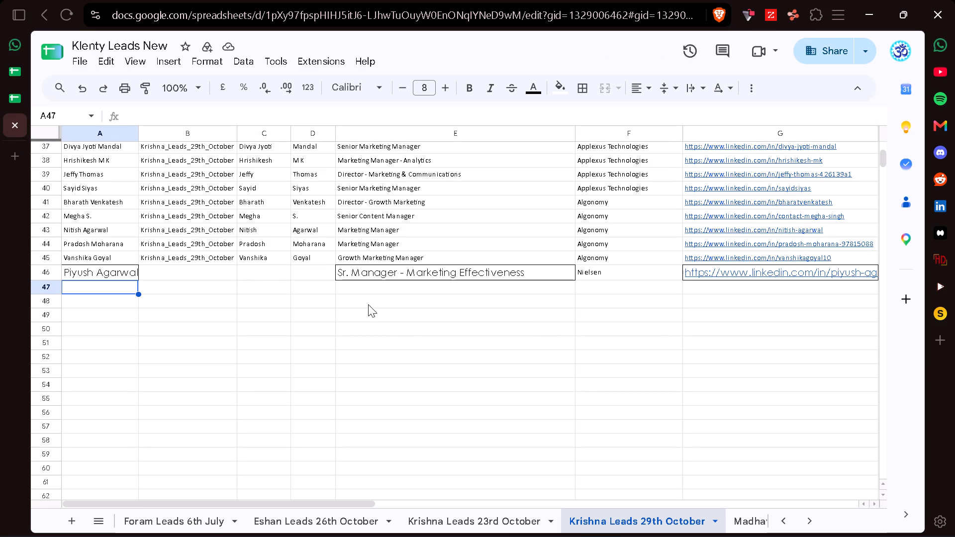
{"action": "left_click", "coordinate": [10, 90]}
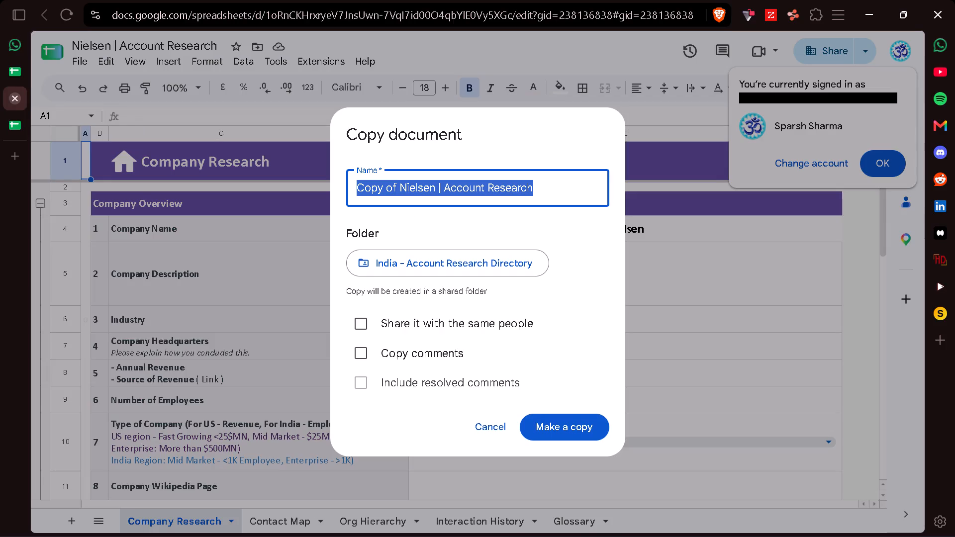
Name the copy "Nikon India Private Limited | Account Research" and create it in the India - Account Research Directory folder.
{"action": "left_click", "coordinate": [433, 188]}
{"action": "key", "text": "BackSpace"}
{"action": "key", "text": "BackSpace"}
{"action": "key", "text": "BackSpace"}
{"action": "key", "text": "BackSpace"}
{"action": "key", "text": "BackSpace"}
{"action": "key", "text": "BackSpace"}
{"action": "key", "text": "BackSpace"}
{"action": "key", "text": "BackSpace"}
{"action": "key", "text": "BackSpace"}
{"action": "key", "text": "BackSpace"}
{"action": "key", "text": "BackSpace"}
{"action": "key", "text": "BackSpace"}
{"action": "key", "text": "BackSpace"}
{"action": "key", "text": "BackSpace"}
{"action": "key", "text": "BackSpace"}
{"action": "key", "text": "BackSpace"}
{"action": "key", "text": "BackSpace"}
{"action": "key", "text": "BackSpace"}
{"action": "key", "text": "BackSpace"}
{"action": "key", "text": "BackSpace"}
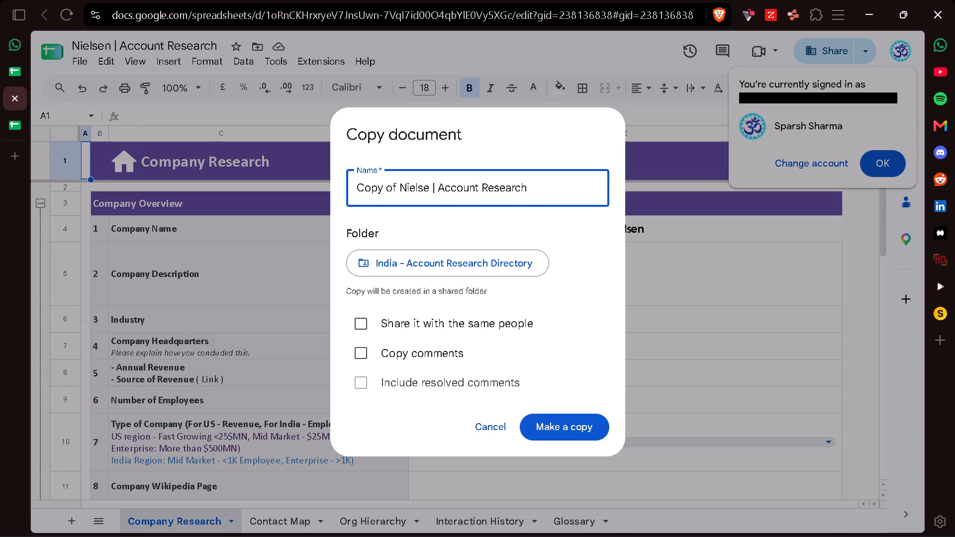
{"action": "key", "text": "ctrl+v"}
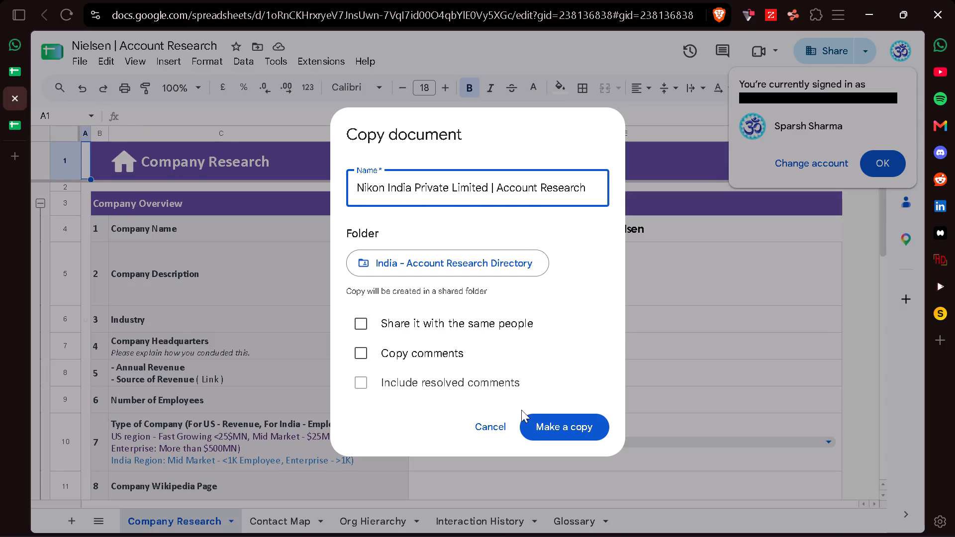
{"action": "left_click", "coordinate": [571, 438]}
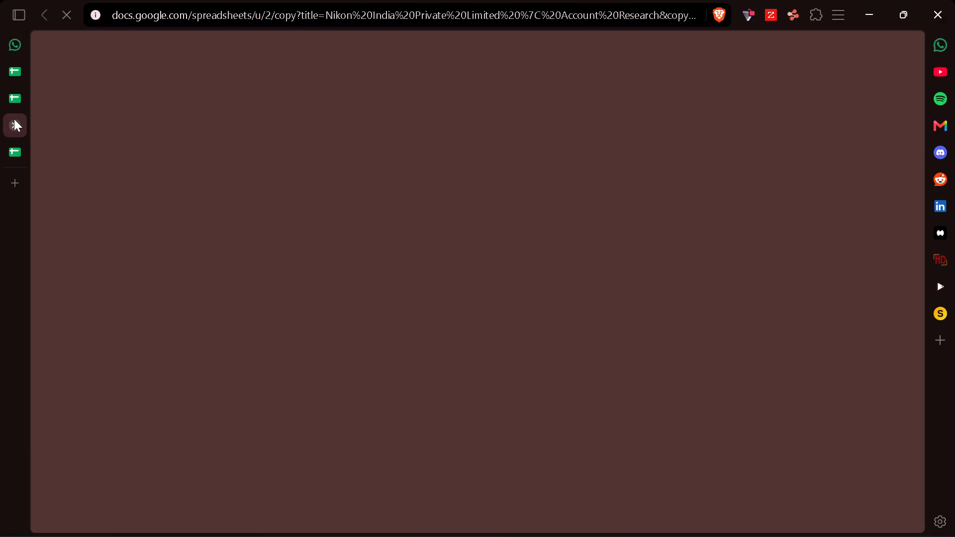
Close the original Nielsen Account Research spreadsheet and move the new copy after the Klenty Leads New sheet in the browser.
{"action": "left_click", "coordinate": [14, 98]}
{"action": "left_click", "coordinate": [14, 98]}
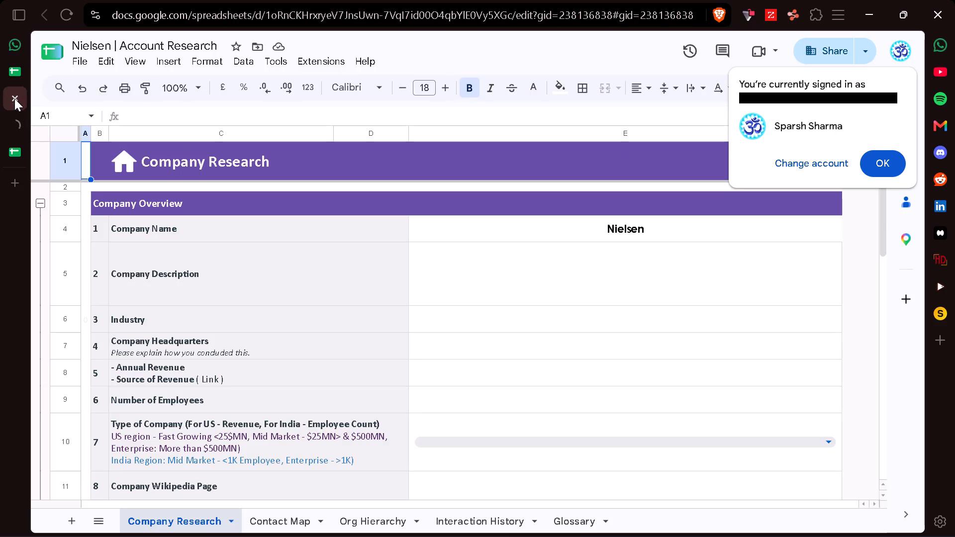
{"action": "left_click_drag", "start_coordinate": [7, 102], "coordinate": [7, 134]}
Replace the company name in cell E4 of the Company Research sheet with Nikon India Private Limited.
{"action": "left_click", "coordinate": [562, 227]}
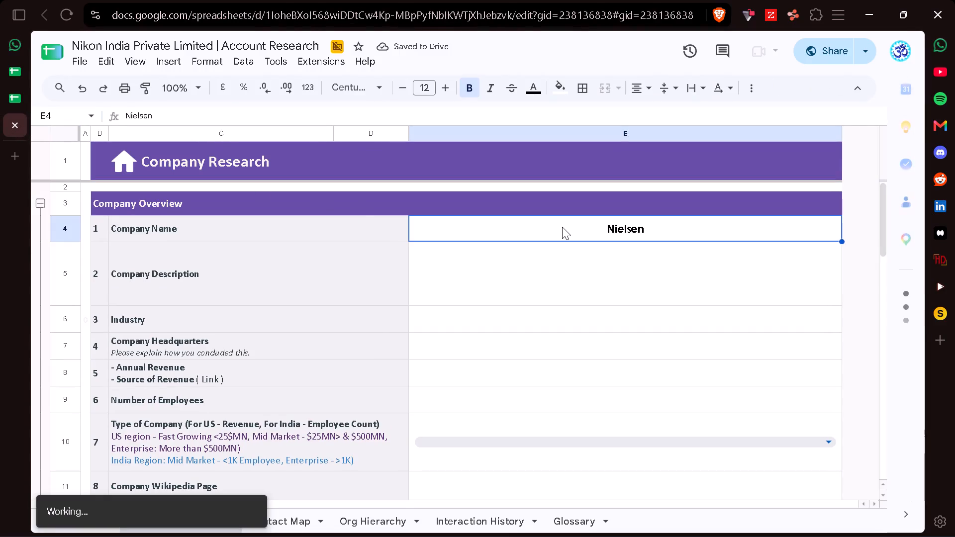
{"action": "key", "text": "ctrl+v"}
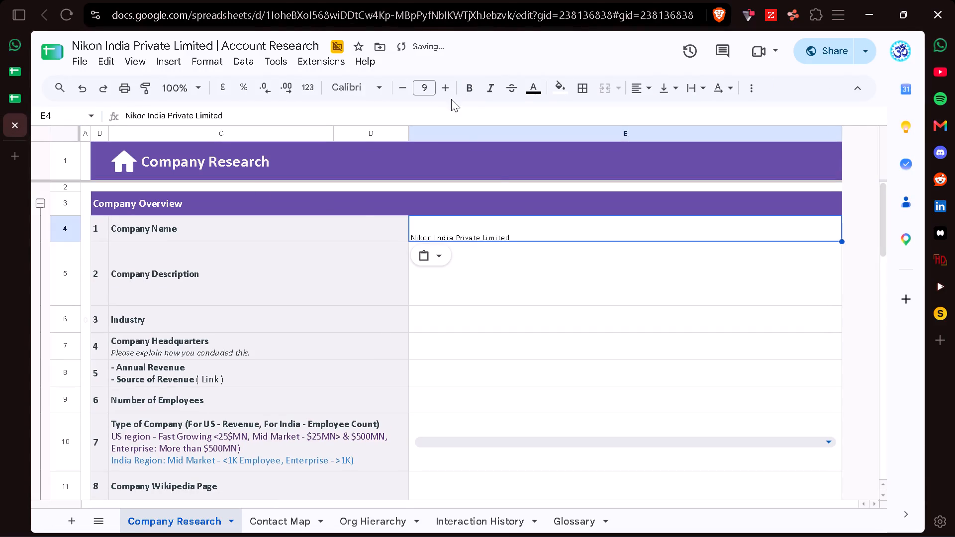
Format the company name in E4 as size 12, Century font, bold, horizontally centred and vertically aligned to the middle.
{"action": "triple_click", "coordinate": [449, 90]}
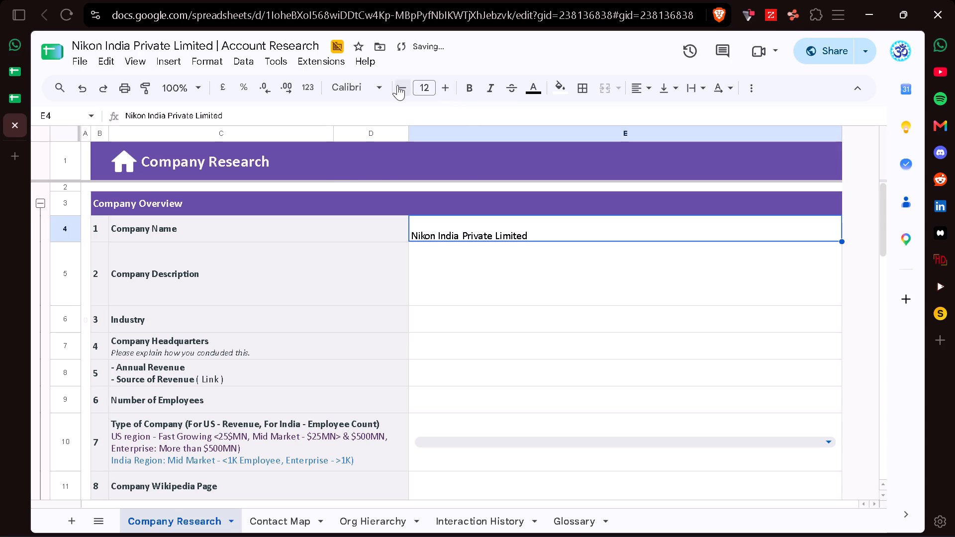
{"action": "left_click", "coordinate": [386, 85]}
{"action": "left_click", "coordinate": [382, 215]}
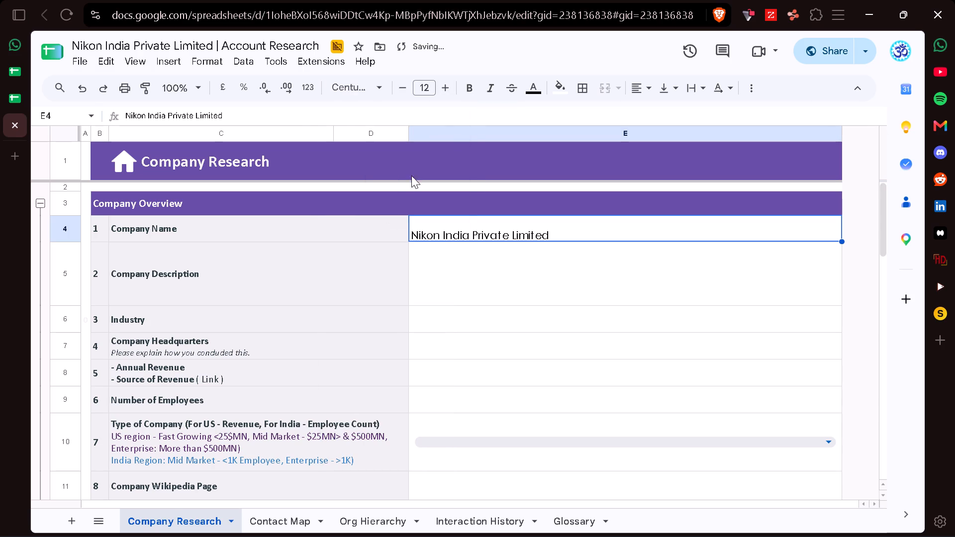
{"action": "left_click", "coordinate": [475, 85]}
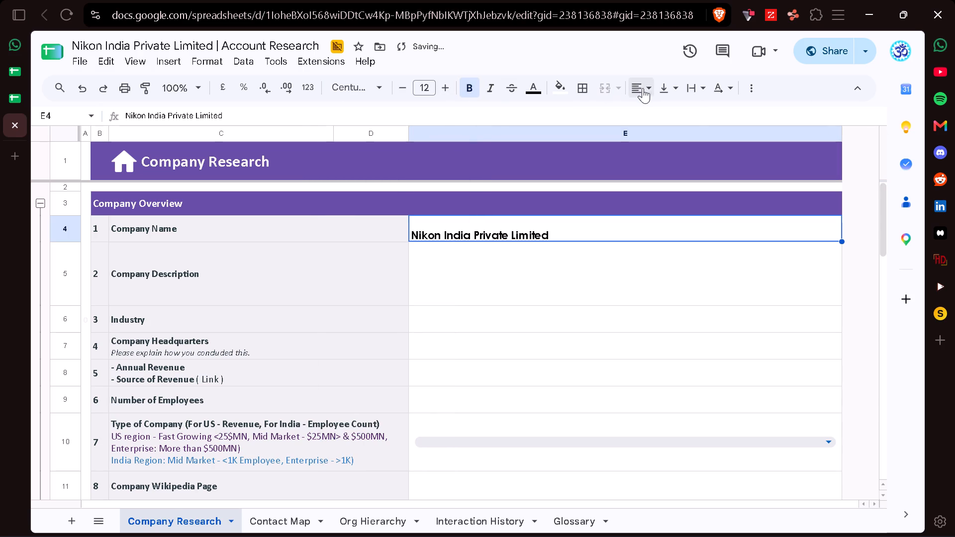
{"action": "left_click_drag", "start_coordinate": [645, 88], "coordinate": [668, 113]}
{"action": "left_click", "coordinate": [668, 113]}
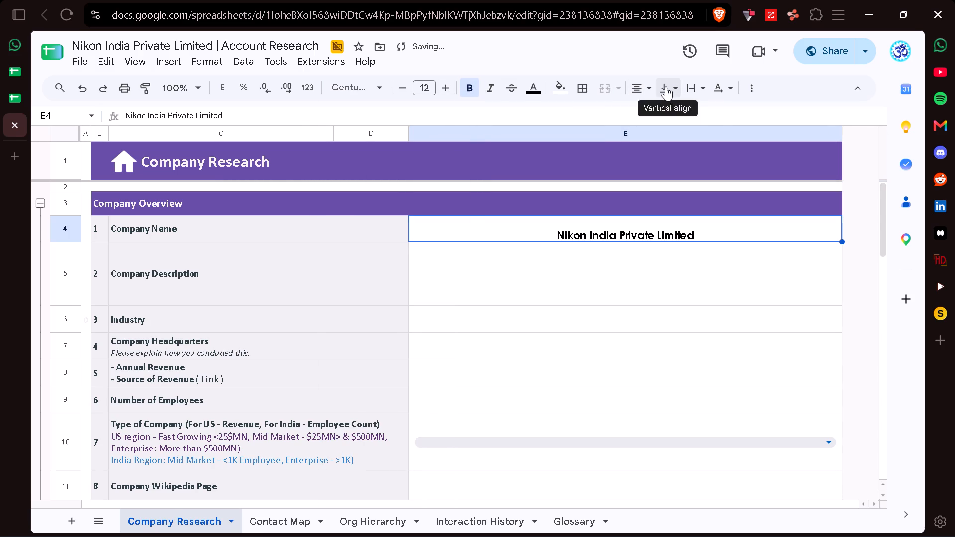
{"action": "left_click_drag", "start_coordinate": [666, 86], "coordinate": [690, 118]}
{"action": "left_click", "coordinate": [690, 118]}
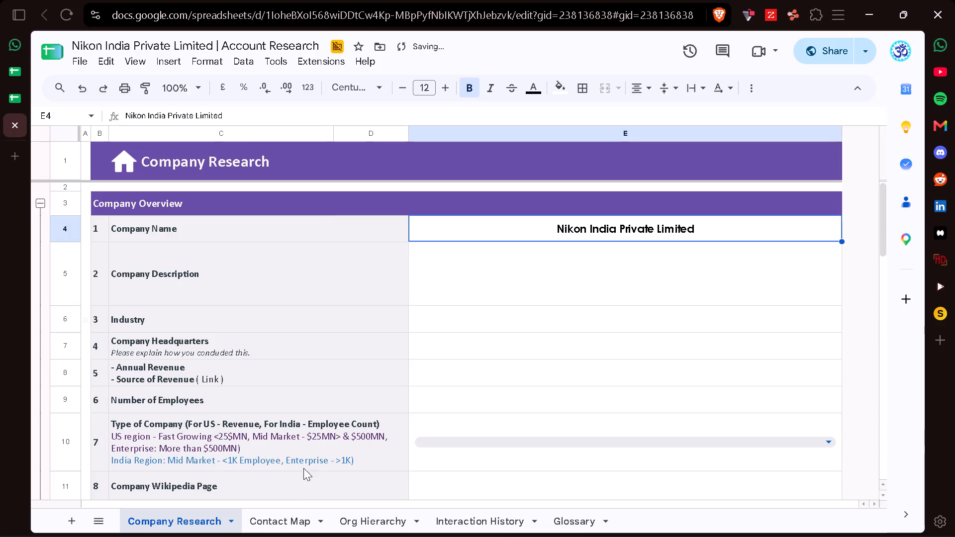
Clear the old Nielsen contact from cells A4:G4 of the Nikon spreadsheet's Contact Map sheet.
{"action": "left_click", "coordinate": [271, 518]}
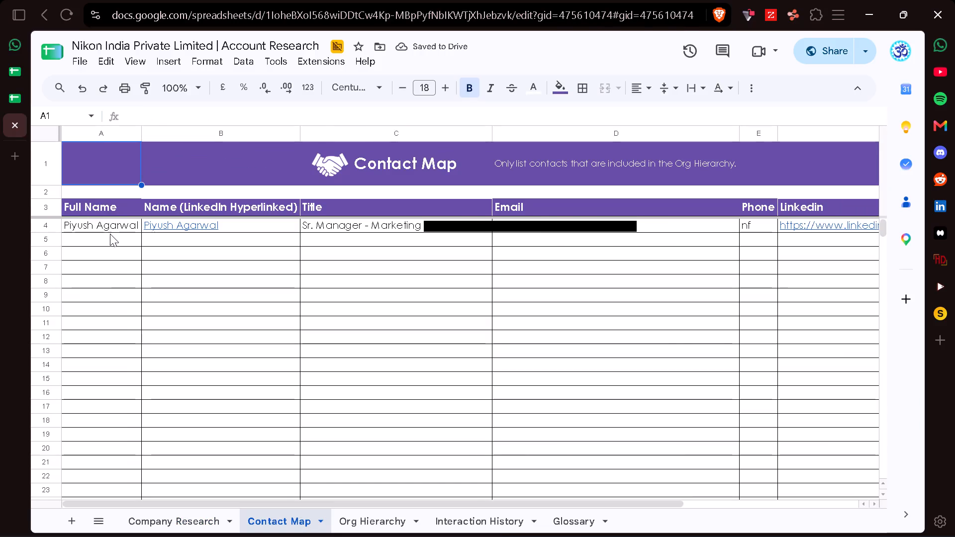
{"action": "left_click", "coordinate": [112, 231]}
{"action": "key", "text": "ctrl+shift+Right"}
{"action": "key", "text": "BackSpace"}
{"action": "scroll", "coordinate": [112, 231], "scroll_direction": "right", "scroll_amount": 5}
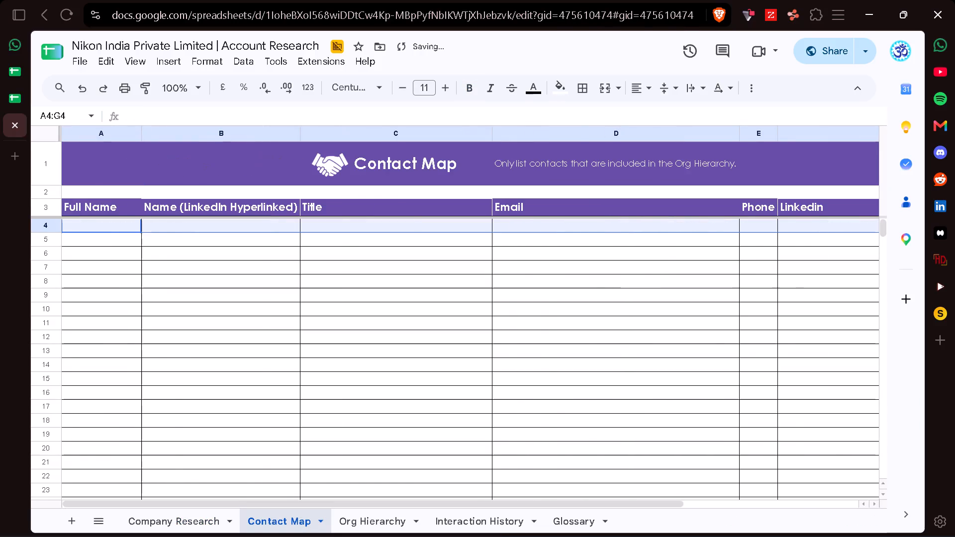
{"action": "left_click", "coordinate": [115, 231]}
{"action": "left_click", "coordinate": [115, 232]}
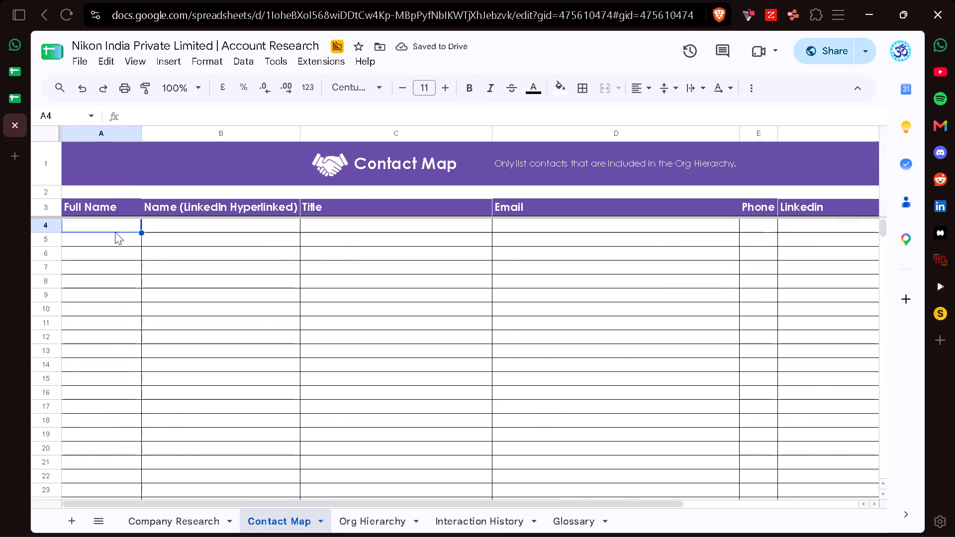
{"action": "key", "text": "Up"}
{"action": "key", "text": "Down"}
{"action": "scroll", "coordinate": [115, 232], "scroll_direction": "left", "scroll_amount": 8}
{"action": "scroll", "coordinate": [115, 232], "scroll_direction": "right", "scroll_amount": 8}
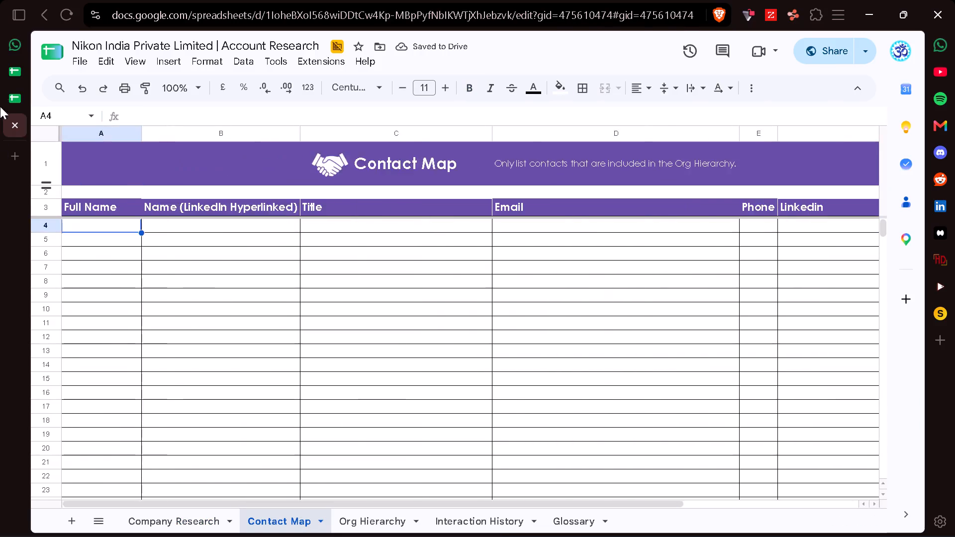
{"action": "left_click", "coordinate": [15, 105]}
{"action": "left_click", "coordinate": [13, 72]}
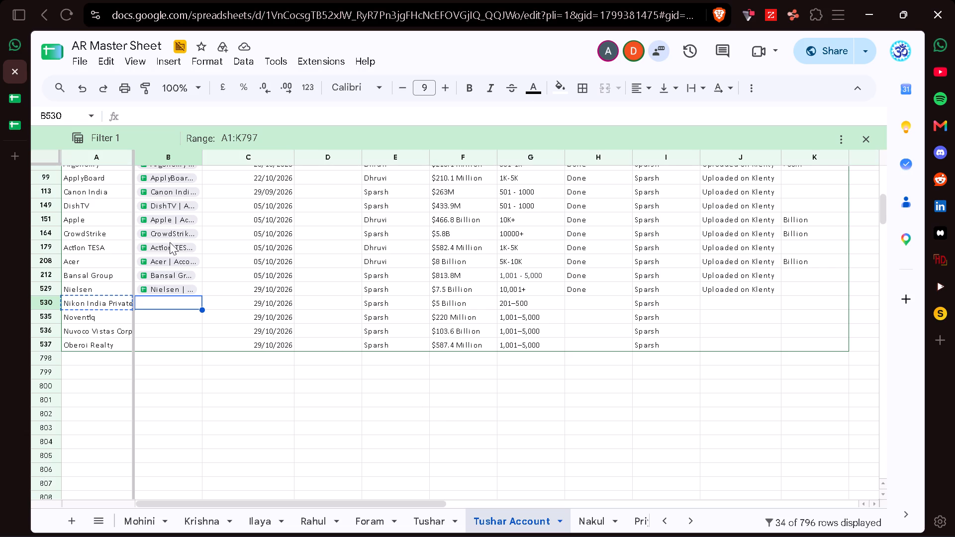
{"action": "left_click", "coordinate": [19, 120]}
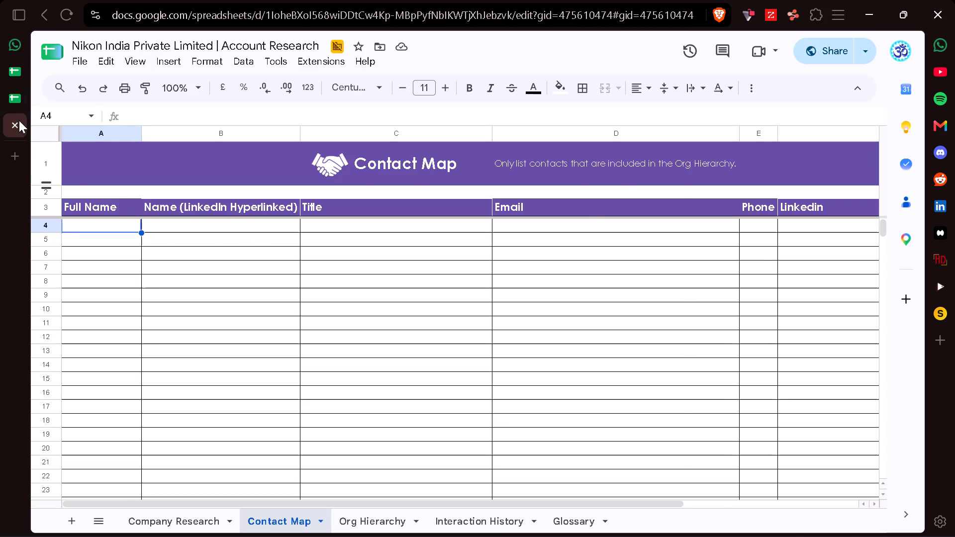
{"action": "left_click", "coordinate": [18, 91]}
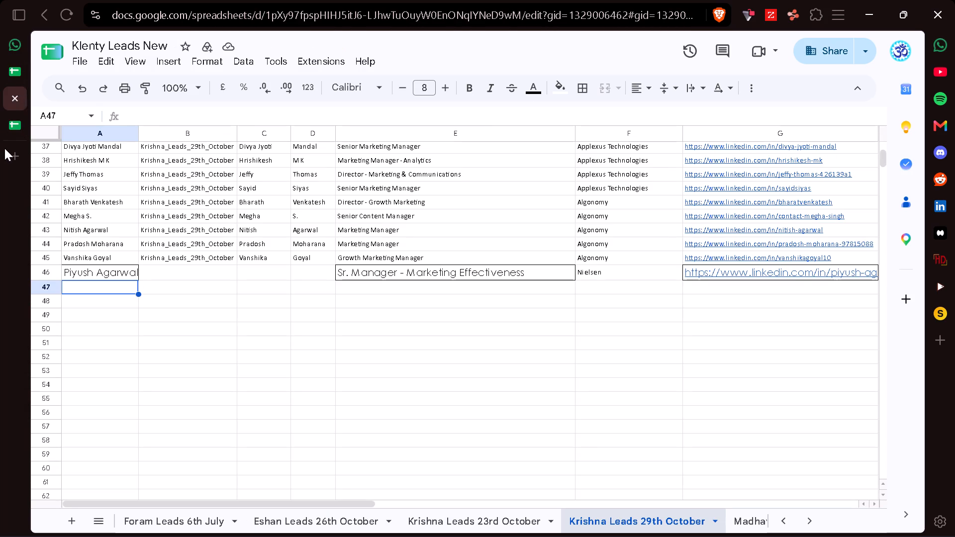
Open LinkedIn in a new browser tab.
{"action": "left_click", "coordinate": [7, 151]}
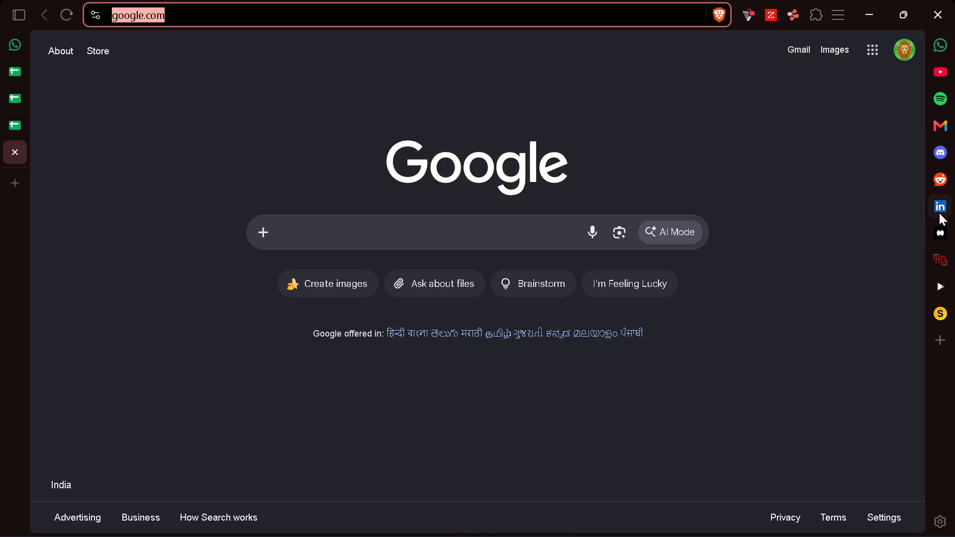
{"action": "left_click", "coordinate": [939, 213]}
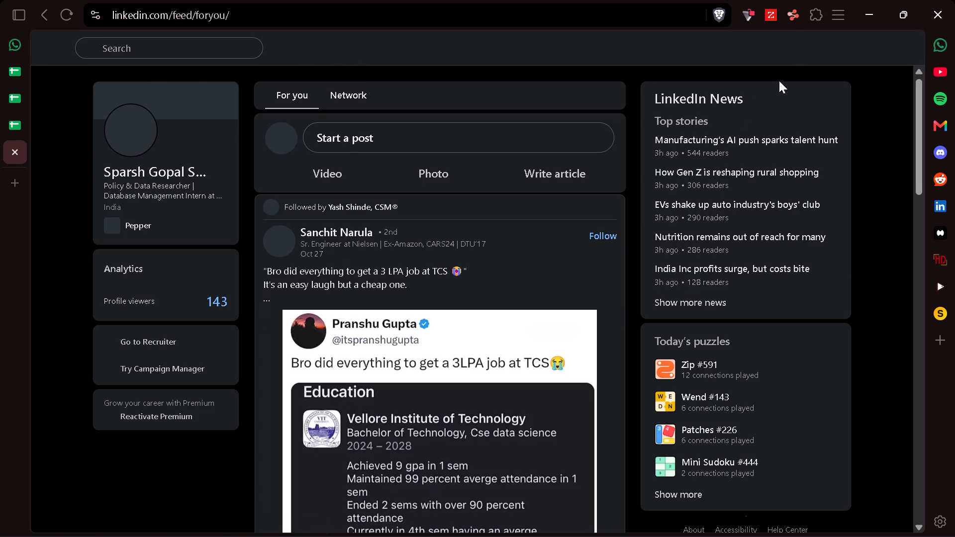
Open LinkedIn Recruiter from the feed and close the original LinkedIn feed tab.
{"action": "left_click", "coordinate": [880, 52]}
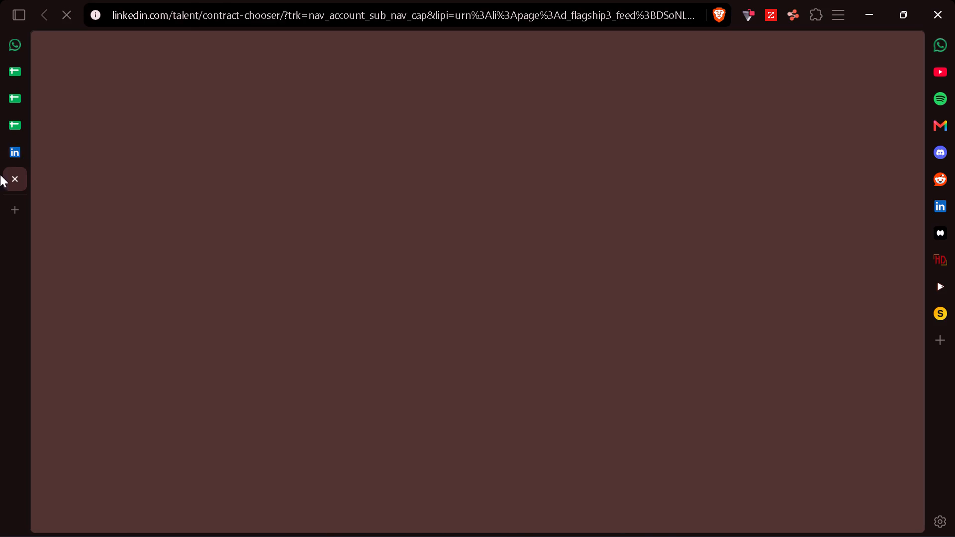
{"action": "double_click", "coordinate": [14, 151]}
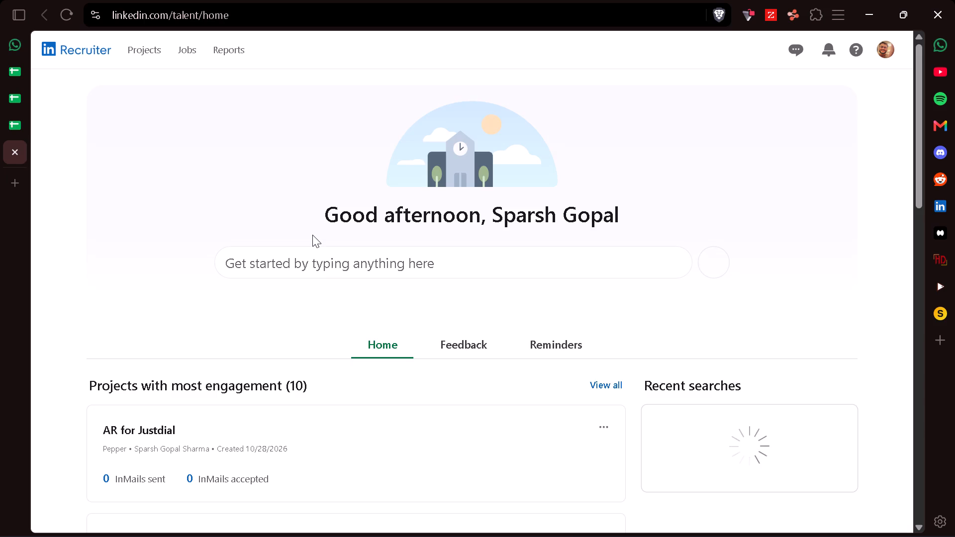
Create a new Recruiter project named AR for Nikon India Private Limited.
{"action": "left_click", "coordinate": [703, 261]}
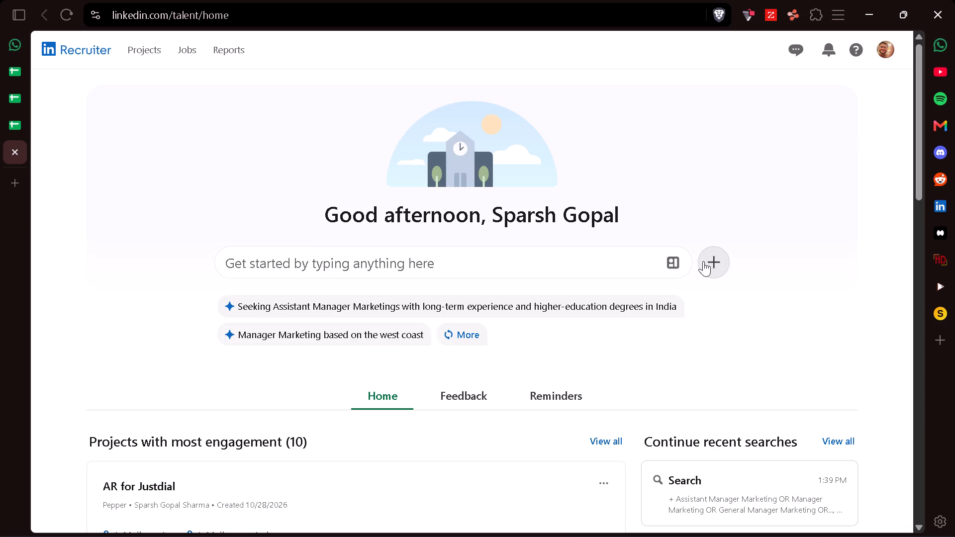
{"action": "left_click", "coordinate": [661, 326]}
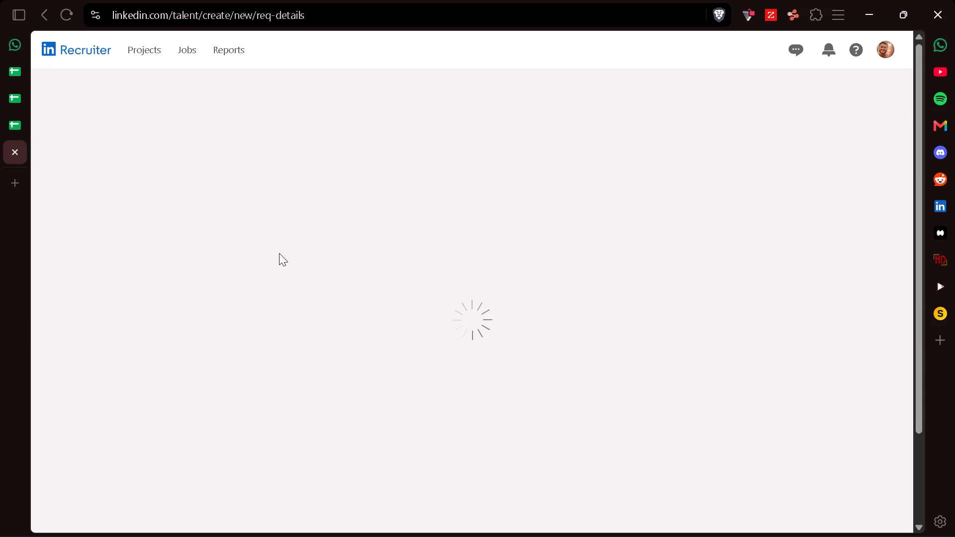
{"action": "left_click", "coordinate": [227, 232]}
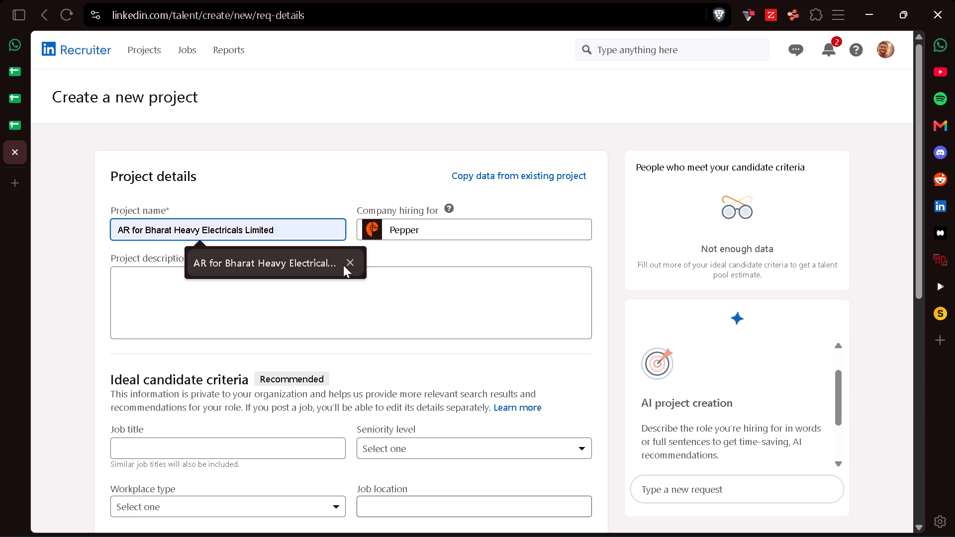
{"action": "left_click", "coordinate": [346, 266]}
{"action": "type", "text": "AR for"}
{"action": "key", "text": "space"}
{"action": "key", "text": "ctrl+v"}
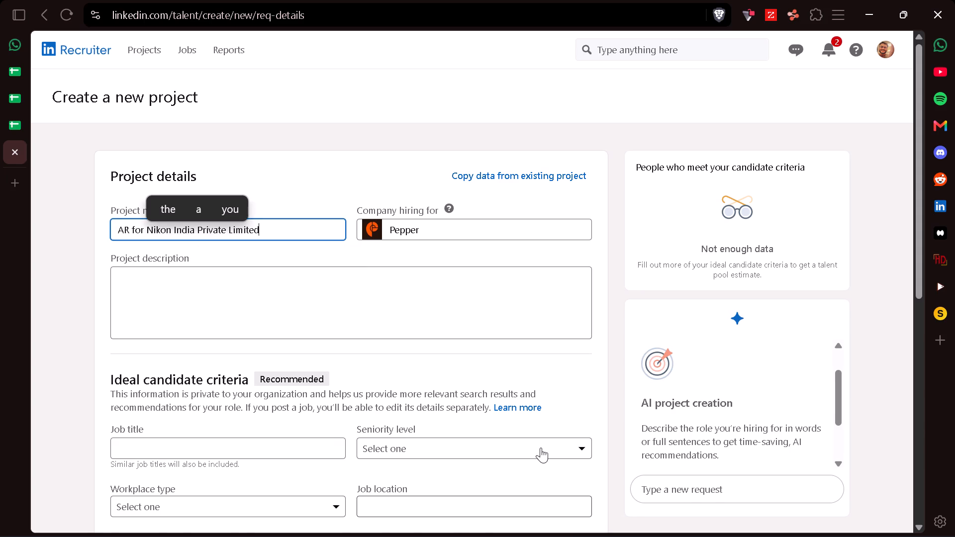
{"action": "scroll", "coordinate": [541, 447], "scroll_direction": "down", "scroll_amount": 5}
{"action": "left_click", "coordinate": [525, 444]}
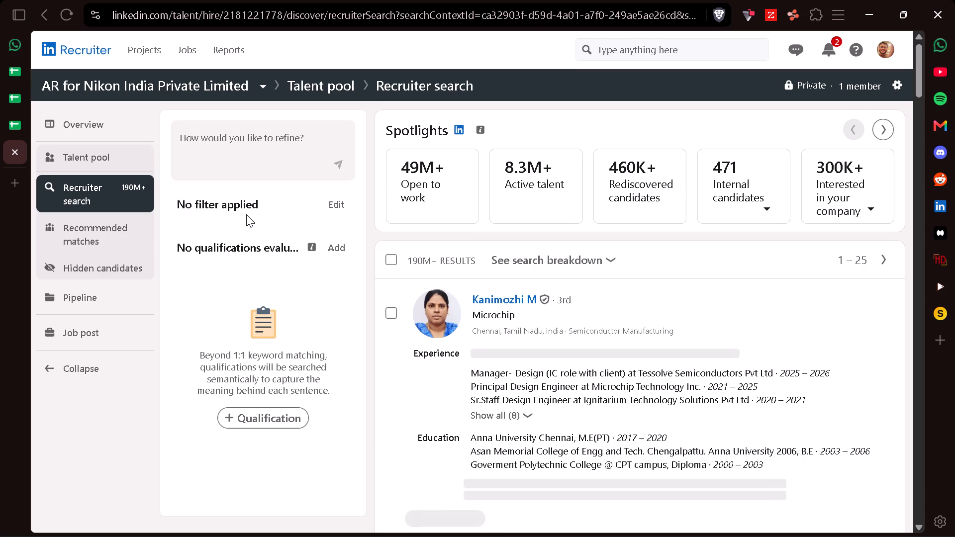
Apply the saved custom filter "main" to the Nikon project's candidate search.
{"action": "left_click", "coordinate": [333, 204]}
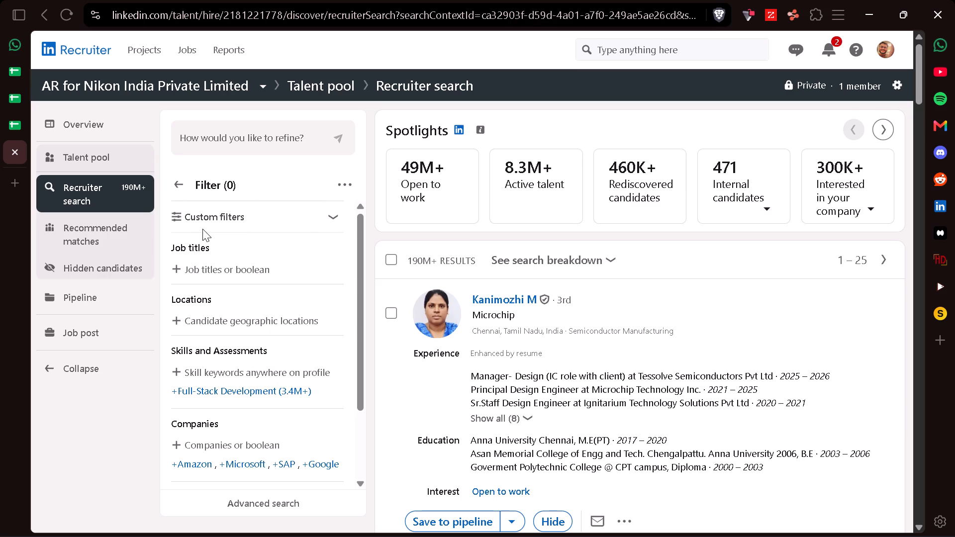
{"action": "left_click", "coordinate": [201, 225]}
{"action": "left_click", "coordinate": [191, 241]}
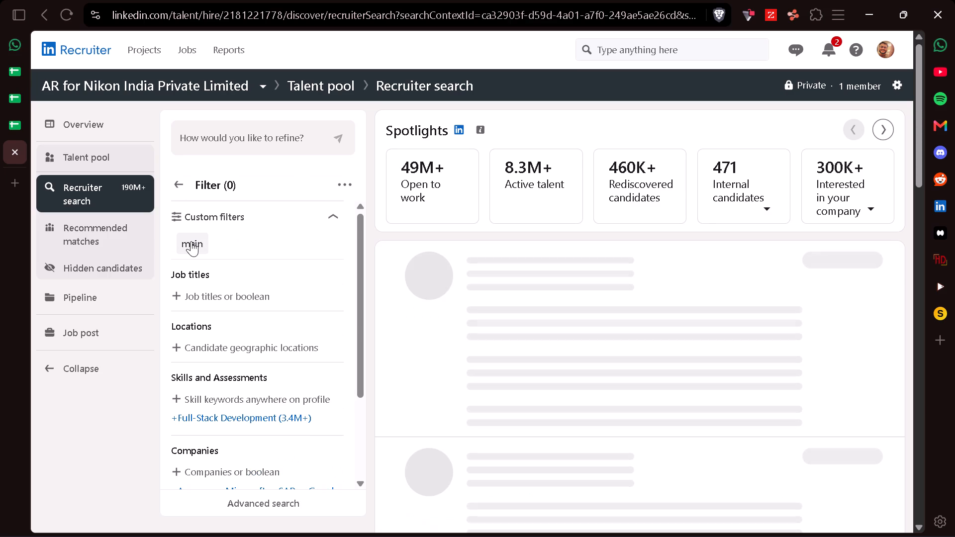
Replace the Justdial company filter with Nikon India Private Limited, restricted to current employees.
{"action": "scroll", "coordinate": [271, 367], "scroll_direction": "down", "scroll_amount": 4}
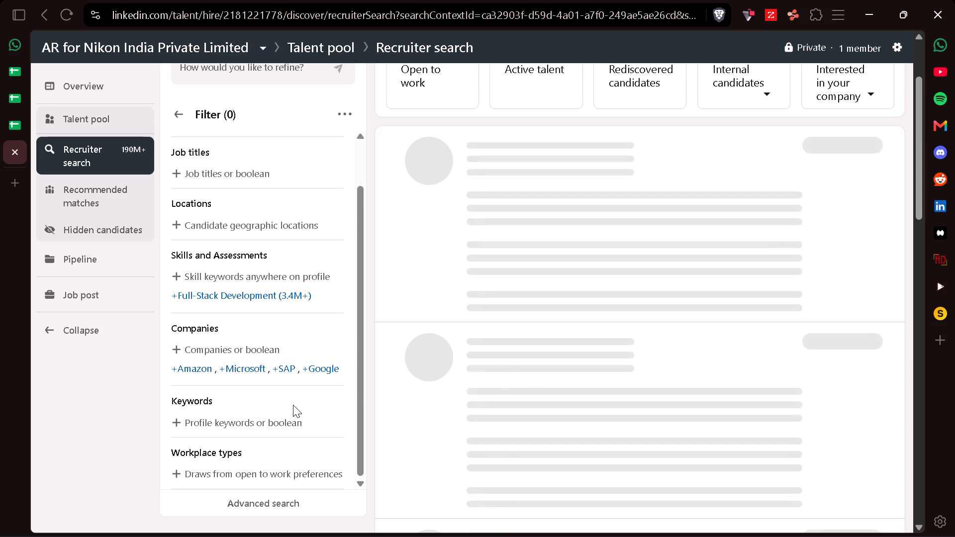
{"action": "scroll", "coordinate": [293, 405], "scroll_direction": "down", "scroll_amount": 1}
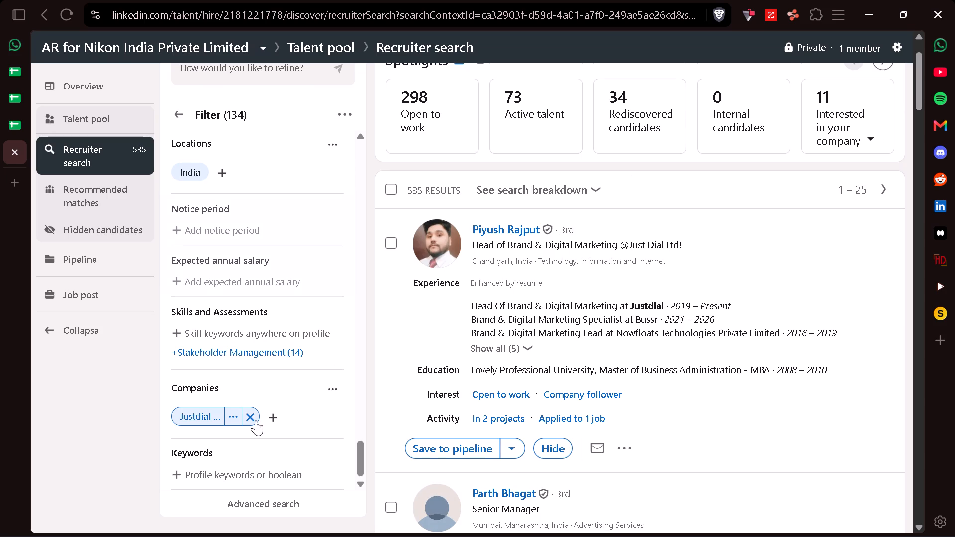
{"action": "left_click", "coordinate": [253, 418]}
{"action": "left_click", "coordinate": [230, 417]}
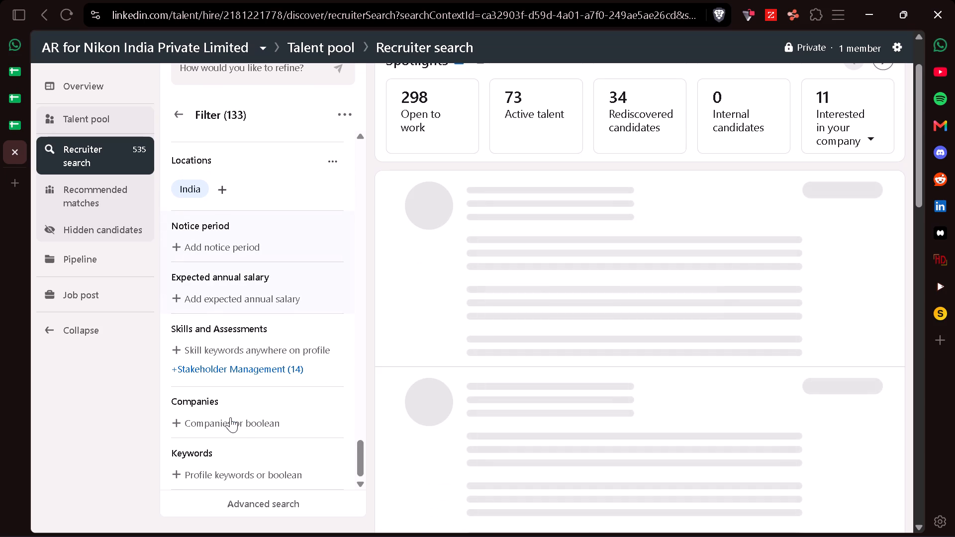
{"action": "type", "text": "Nikon India"}
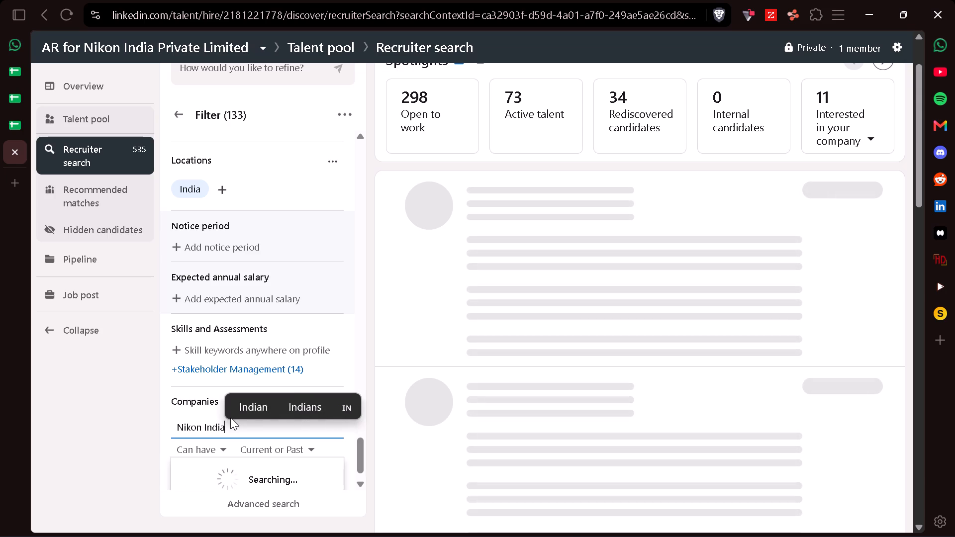
{"action": "left_click", "coordinate": [234, 467]}
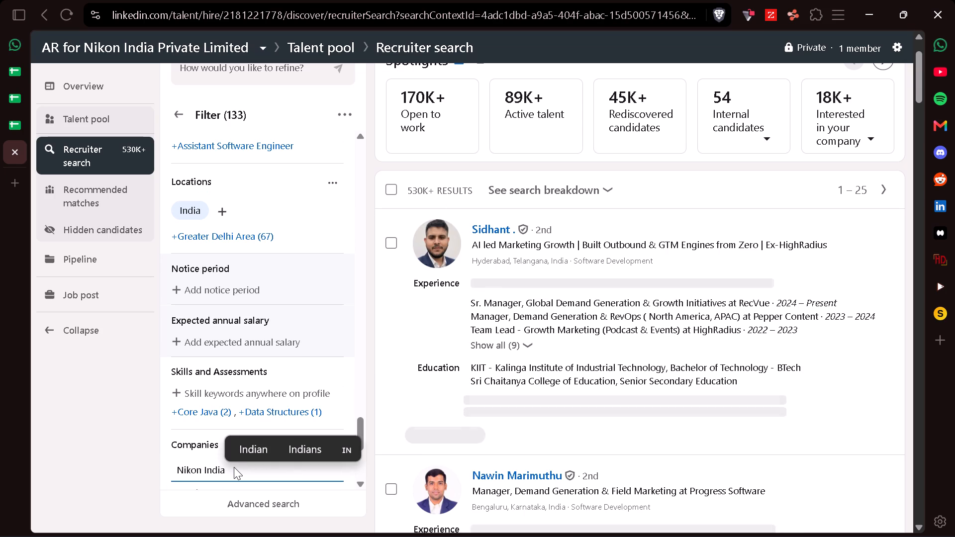
{"action": "scroll", "coordinate": [233, 350], "scroll_direction": "down", "scroll_amount": 3}
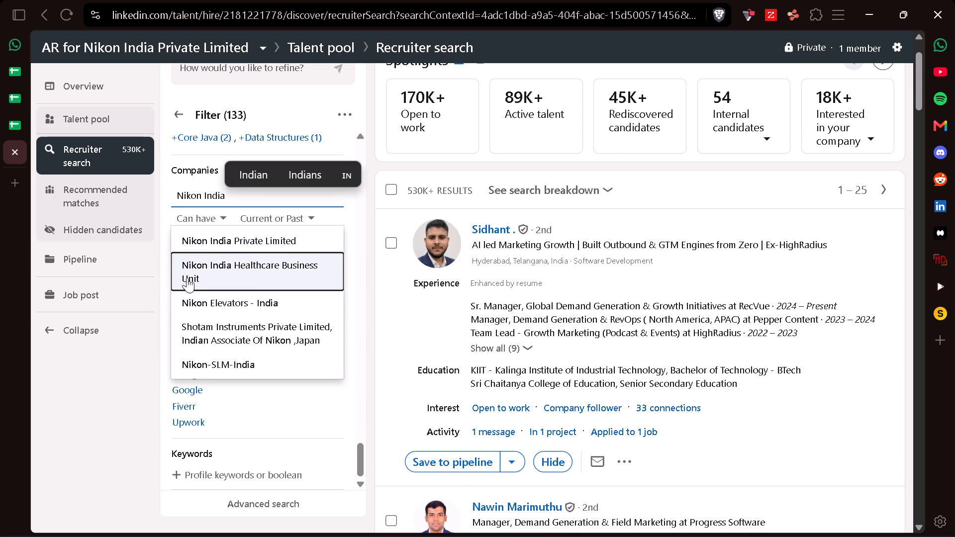
{"action": "left_click", "coordinate": [225, 243]}
{"action": "left_click", "coordinate": [337, 166]}
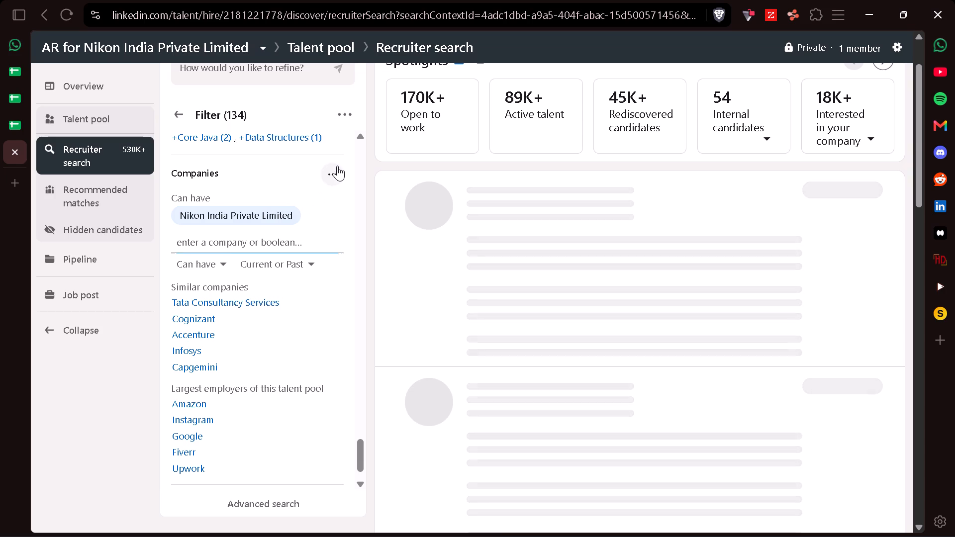
{"action": "left_click", "coordinate": [401, 241]}
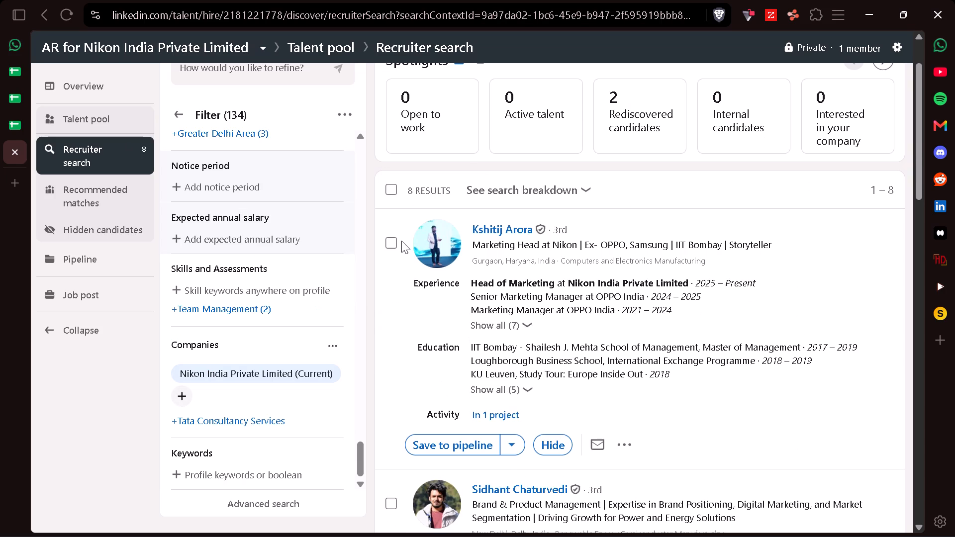
Save Nikon India's Head of Marketing and its Assistant Marketing Manager to the project pipeline.
{"action": "left_click", "coordinate": [446, 446]}
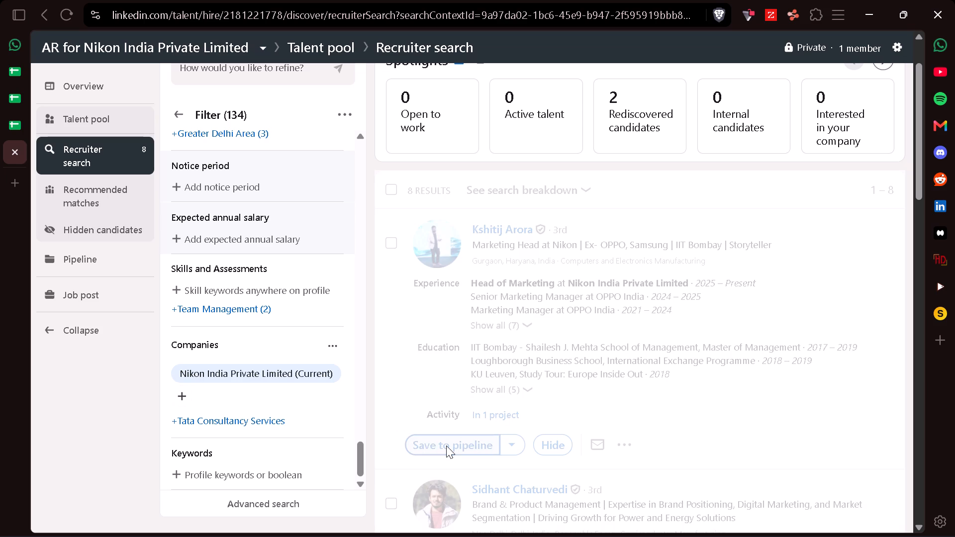
{"action": "scroll", "coordinate": [460, 358], "scroll_direction": "down", "scroll_amount": 2}
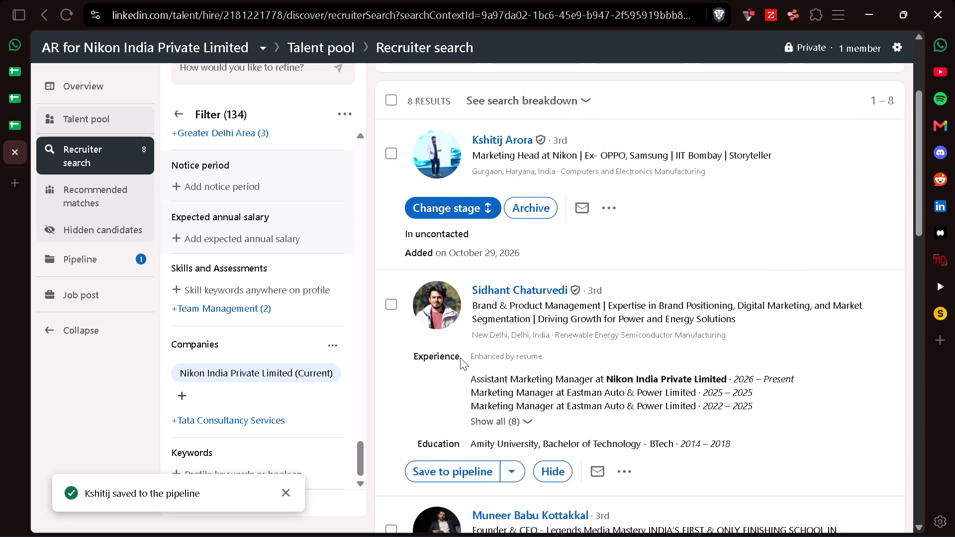
{"action": "scroll", "coordinate": [460, 358], "scroll_direction": "down", "scroll_amount": 1}
{"action": "left_click", "coordinate": [450, 433]}
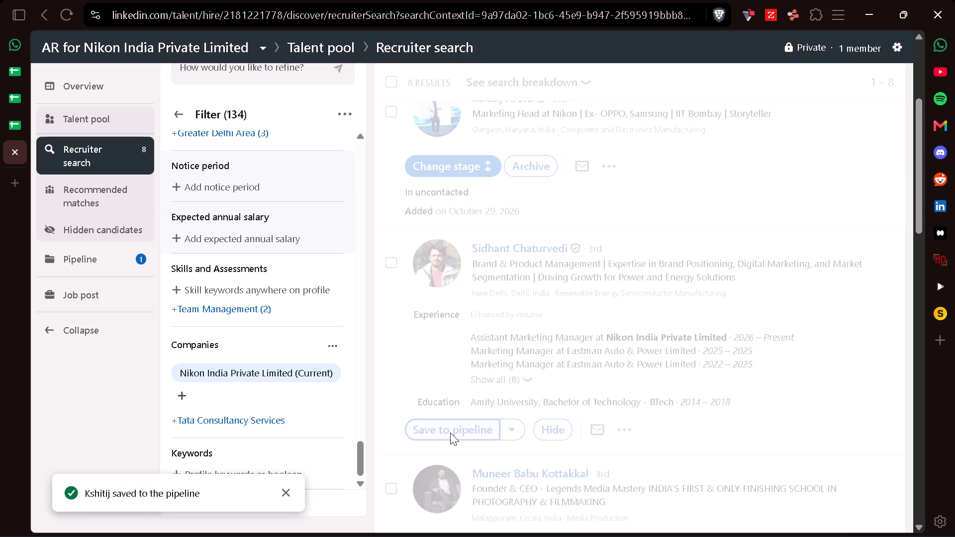
Review the remaining candidates' experience for relevant current marketing roles at Nikon India.
{"action": "scroll", "coordinate": [450, 433], "scroll_direction": "down", "scroll_amount": 1}
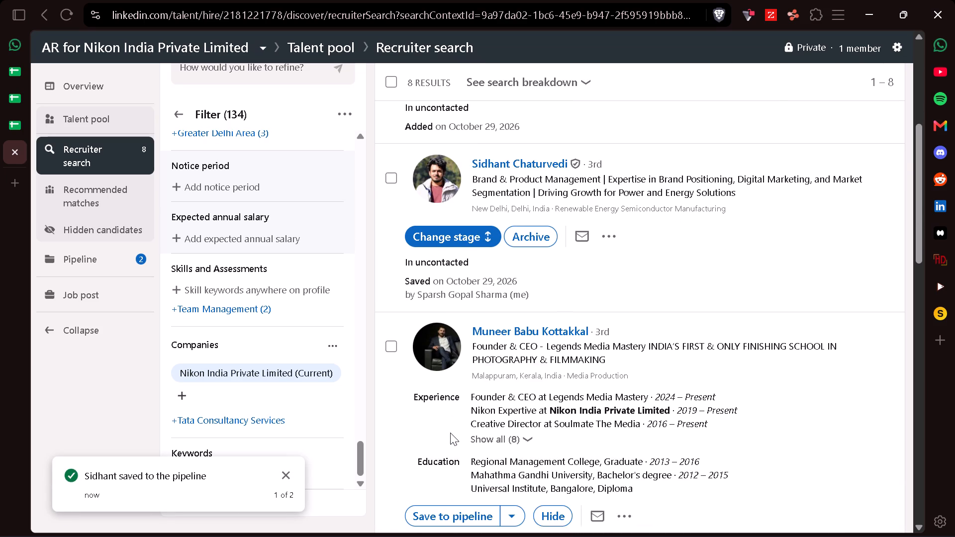
{"action": "scroll", "coordinate": [450, 433], "scroll_direction": "down", "scroll_amount": 1}
{"action": "scroll", "coordinate": [423, 403], "scroll_direction": "down", "scroll_amount": 2}
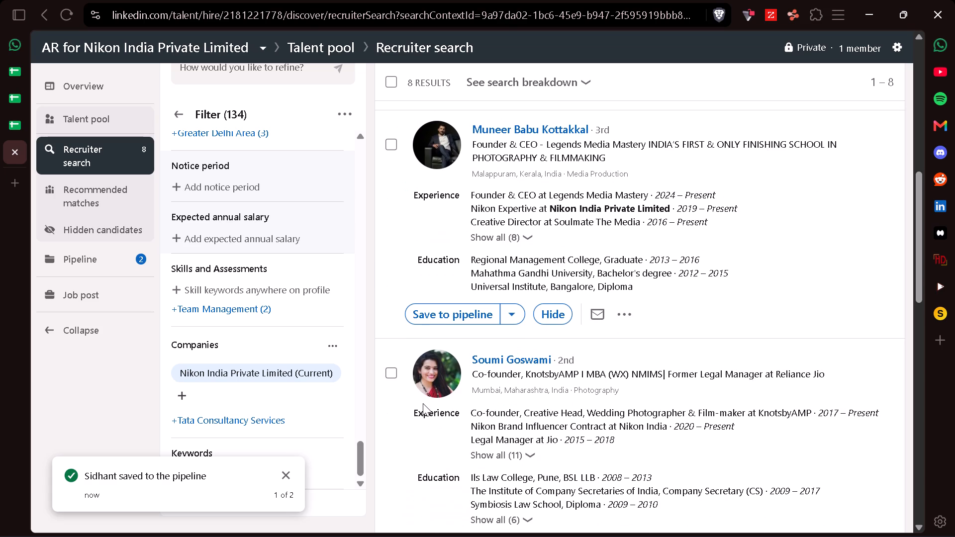
{"action": "scroll", "coordinate": [423, 403], "scroll_direction": "down", "scroll_amount": 4}
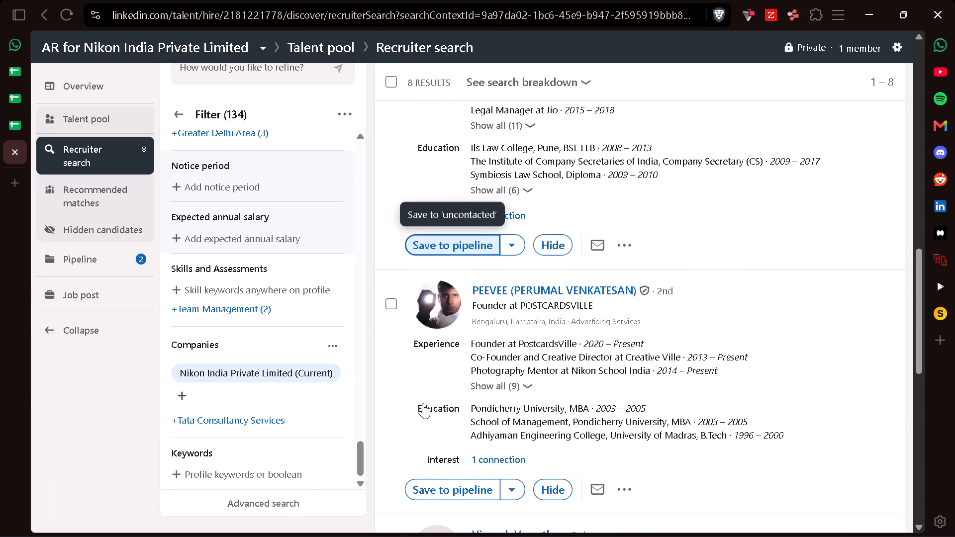
{"action": "scroll", "coordinate": [423, 403], "scroll_direction": "down", "scroll_amount": 4}
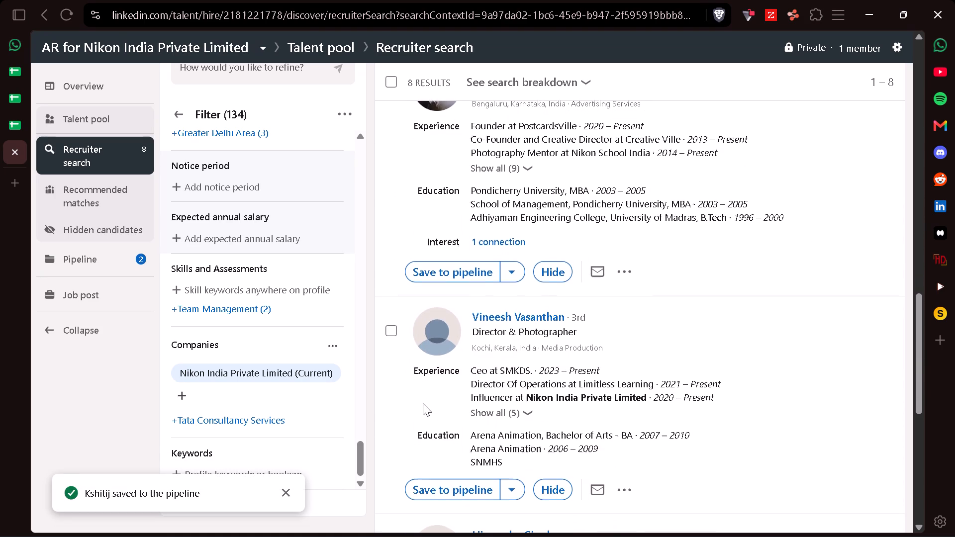
{"action": "scroll", "coordinate": [423, 403], "scroll_direction": "down", "scroll_amount": 2}
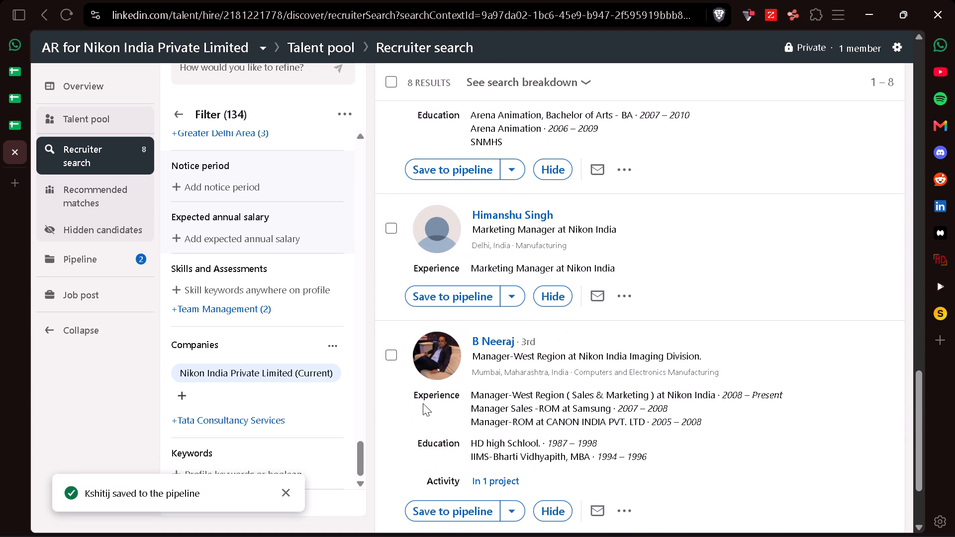
{"action": "scroll", "coordinate": [423, 403], "scroll_direction": "down", "scroll_amount": 2}
{"action": "scroll", "coordinate": [423, 403], "scroll_direction": "up", "scroll_amount": 2}
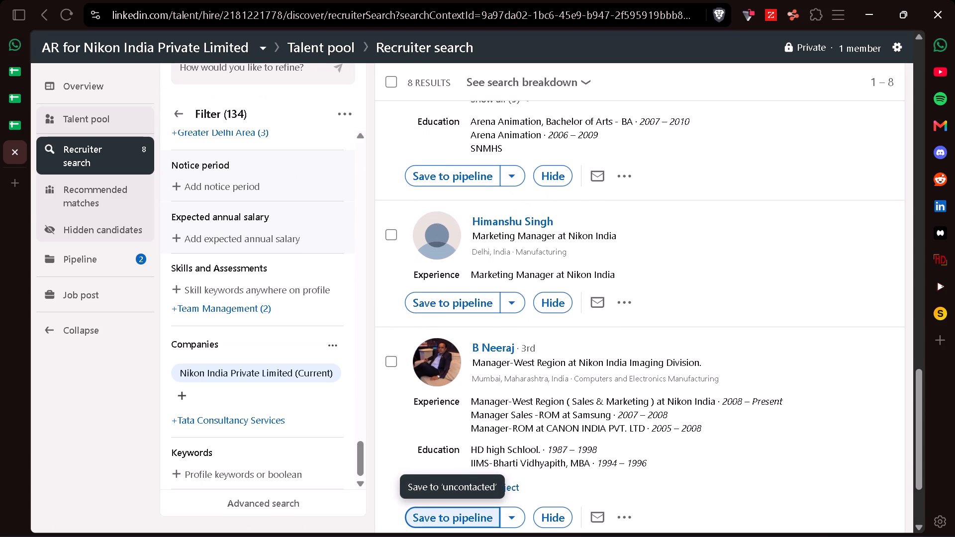
{"action": "scroll", "coordinate": [423, 403], "scroll_direction": "up", "scroll_amount": 1}
{"action": "scroll", "coordinate": [423, 403], "scroll_direction": "down", "scroll_amount": 1}
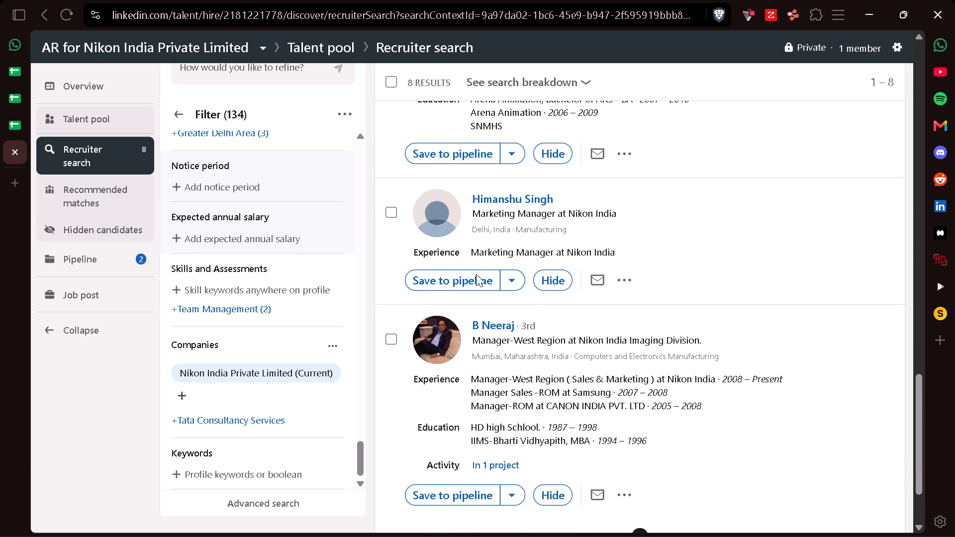
Examine the full profile of the Delhi-based Marketing Manager at Nikon India and close it.
{"action": "left_click", "coordinate": [512, 202]}
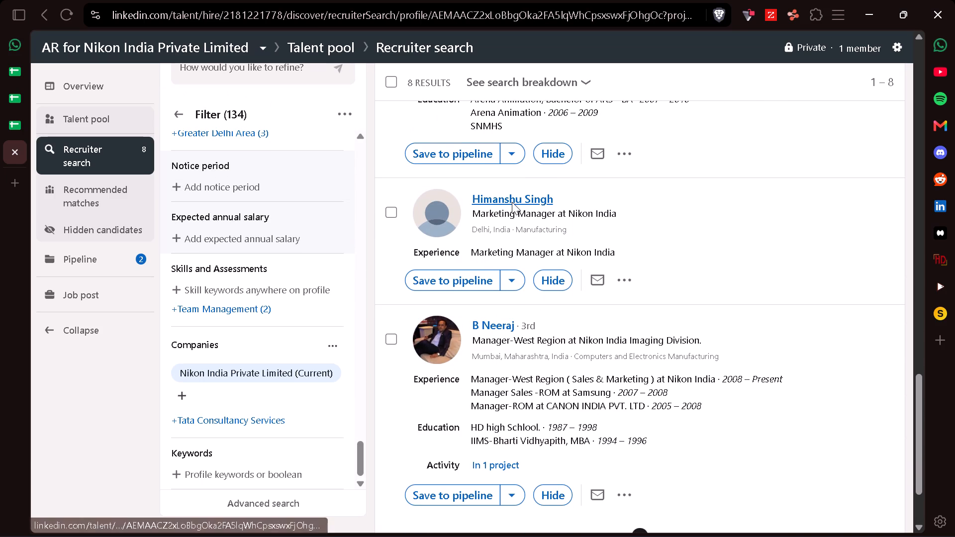
{"action": "scroll", "coordinate": [512, 202], "scroll_direction": "down", "scroll_amount": 1}
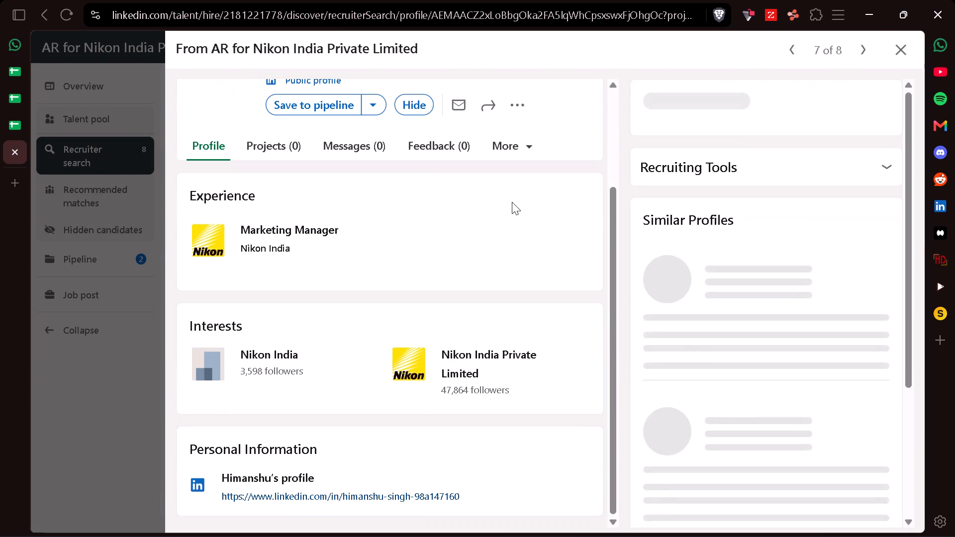
{"action": "scroll", "coordinate": [512, 202], "scroll_direction": "down", "scroll_amount": 1}
{"action": "left_click", "coordinate": [907, 54]}
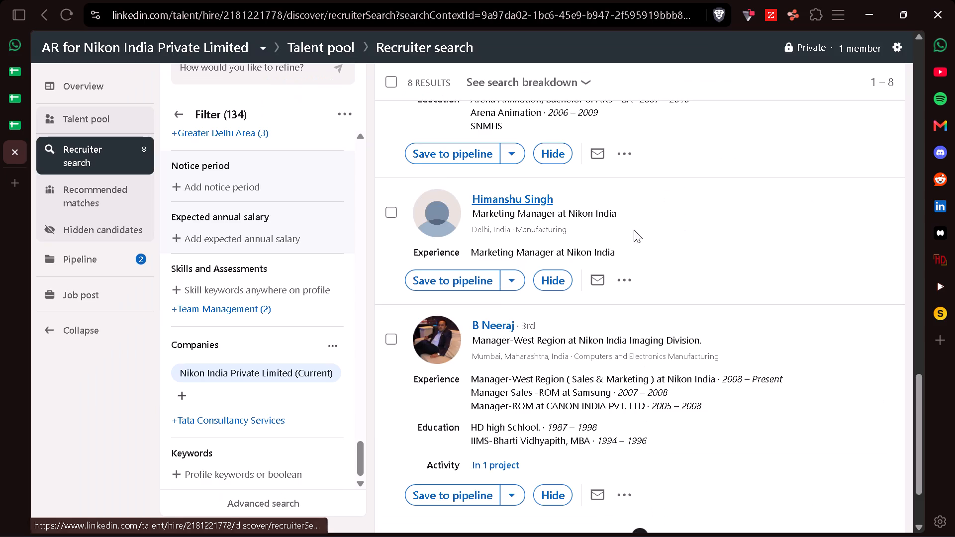
Look back through the Nikon candidates up to the start of the search results.
{"action": "scroll", "coordinate": [592, 292], "scroll_direction": "up", "scroll_amount": 4}
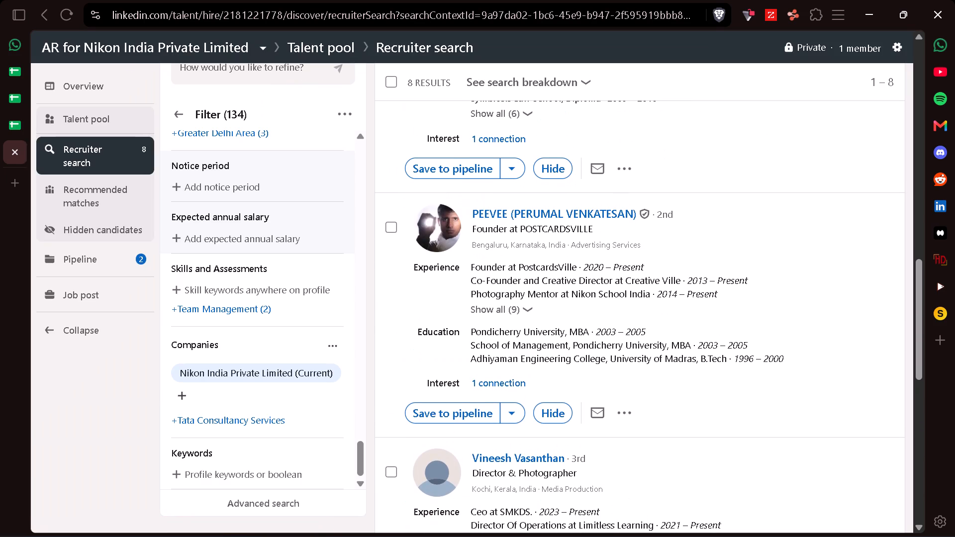
{"action": "scroll", "coordinate": [459, 313], "scroll_direction": "up", "scroll_amount": 3}
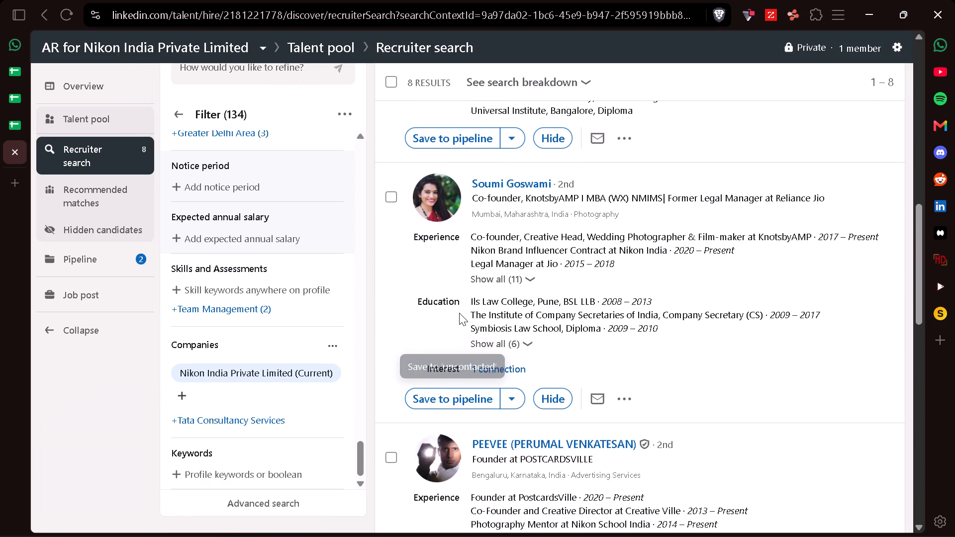
{"action": "scroll", "coordinate": [459, 313], "scroll_direction": "up", "scroll_amount": 3}
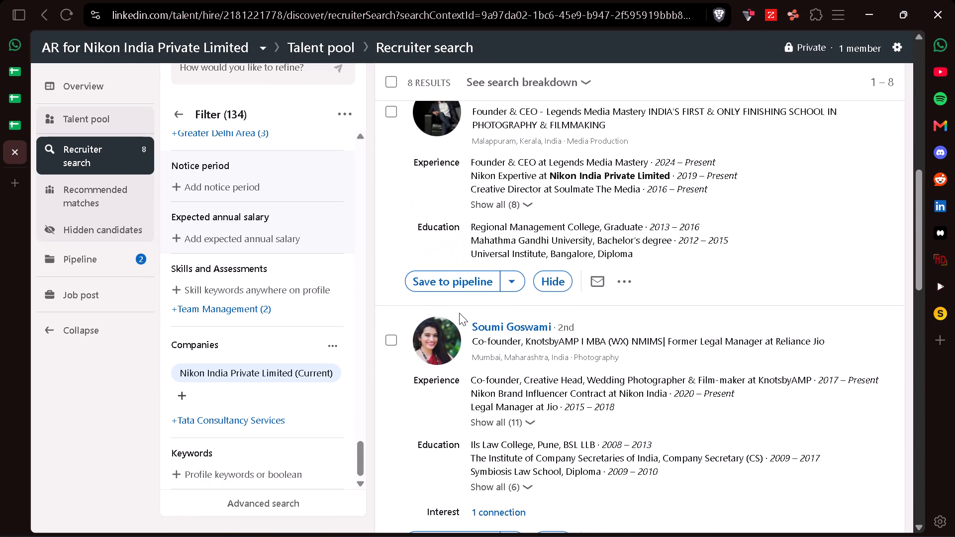
{"action": "scroll", "coordinate": [459, 313], "scroll_direction": "up", "scroll_amount": 5}
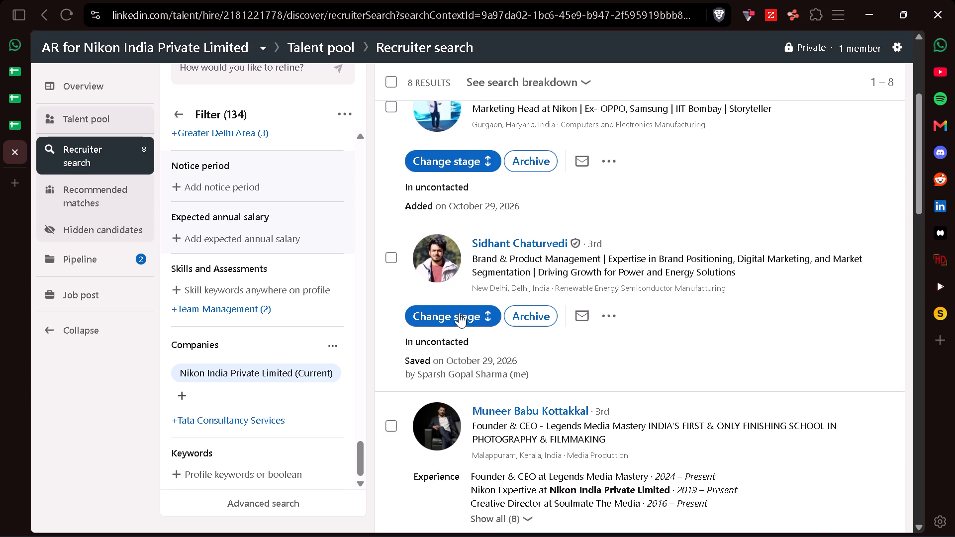
{"action": "scroll", "coordinate": [459, 313], "scroll_direction": "up", "scroll_amount": 2}
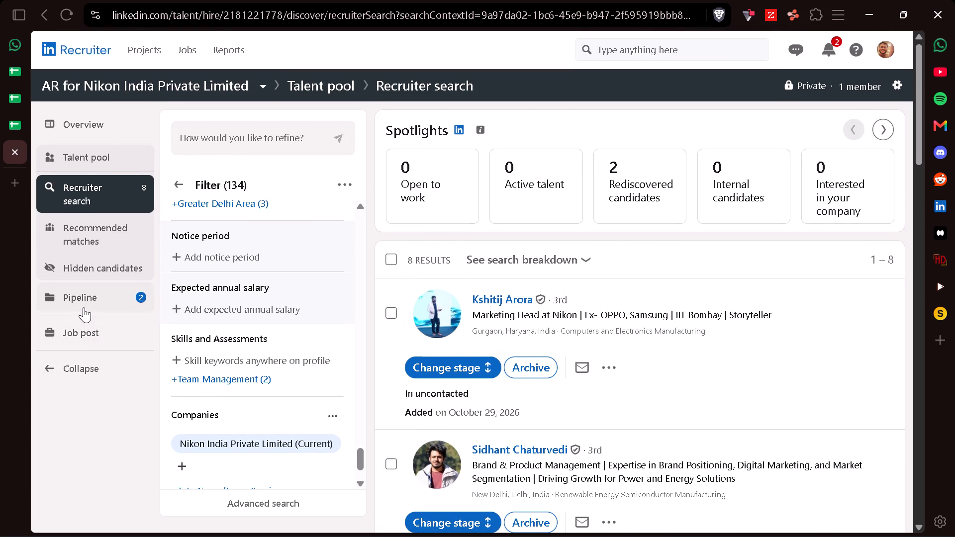
Copy the Assistant Marketing Manager's name from the pipeline's uncontacted stage into the Contact Map's Full Name column, row 4.
{"action": "left_click", "coordinate": [89, 304]}
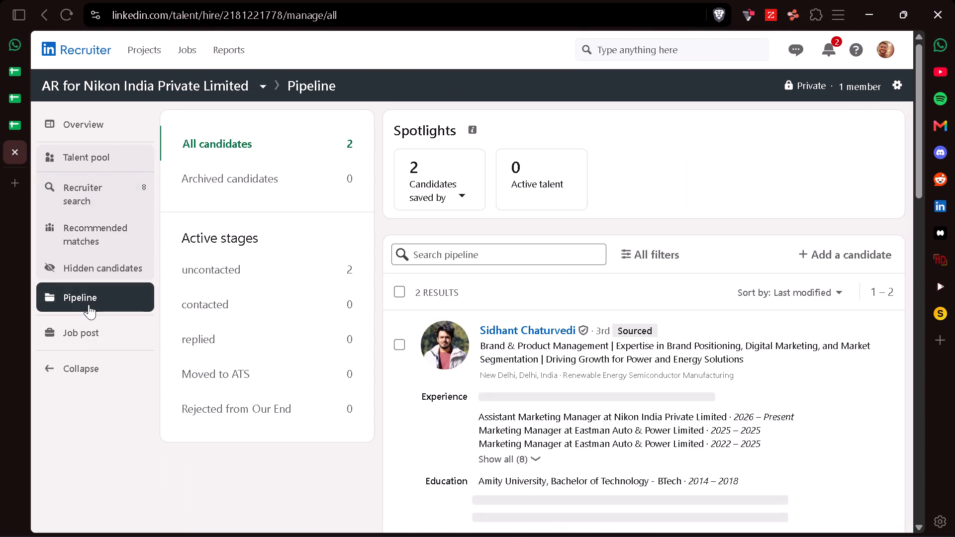
{"action": "left_click", "coordinate": [242, 269]}
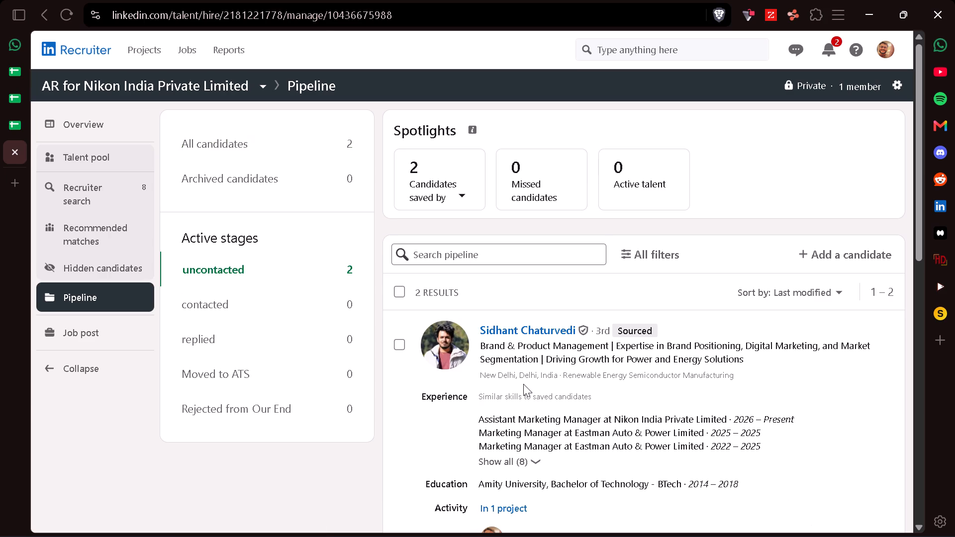
{"action": "left_click", "coordinate": [521, 331]}
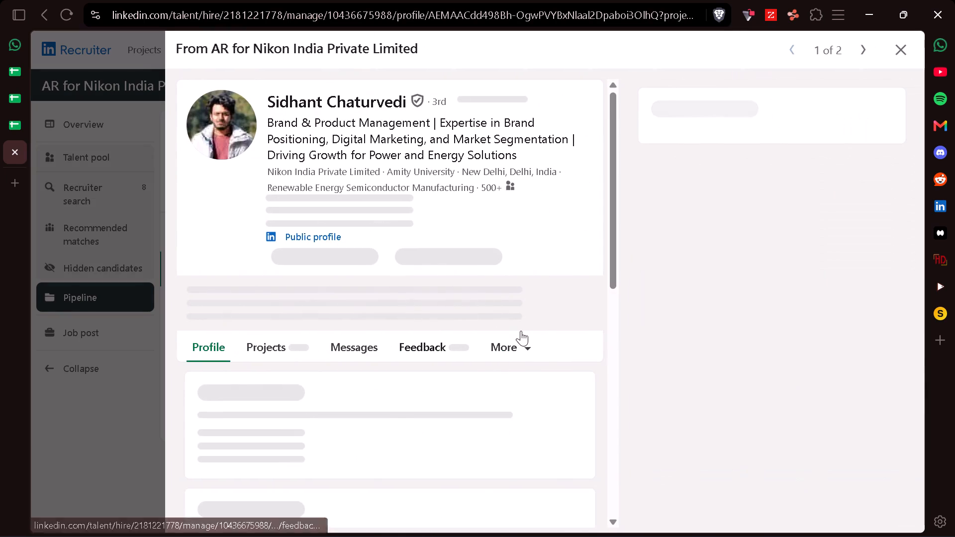
{"action": "left_click_drag", "start_coordinate": [263, 101], "coordinate": [406, 99]}
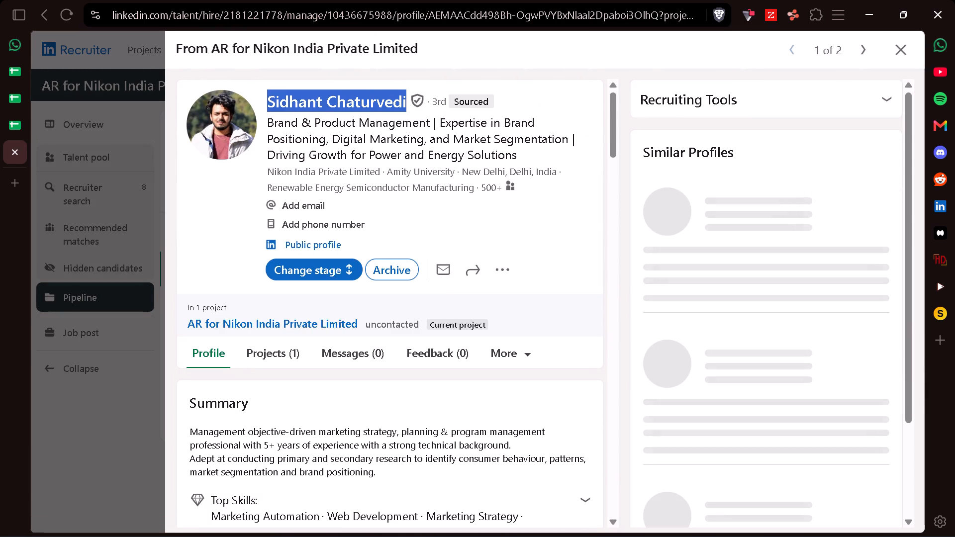
{"action": "left_click_drag", "start_coordinate": [406, 99], "coordinate": [409, 99]}
{"action": "key", "text": "ctrl+c"}
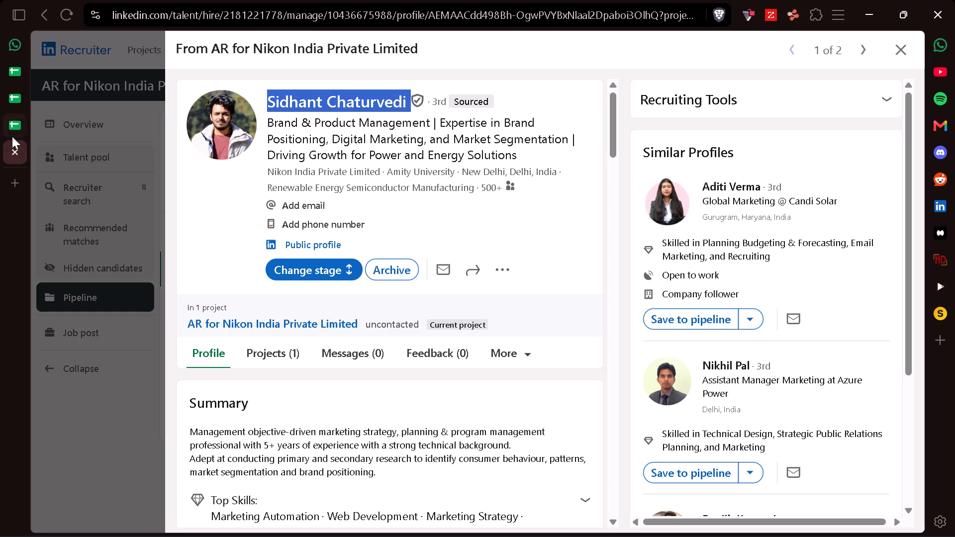
{"action": "left_click", "coordinate": [14, 136]}
{"action": "key", "text": "ctrl+v"}
Copy the current Nikon job title, Assistant Marketing Manager, from the candidate's profile into the Title cell of row 4.
{"action": "key", "text": "Right"}
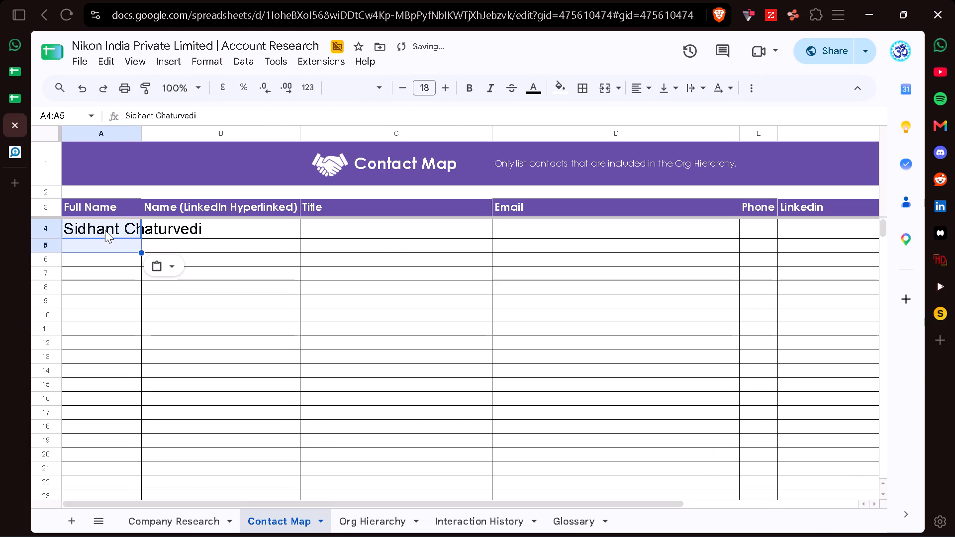
{"action": "key", "text": "Right"}
{"action": "key", "text": "Right"}
{"action": "key", "text": "Left"}
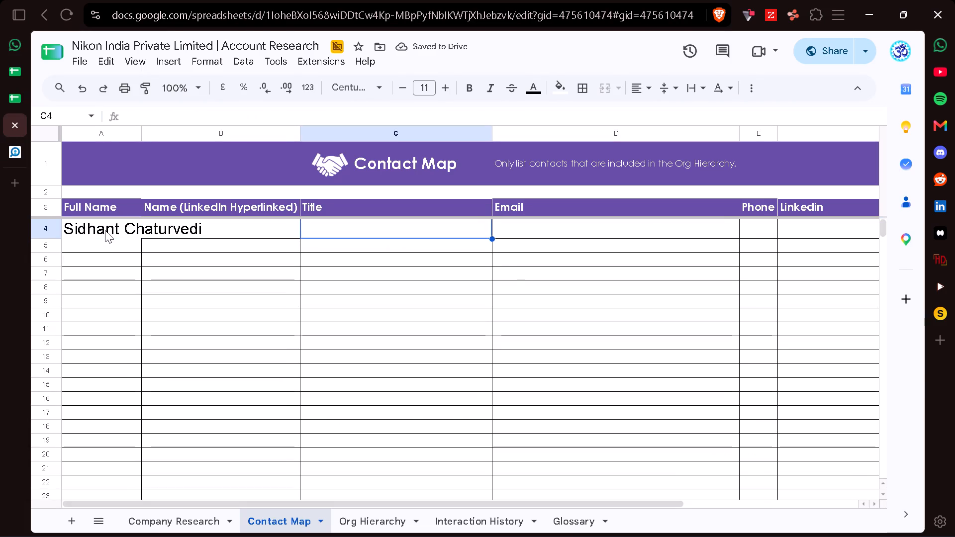
{"action": "left_click", "coordinate": [9, 153]}
{"action": "scroll", "coordinate": [365, 380], "scroll_direction": "down", "scroll_amount": 4}
{"action": "left_click_drag", "start_coordinate": [239, 262], "coordinate": [356, 268]}
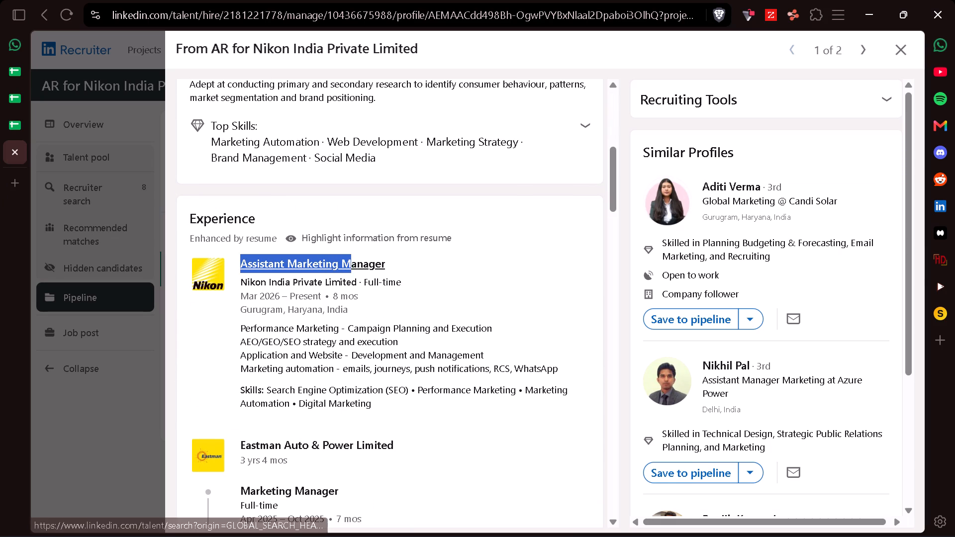
{"action": "left_click_drag", "start_coordinate": [356, 268], "coordinate": [403, 269]}
{"action": "key", "text": "ctrl+c"}
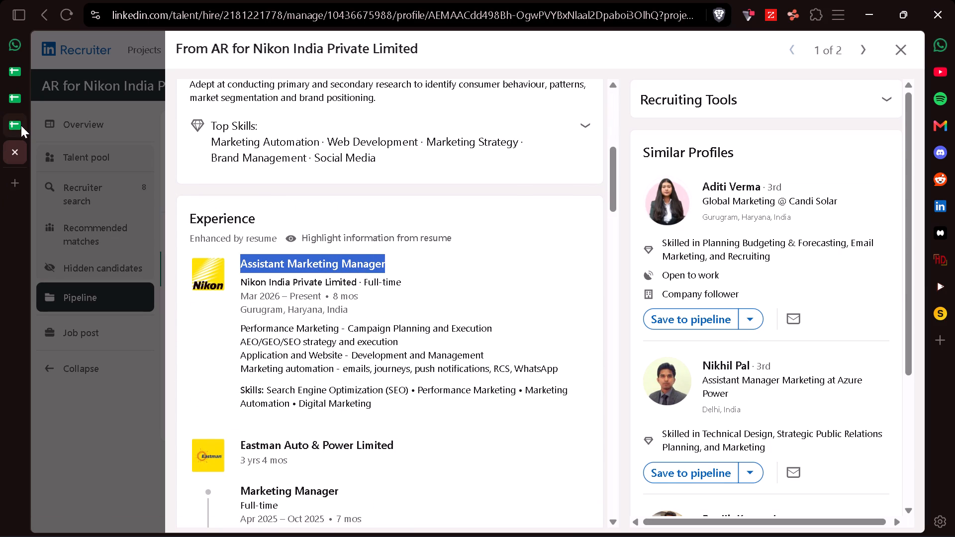
{"action": "left_click", "coordinate": [21, 125]}
{"action": "key", "text": "ctrl+v"}
Add the Assistant Marketing Manager's public LinkedIn profile link to row 4 and enter New Delhi as the location.
{"action": "key", "text": "Right"}
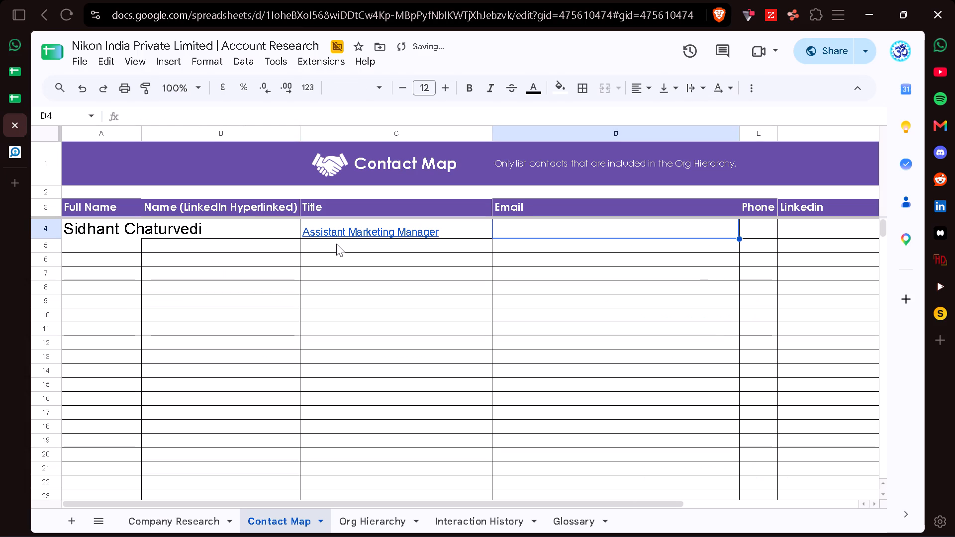
{"action": "scroll", "coordinate": [336, 244], "scroll_direction": "left", "scroll_amount": 3}
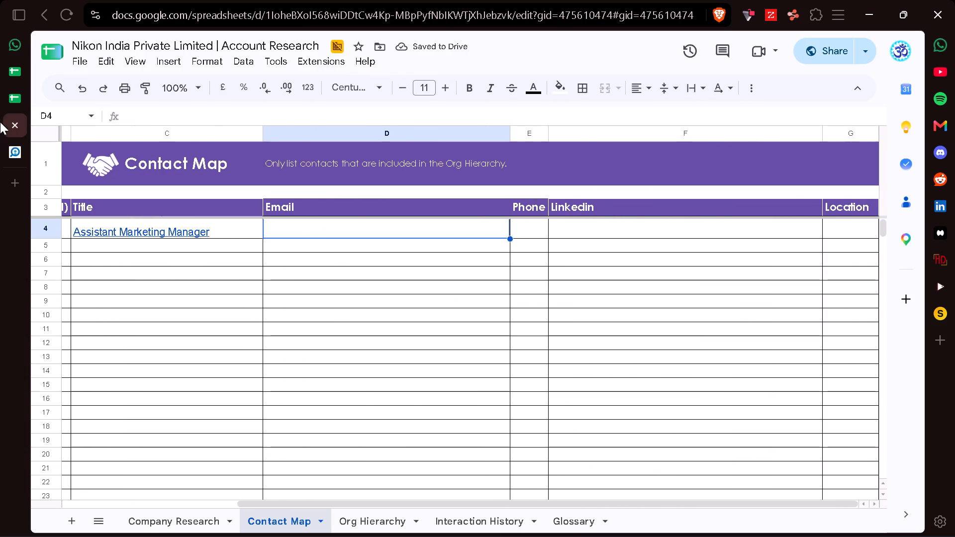
{"action": "left_click", "coordinate": [14, 159]}
{"action": "scroll", "coordinate": [419, 291], "scroll_direction": "up", "scroll_amount": 5}
{"action": "left_click", "coordinate": [298, 239]}
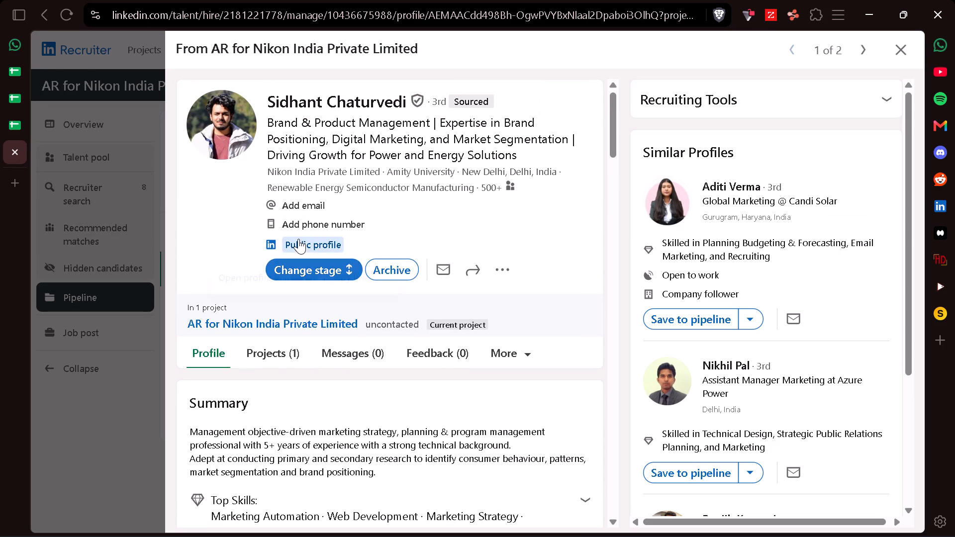
{"action": "left_click", "coordinate": [356, 279]}
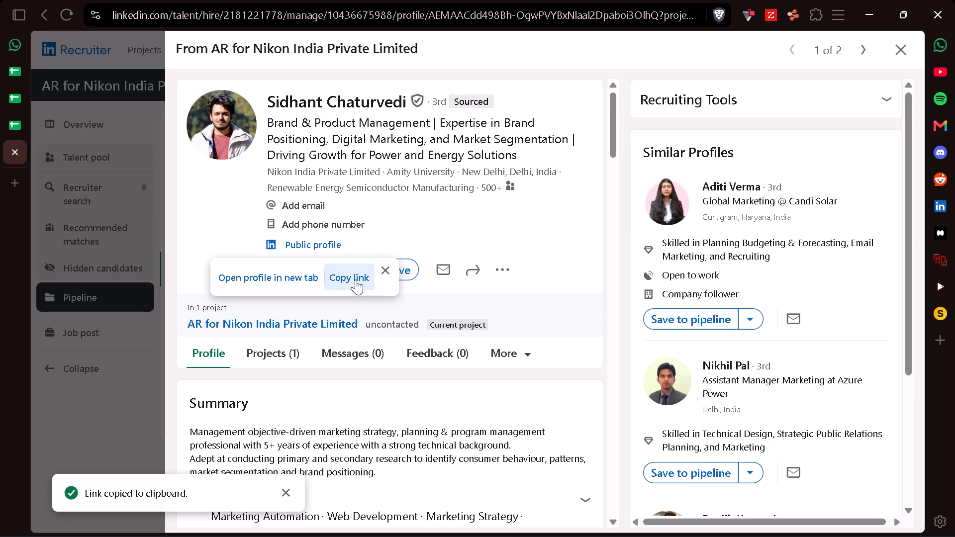
{"action": "key", "text": "BackSpace"}
{"action": "left_click", "coordinate": [16, 127]}
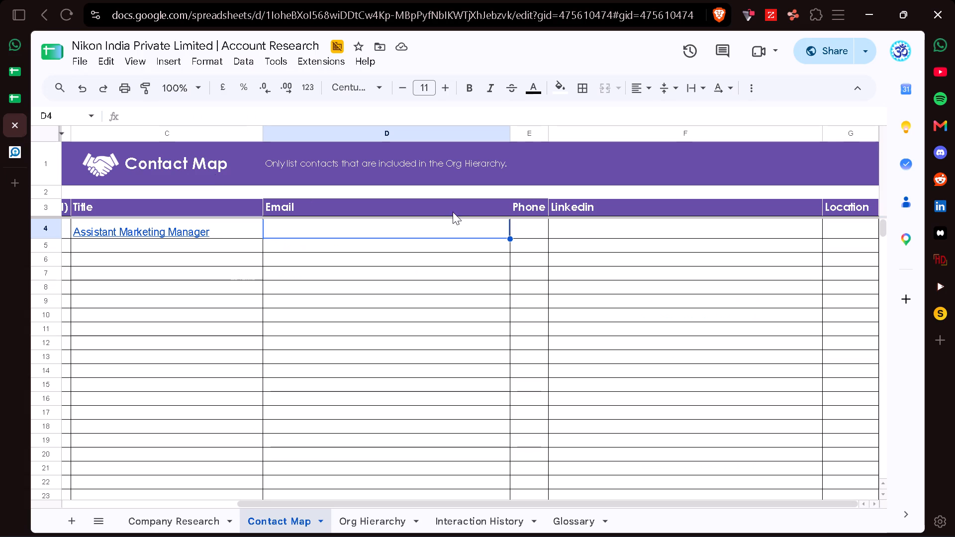
{"action": "left_click", "coordinate": [588, 229]}
{"action": "key", "text": "ctrl+v"}
{"action": "key", "text": "Right"}
{"action": "type", "text": "New Delhi"}
Copy the Assistant Marketing Manager's business email from the ZoomInfo extension into the Email cell of row 4.
{"action": "left_click", "coordinate": [314, 233]}
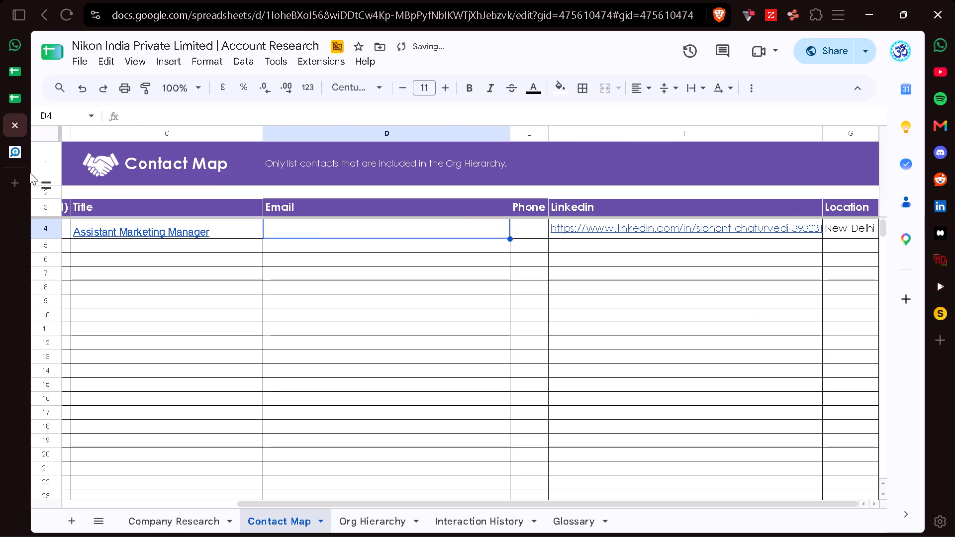
{"action": "left_click", "coordinate": [10, 158]}
{"action": "left_click", "coordinate": [772, 17]}
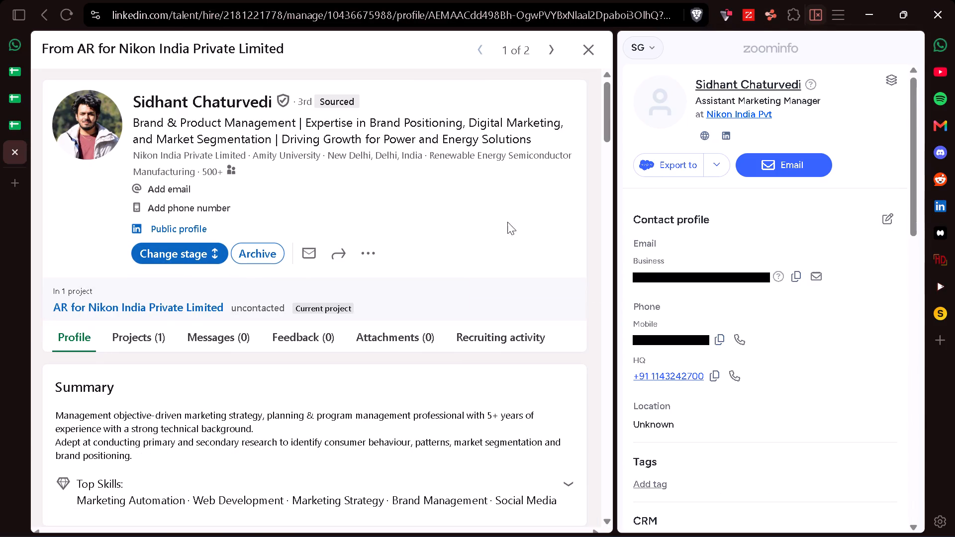
{"action": "left_click", "coordinate": [794, 272]}
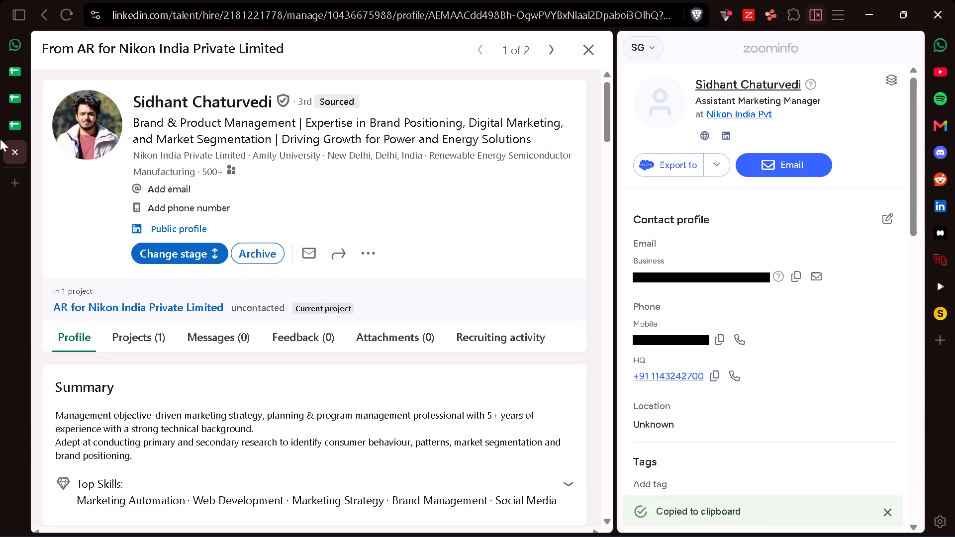
{"action": "left_click", "coordinate": [16, 125]}
{"action": "key", "text": "ctrl+v"}
Copy the Assistant Marketing Manager's mobile number from ZoomInfo into the Phone cell of row 4, moving Recruiter on to the second pipeline candidate.
{"action": "key", "text": "Right"}
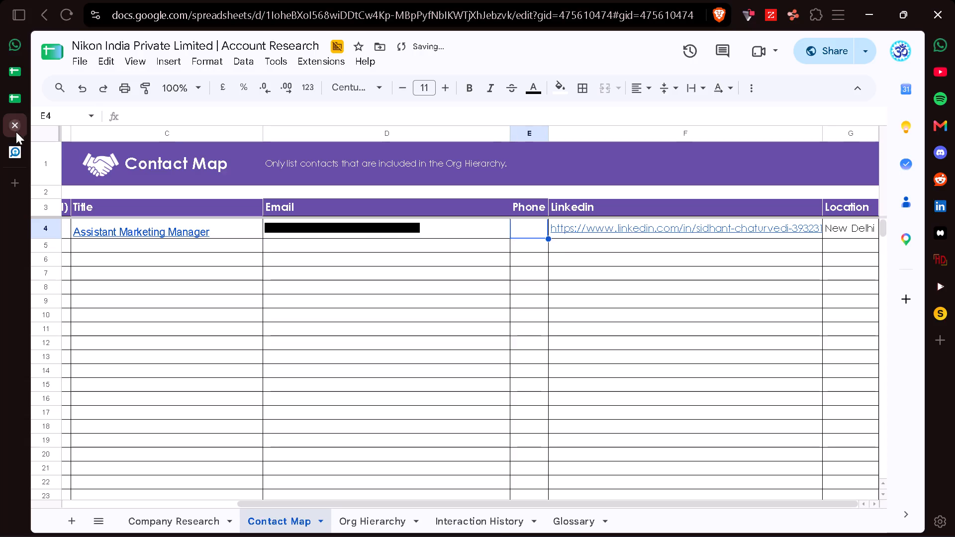
{"action": "left_click", "coordinate": [13, 140]}
{"action": "left_click", "coordinate": [719, 337]}
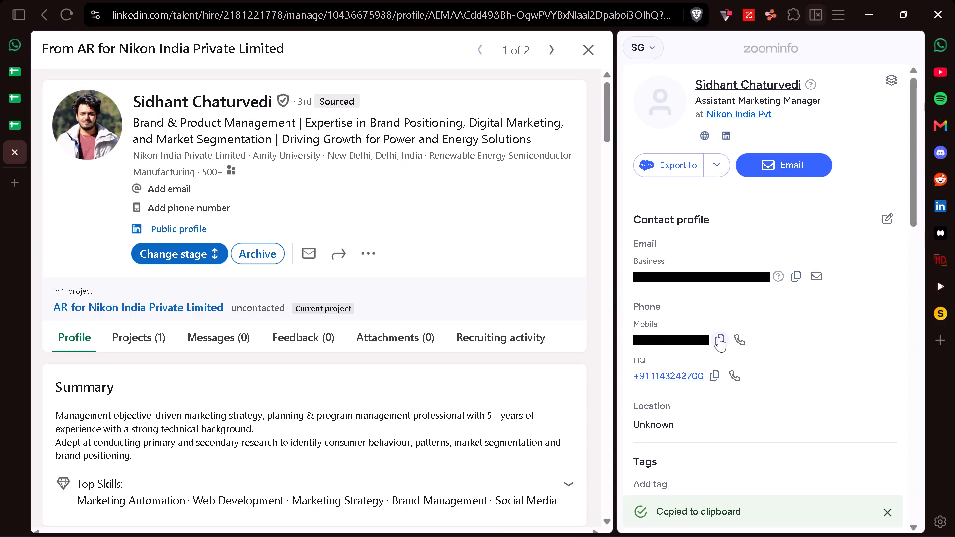
{"action": "left_click", "coordinate": [816, 14]}
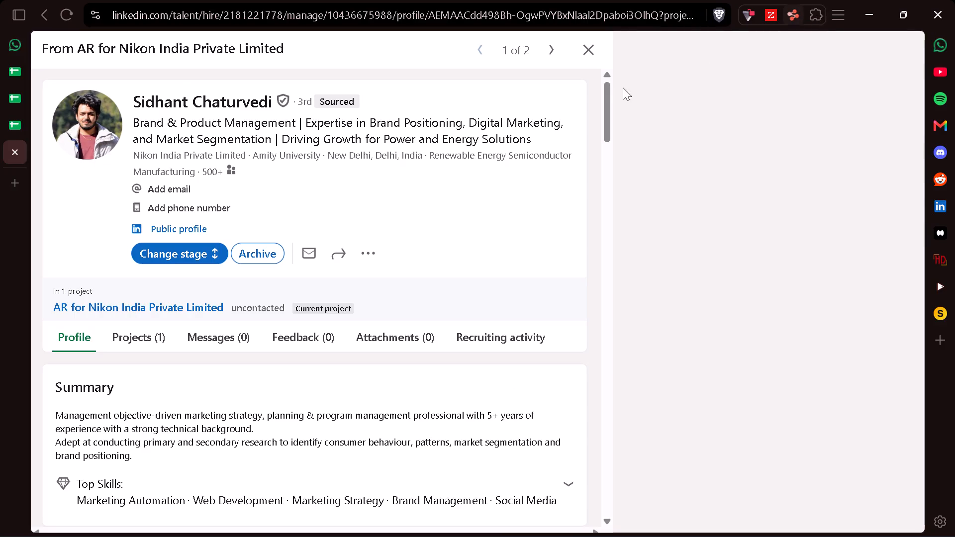
{"action": "left_click", "coordinate": [864, 55]}
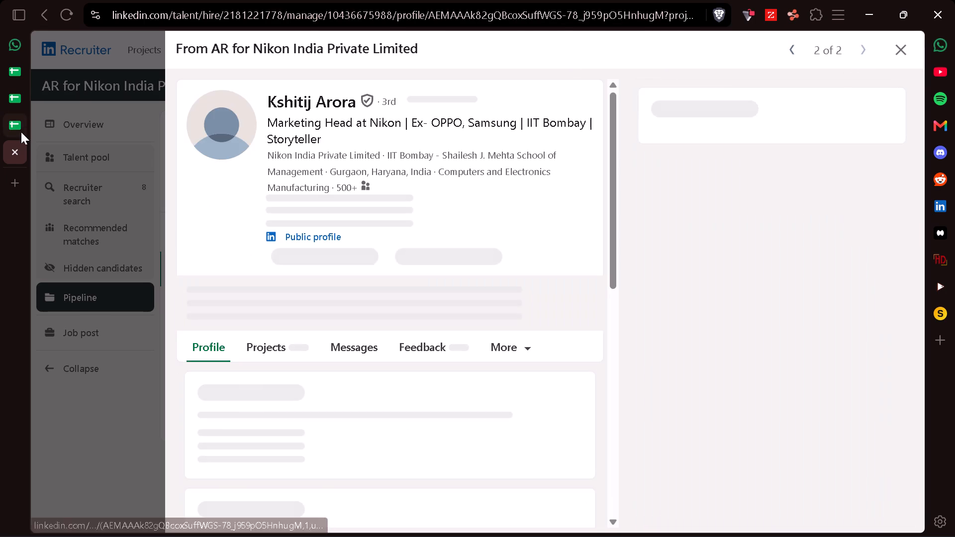
{"action": "left_click", "coordinate": [21, 132]}
{"action": "key", "text": "ctrl+v"}
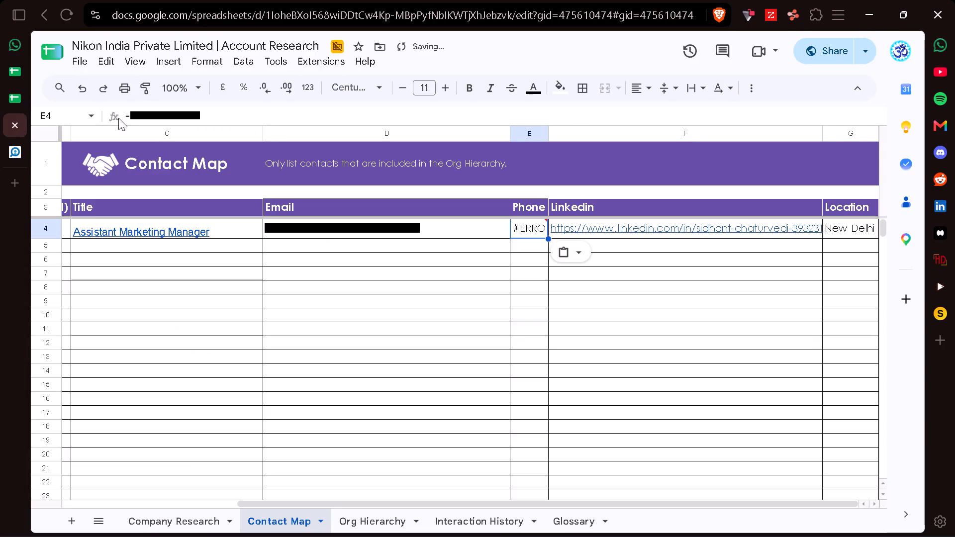
Remove the leading characters, including the equals sign, from the phone number in row 4.
{"action": "left_click", "coordinate": [144, 118]}
{"action": "key", "text": "BackSpace"}
{"action": "key", "text": "BackSpace"}
{"action": "key", "text": "BackSpace"}
{"action": "key", "text": "BackSpace"}
{"action": "key", "text": "BackSpace"}
{"action": "key", "text": "BackSpace"}
{"action": "key", "text": "BackSpace"}
{"action": "key", "text": "BackSpace"}
{"action": "key", "text": "BackSpace"}
{"action": "key", "text": "BackSpace"}
{"action": "key", "text": "BackSpace"}
{"action": "left_click", "coordinate": [131, 246]}
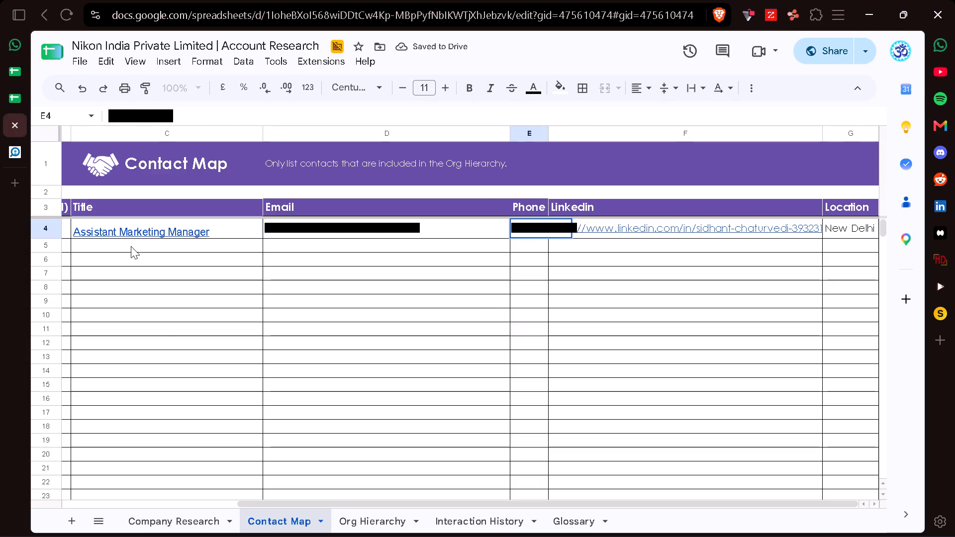
Copy the Nikon marketing head's name from the second pipeline profile into the Full Name column, row 5.
{"action": "scroll", "coordinate": [131, 246], "scroll_direction": "right", "scroll_amount": 5}
{"action": "left_click", "coordinate": [106, 245]}
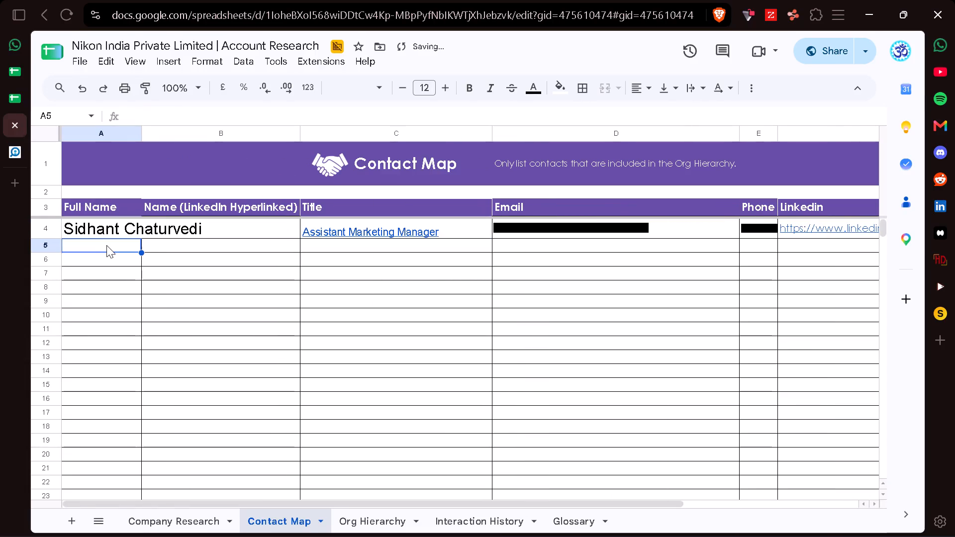
{"action": "left_click", "coordinate": [10, 156]}
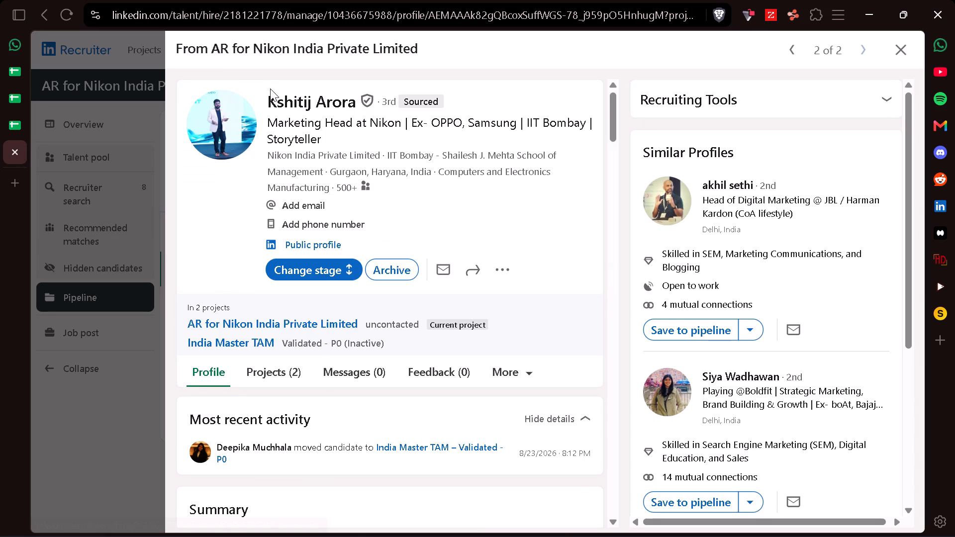
{"action": "left_click_drag", "start_coordinate": [262, 96], "coordinate": [356, 102]}
{"action": "key", "text": "ctrl+c"}
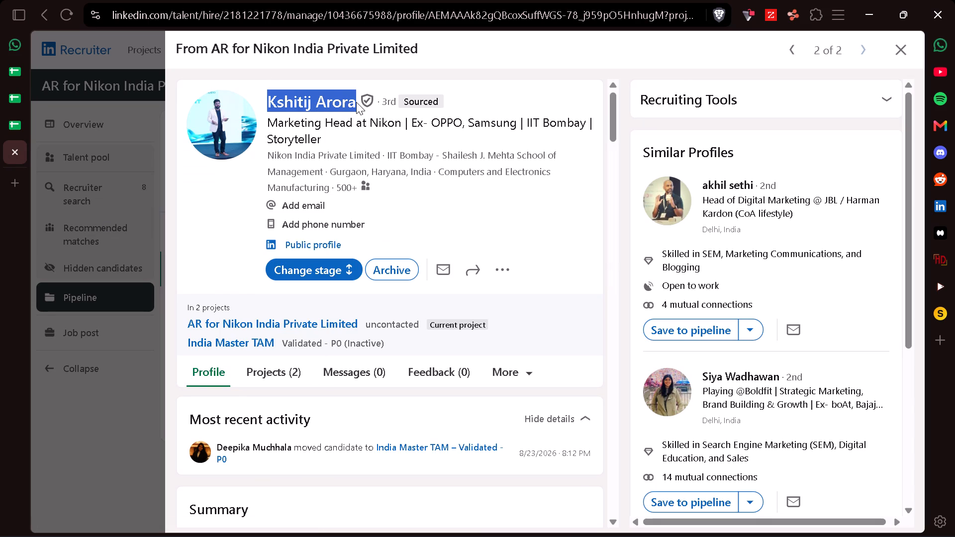
{"action": "left_click", "coordinate": [18, 118]}
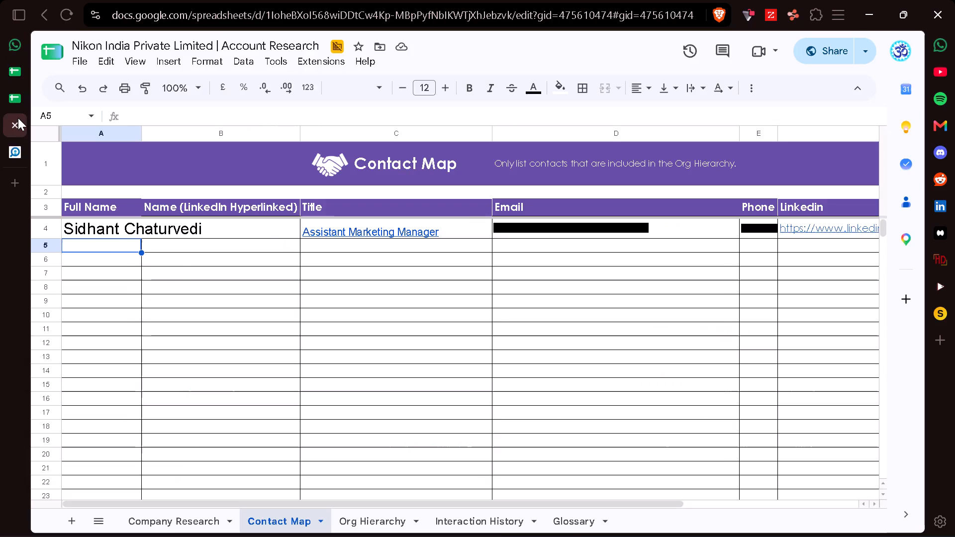
{"action": "key", "text": "ctrl+v"}
Check the marketing head's profile and enter Head of Marketing as the title in row 5.
{"action": "key", "text": "Right"}
{"action": "key", "text": "Right"}
{"action": "left_click", "coordinate": [16, 153]}
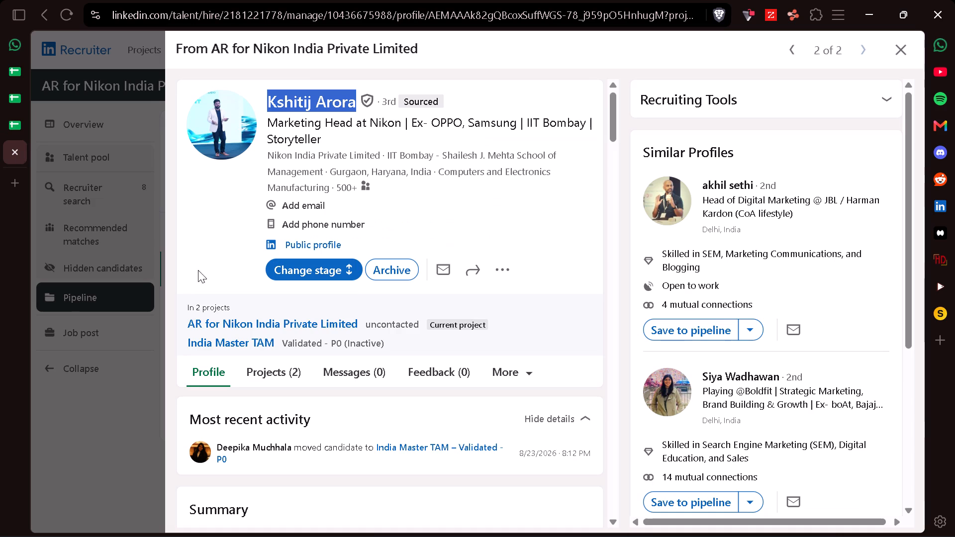
{"action": "scroll", "coordinate": [317, 406], "scroll_direction": "down", "scroll_amount": 2}
{"action": "scroll", "coordinate": [317, 406], "scroll_direction": "up", "scroll_amount": 4}
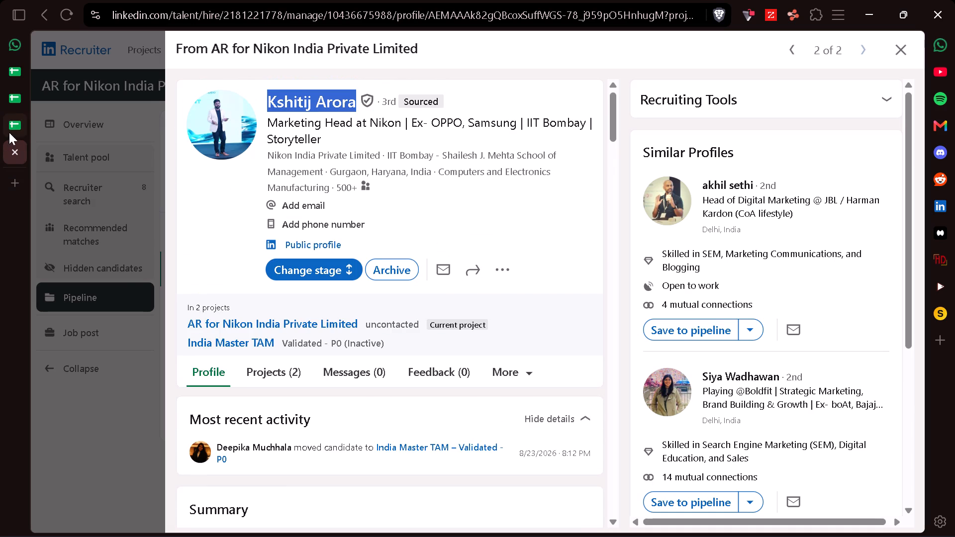
{"action": "left_click", "coordinate": [9, 132]}
{"action": "type", "text": "Head f"}
{"action": "key", "text": "BackSpace"}
{"action": "type", "text": "of Marketing"}
Copy the marketing head's public profile link from Recruiter into the LinkedIn column, row 5.
{"action": "key", "text": "Right"}
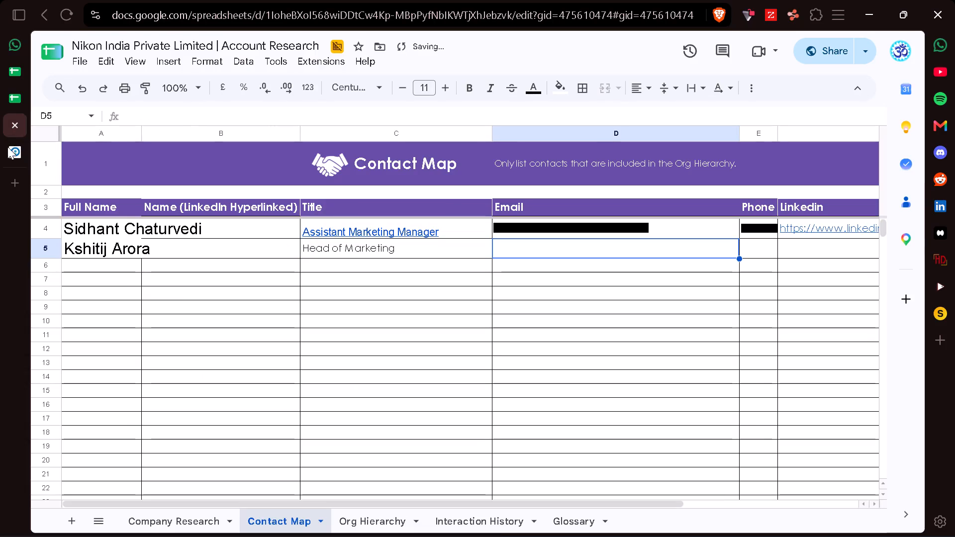
{"action": "left_click", "coordinate": [8, 160]}
{"action": "left_click", "coordinate": [777, 9]}
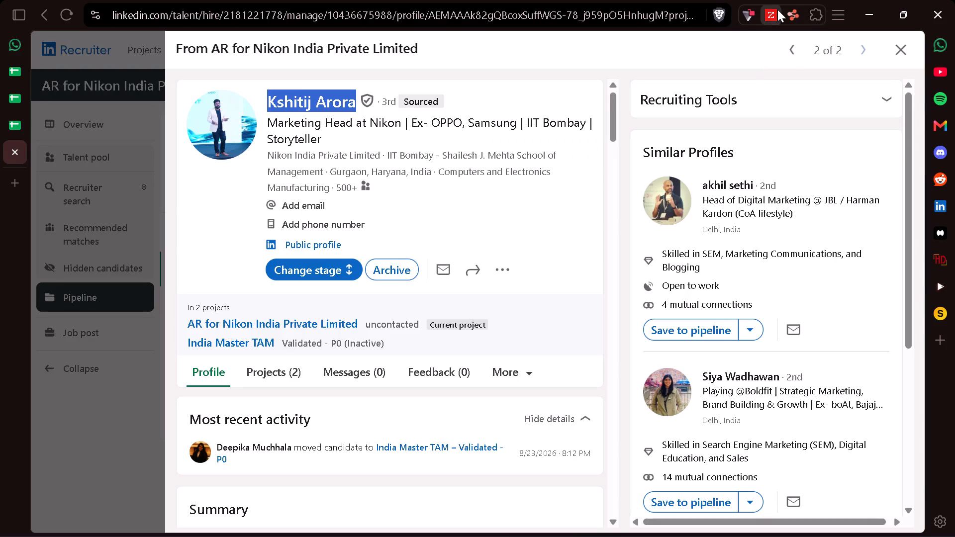
{"action": "left_click", "coordinate": [190, 213]}
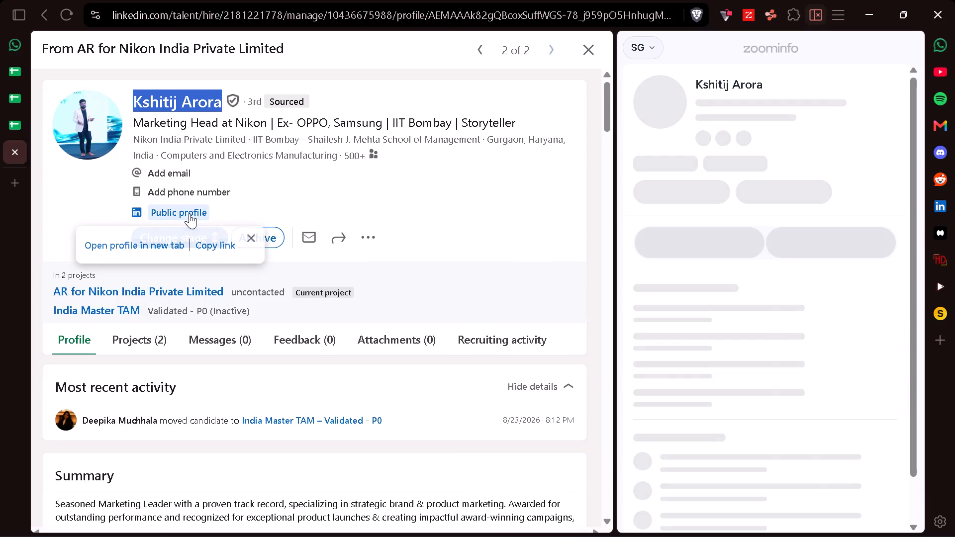
{"action": "left_click", "coordinate": [225, 244]}
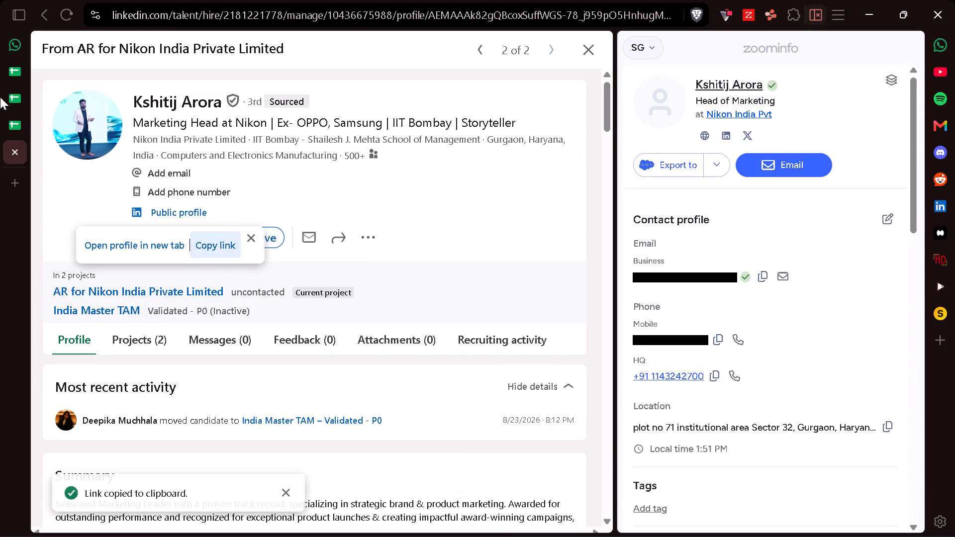
{"action": "left_click", "coordinate": [18, 124]}
{"action": "scroll", "coordinate": [554, 281], "scroll_direction": "left", "scroll_amount": 5}
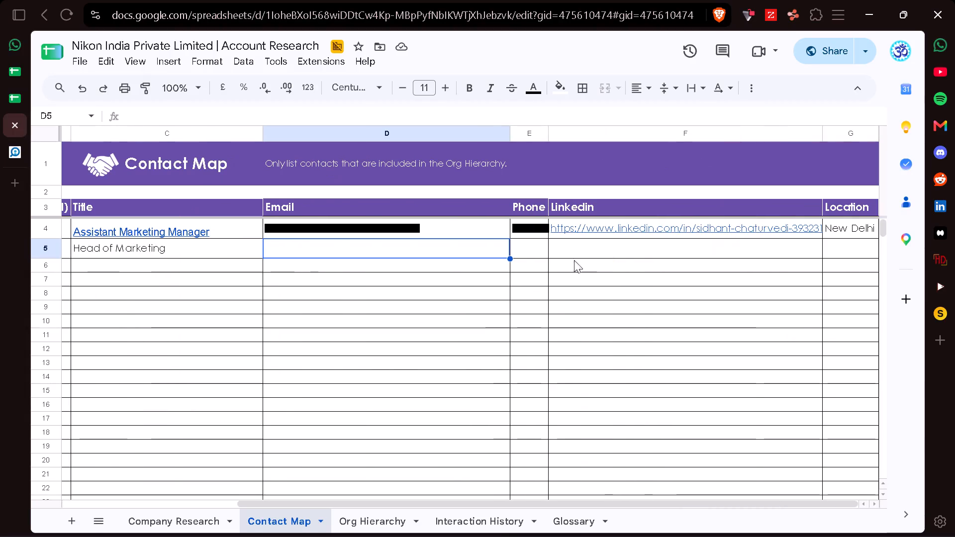
{"action": "left_click", "coordinate": [587, 248]}
{"action": "key", "text": "ctrl+v"}
Enter Gurgaon as the marketing head's location in row 5.
{"action": "key", "text": "Right"}
{"action": "type", "text": "Gutr"}
{"action": "key", "text": "BackSpace"}
{"action": "key", "text": "BackSpace"}
{"action": "type", "text": "rg"}
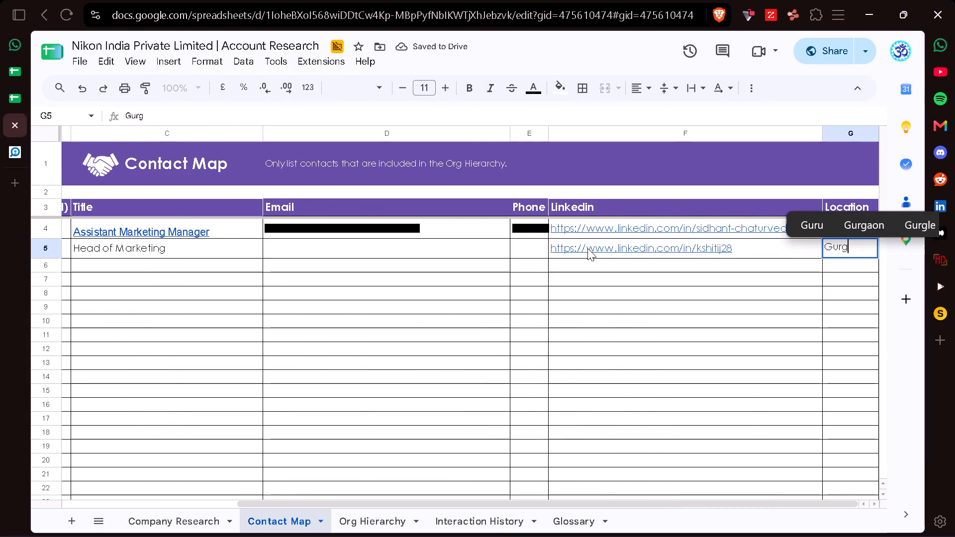
{"action": "left_click", "coordinate": [862, 226]}
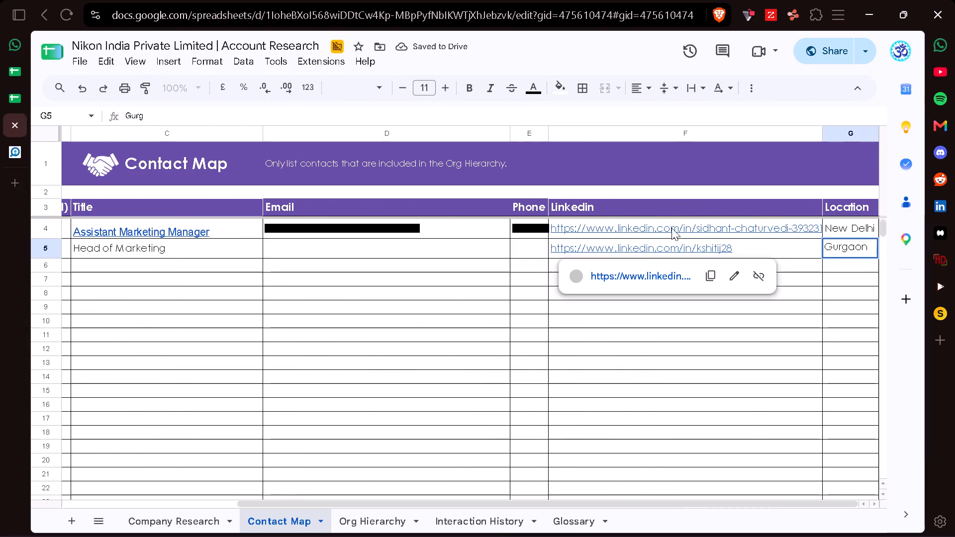
Copy the marketing head's business email from ZoomInfo into the Email cell of row 5.
{"action": "left_click", "coordinate": [333, 248]}
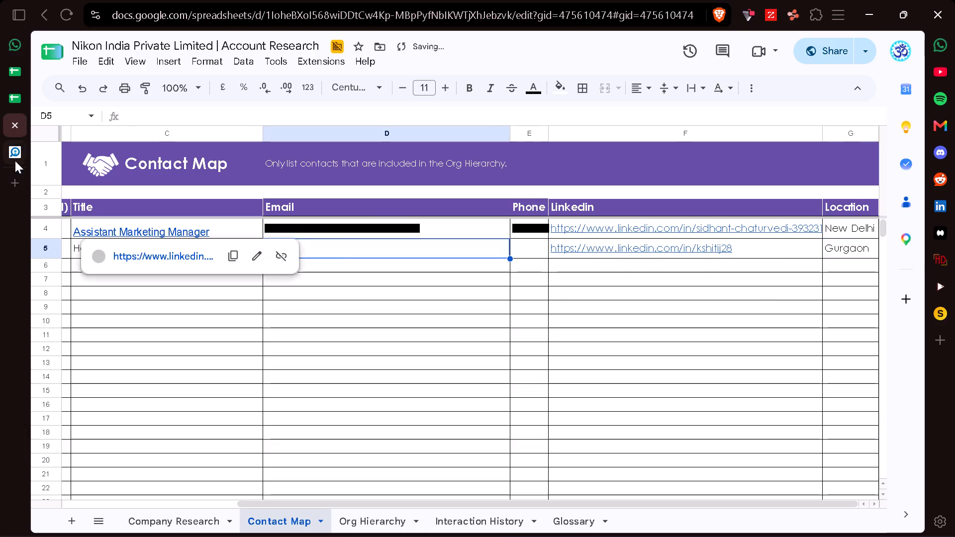
{"action": "left_click", "coordinate": [15, 161]}
{"action": "left_click", "coordinate": [758, 278]}
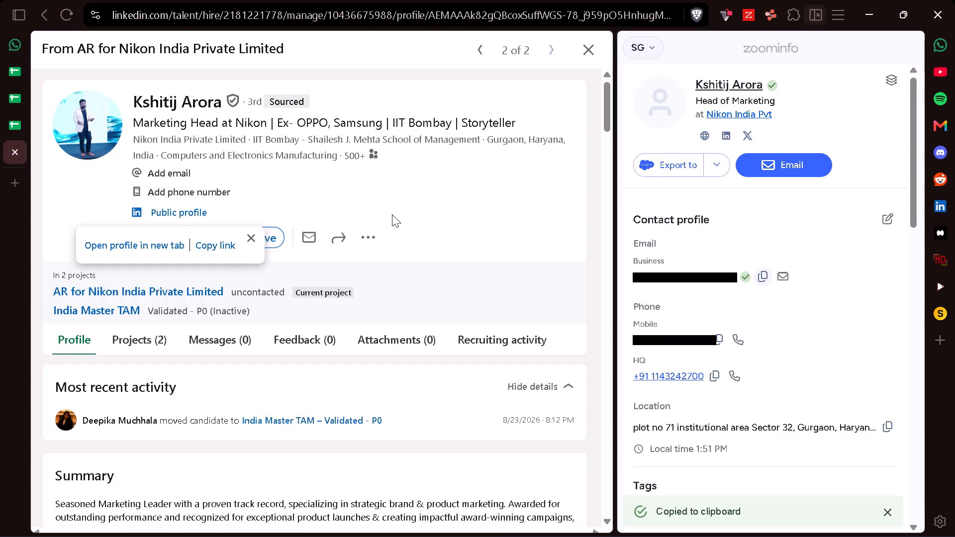
{"action": "left_click", "coordinate": [11, 121]}
{"action": "key", "text": "ctrl+v"}
{"action": "key", "text": "Right"}
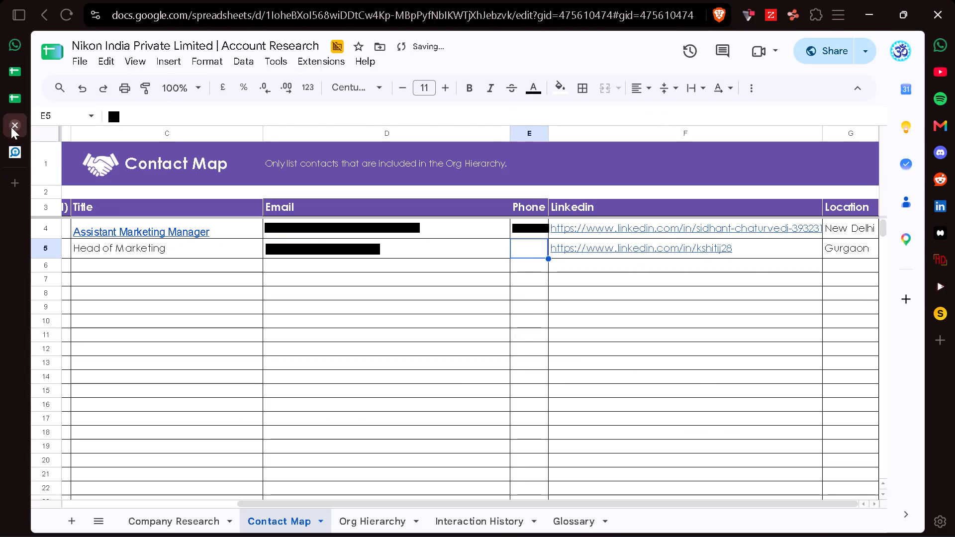
Copy the marketing head's mobile number from ZoomInfo into the Phone cell of row 5.
{"action": "left_click", "coordinate": [17, 152]}
{"action": "left_click", "coordinate": [720, 339]}
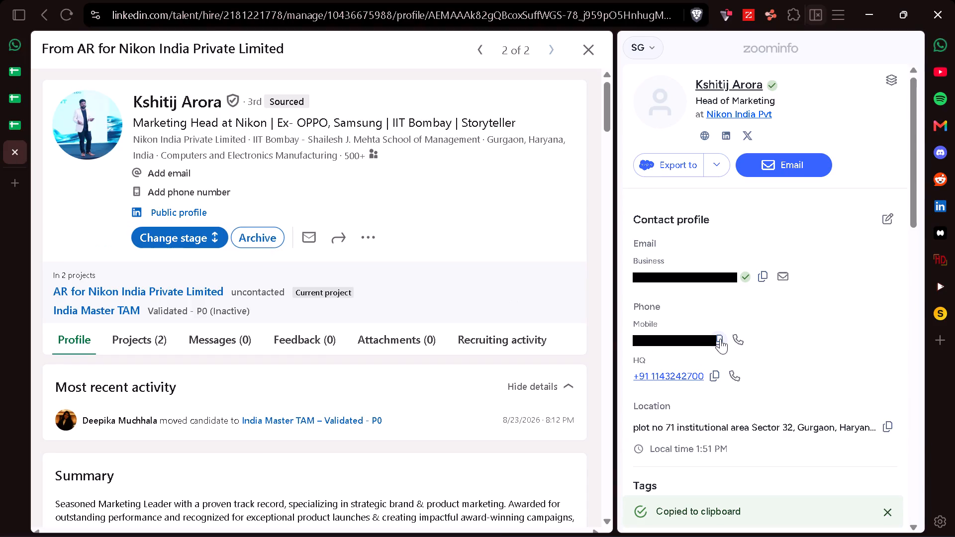
{"action": "left_click", "coordinate": [17, 127]}
{"action": "key", "text": "ctrl+v"}
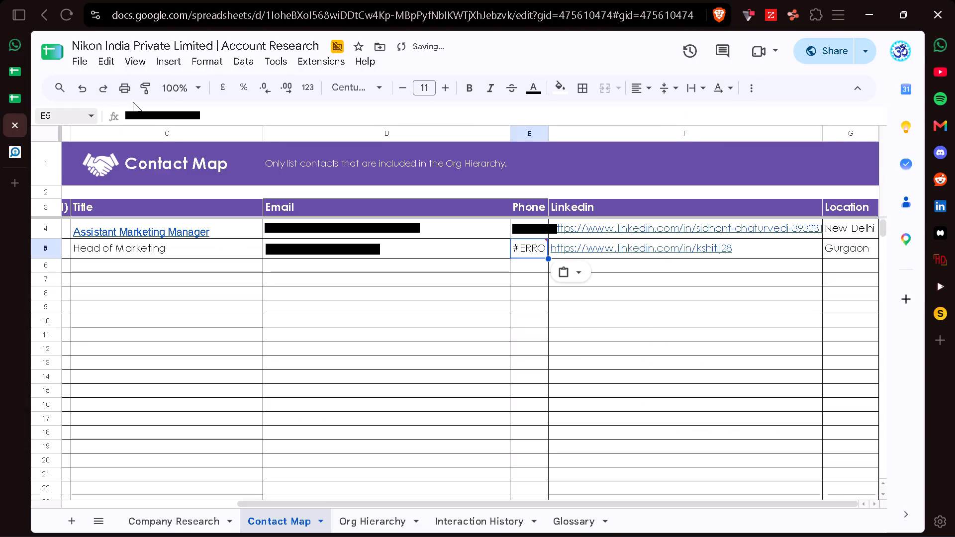
Remove the leading characters from the phone number in row 5 and select the Full Name cell of row 6.
{"action": "left_click", "coordinate": [143, 113]}
{"action": "key", "text": "BackSpace"}
{"action": "key", "text": "BackSpace"}
{"action": "key", "text": "BackSpace"}
{"action": "key", "text": "BackSpace"}
{"action": "key", "text": "BackSpace"}
{"action": "key", "text": "BackSpace"}
{"action": "key", "text": "BackSpace"}
{"action": "key", "text": "BackSpace"}
{"action": "key", "text": "BackSpace"}
{"action": "key", "text": "BackSpace"}
{"action": "key", "text": "BackSpace"}
{"action": "key", "text": "BackSpace"}
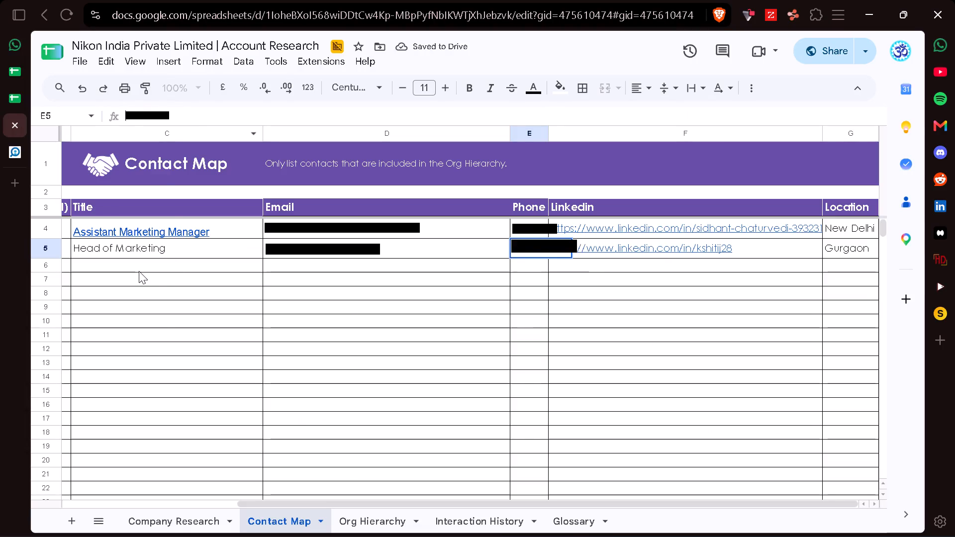
{"action": "left_click", "coordinate": [139, 271]}
{"action": "scroll", "coordinate": [139, 271], "scroll_direction": "right", "scroll_amount": 7}
{"action": "left_click", "coordinate": [120, 270]}
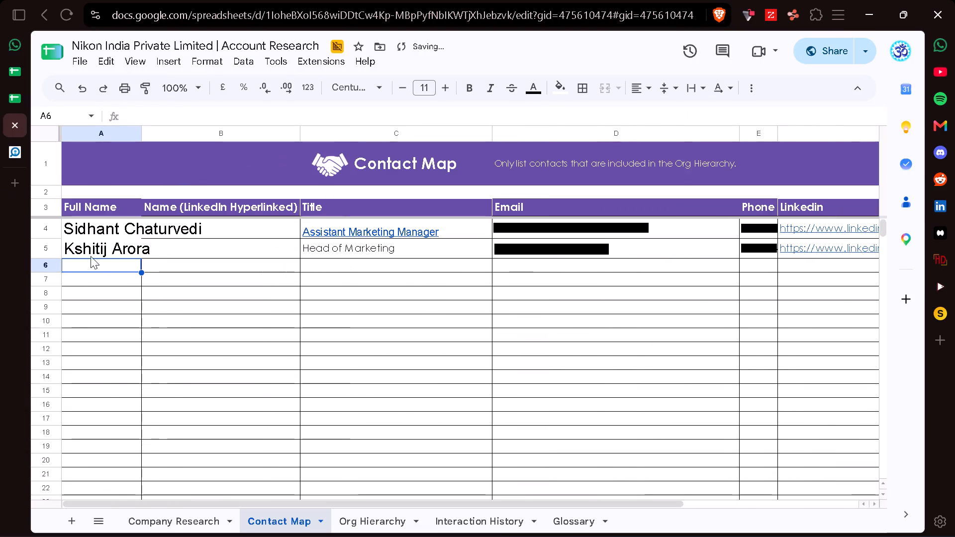
Open the marketing head's public LinkedIn profile in a new tab and close the ZoomInfo pane and the Recruiter tab.
{"action": "left_click", "coordinate": [14, 152]}
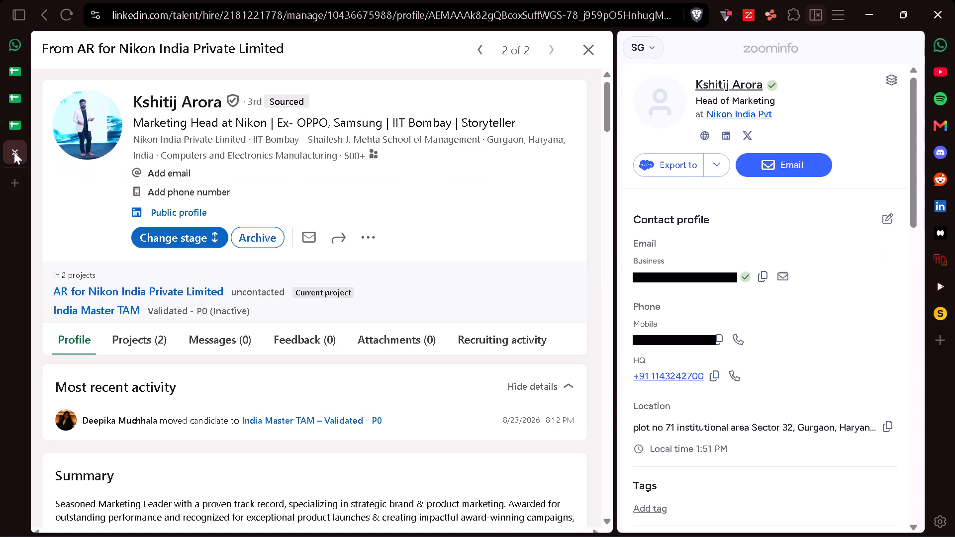
{"action": "left_click", "coordinate": [807, 20]}
{"action": "left_click", "coordinate": [312, 244]}
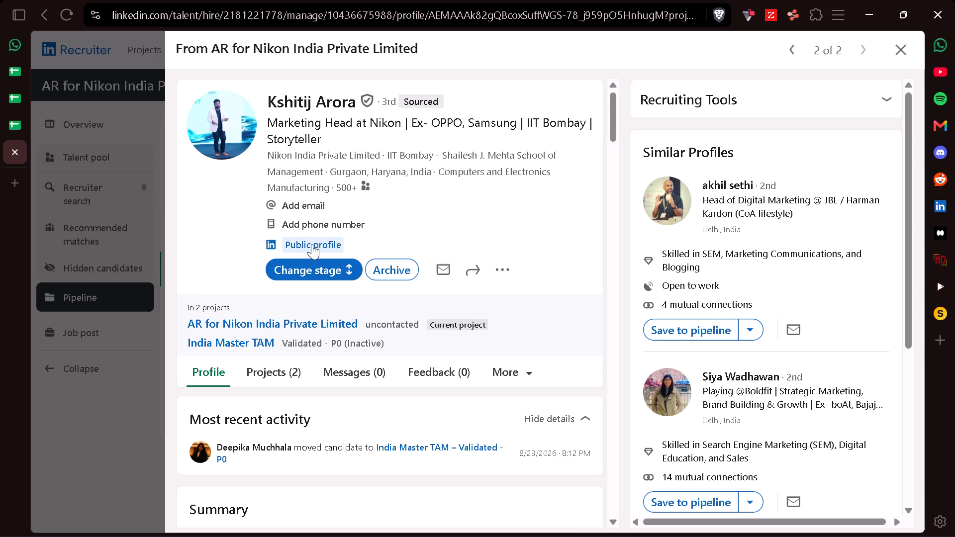
{"action": "left_click", "coordinate": [318, 244]}
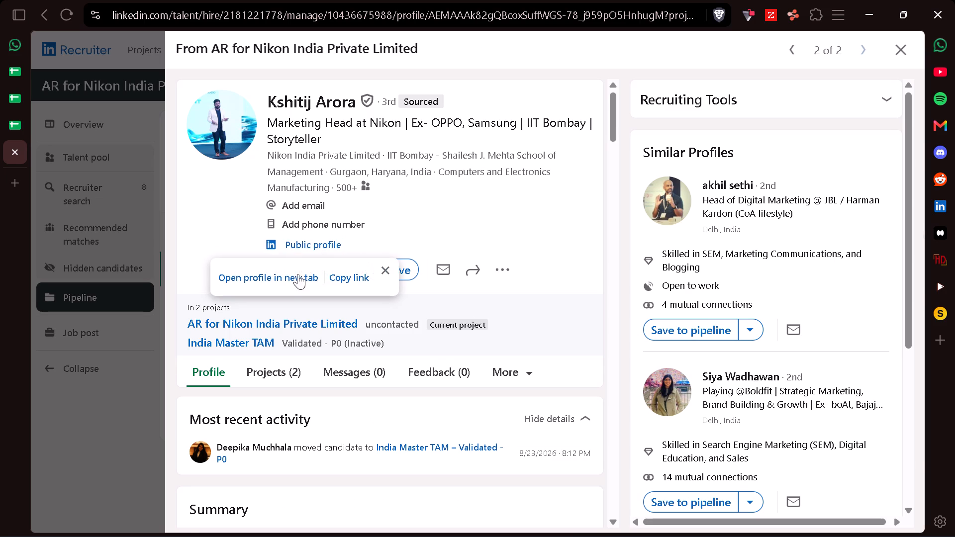
{"action": "left_click", "coordinate": [283, 278]}
{"action": "double_click", "coordinate": [14, 151]}
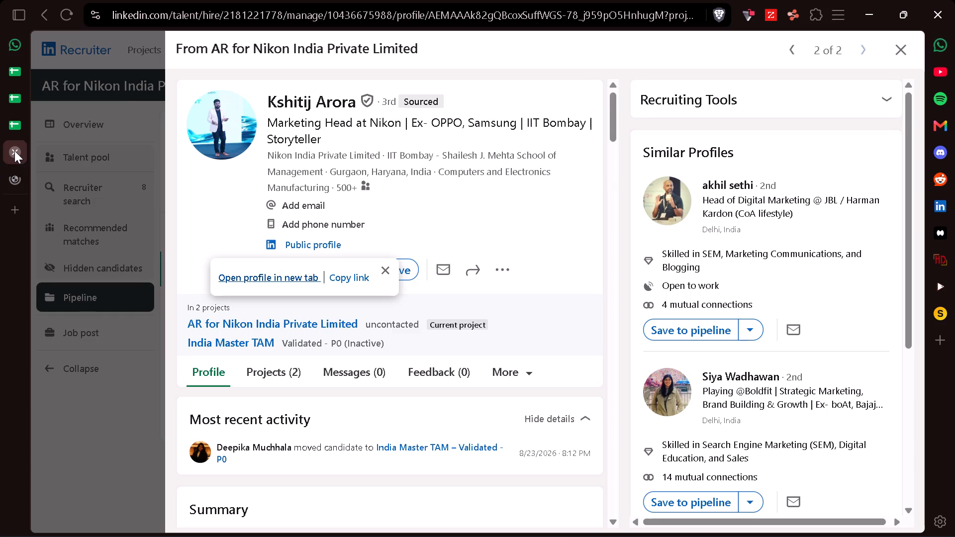
Open the Nikon India Private Limited company page from the profile's current job and show its people.
{"action": "left_click", "coordinate": [523, 289]}
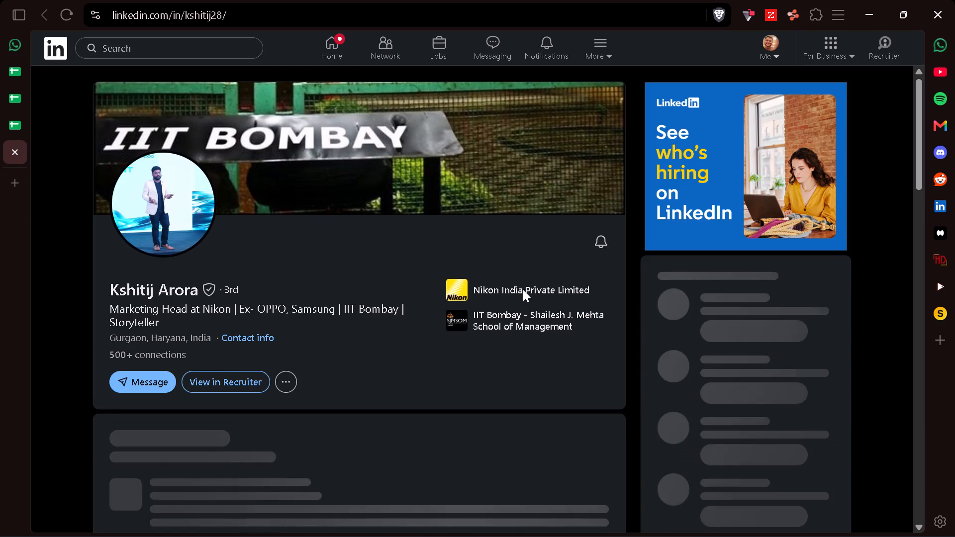
{"action": "left_click", "coordinate": [171, 191]}
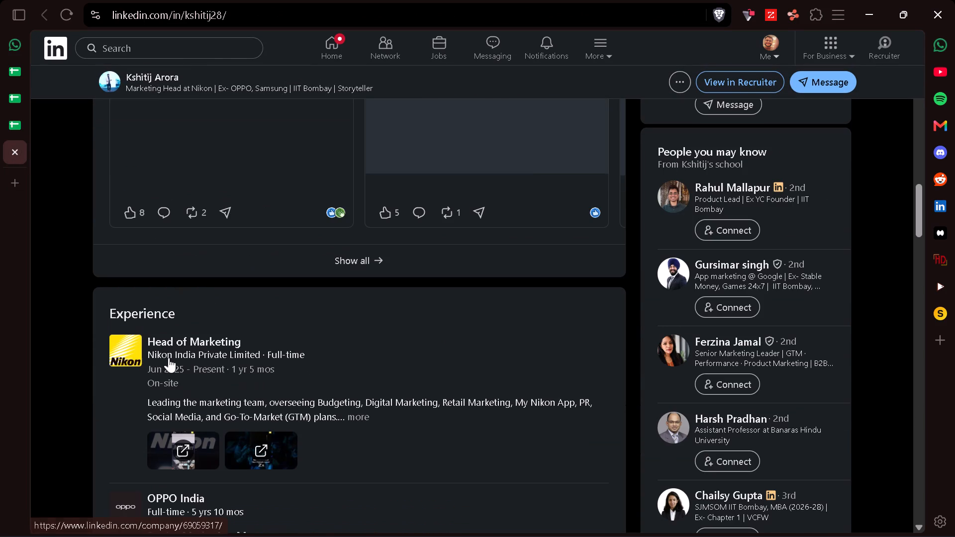
{"action": "left_click", "coordinate": [169, 358]}
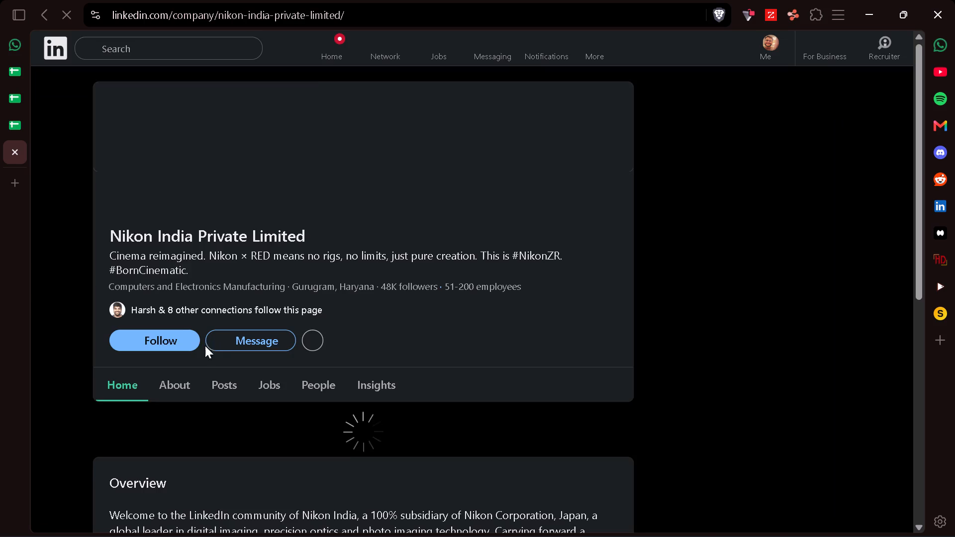
{"action": "left_click", "coordinate": [323, 388]}
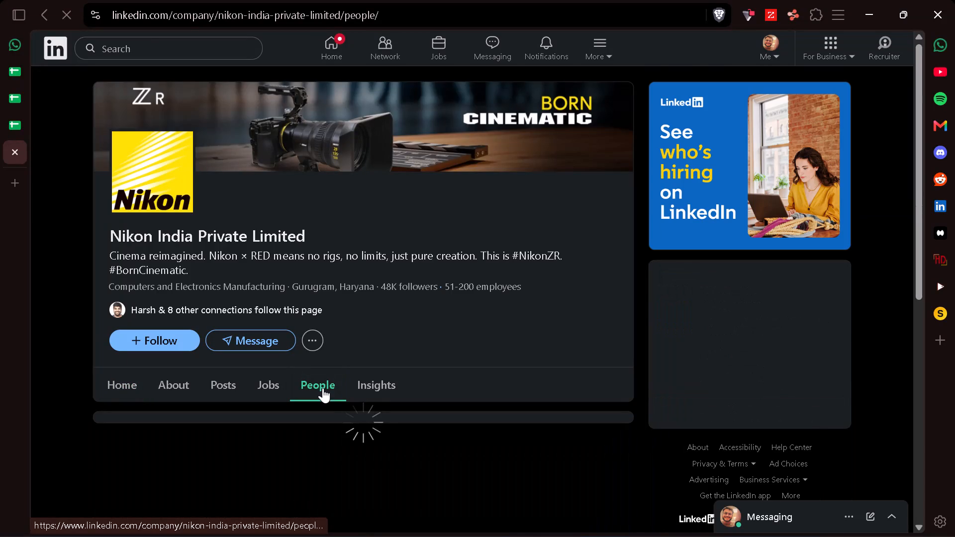
Narrow the company's associated members to those living in India and search them for Marketing.
{"action": "scroll", "coordinate": [323, 388], "scroll_direction": "down", "scroll_amount": 3}
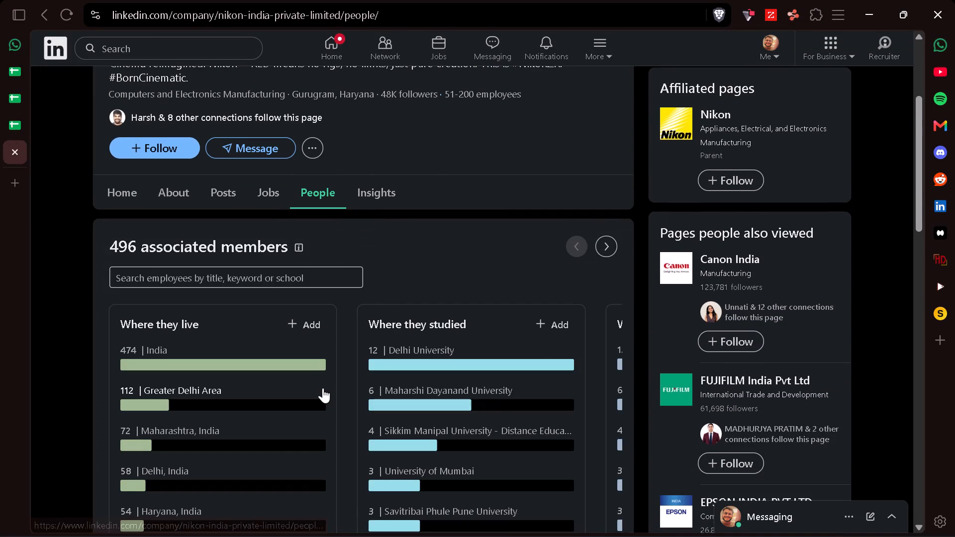
{"action": "scroll", "coordinate": [323, 388], "scroll_direction": "down", "scroll_amount": 1}
{"action": "left_click", "coordinate": [140, 304]}
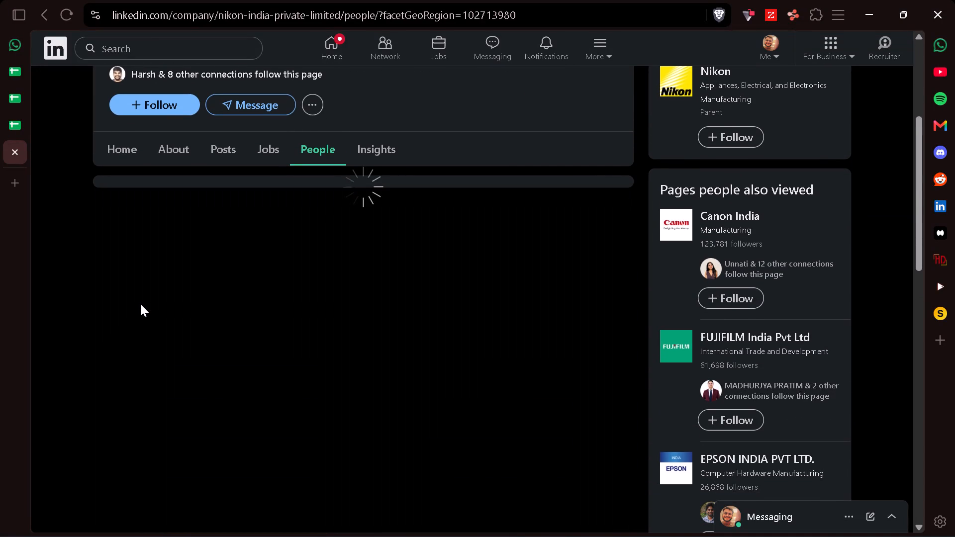
{"action": "left_click", "coordinate": [609, 201]}
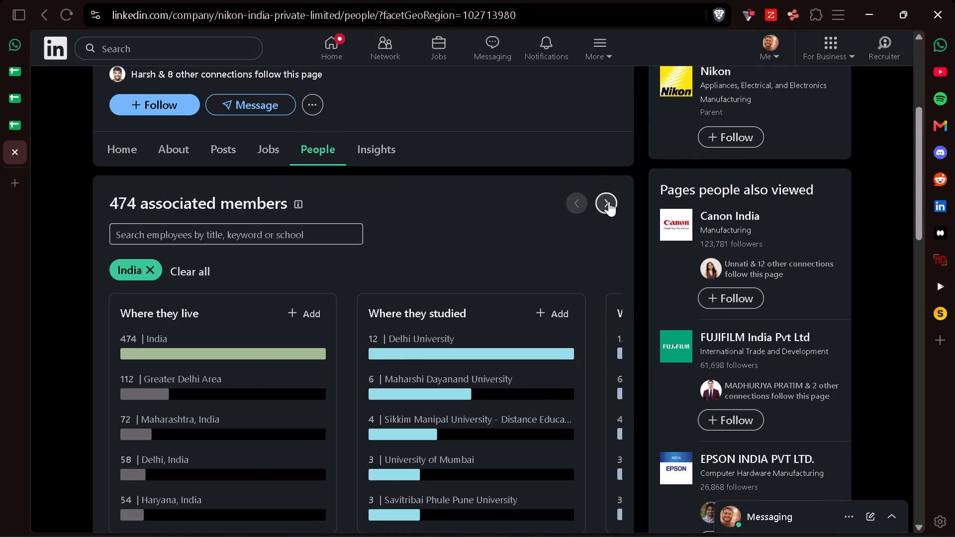
{"action": "scroll", "coordinate": [453, 286], "scroll_direction": "down", "scroll_amount": 1}
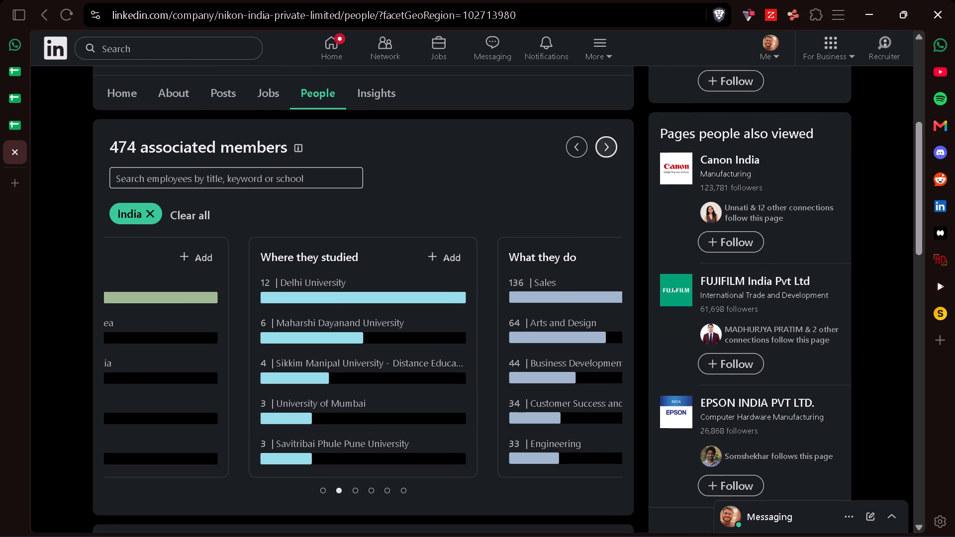
{"action": "left_click", "coordinate": [217, 183]}
{"action": "type", "text": "Marketing"}
{"action": "key", "text": "Return"}
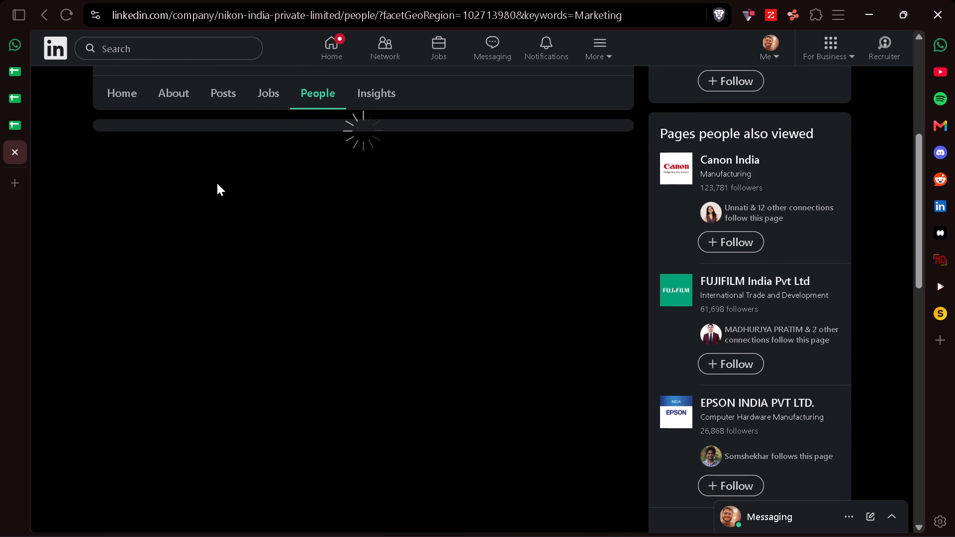
Examine the job experience of the retail marketing and brand strategy professional among the matching members, and return to the members list.
{"action": "scroll", "coordinate": [217, 183], "scroll_direction": "down", "scroll_amount": 4}
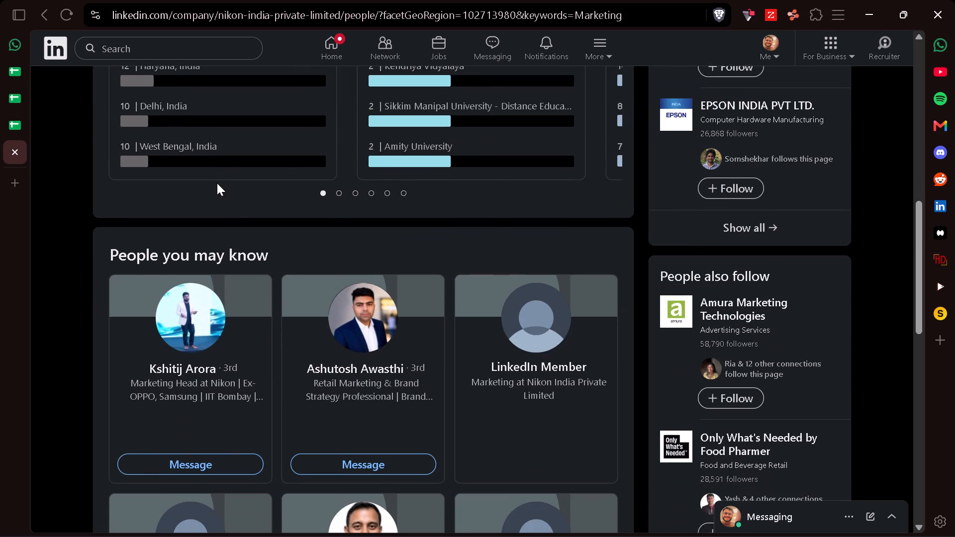
{"action": "scroll", "coordinate": [285, 337], "scroll_direction": "down", "scroll_amount": 1}
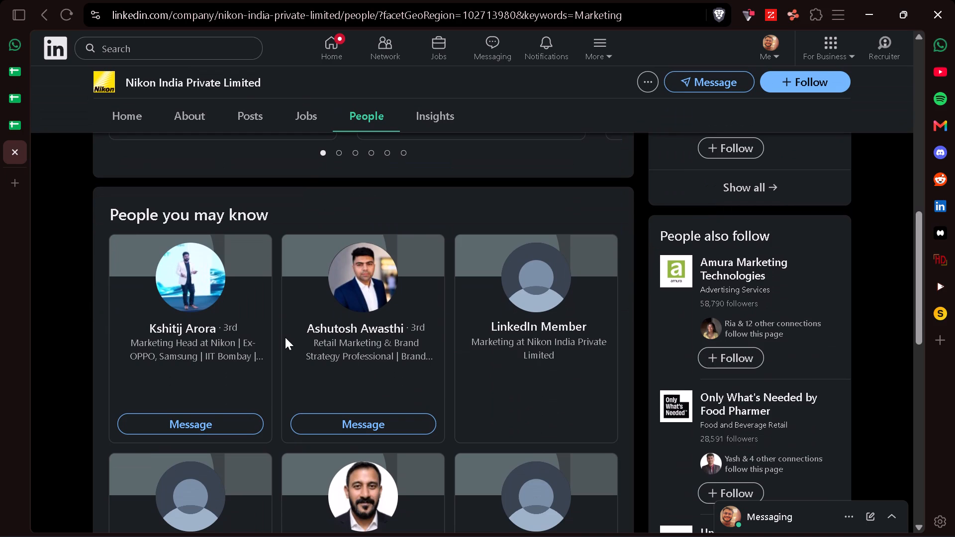
{"action": "left_click", "coordinate": [357, 278]}
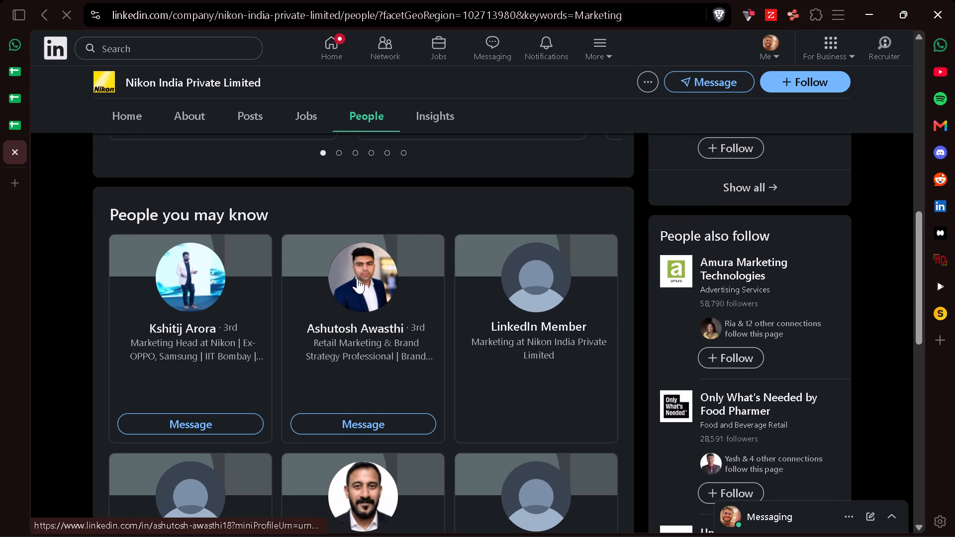
{"action": "scroll", "coordinate": [357, 278], "scroll_direction": "down", "scroll_amount": 4}
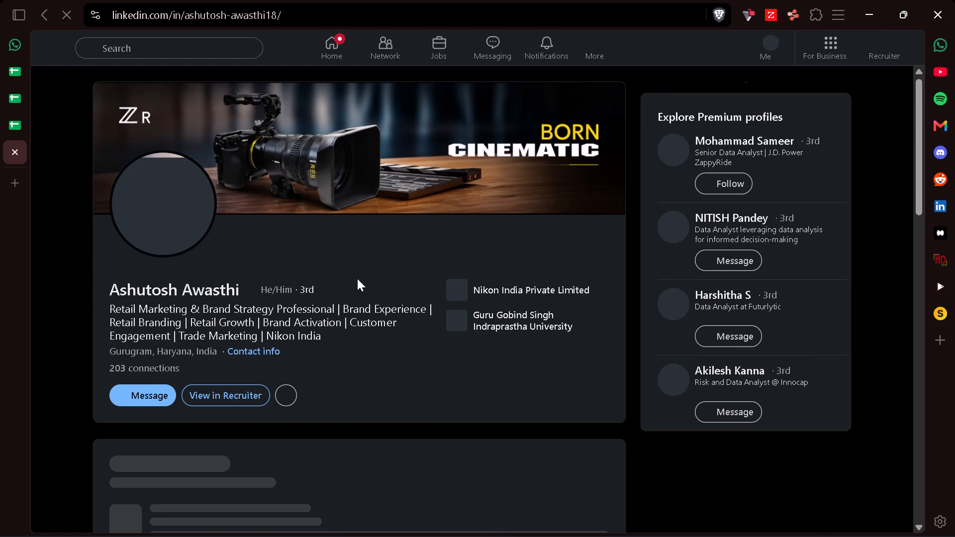
{"action": "scroll", "coordinate": [357, 278], "scroll_direction": "down", "scroll_amount": 7}
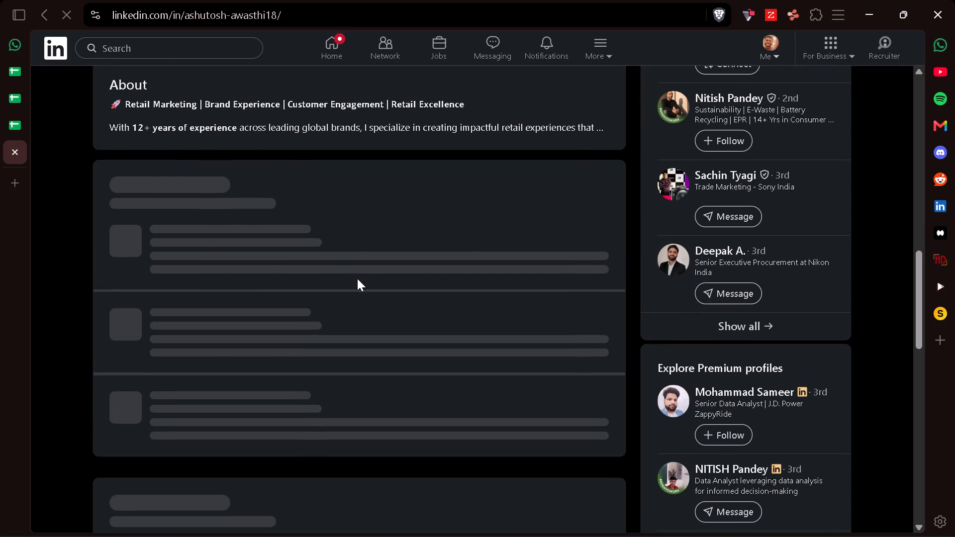
{"action": "scroll", "coordinate": [357, 278], "scroll_direction": "down", "scroll_amount": 3}
{"action": "scroll", "coordinate": [357, 278], "scroll_direction": "up", "scroll_amount": 2}
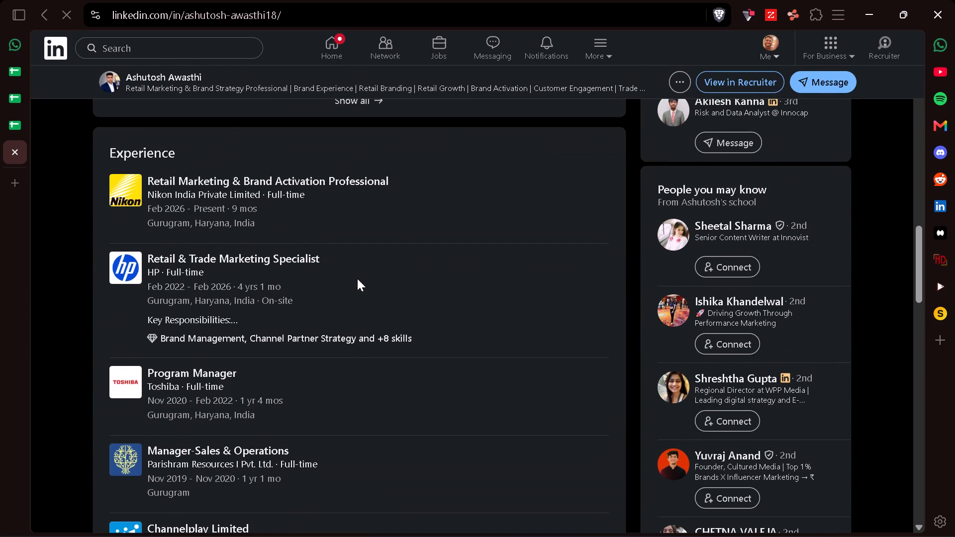
{"action": "left_click", "coordinate": [44, 13]}
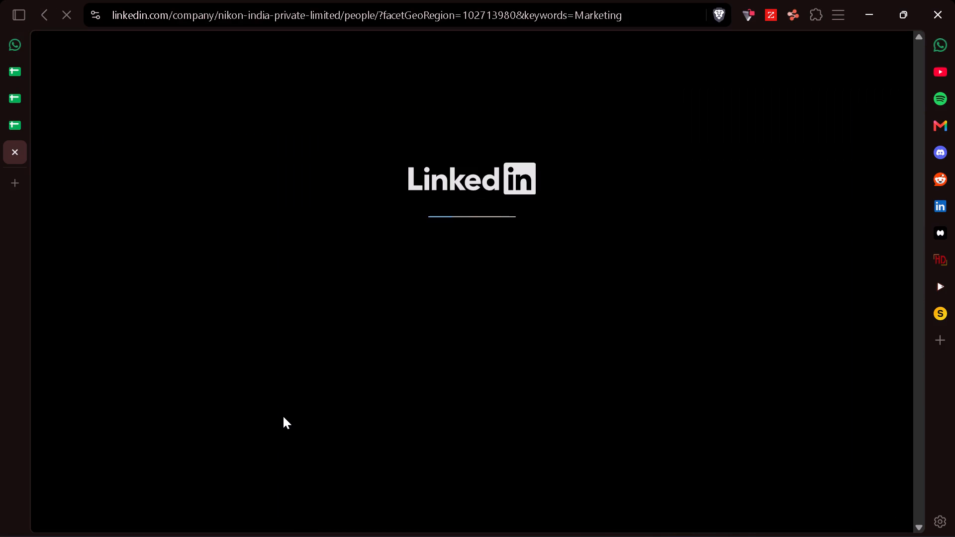
{"action": "scroll", "coordinate": [283, 416], "scroll_direction": "down", "scroll_amount": 1}
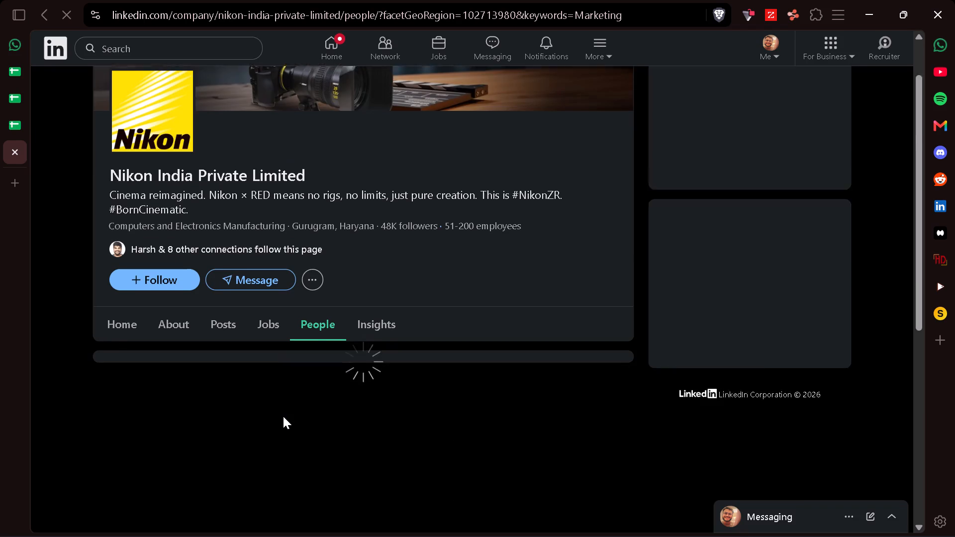
Examine all the India-based Nikon members matching Marketing, loading more results until the list ends, and close the company page.
{"action": "scroll", "coordinate": [283, 416], "scroll_direction": "down", "scroll_amount": 1}
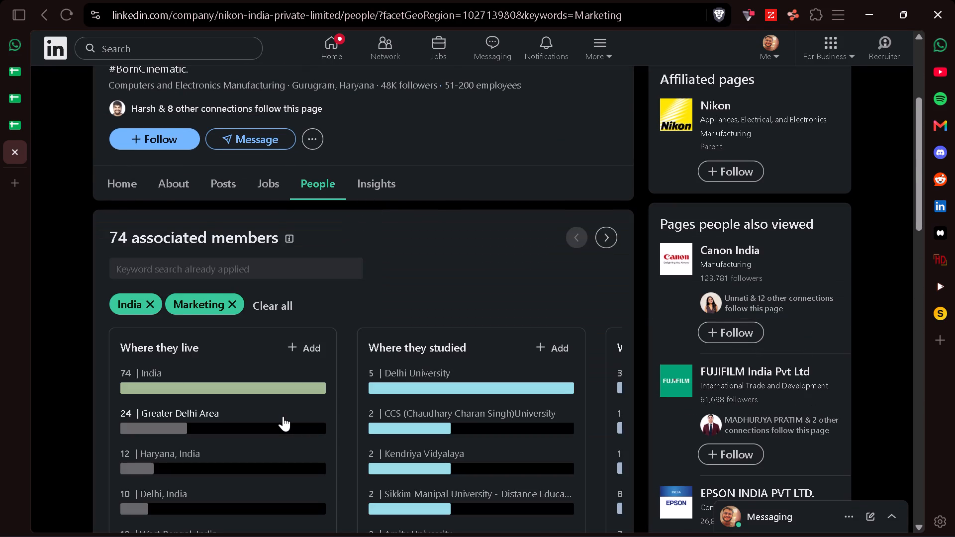
{"action": "scroll", "coordinate": [283, 416], "scroll_direction": "down", "scroll_amount": 6}
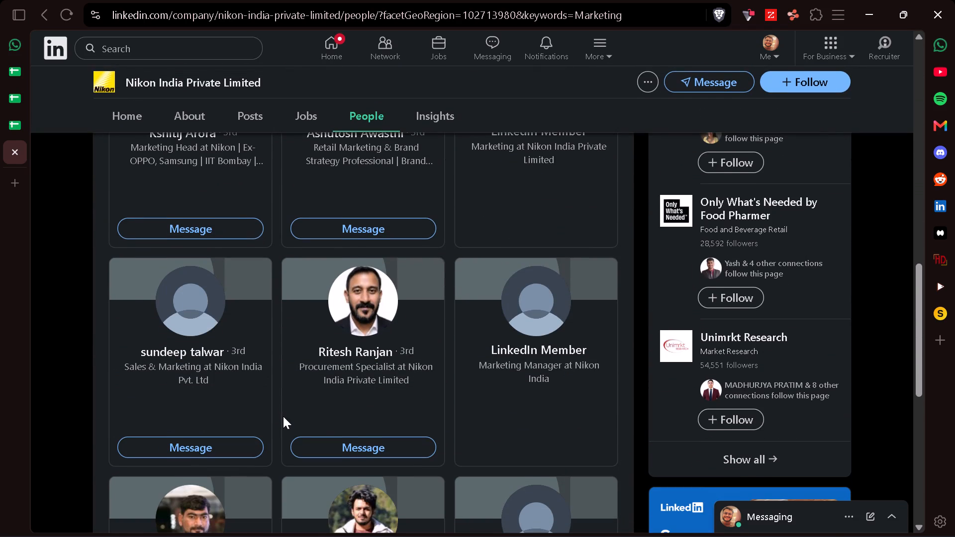
{"action": "scroll", "coordinate": [283, 416], "scroll_direction": "down", "scroll_amount": 3}
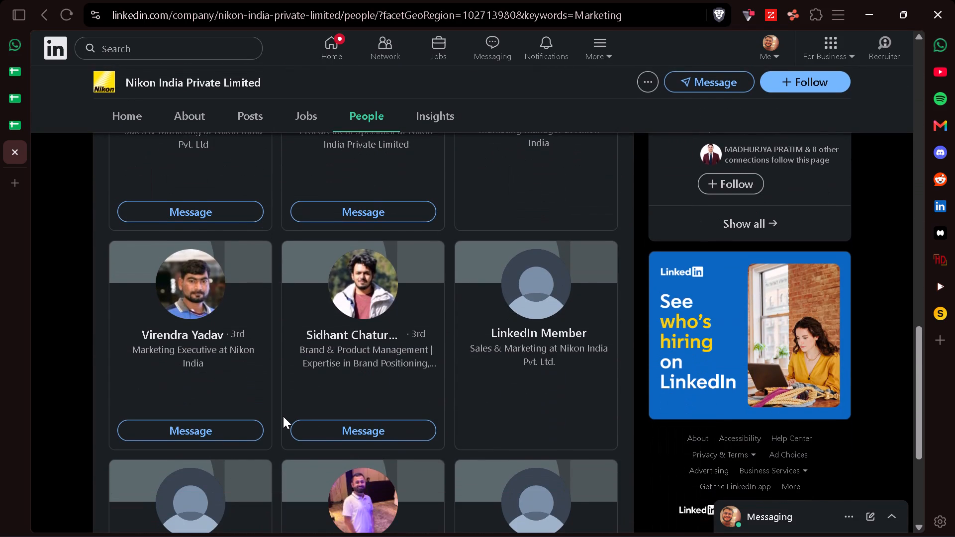
{"action": "scroll", "coordinate": [283, 410], "scroll_direction": "down", "scroll_amount": 3}
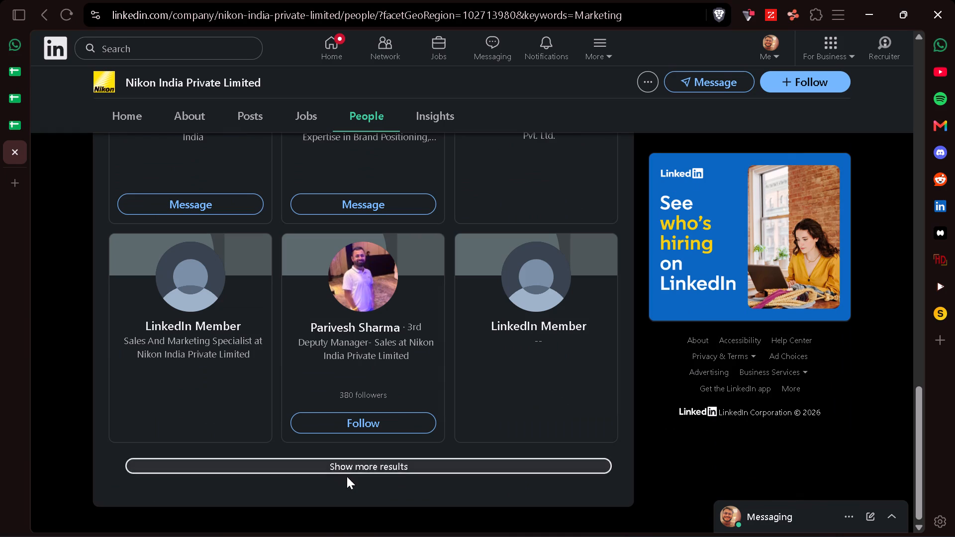
{"action": "left_click", "coordinate": [347, 476]}
{"action": "left_click", "coordinate": [337, 467]}
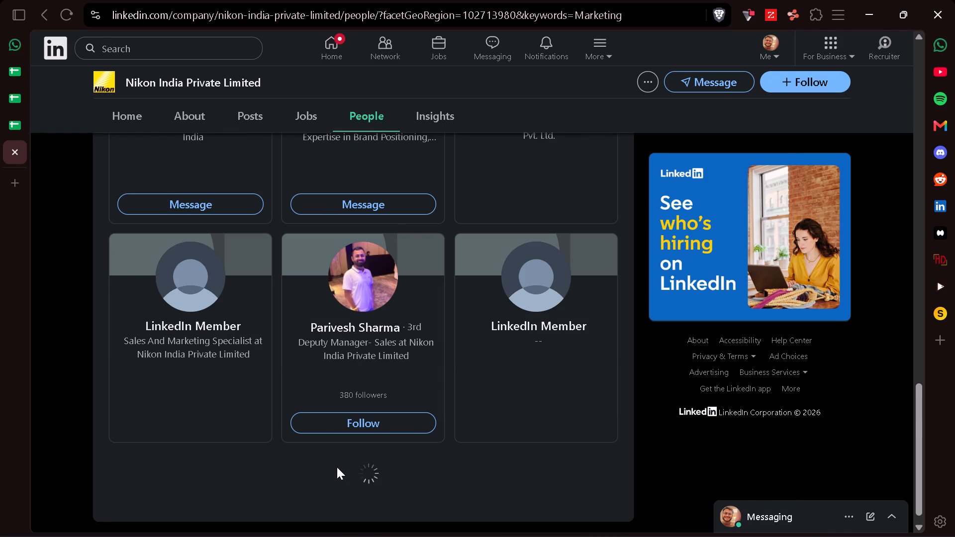
{"action": "scroll", "coordinate": [337, 467], "scroll_direction": "down", "scroll_amount": 2}
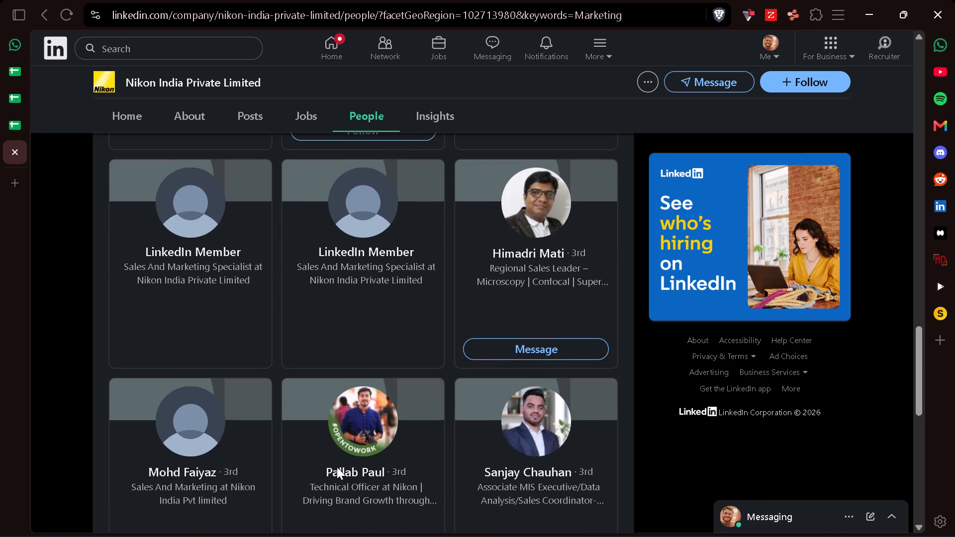
{"action": "scroll", "coordinate": [337, 467], "scroll_direction": "down", "scroll_amount": 3}
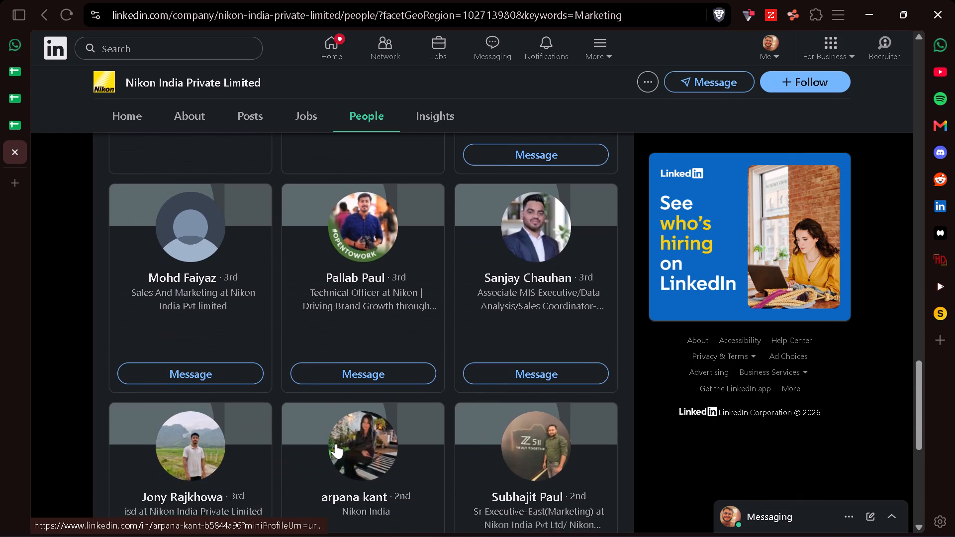
{"action": "scroll", "coordinate": [336, 444], "scroll_direction": "down", "scroll_amount": 3}
{"action": "scroll", "coordinate": [374, 462], "scroll_direction": "down", "scroll_amount": 1}
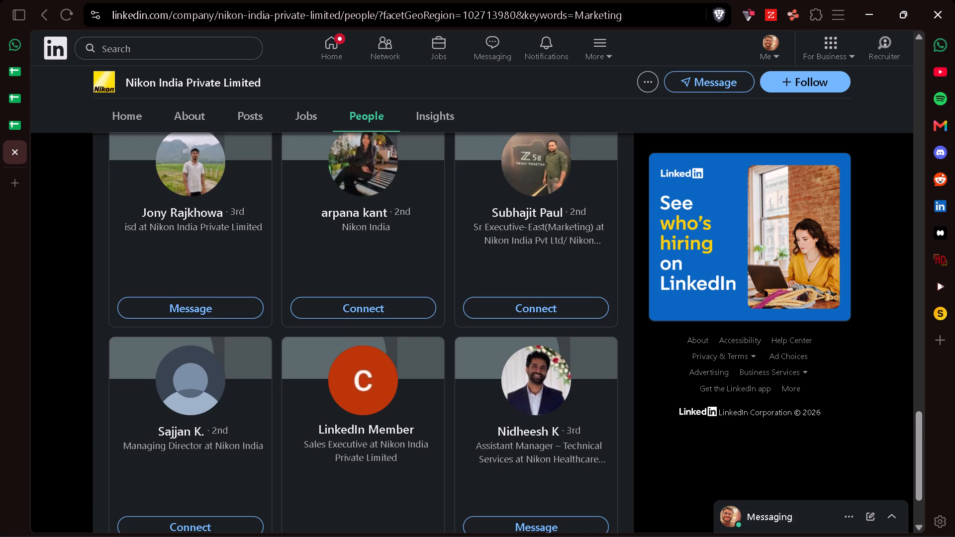
{"action": "scroll", "coordinate": [374, 462], "scroll_direction": "down", "scroll_amount": 2}
{"action": "left_click", "coordinate": [374, 462]}
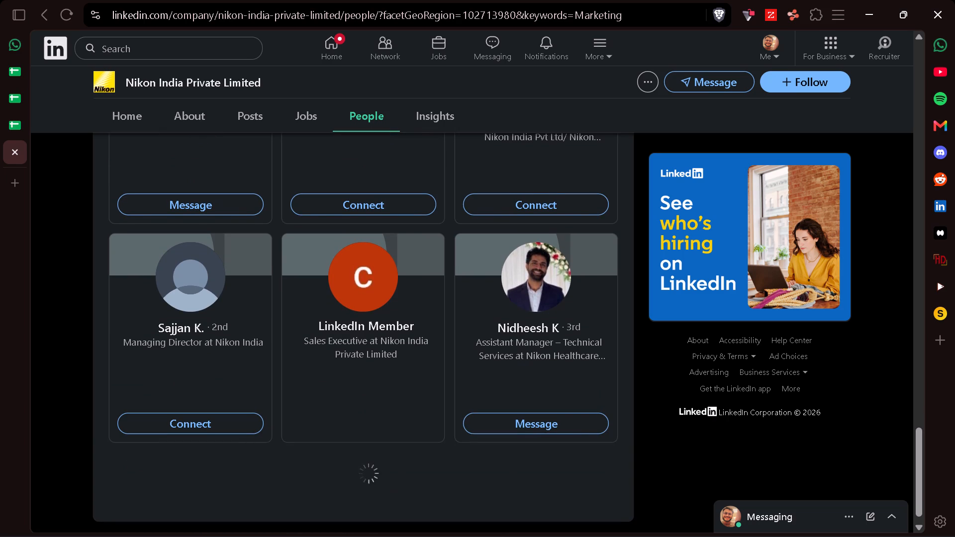
{"action": "scroll", "coordinate": [340, 383], "scroll_direction": "down", "scroll_amount": 2}
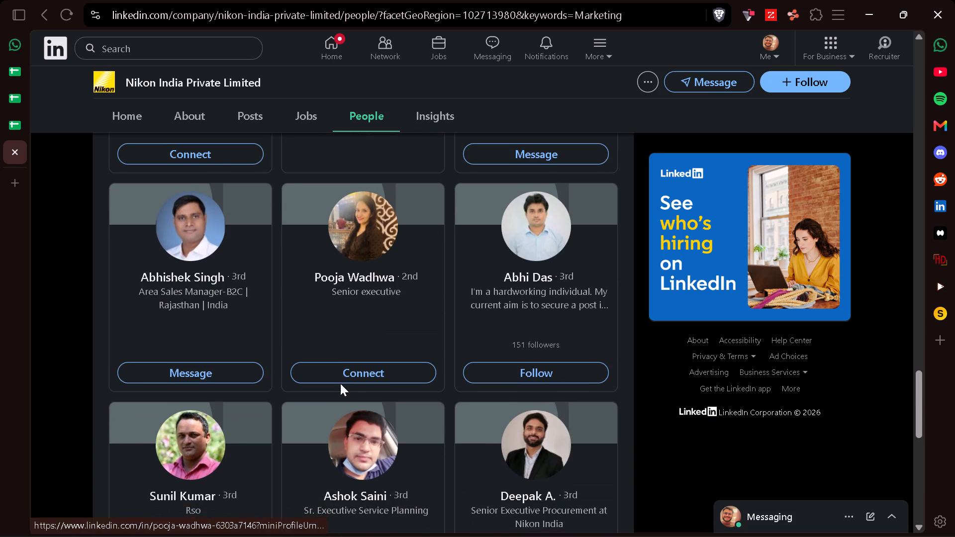
{"action": "scroll", "coordinate": [340, 383], "scroll_direction": "down", "scroll_amount": 5}
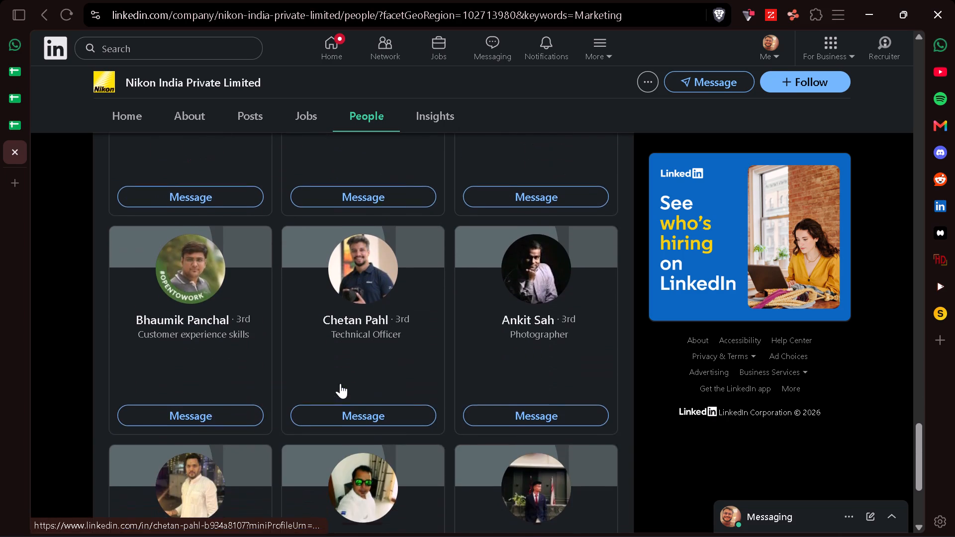
{"action": "scroll", "coordinate": [340, 383], "scroll_direction": "down", "scroll_amount": 2}
{"action": "left_click", "coordinate": [373, 464]}
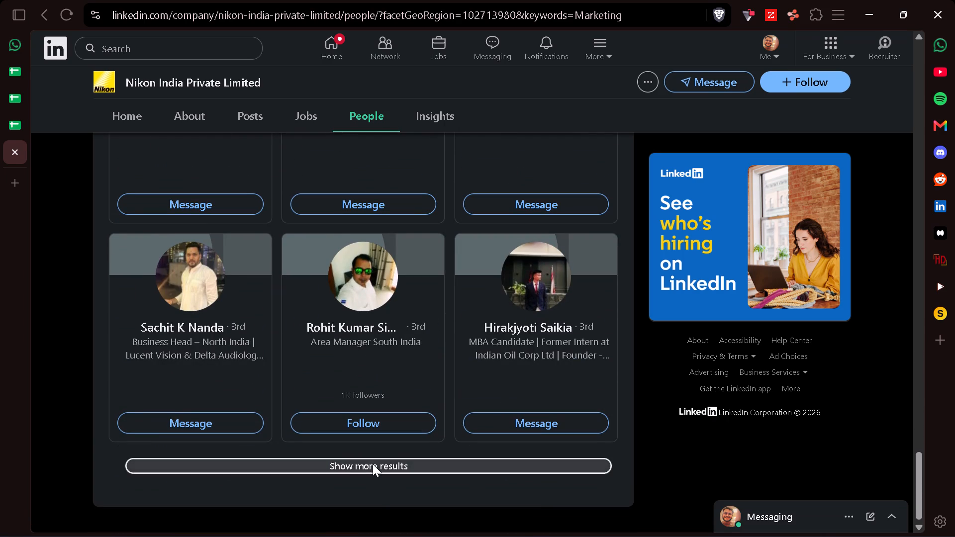
{"action": "scroll", "coordinate": [373, 464], "scroll_direction": "down", "scroll_amount": 2}
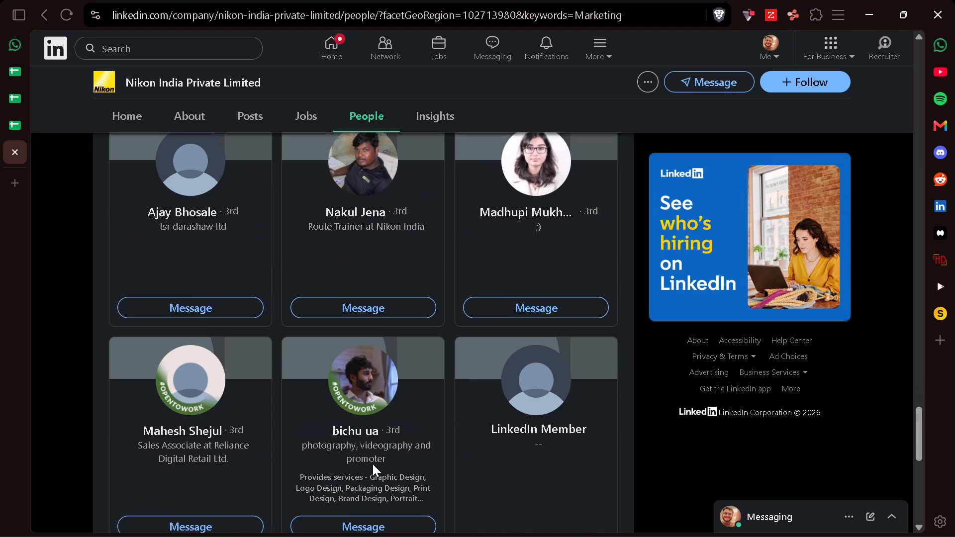
{"action": "scroll", "coordinate": [373, 464], "scroll_direction": "down", "scroll_amount": 4}
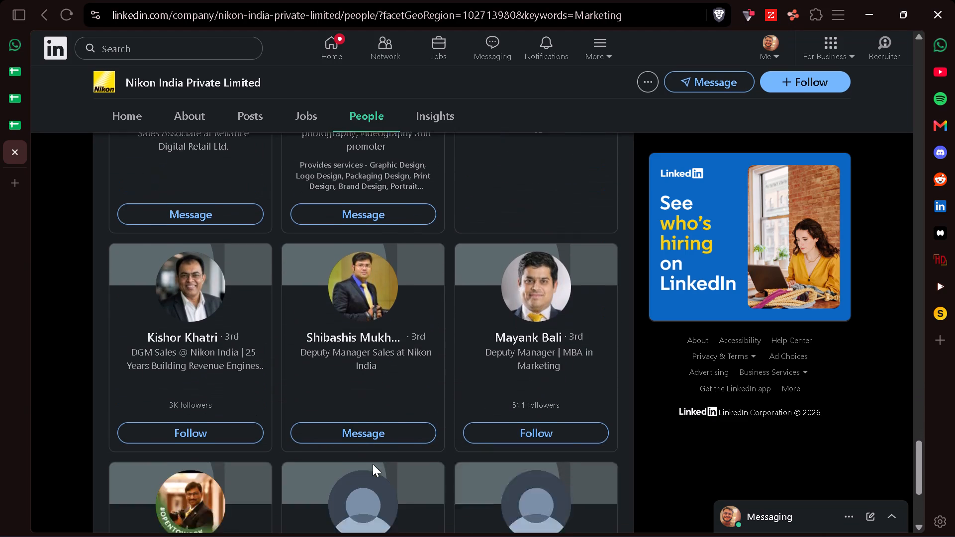
{"action": "scroll", "coordinate": [373, 464], "scroll_direction": "down", "scroll_amount": 3}
{"action": "left_click", "coordinate": [385, 469]}
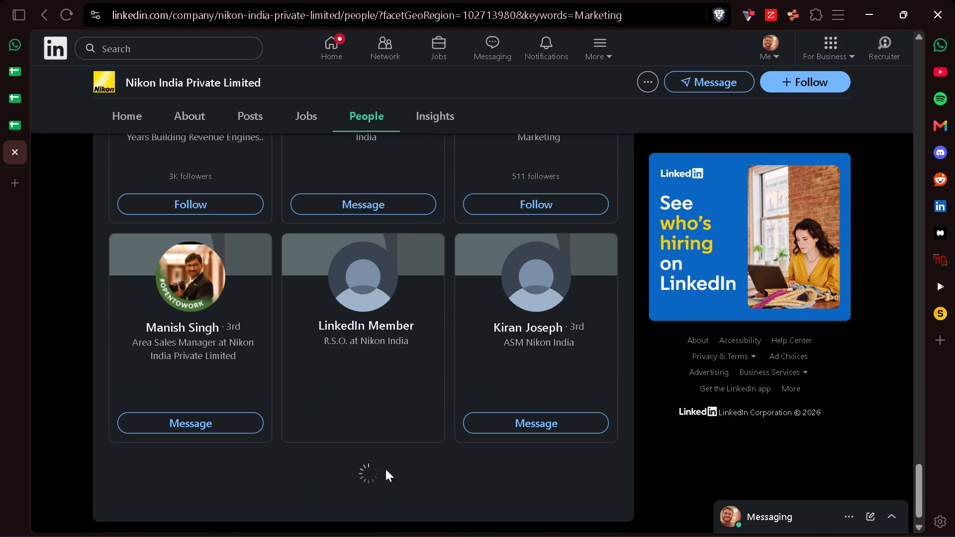
{"action": "scroll", "coordinate": [385, 469], "scroll_direction": "down", "scroll_amount": 1}
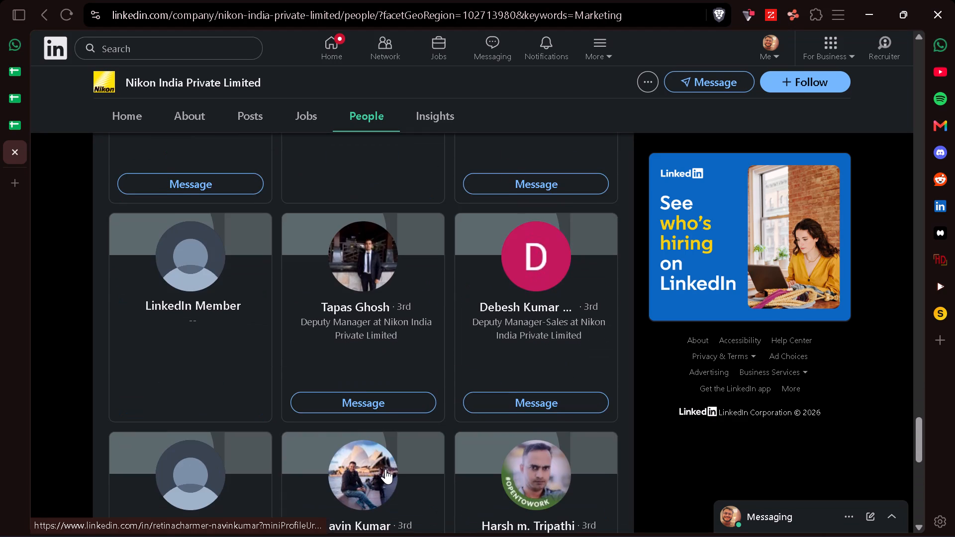
{"action": "scroll", "coordinate": [385, 469], "scroll_direction": "down", "scroll_amount": 4}
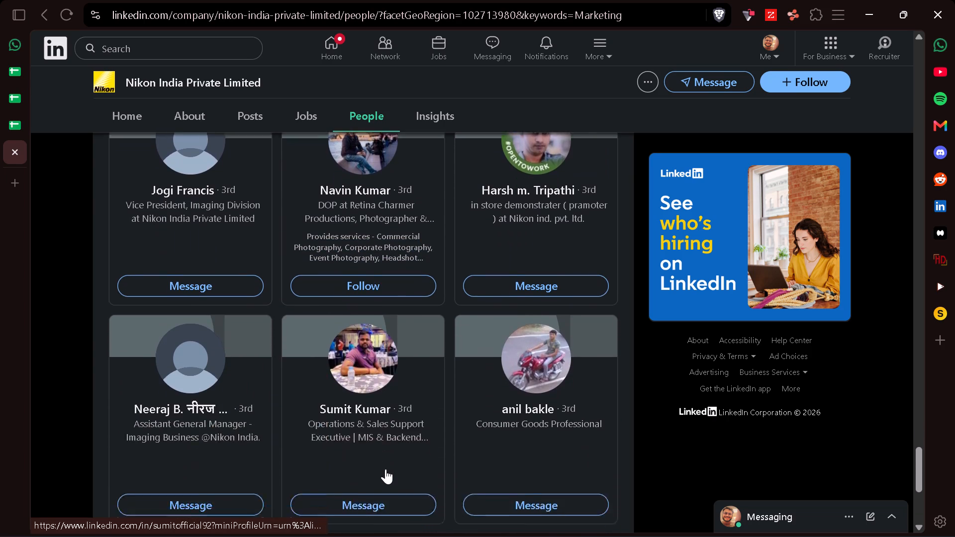
{"action": "scroll", "coordinate": [385, 469], "scroll_direction": "down", "scroll_amount": 2}
{"action": "scroll", "coordinate": [397, 410], "scroll_direction": "down", "scroll_amount": 3}
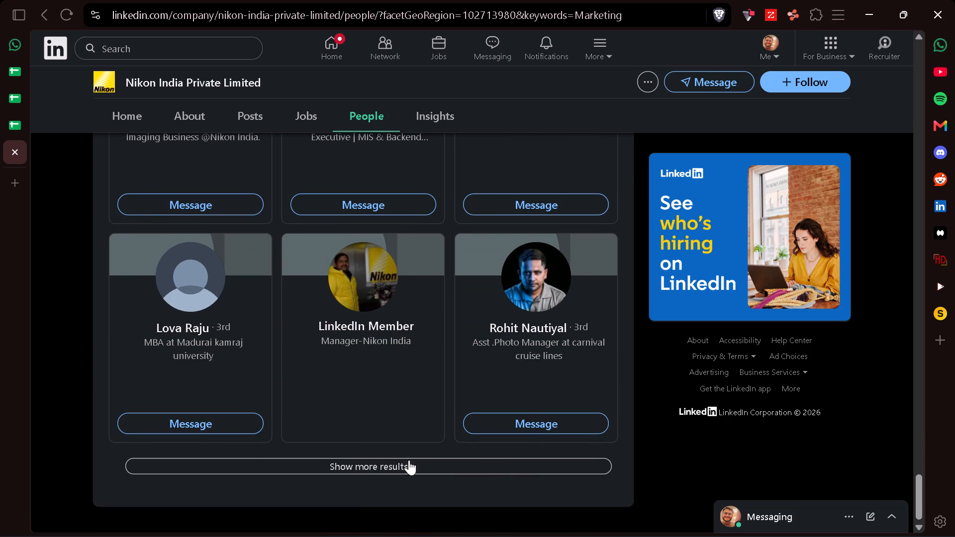
{"action": "left_click", "coordinate": [409, 461]}
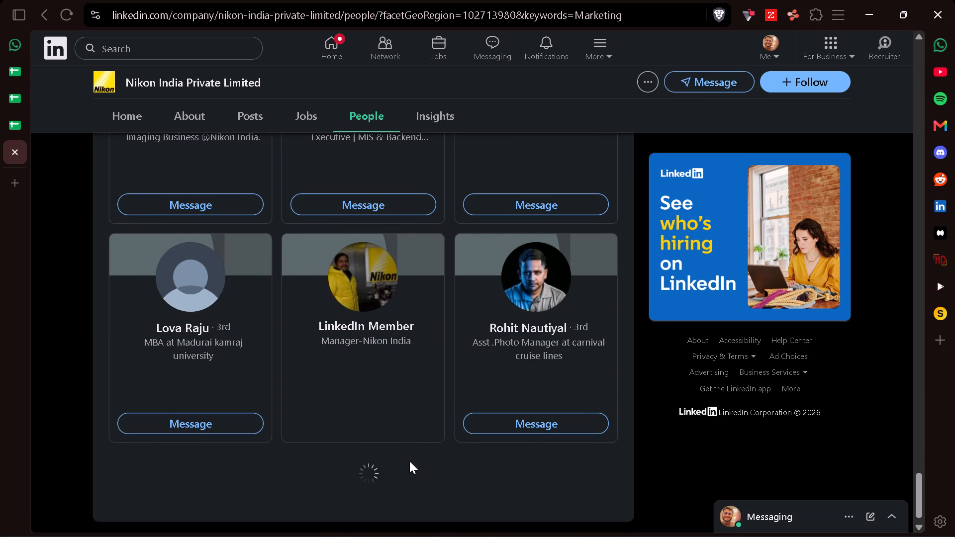
{"action": "scroll", "coordinate": [409, 461], "scroll_direction": "down", "scroll_amount": 5}
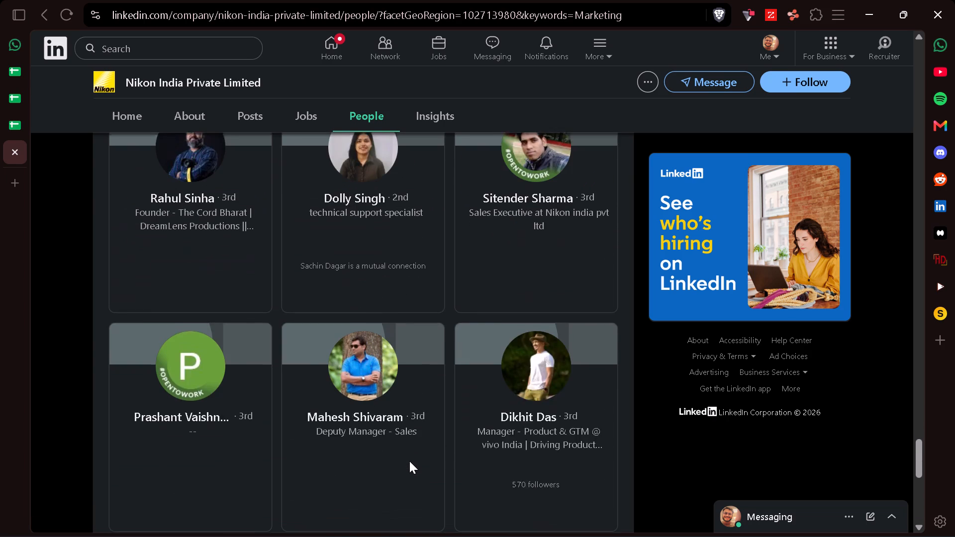
{"action": "scroll", "coordinate": [409, 461], "scroll_direction": "down", "scroll_amount": 2}
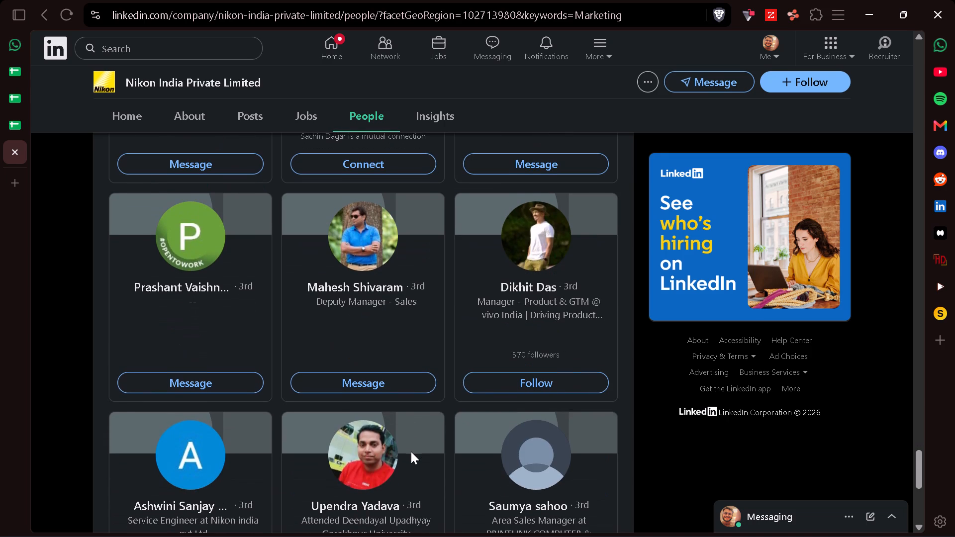
{"action": "scroll", "coordinate": [411, 451], "scroll_direction": "down", "scroll_amount": 4}
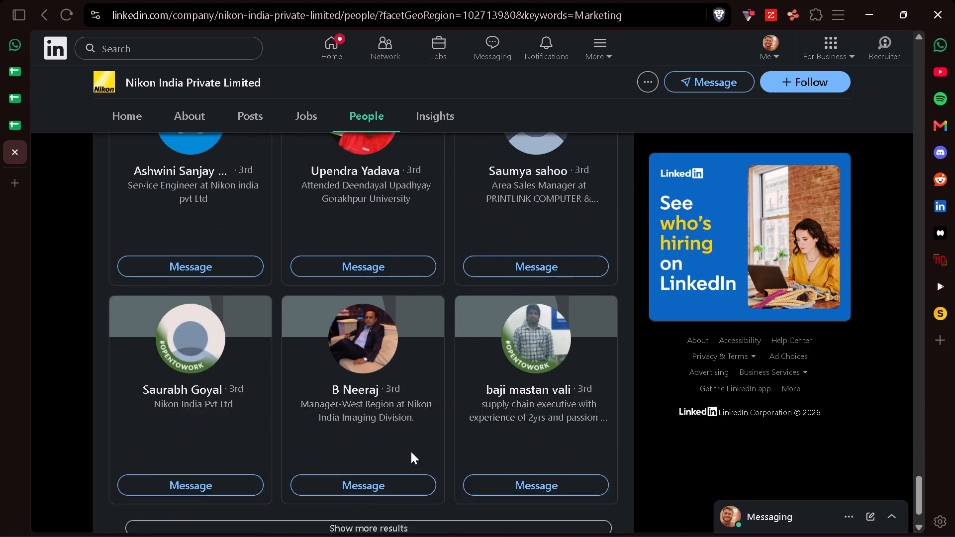
{"action": "scroll", "coordinate": [411, 451], "scroll_direction": "down", "scroll_amount": 1}
{"action": "left_click", "coordinate": [330, 474]}
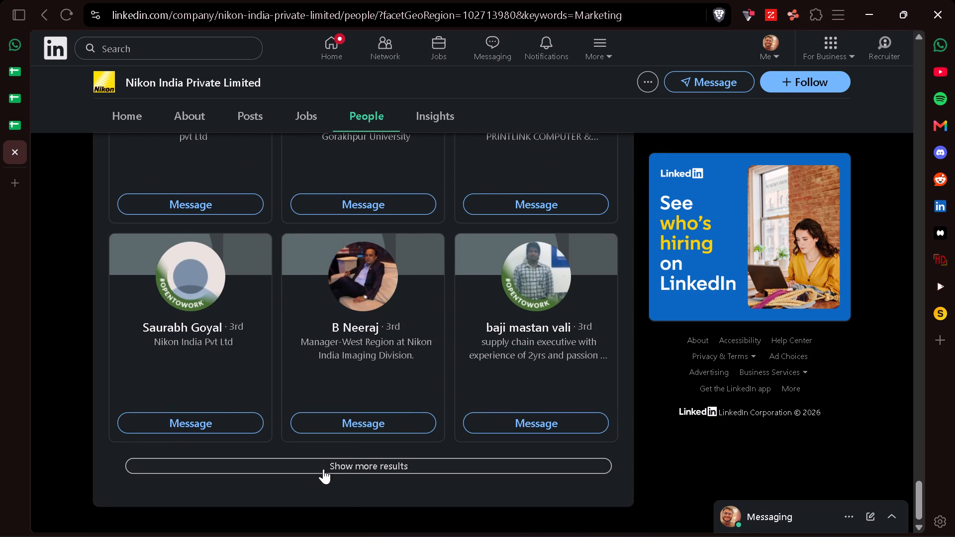
{"action": "left_click", "coordinate": [323, 469]}
{"action": "scroll", "coordinate": [323, 469], "scroll_direction": "down", "scroll_amount": 2}
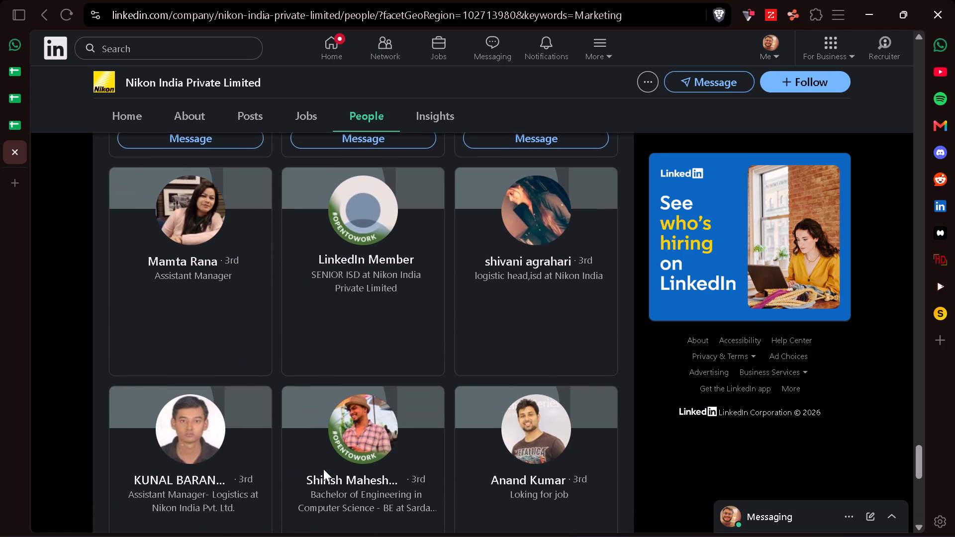
{"action": "scroll", "coordinate": [323, 469], "scroll_direction": "down", "scroll_amount": 4}
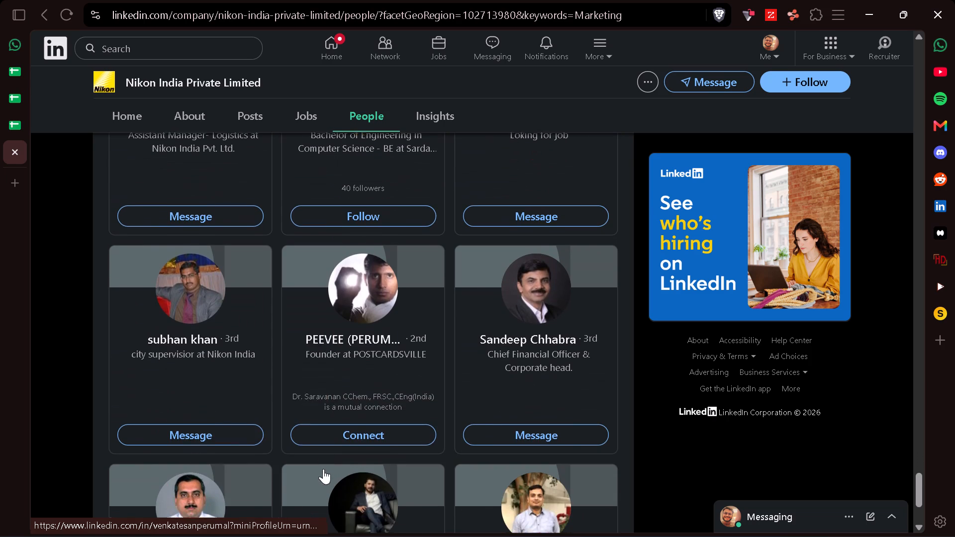
{"action": "scroll", "coordinate": [323, 469], "scroll_direction": "down", "scroll_amount": 4}
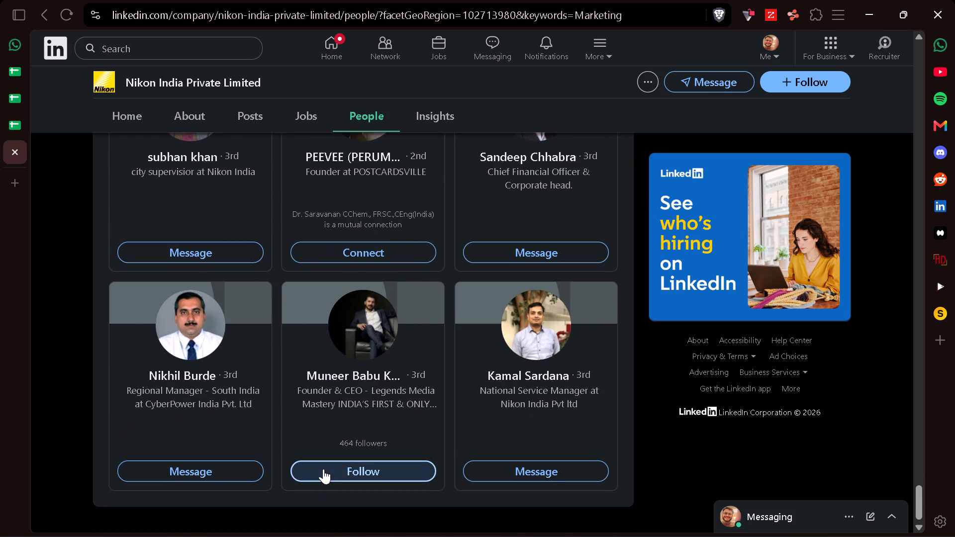
{"action": "scroll", "coordinate": [323, 469], "scroll_direction": "down", "scroll_amount": 3}
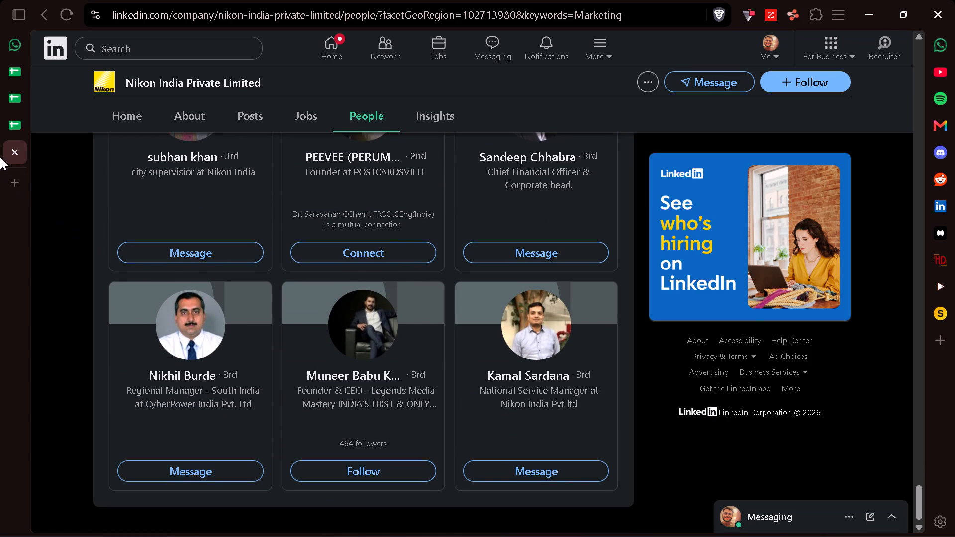
{"action": "left_click", "coordinate": [16, 155]}
In cell B4 of the Contact Map, create the LinkedIn-hyperlinked name with a HYPERLINK formula using F4 as the link and A4 as the label.
{"action": "left_click", "coordinate": [98, 219]}
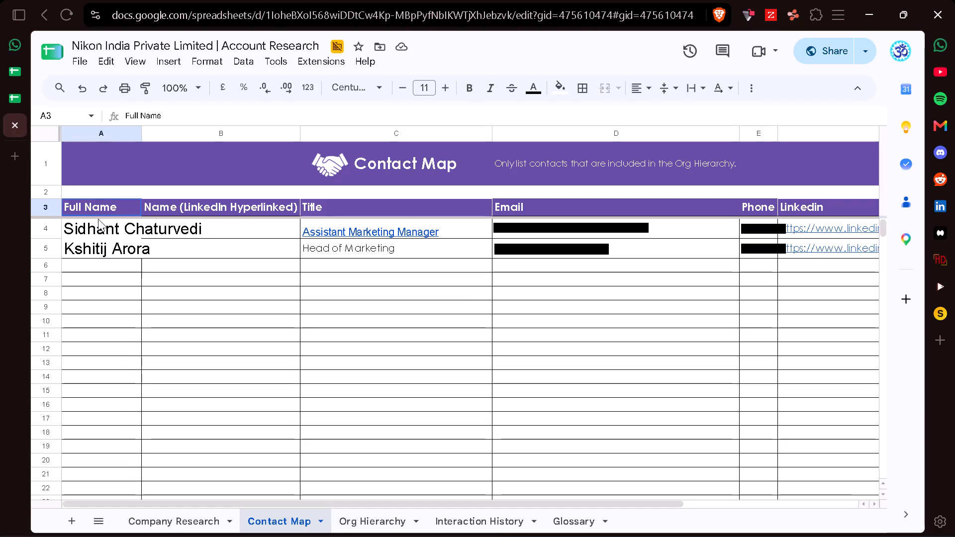
{"action": "key", "text": "Down"}
{"action": "key", "text": "Right"}
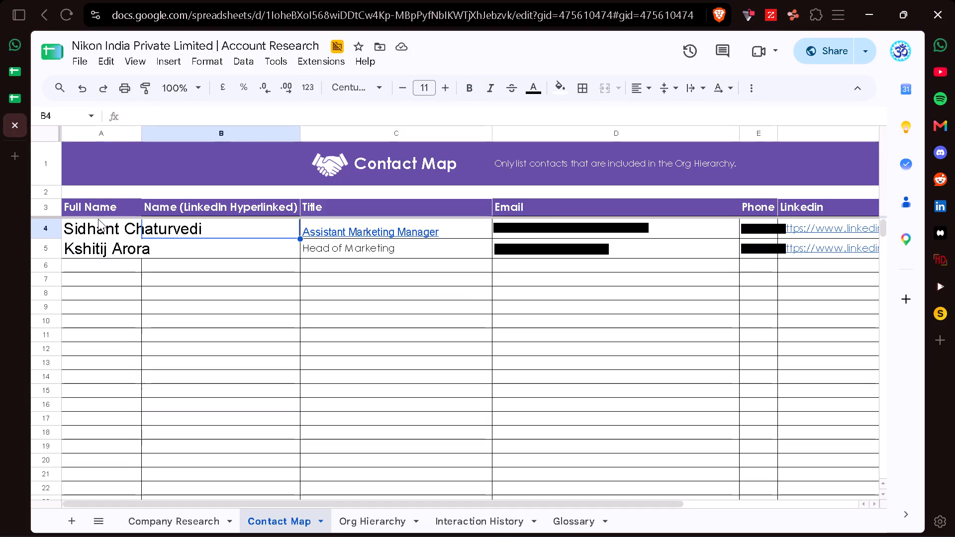
{"action": "type", "text": "=hyp"}
{"action": "left_click", "coordinate": [192, 256]}
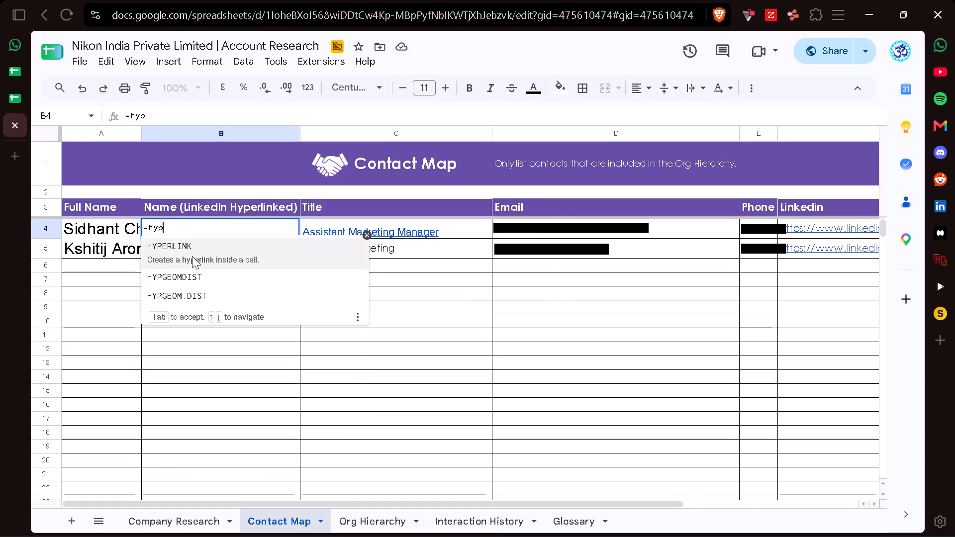
{"action": "scroll", "coordinate": [530, 290], "scroll_direction": "left", "scroll_amount": 4}
{"action": "left_click", "coordinate": [667, 225]}
{"action": "scroll", "coordinate": [471, 279], "scroll_direction": "right", "scroll_amount": 2}
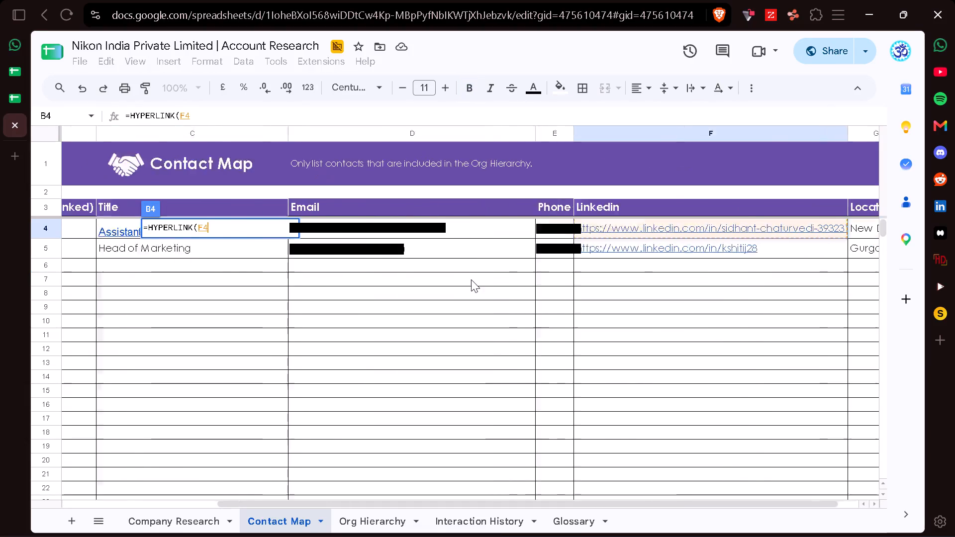
{"action": "scroll", "coordinate": [471, 279], "scroll_direction": "right", "scroll_amount": 3}
{"action": "key", "text": "comma"}
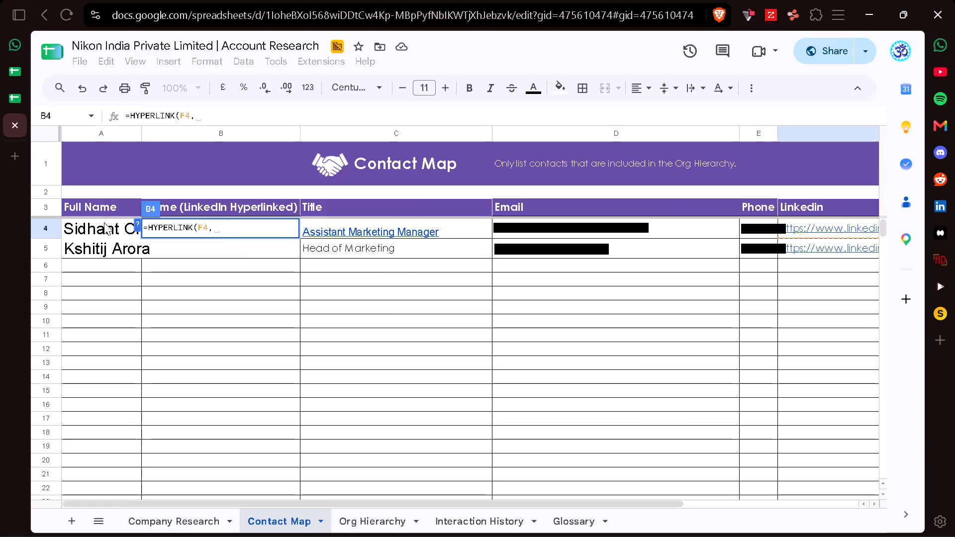
{"action": "left_click", "coordinate": [104, 222]}
{"action": "key", "text": "Return"}
Remove the link and underline from the Assistant Marketing Manager title in cell C4.
{"action": "left_click", "coordinate": [465, 231]}
{"action": "right_click", "coordinate": [465, 231]}
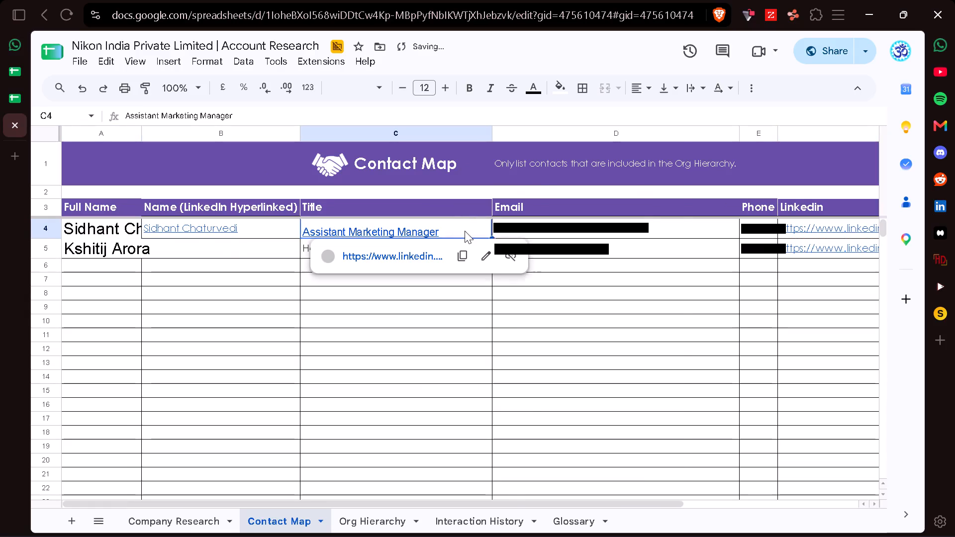
{"action": "scroll", "coordinate": [502, 410], "scroll_direction": "down", "scroll_amount": 2}
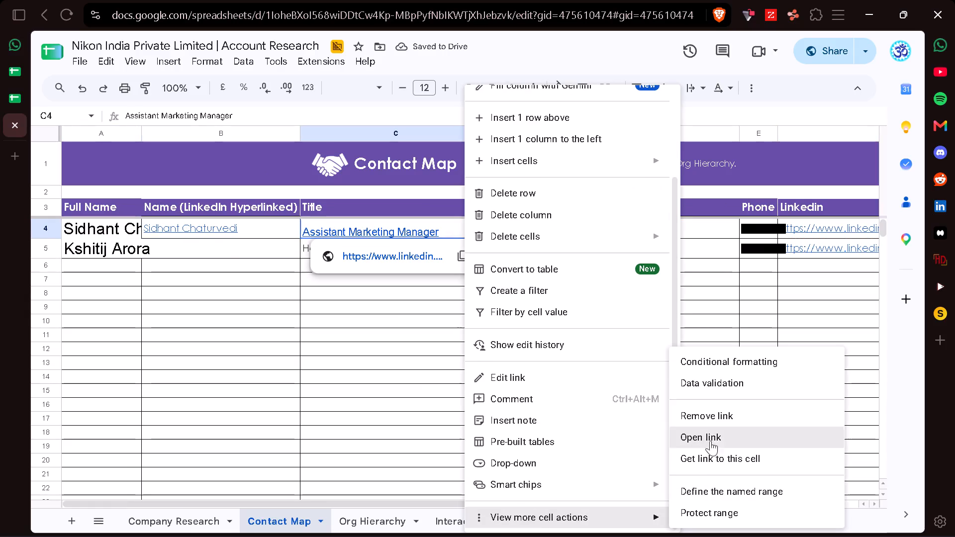
{"action": "left_click", "coordinate": [710, 422]}
{"action": "key", "text": "ctrl+u"}
{"action": "key", "text": "ctrl+u"}
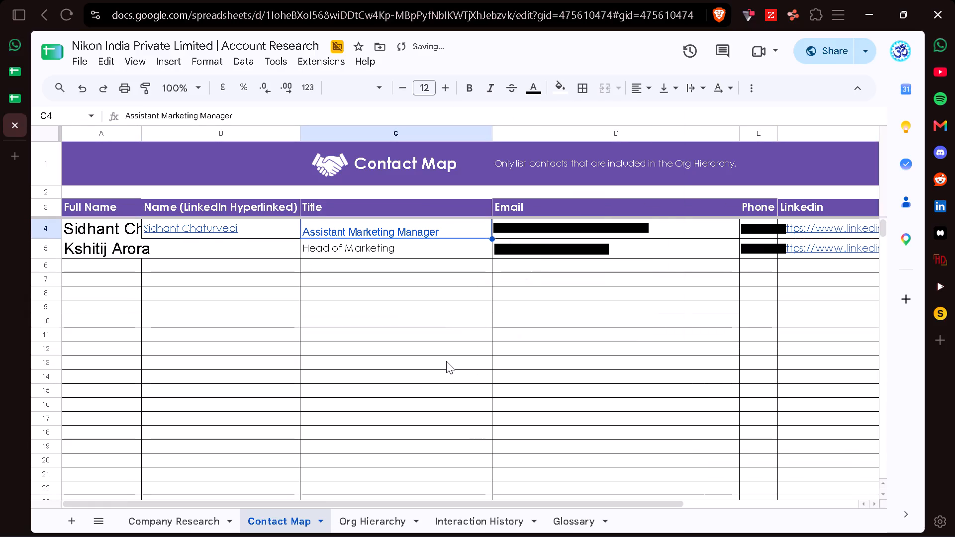
Set the text colour of the Assistant Marketing Manager title in cell C4 to black.
{"action": "left_click", "coordinate": [533, 92]}
{"action": "left_click", "coordinate": [546, 116]}
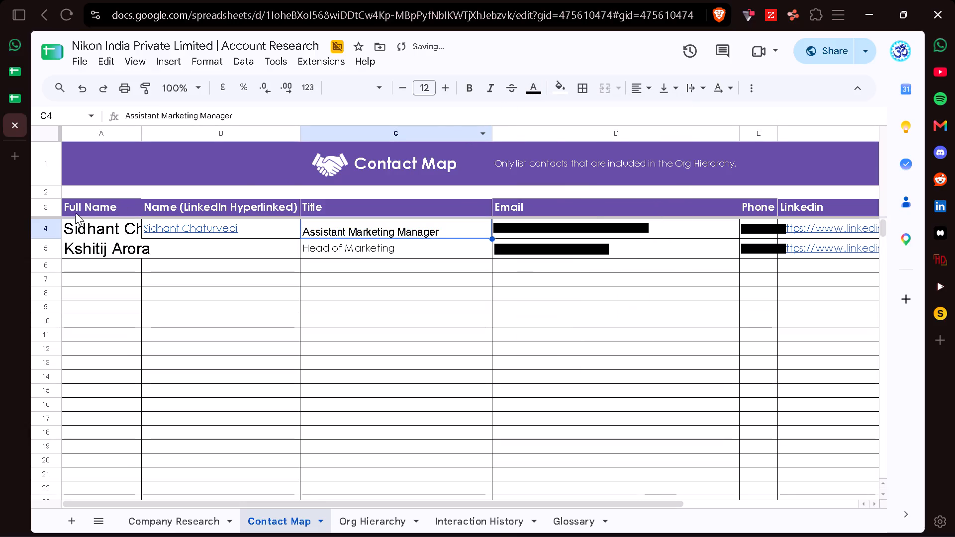
Format the contact rows A4:G5 with the sheet's Century font at size 11 and borders around all cells.
{"action": "left_click", "coordinate": [82, 226]}
{"action": "key", "text": "ctrl+shift+Down"}
{"action": "key", "text": "ctrl+shift+Right"}
{"action": "key", "text": "ctrl+shift+Right"}
{"action": "key", "text": "ctrl+shift+Right"}
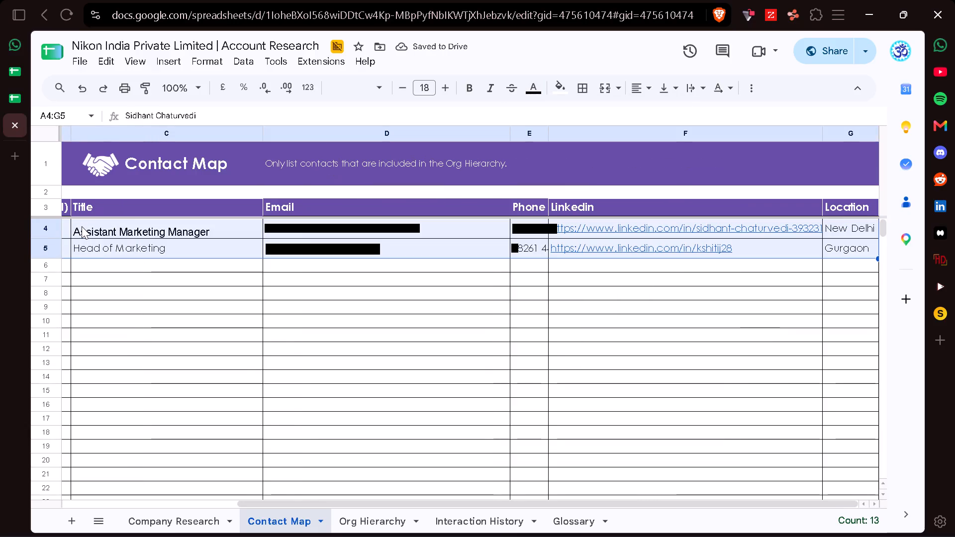
{"action": "triple_click", "coordinate": [403, 85]}
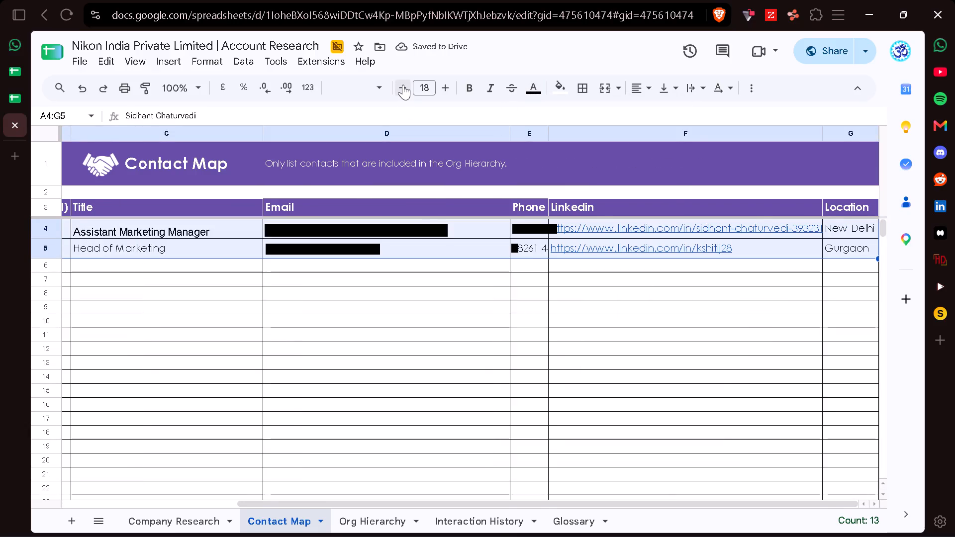
{"action": "triple_click", "coordinate": [403, 85]}
{"action": "left_click", "coordinate": [403, 85]}
{"action": "left_click_drag", "start_coordinate": [371, 84], "coordinate": [381, 220]}
{"action": "left_click", "coordinate": [581, 96]}
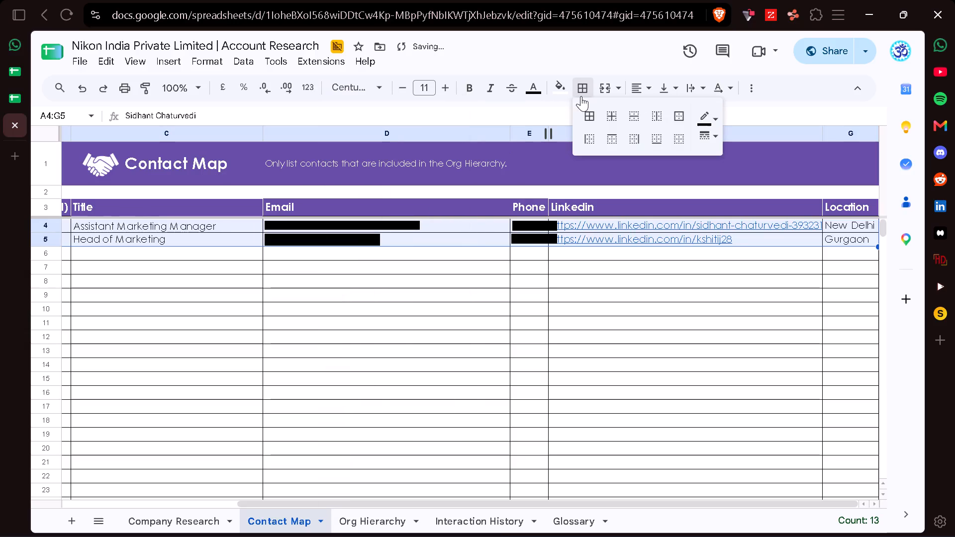
{"action": "left_click", "coordinate": [588, 112]}
{"action": "scroll", "coordinate": [373, 255], "scroll_direction": "right", "scroll_amount": 5}
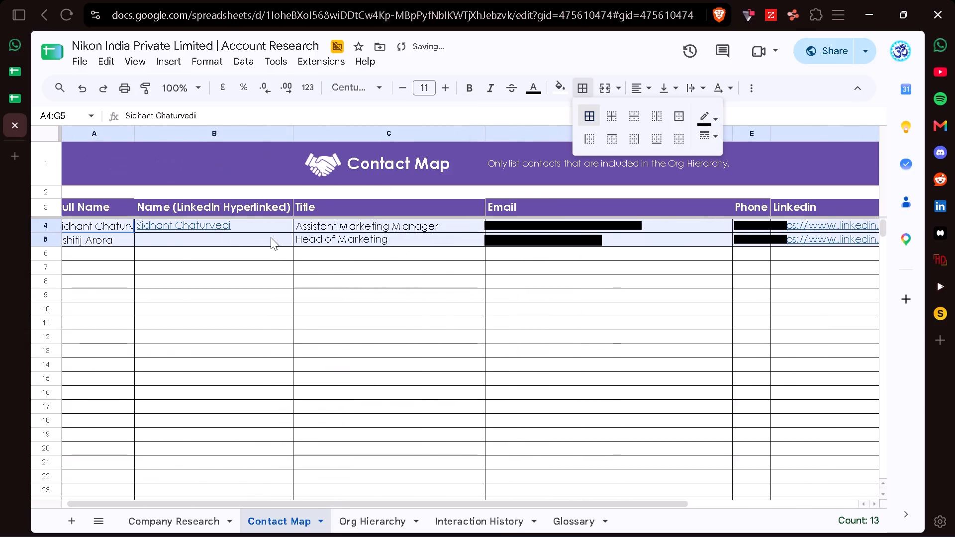
Fill the LinkedIn HYPERLINK formula from cell B4 down to B5.
{"action": "left_click", "coordinate": [269, 224]}
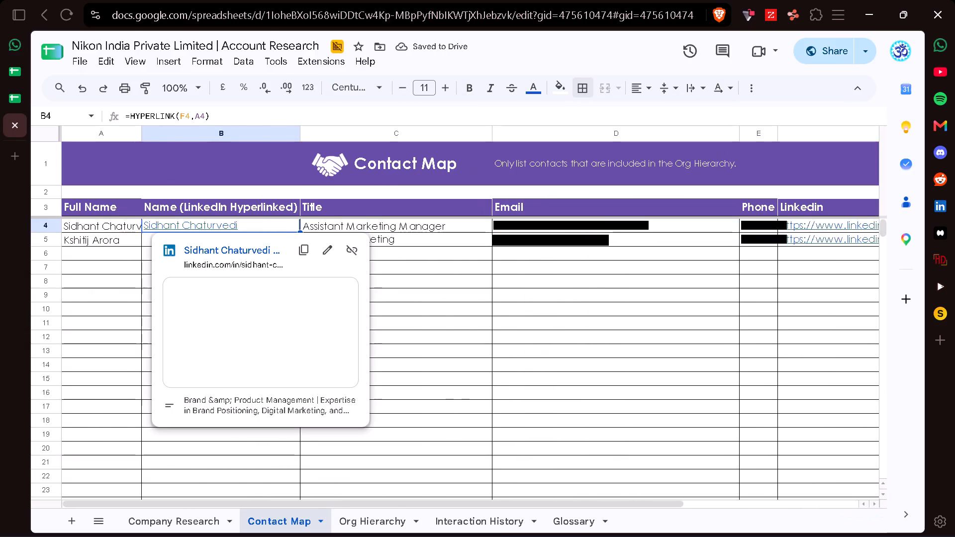
{"action": "left_click_drag", "start_coordinate": [300, 232], "coordinate": [146, 246]}
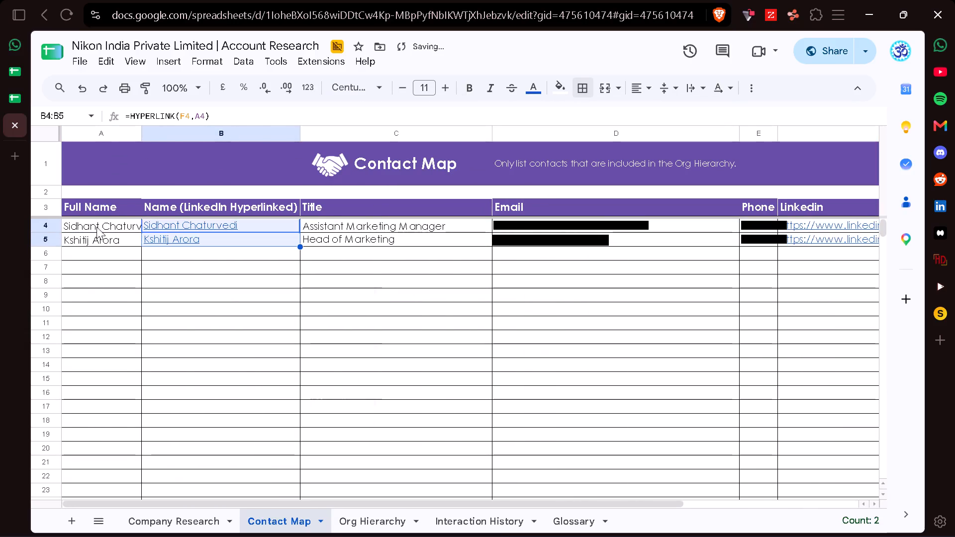
Auto-fit the column widths across the whole Contact Map and align all its cells vertically to the middle.
{"action": "left_click", "coordinate": [46, 137]}
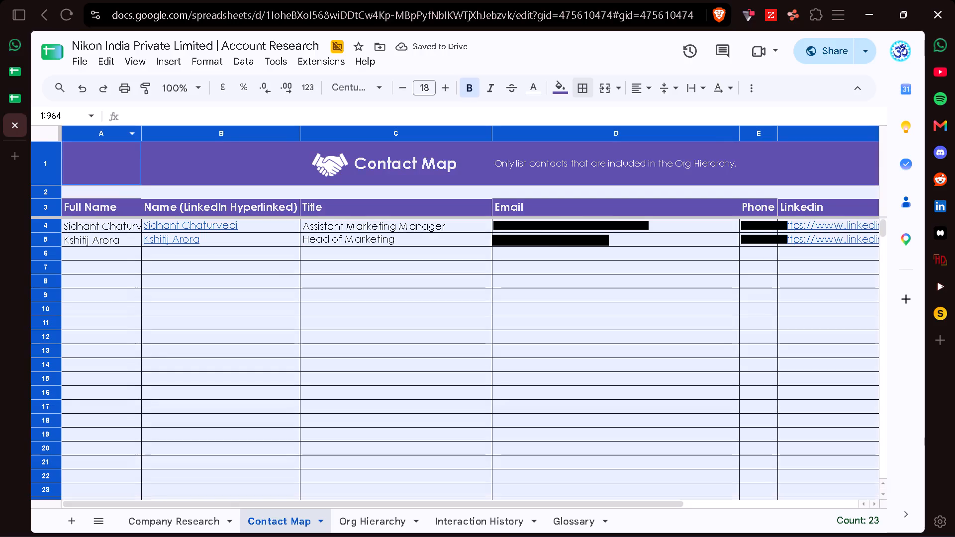
{"action": "double_click", "coordinate": [143, 139]}
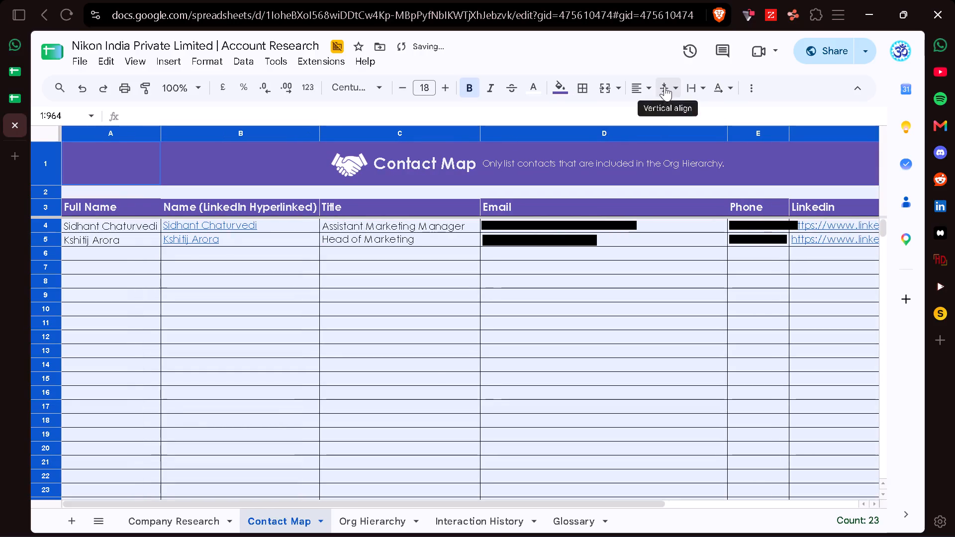
{"action": "left_click", "coordinate": [665, 86]}
{"action": "left_click", "coordinate": [688, 109]}
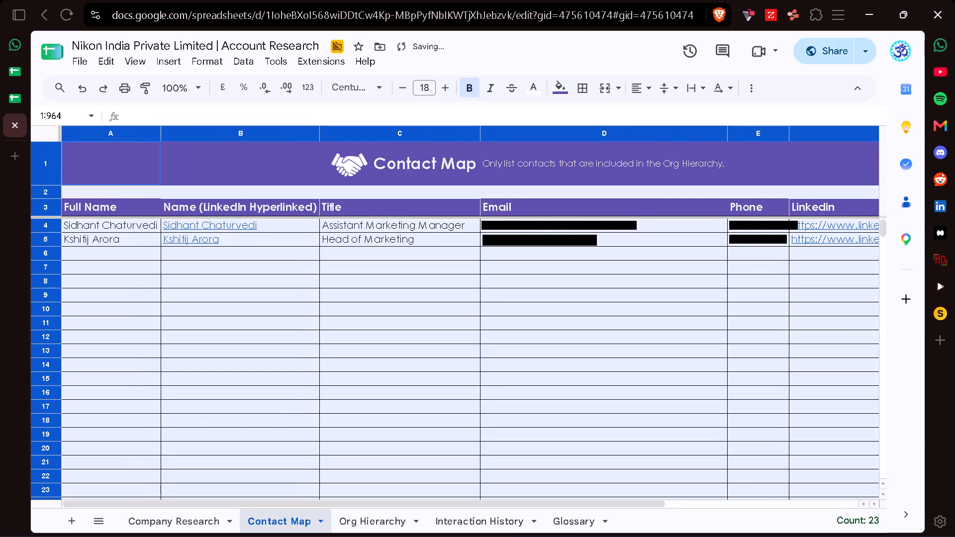
{"action": "scroll", "coordinate": [615, 306], "scroll_direction": "left", "scroll_amount": 6}
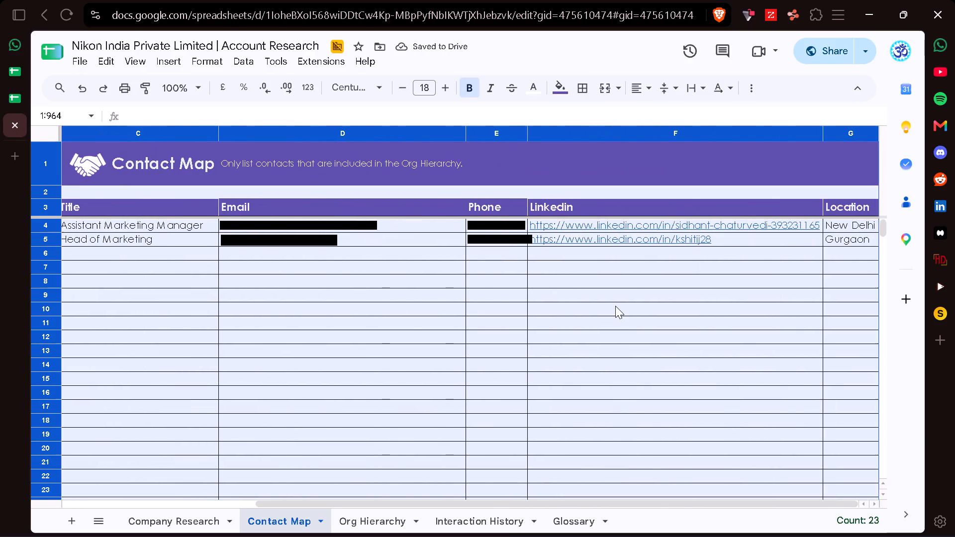
{"action": "scroll", "coordinate": [615, 306], "scroll_direction": "left", "scroll_amount": 1}
{"action": "scroll", "coordinate": [615, 306], "scroll_direction": "right", "scroll_amount": 6}
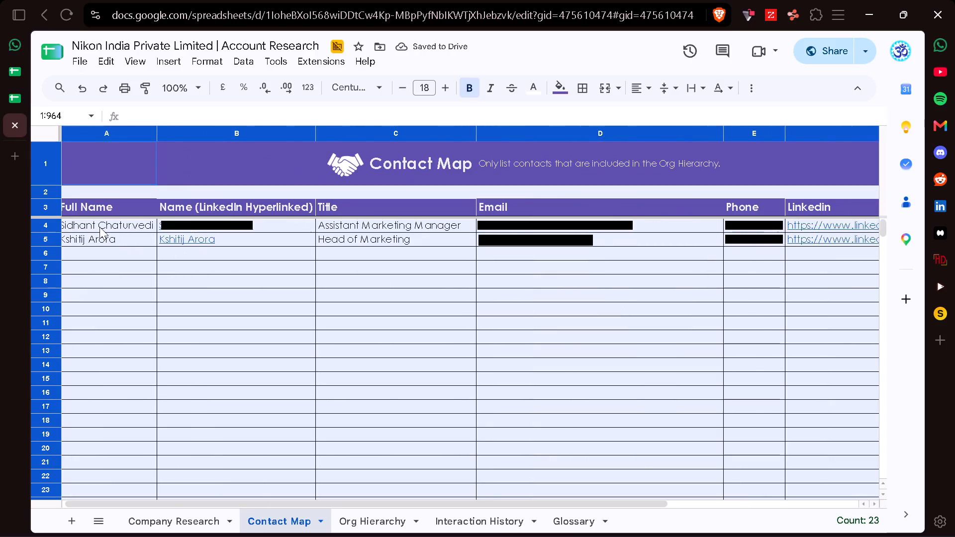
Sort the contact range A4:G5 by column A in ascending order.
{"action": "left_click", "coordinate": [99, 227]}
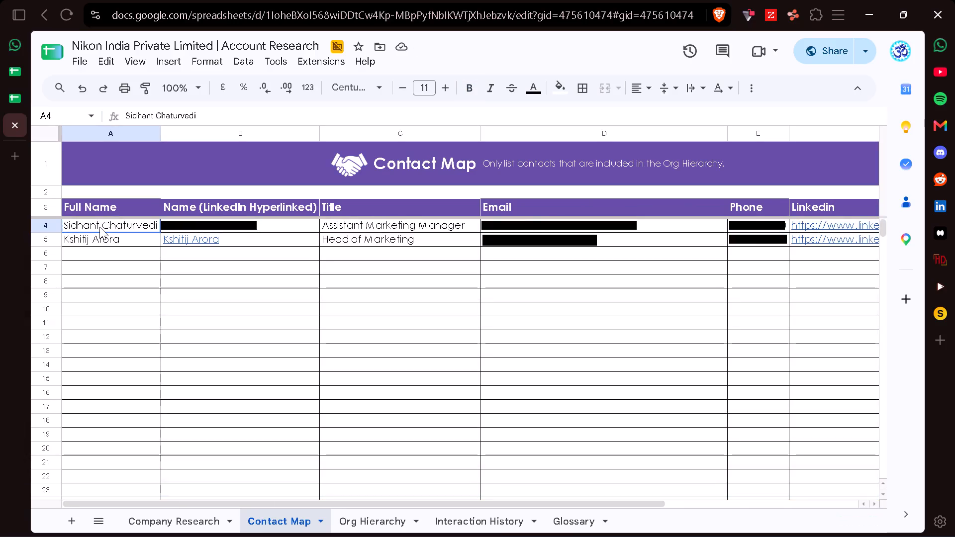
{"action": "key", "text": "ctrl+shift+Down"}
{"action": "key", "text": "ctrl+shift+Right"}
{"action": "key", "text": "ctrl+shift+Right"}
{"action": "key", "text": "ctrl+shift+Right"}
{"action": "right_click", "coordinate": [99, 227]}
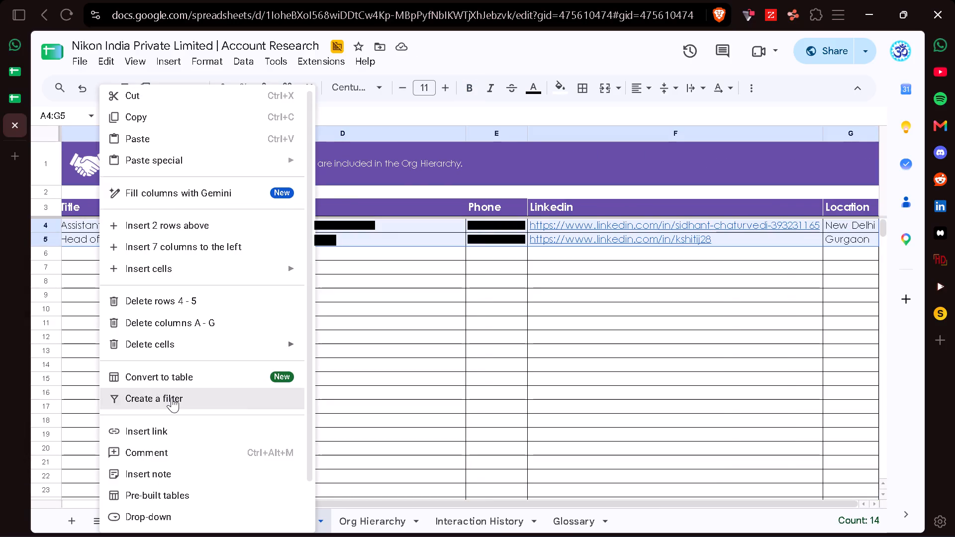
{"action": "scroll", "coordinate": [172, 397], "scroll_direction": "down", "scroll_amount": 3}
{"action": "left_click", "coordinate": [357, 457]}
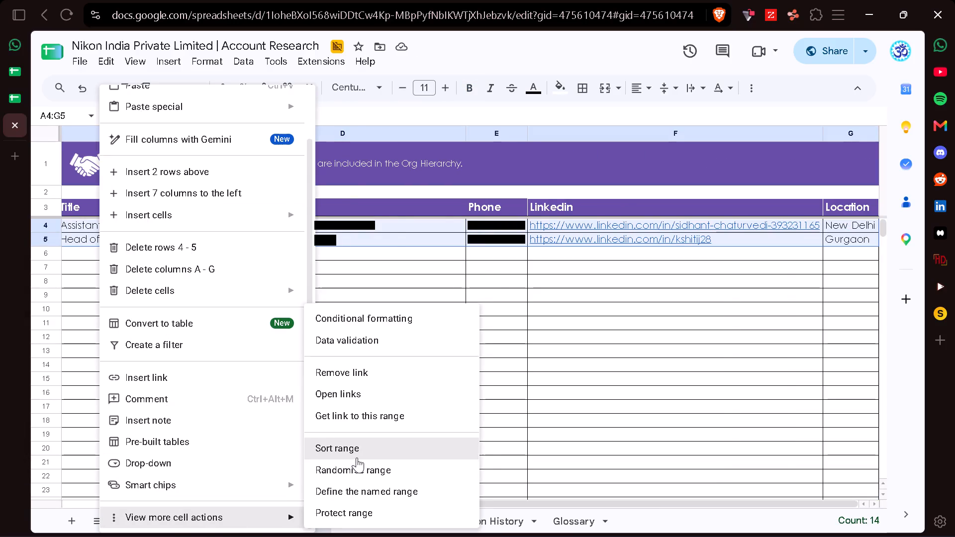
{"action": "left_click", "coordinate": [598, 363]}
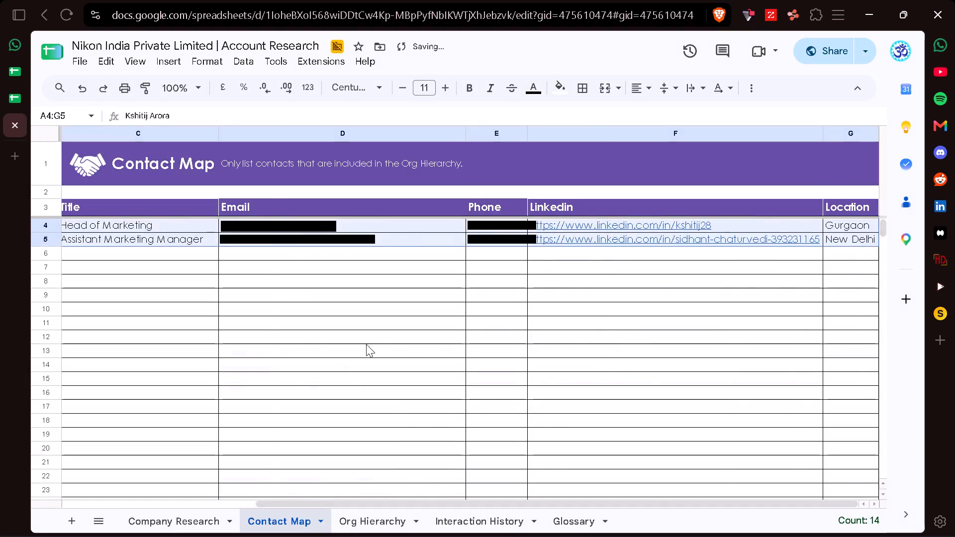
Copy both contacts' full names from A4:A5 into the Klenty Leads New spreadsheet, starting at A47 of Krishna Leads 29th October.
{"action": "scroll", "coordinate": [366, 344], "scroll_direction": "right", "scroll_amount": 4}
{"action": "left_click", "coordinate": [107, 231]}
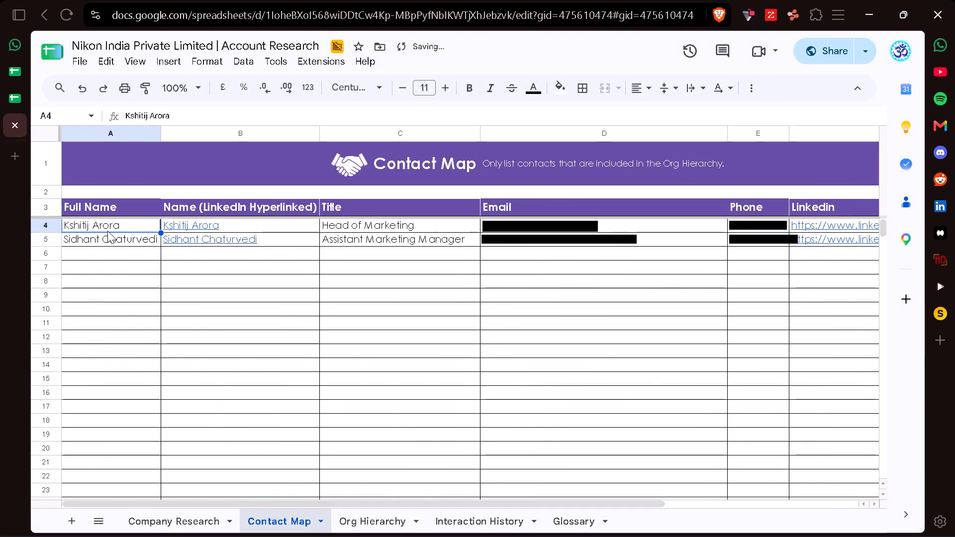
{"action": "key", "text": "ctrl+shift+Down"}
{"action": "key", "text": "ctrl+c"}
{"action": "left_click", "coordinate": [18, 102]}
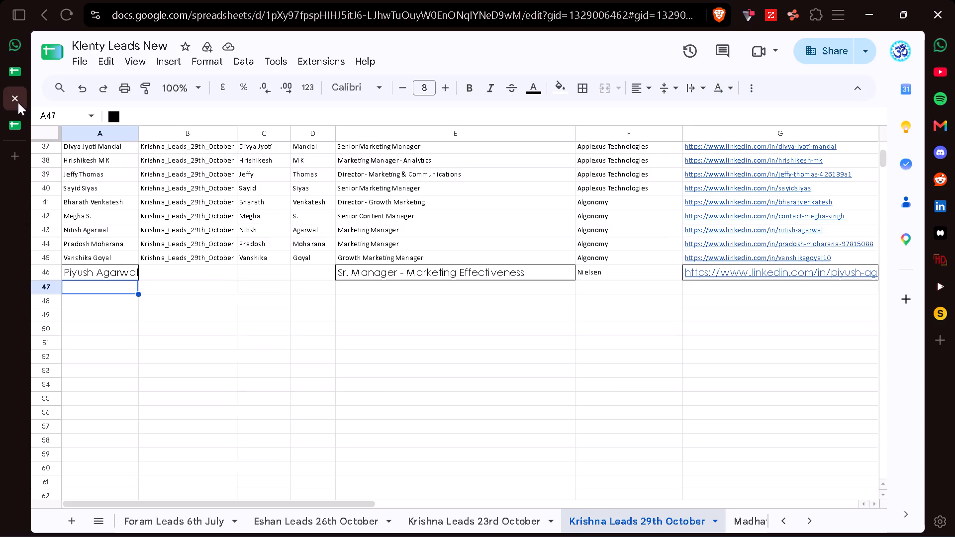
{"action": "key", "text": "ctrl+v"}
Copy the two job titles from Contact Map cells C4:C5 into the leads sheet, starting at E47.
{"action": "key", "text": "Right"}
{"action": "key", "text": "Right"}
{"action": "key", "text": "Right"}
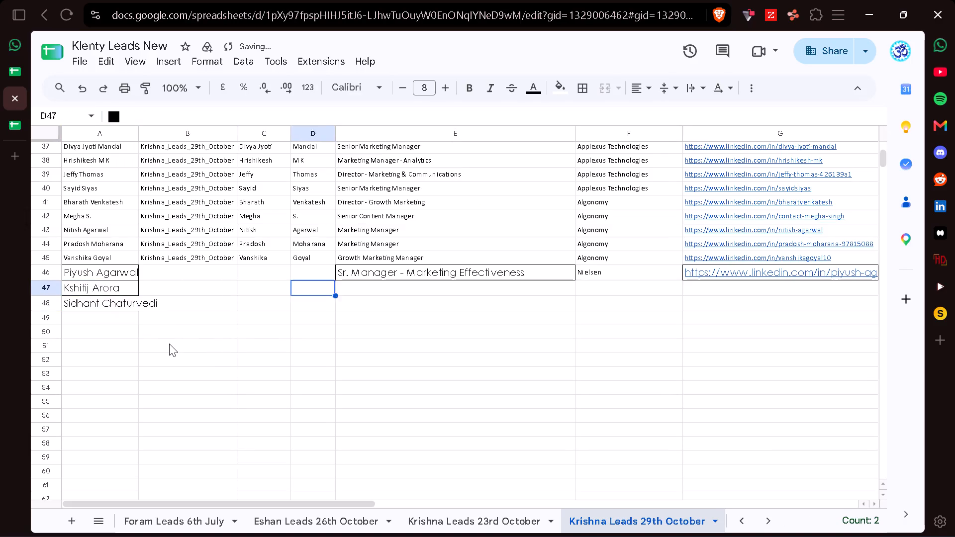
{"action": "key", "text": "Right"}
{"action": "left_click", "coordinate": [21, 127]}
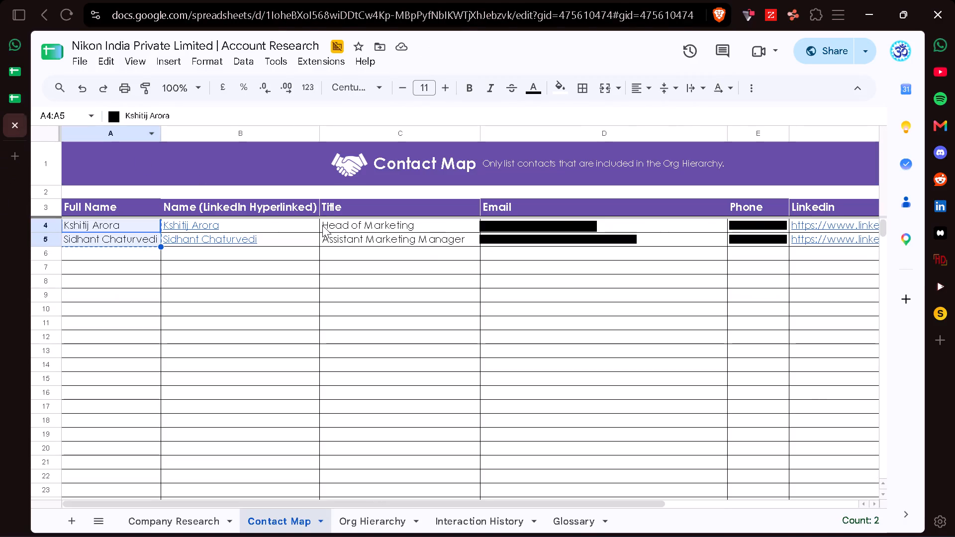
{"action": "left_click", "coordinate": [341, 227]}
{"action": "key", "text": "ctrl+shift+Down"}
{"action": "key", "text": "ctrl+c"}
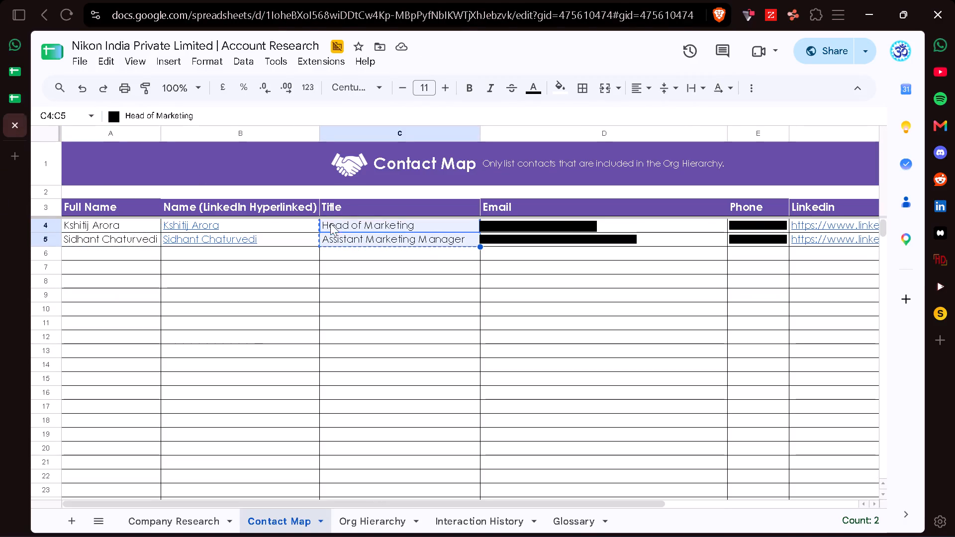
{"action": "left_click", "coordinate": [15, 91]}
{"action": "key", "text": "ctrl+v"}
Copy the company name Nikon India Private Limited from the research file's title into F47 of the leads sheet and fill it down to F48.
{"action": "key", "text": "Right"}
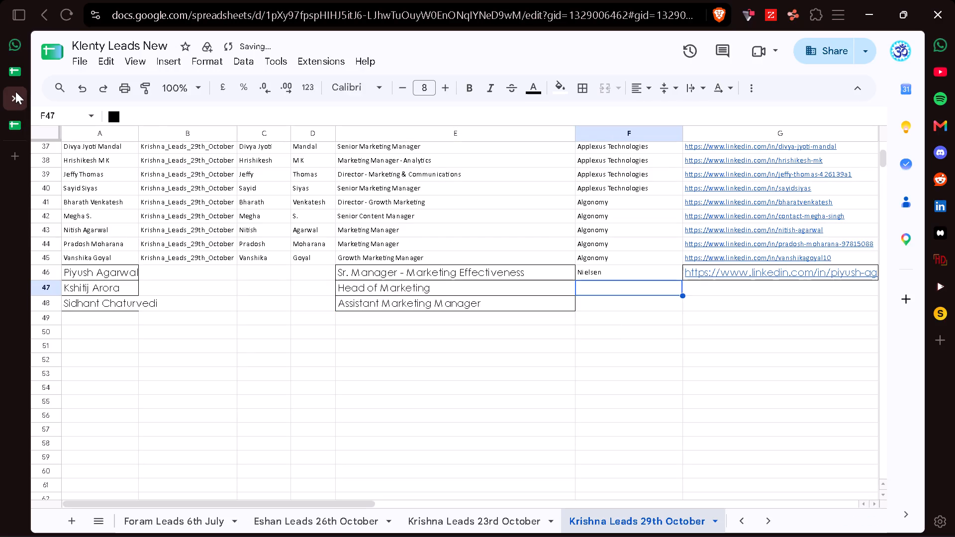
{"action": "left_click", "coordinate": [12, 128]}
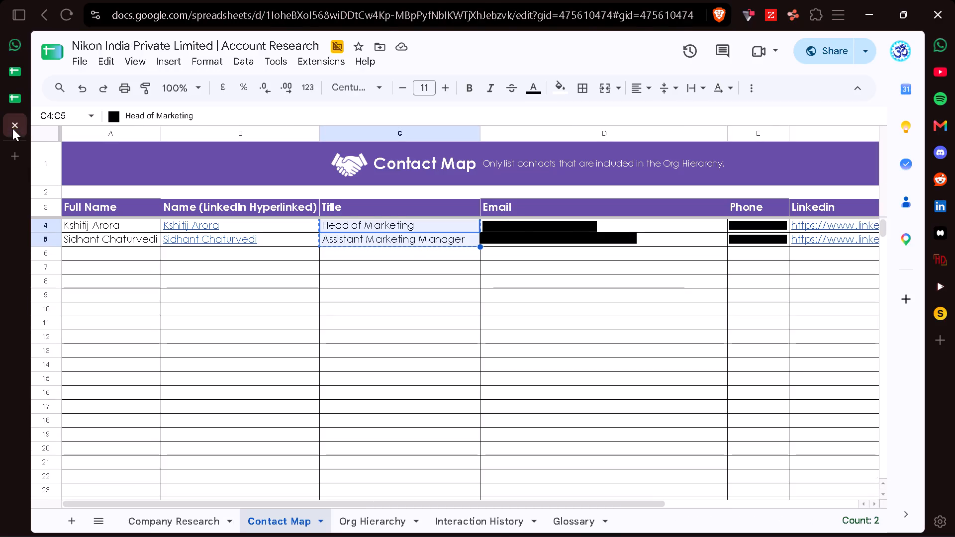
{"action": "left_click_drag", "start_coordinate": [75, 44], "coordinate": [152, 47]}
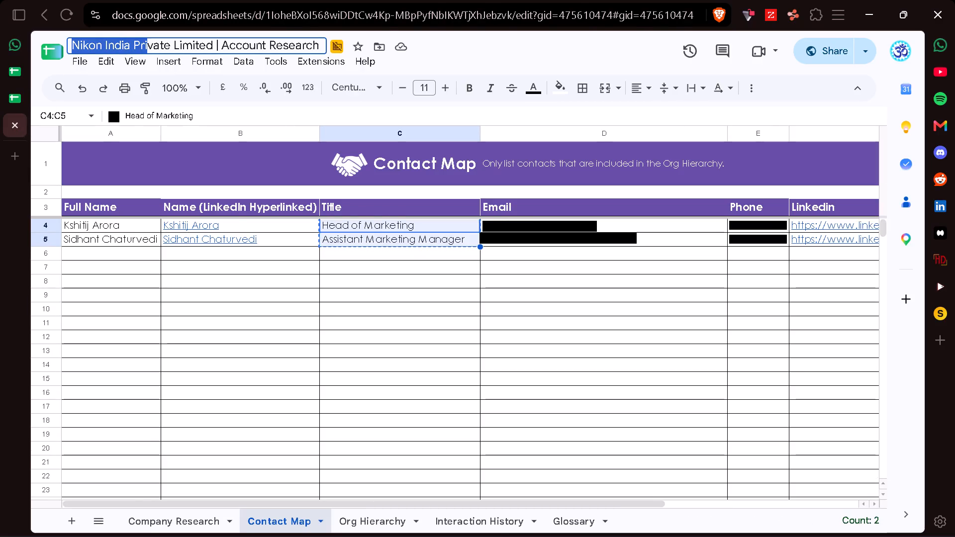
{"action": "left_click_drag", "start_coordinate": [152, 47], "coordinate": [212, 43]}
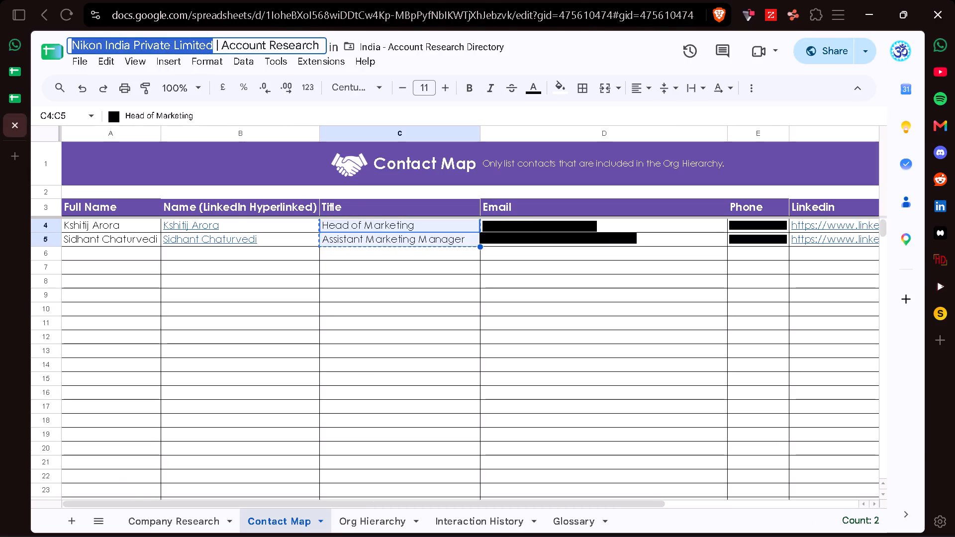
{"action": "key", "text": "ctrl+c"}
{"action": "left_click", "coordinate": [11, 97]}
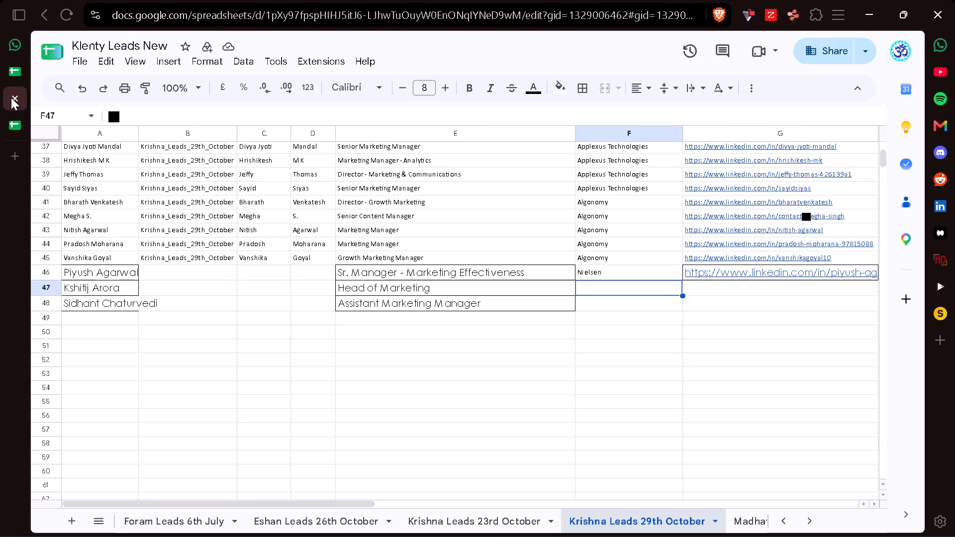
{"action": "key", "text": "ctrl+v"}
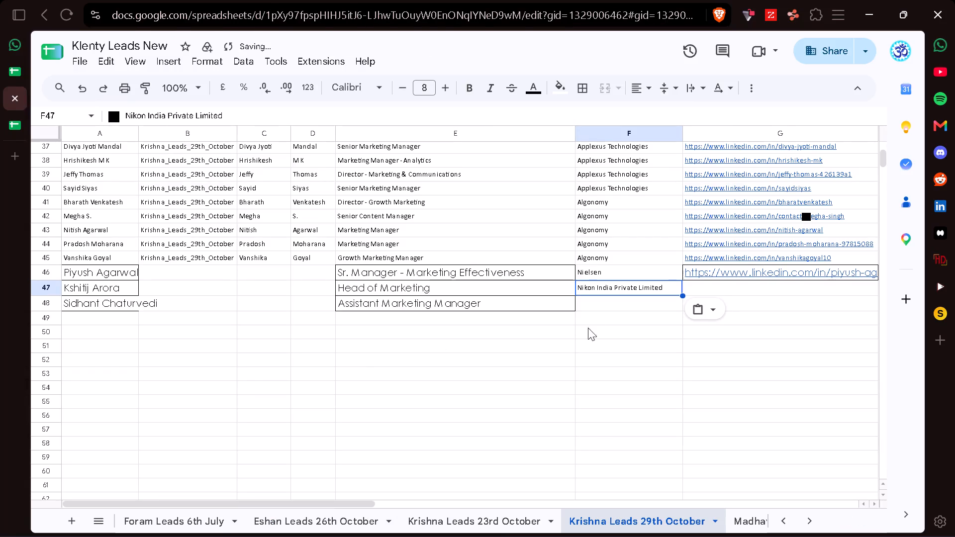
{"action": "left_click_drag", "start_coordinate": [682, 293], "coordinate": [682, 303]}
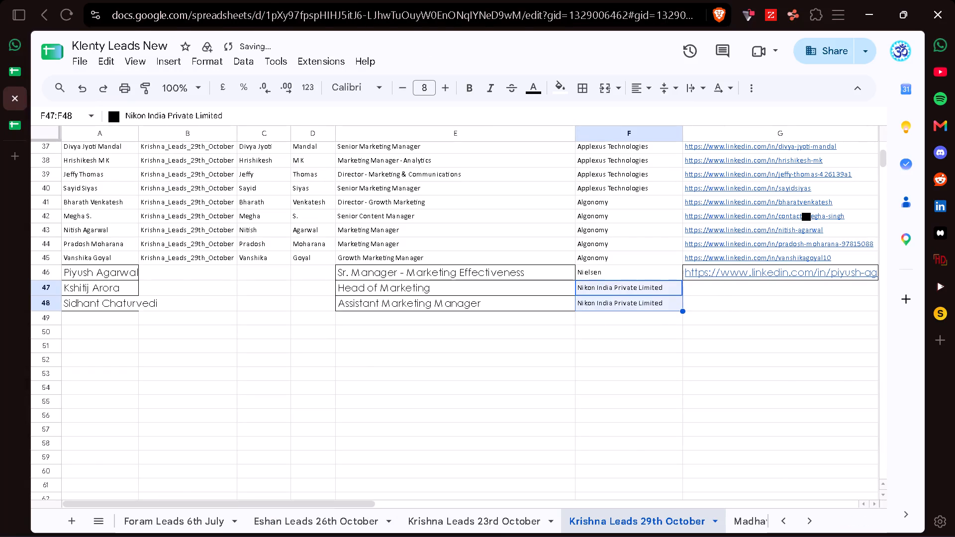
Copy both contacts' LinkedIn URLs from Contact Map cells F4:F5 into the leads sheet, starting at G47.
{"action": "scroll", "coordinate": [682, 303], "scroll_direction": "left", "scroll_amount": 4}
{"action": "left_click", "coordinate": [501, 292]}
{"action": "scroll", "coordinate": [501, 292], "scroll_direction": "left", "scroll_amount": 2}
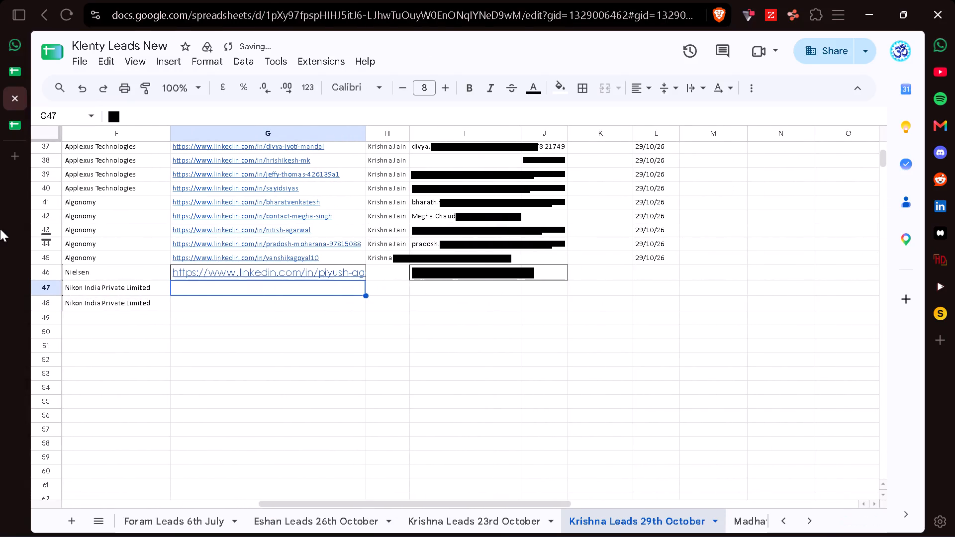
{"action": "left_click", "coordinate": [9, 126]}
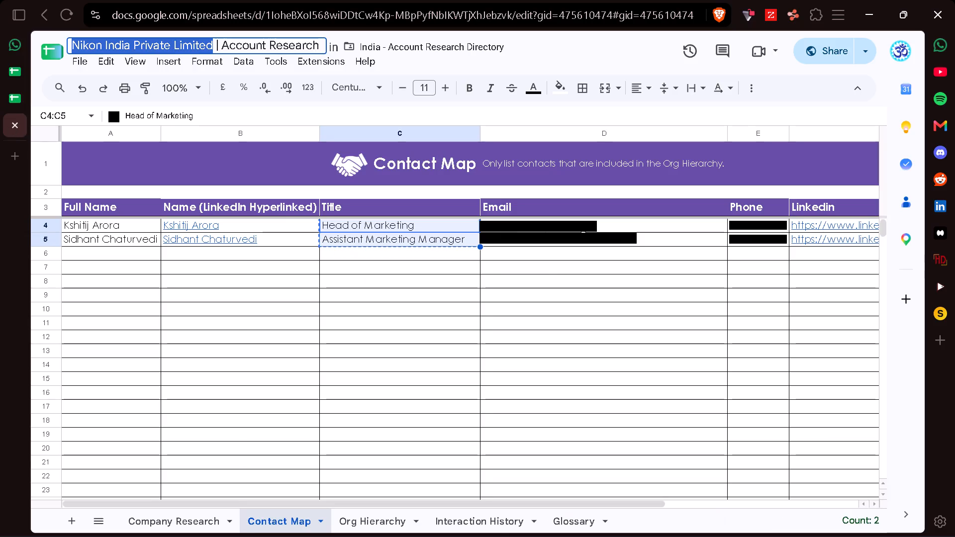
{"action": "scroll", "coordinate": [581, 228], "scroll_direction": "left", "scroll_amount": 4}
{"action": "left_click", "coordinate": [673, 224]}
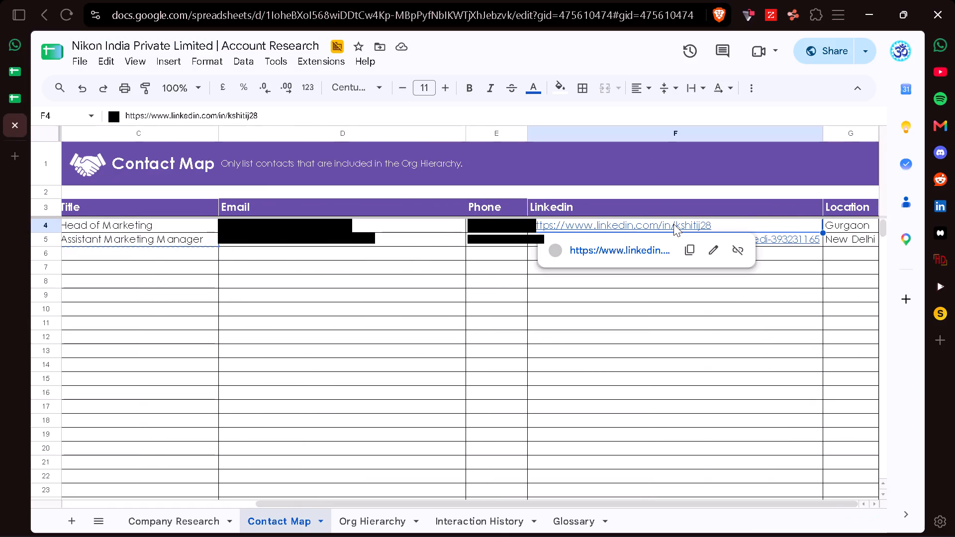
{"action": "key", "text": "ctrl+shift+Down"}
{"action": "key", "text": "ctrl+c"}
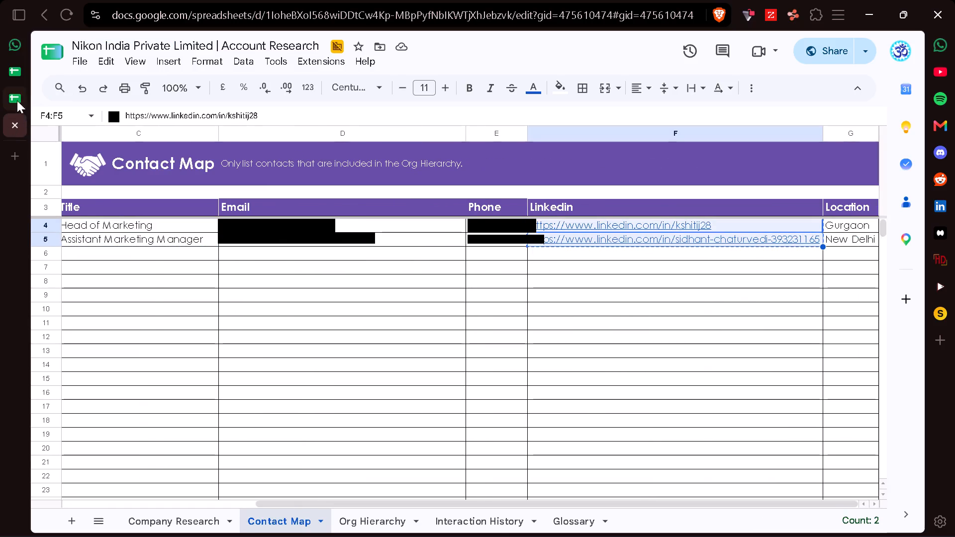
{"action": "left_click", "coordinate": [17, 100]}
{"action": "key", "text": "ctrl+v"}
Copy both contacts' emails and phone numbers from Contact Map cells D4:E5 into the leads sheet, starting at I47.
{"action": "key", "text": "Right"}
{"action": "key", "text": "Right"}
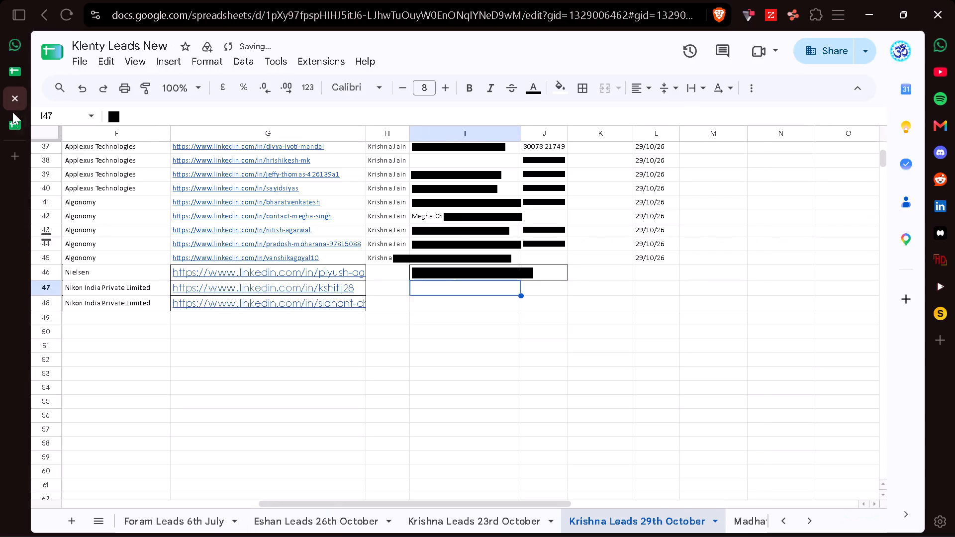
{"action": "left_click", "coordinate": [12, 118]}
{"action": "left_click", "coordinate": [323, 228]}
{"action": "key", "text": "shift+Right"}
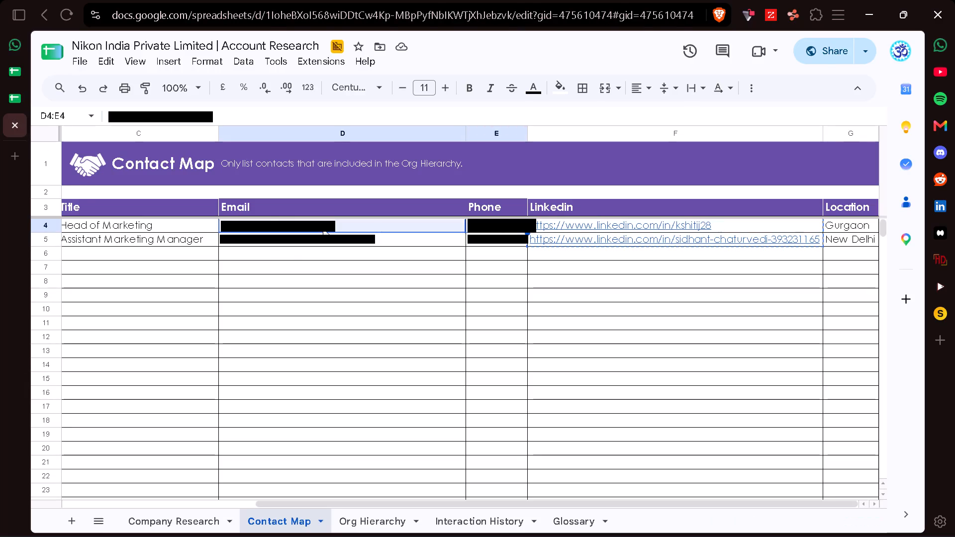
{"action": "key", "text": "ctrl+shift+Down"}
{"action": "key", "text": "ctrl+c"}
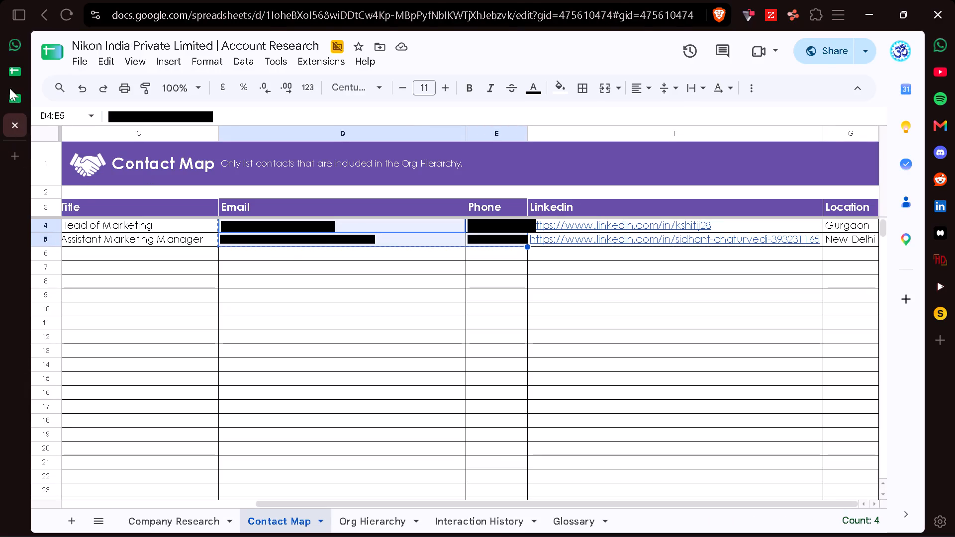
{"action": "left_click", "coordinate": [9, 88]}
{"action": "key", "text": "ctrl+v"}
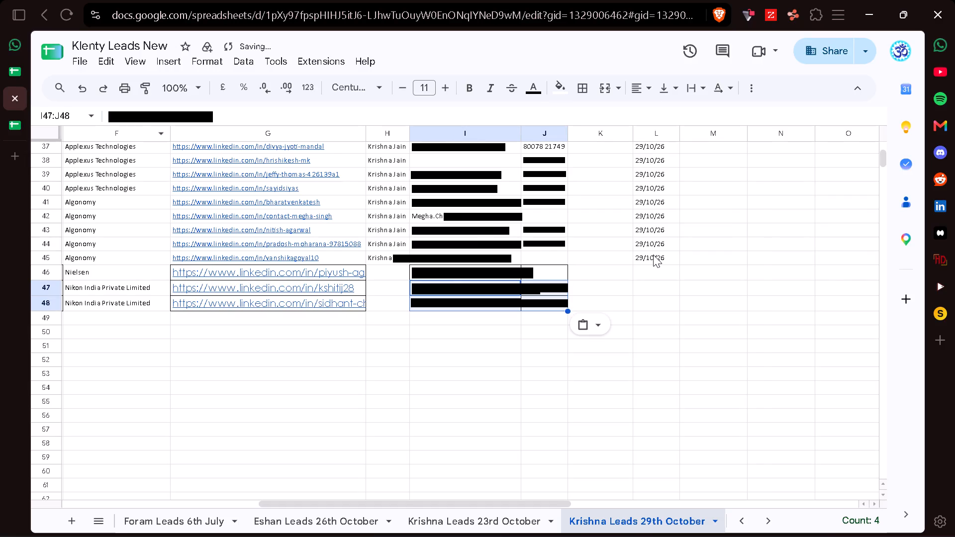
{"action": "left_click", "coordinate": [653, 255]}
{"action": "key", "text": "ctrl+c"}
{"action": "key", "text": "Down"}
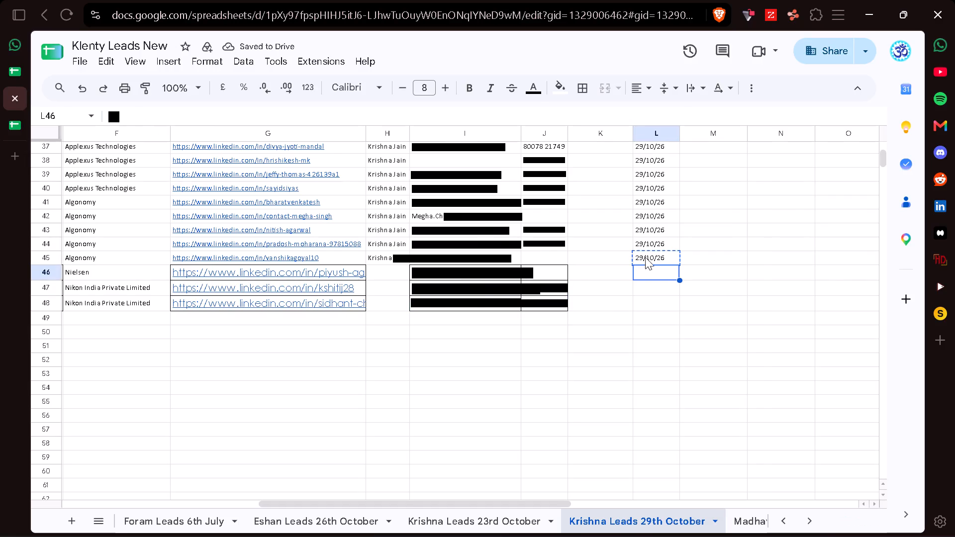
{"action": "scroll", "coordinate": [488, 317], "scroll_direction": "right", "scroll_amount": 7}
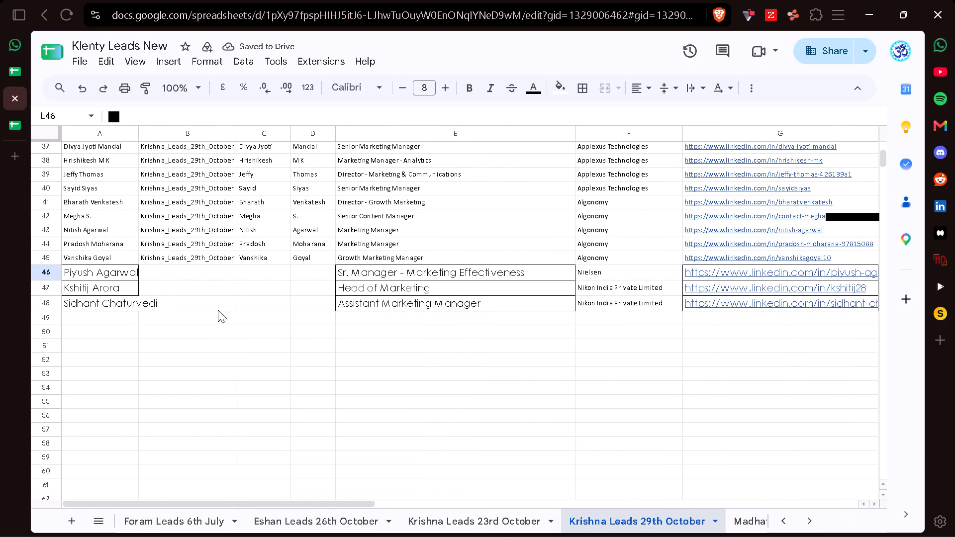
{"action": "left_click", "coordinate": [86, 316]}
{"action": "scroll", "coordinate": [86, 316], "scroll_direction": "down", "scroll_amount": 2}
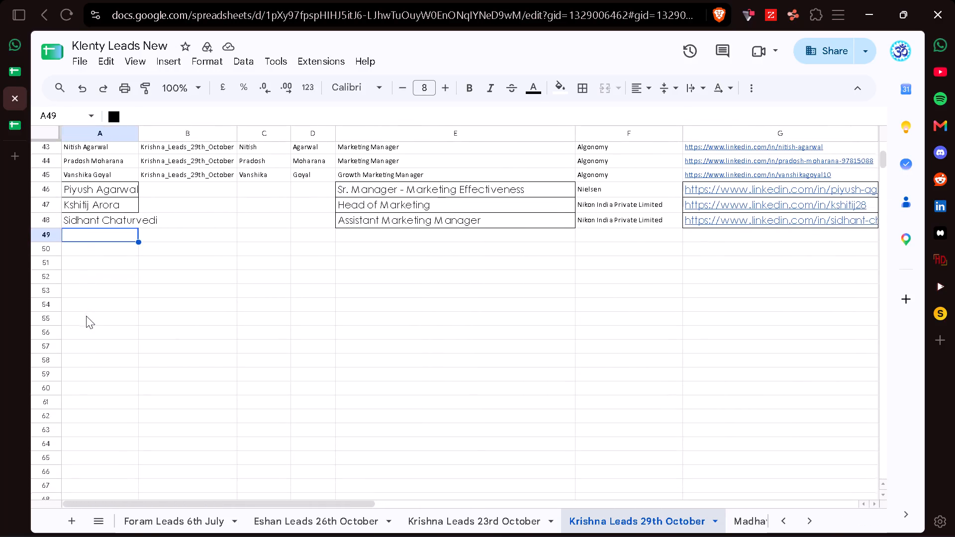
Copy the Nikon research file's share link and insert it as a file chip in B530 of the AR Master Sheet.
{"action": "left_click", "coordinate": [12, 130]}
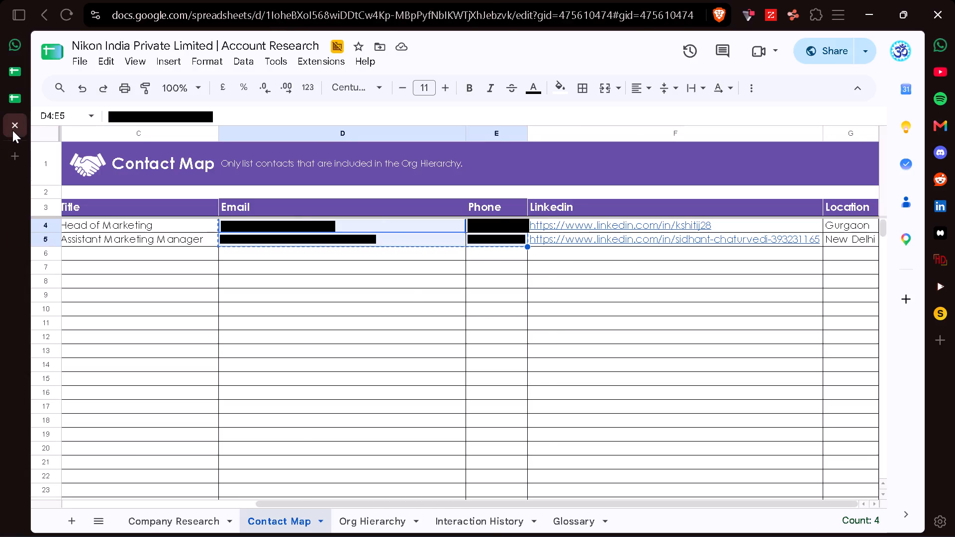
{"action": "scroll", "coordinate": [410, 288], "scroll_direction": "right", "scroll_amount": 6}
{"action": "left_click", "coordinate": [89, 178]}
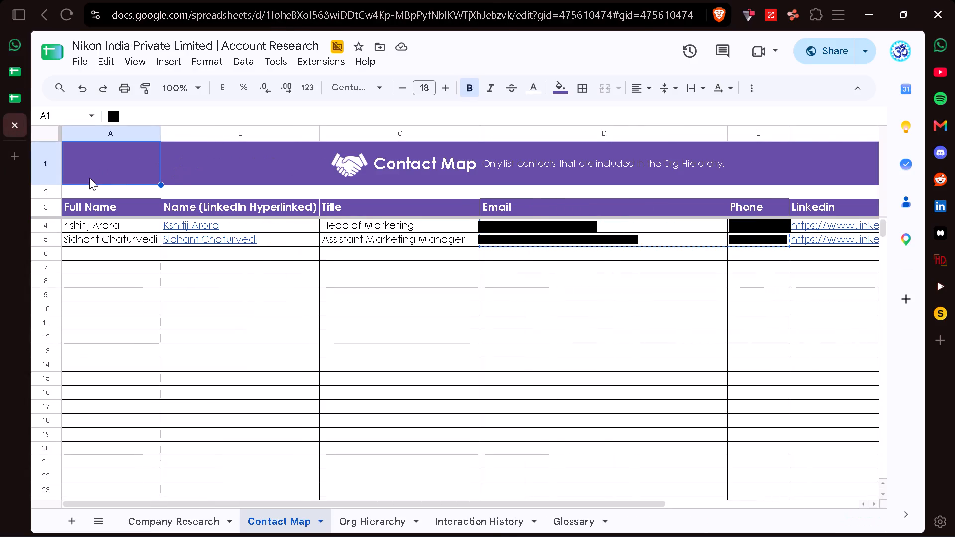
{"action": "left_click", "coordinate": [834, 41]}
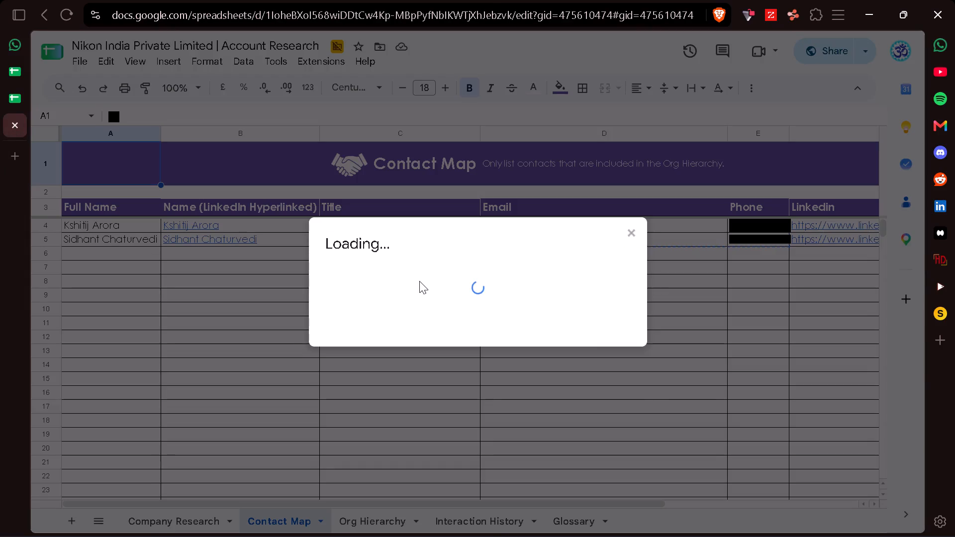
{"action": "left_click", "coordinate": [380, 465]}
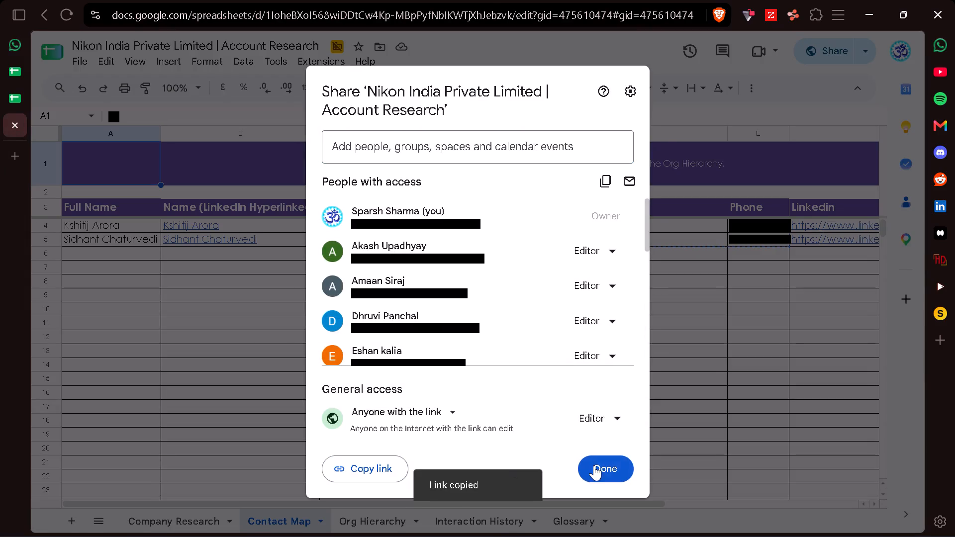
{"action": "double_click", "coordinate": [620, 470]}
{"action": "left_click", "coordinate": [9, 79]}
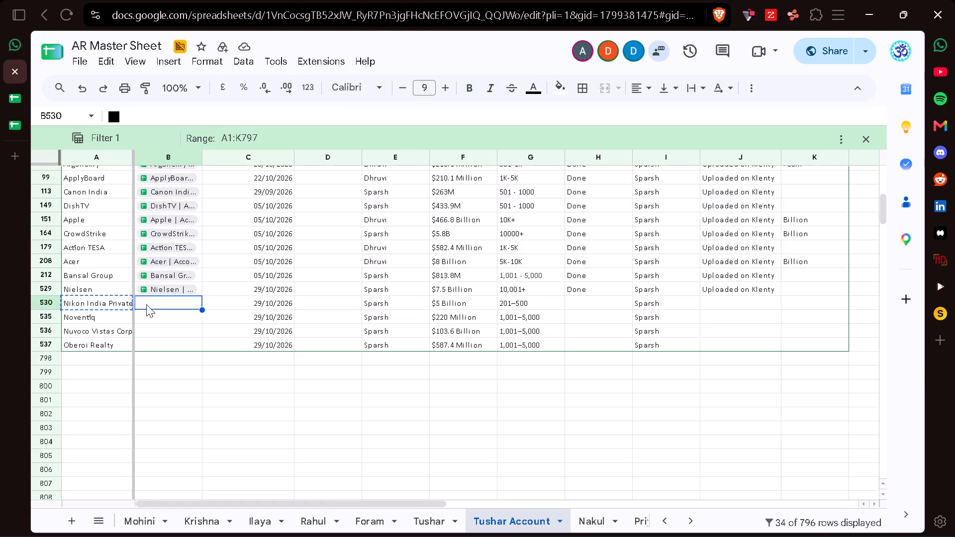
{"action": "key", "text": "ctrl+v"}
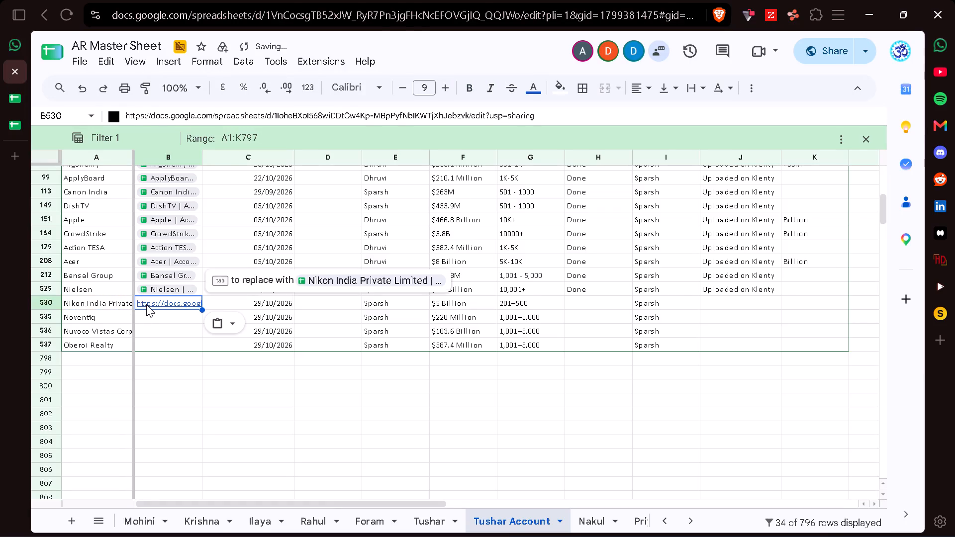
{"action": "key", "text": "Tab"}
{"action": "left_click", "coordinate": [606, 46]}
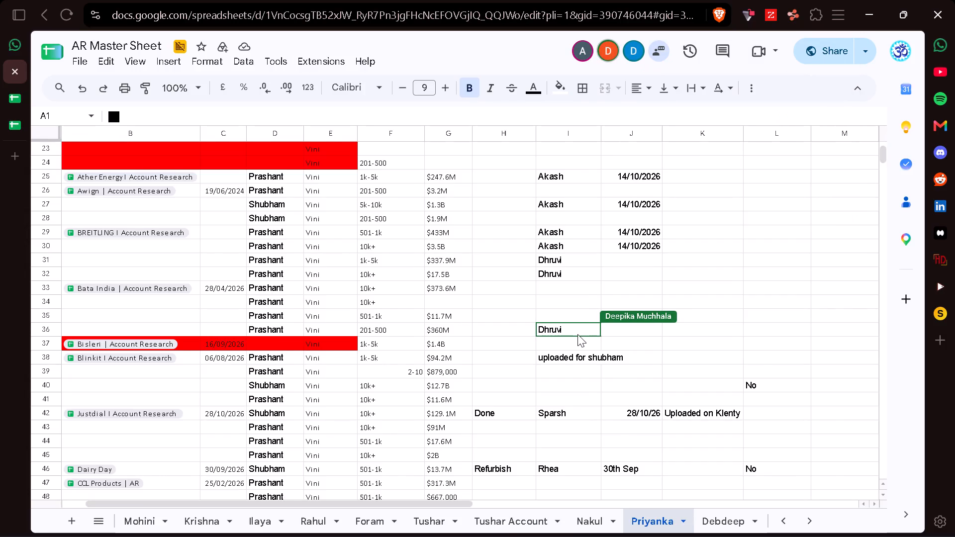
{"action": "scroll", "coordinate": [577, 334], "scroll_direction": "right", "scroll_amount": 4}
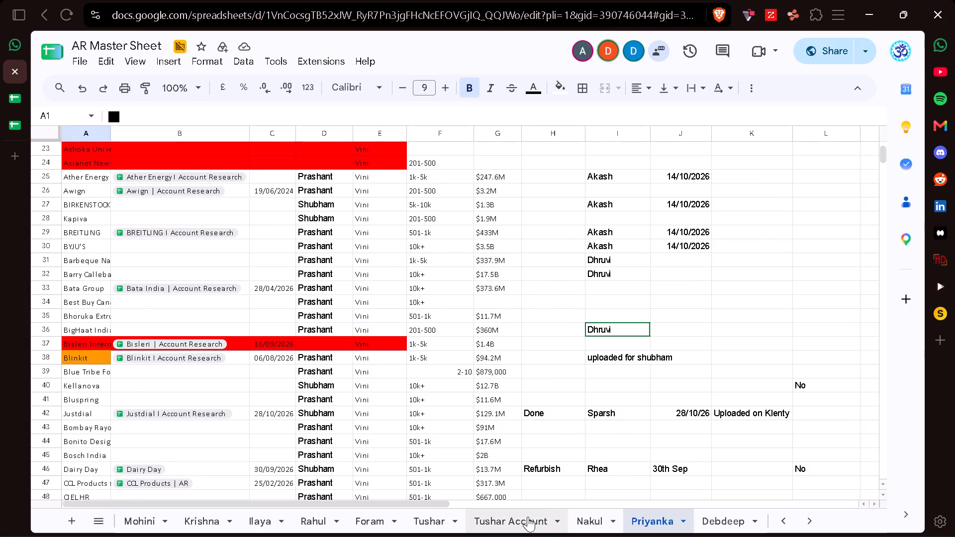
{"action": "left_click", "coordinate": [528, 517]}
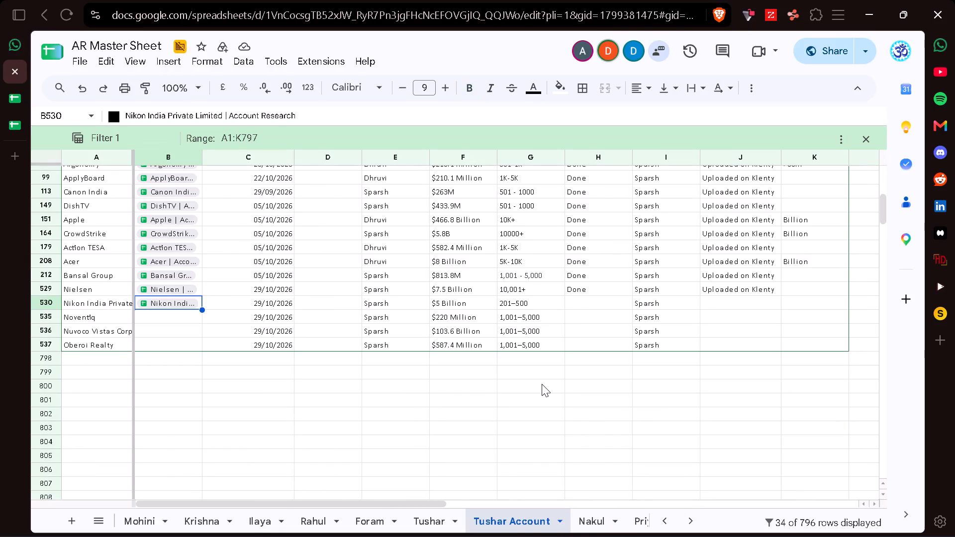
Mark the Nikon India row as Done in H530 and Uploaded on Klenty in J530 of the Tushar Account sheet.
{"action": "left_click", "coordinate": [591, 306]}
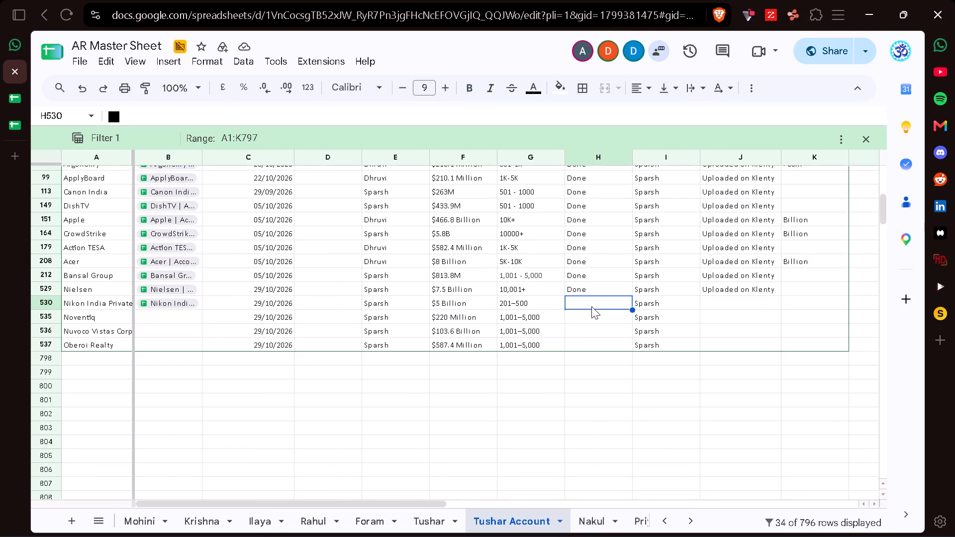
{"action": "type", "text": "DOne"}
{"action": "key", "text": "BackSpace"}
{"action": "key", "text": "BackSpace"}
{"action": "key", "text": "BackSpace"}
{"action": "key", "text": "o"}
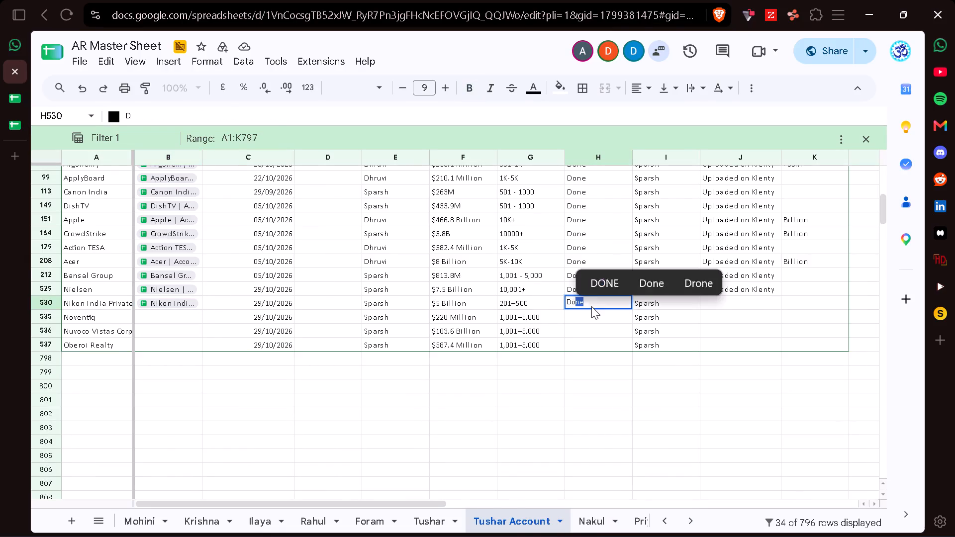
{"action": "key", "text": "Return"}
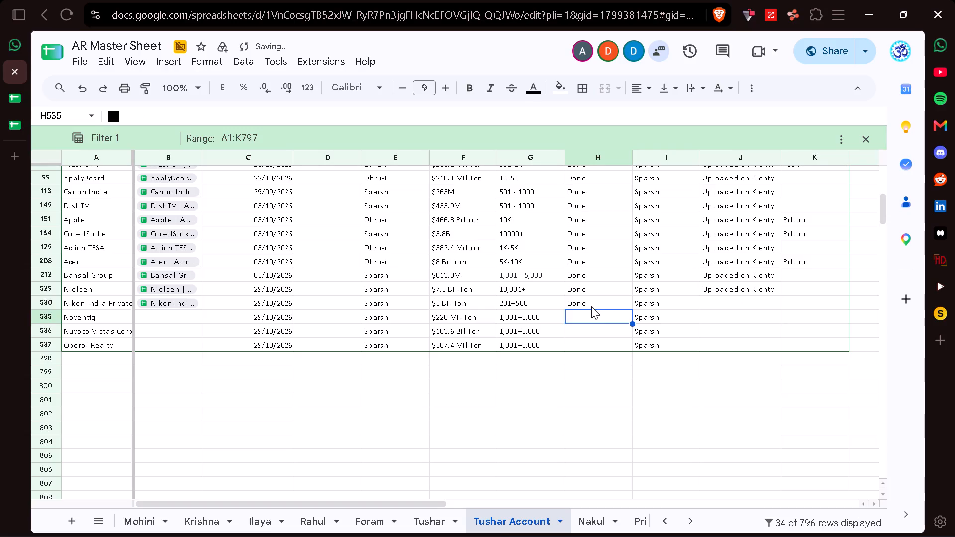
{"action": "key", "text": "Up"}
{"action": "key", "text": "Right"}
{"action": "key", "text": "Right"}
{"action": "key", "text": "shift+u"}
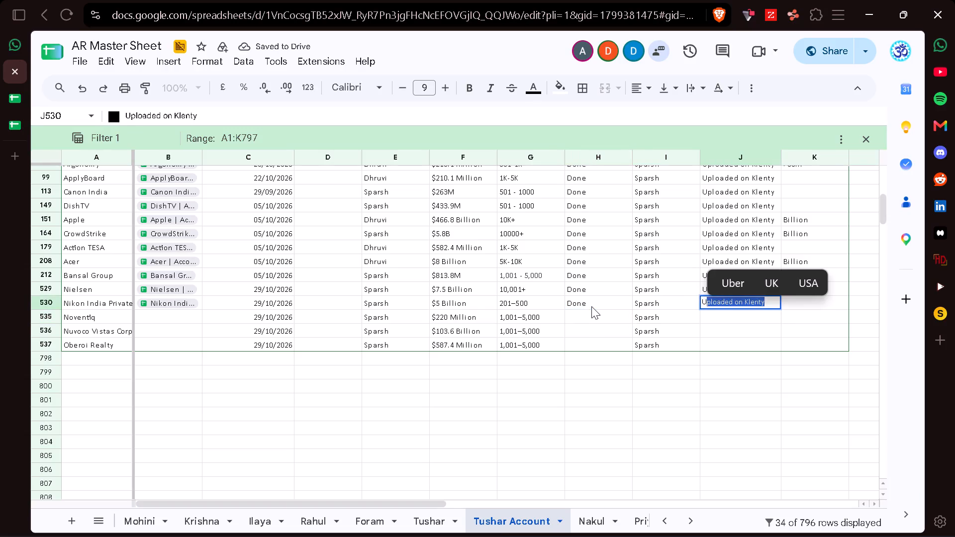
{"action": "key", "text": "Return"}
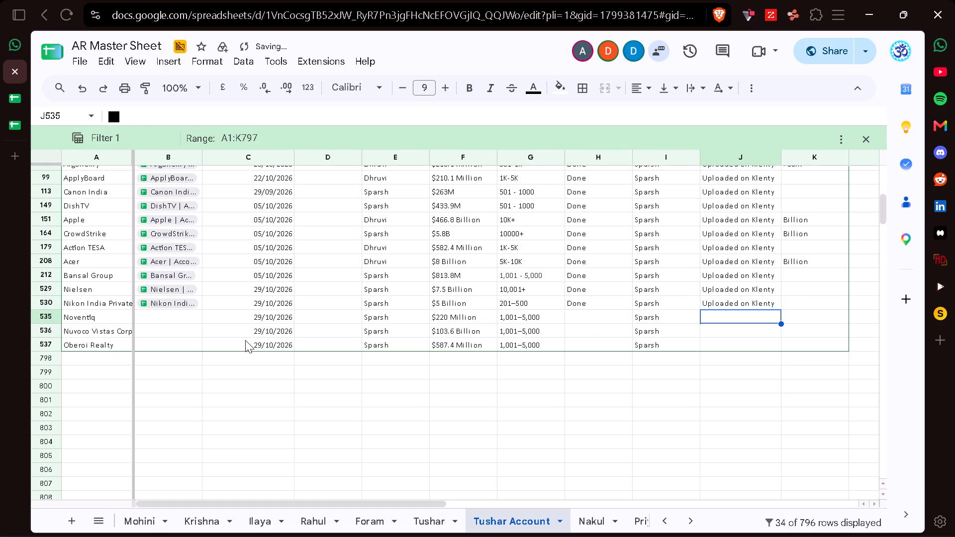
Duplicate the Nikon research file as Noventiq | Account Research, using the company name copied from A535 of the AR Master Sheet.
{"action": "left_click", "coordinate": [99, 316]}
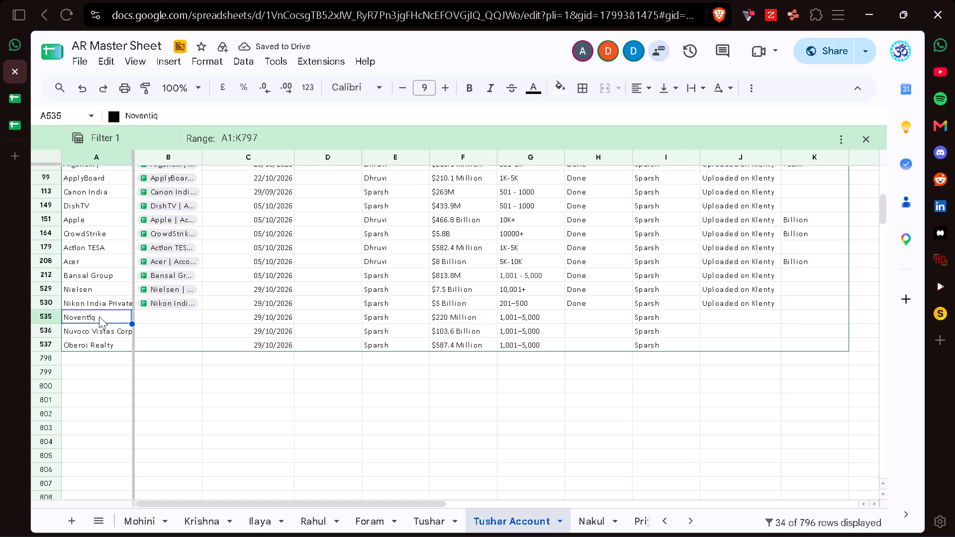
{"action": "key", "text": "ctrl+c"}
{"action": "key", "text": "Right"}
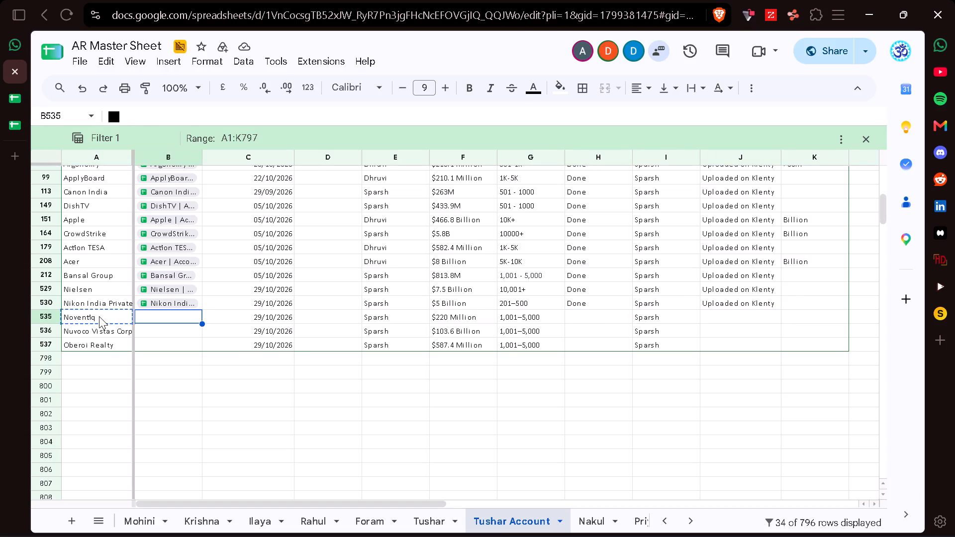
{"action": "left_click", "coordinate": [12, 122]}
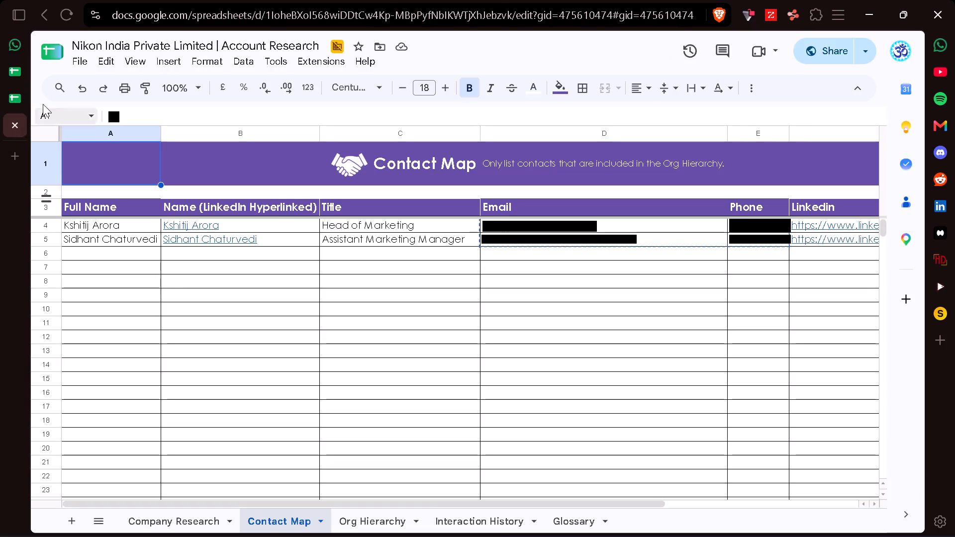
{"action": "left_click", "coordinate": [82, 64]}
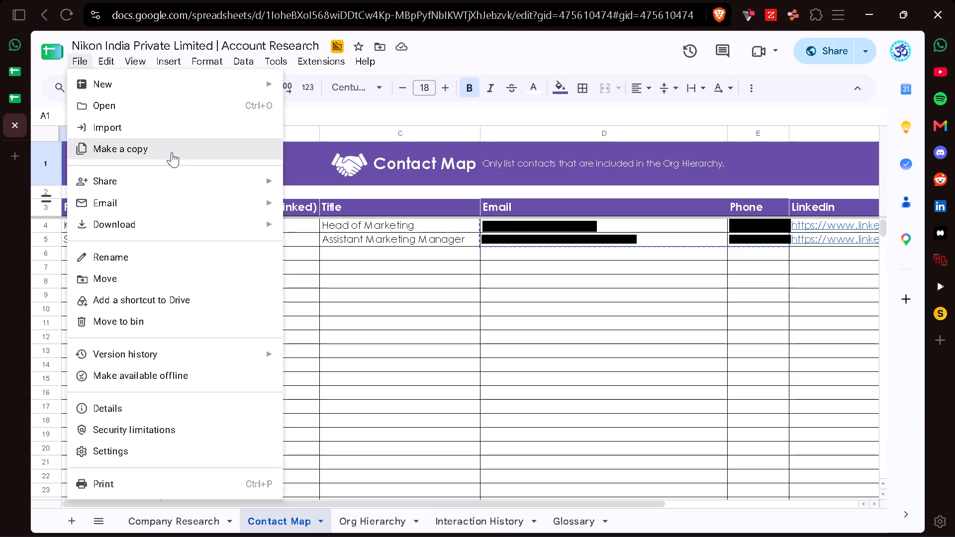
{"action": "left_click", "coordinate": [172, 152]}
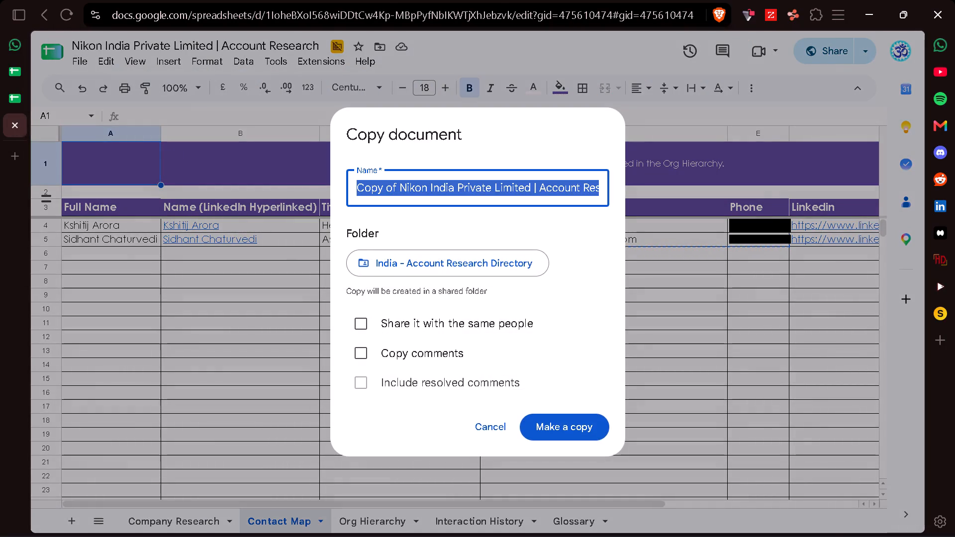
{"action": "left_click", "coordinate": [532, 187]}
{"action": "key", "text": "BackSpace"}
{"action": "key", "text": "BackSpace"}
{"action": "key", "text": "BackSpace"}
{"action": "key", "text": "BackSpace"}
{"action": "key", "text": "BackSpace"}
{"action": "key", "text": "BackSpace"}
{"action": "key", "text": "BackSpace"}
{"action": "key", "text": "BackSpace"}
{"action": "key", "text": "BackSpace"}
{"action": "key", "text": "BackSpace"}
{"action": "key", "text": "BackSpace"}
{"action": "key", "text": "BackSpace"}
{"action": "key", "text": "BackSpace"}
{"action": "key", "text": "BackSpace"}
{"action": "key", "text": "BackSpace"}
{"action": "key", "text": "BackSpace"}
{"action": "key", "text": "BackSpace"}
{"action": "key", "text": "BackSpace"}
{"action": "key", "text": "BackSpace"}
{"action": "key", "text": "BackSpace"}
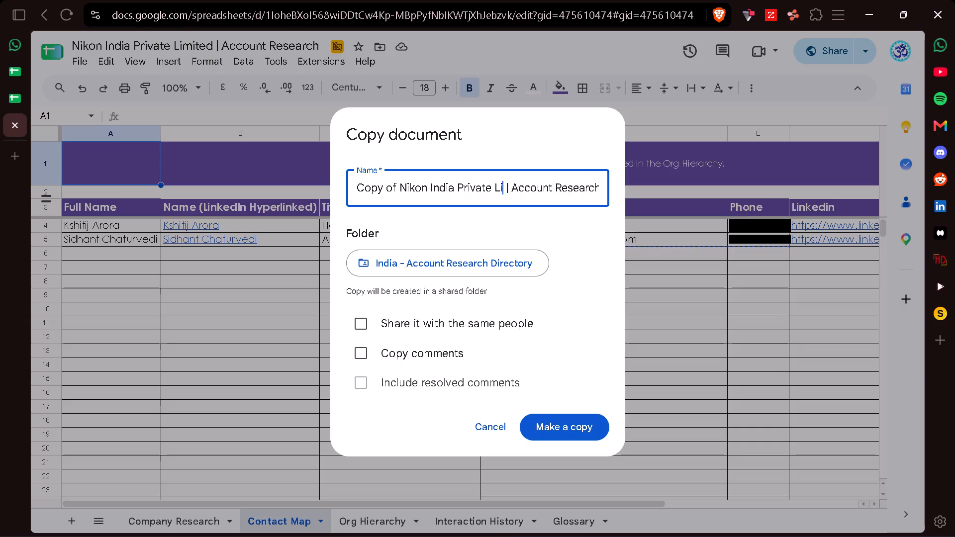
{"action": "key", "text": "ctrl+v"}
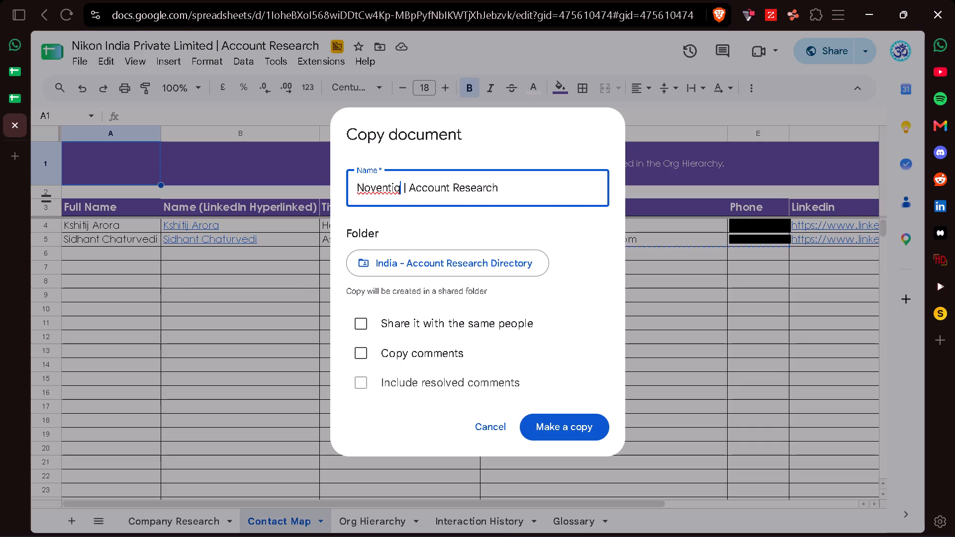
{"action": "left_click", "coordinate": [577, 429]}
Close the original Nikon India Private Limited research file.
{"action": "left_click", "coordinate": [13, 126]}
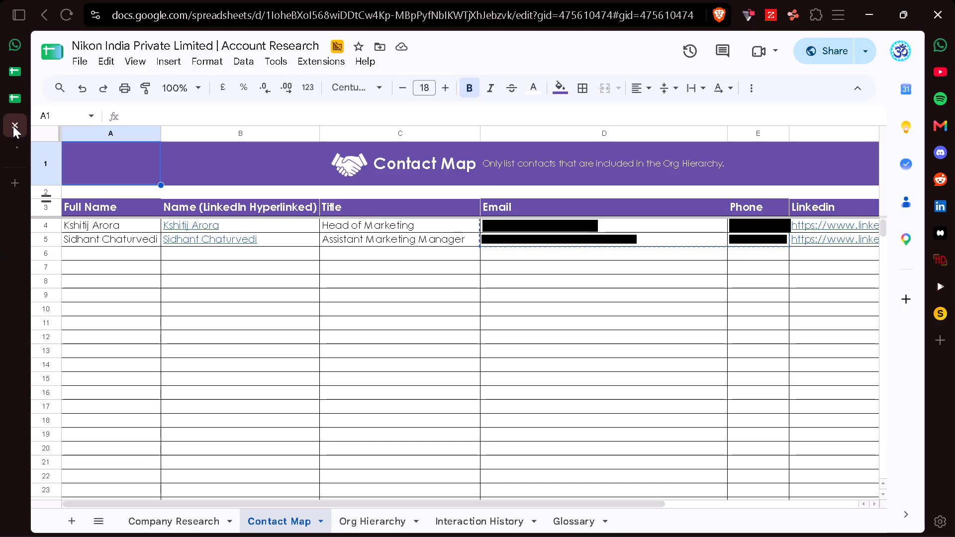
{"action": "left_click", "coordinate": [13, 126]}
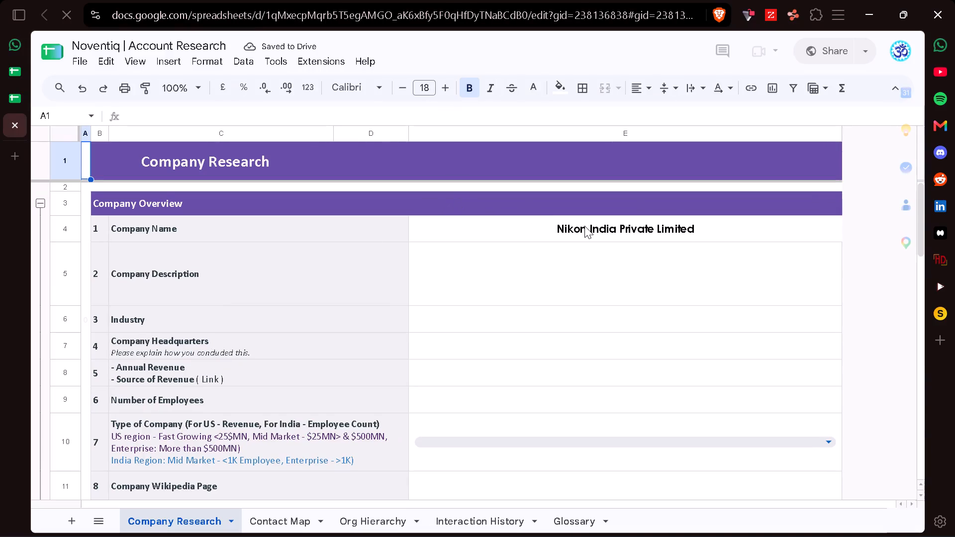
Replace the Company Name in E4 of the new file's Company Research sheet with Noventiq.
{"action": "left_click", "coordinate": [584, 226]}
{"action": "key", "text": "BackSpace"}
{"action": "type", "text": "Noven"}
{"action": "type", "text": "tiq"}
{"action": "key", "text": "Return"}
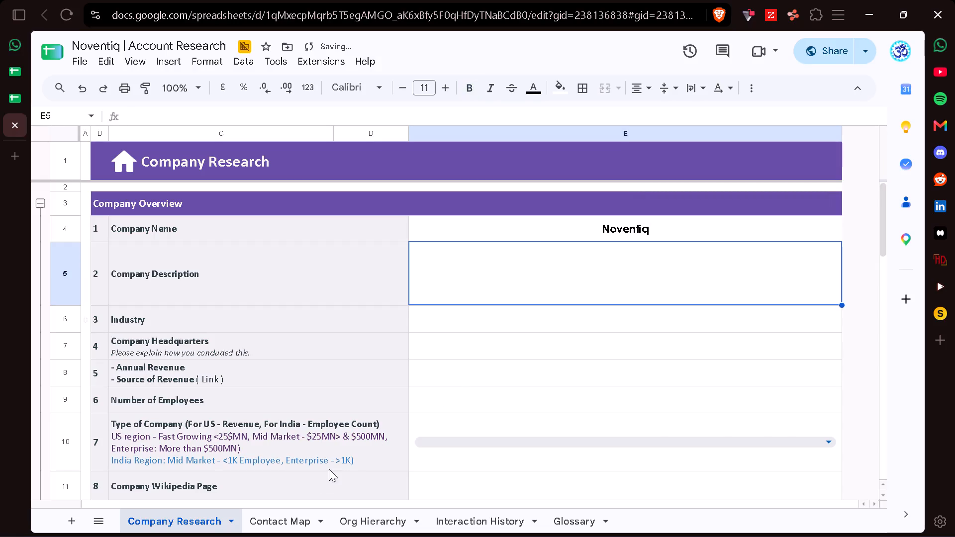
Clear the two Nikon contacts' details from A4:G5 of the Noventiq file's Contact Map.
{"action": "left_click", "coordinate": [294, 517]}
{"action": "left_click", "coordinate": [103, 223]}
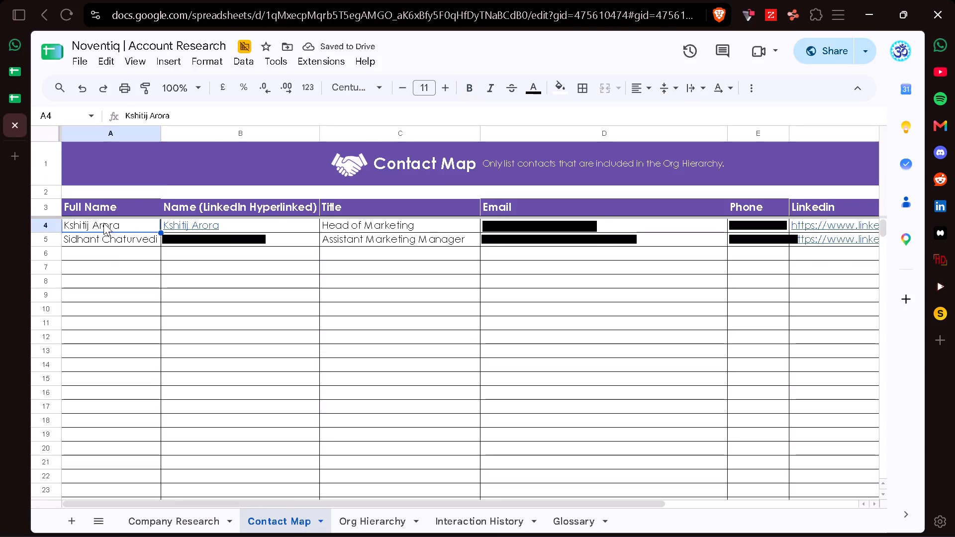
{"action": "key", "text": "ctrl+shift+Down"}
{"action": "key", "text": "ctrl+shift+Right"}
{"action": "key", "text": "ctrl+shift+Right"}
{"action": "key", "text": "BackSpace"}
{"action": "scroll", "coordinate": [103, 223], "scroll_direction": "right", "scroll_amount": 6}
{"action": "left_click", "coordinate": [116, 263]}
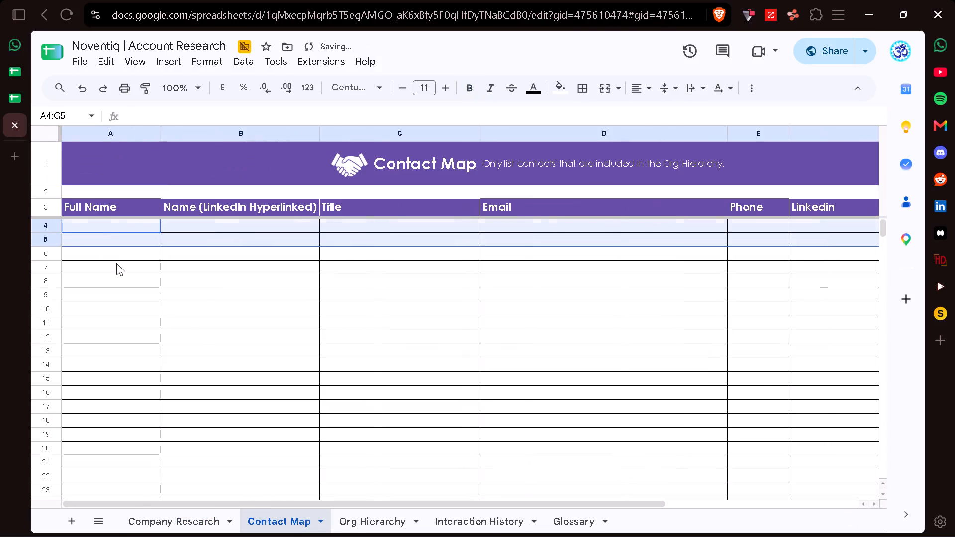
{"action": "left_click", "coordinate": [114, 228]}
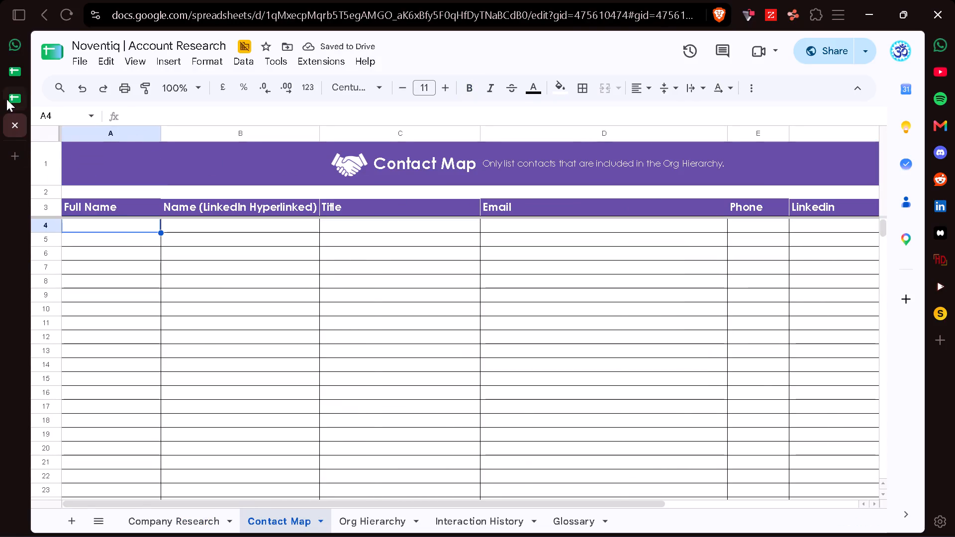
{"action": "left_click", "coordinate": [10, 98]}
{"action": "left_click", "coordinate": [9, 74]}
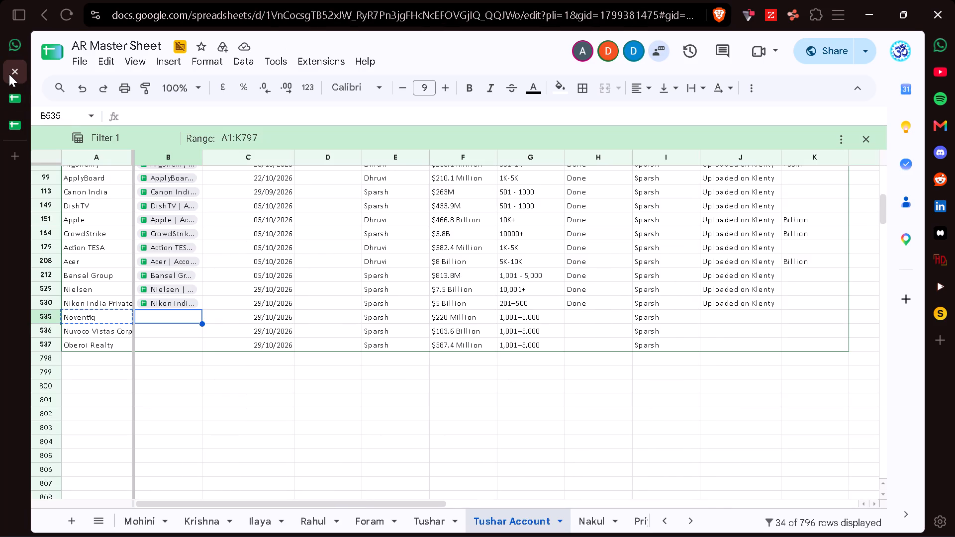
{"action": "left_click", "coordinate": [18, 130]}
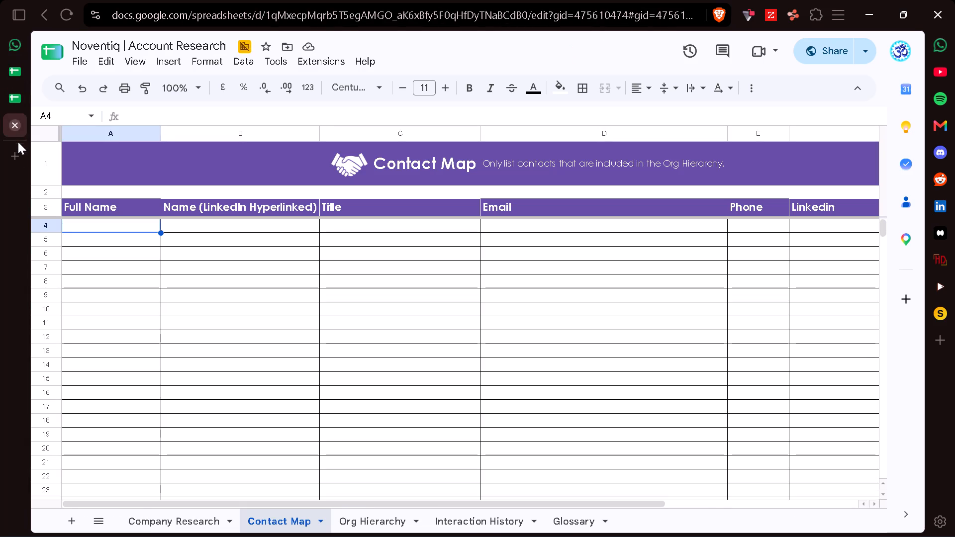
Open LinkedIn Recruiter from LinkedIn in a new browser tab and close the leftover LinkedIn feed tab.
{"action": "left_click", "coordinate": [18, 146]}
{"action": "left_click", "coordinate": [941, 203]}
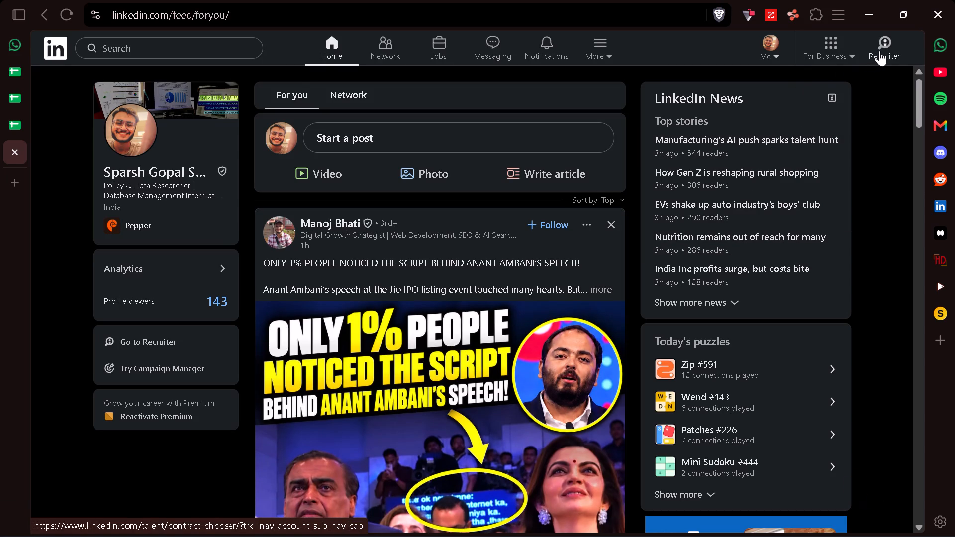
{"action": "left_click", "coordinate": [879, 51]}
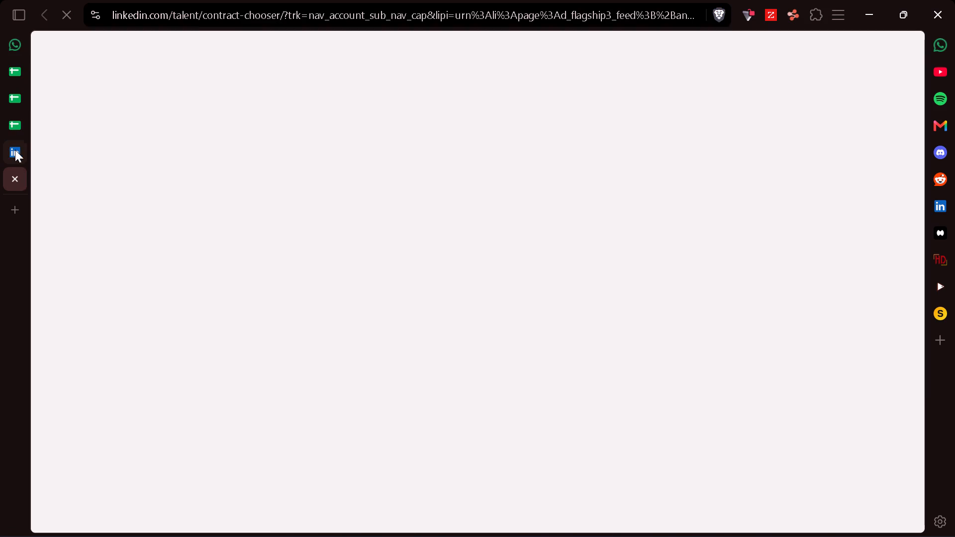
{"action": "double_click", "coordinate": [15, 150]}
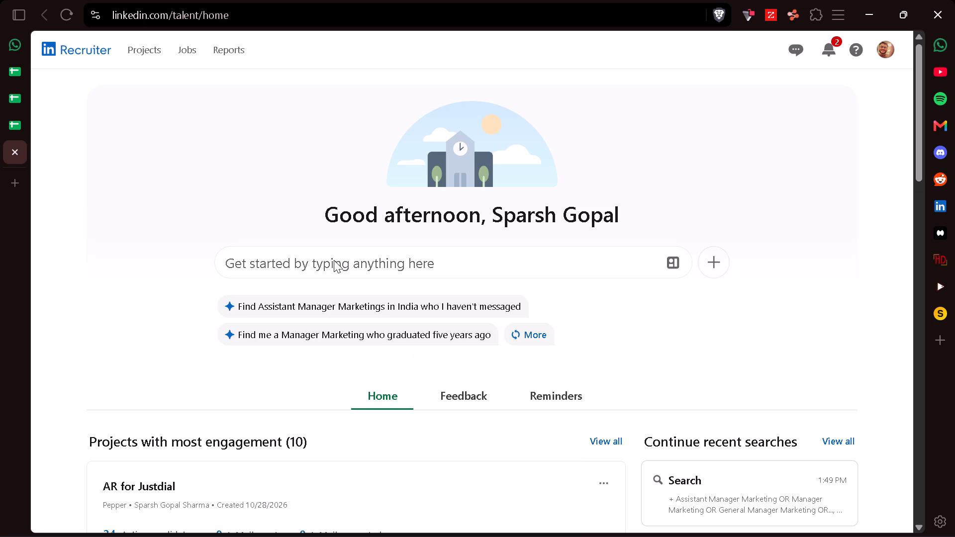
Create a private Recruiter project named AR for Noventiq, leaving the candidate criteria empty.
{"action": "left_click", "coordinate": [718, 251]}
{"action": "left_click", "coordinate": [658, 332]}
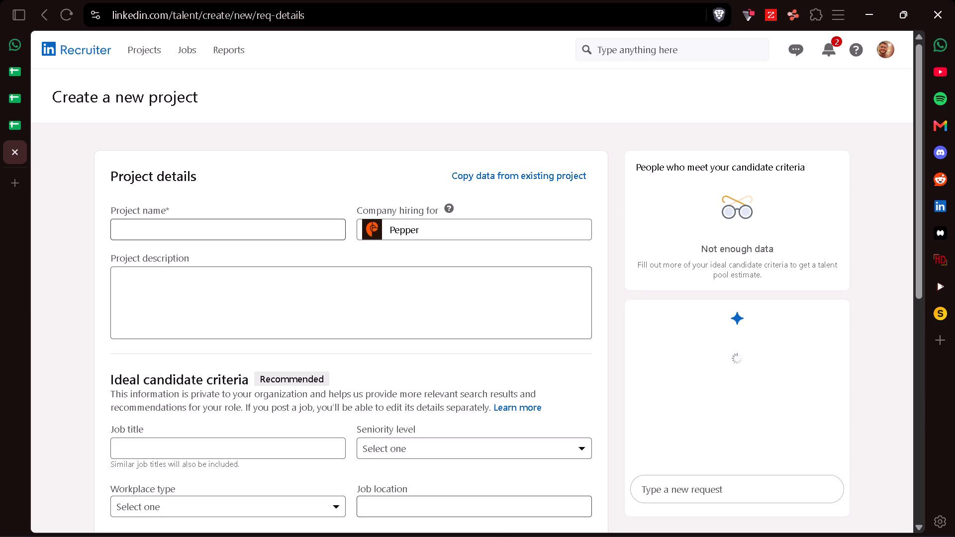
{"action": "left_click", "coordinate": [156, 223]}
{"action": "left_click", "coordinate": [279, 264]}
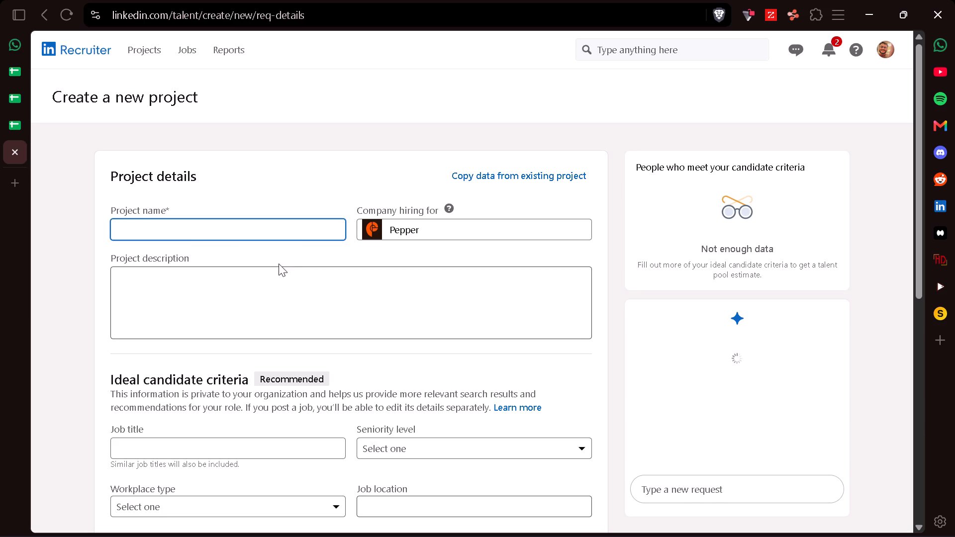
{"action": "type", "text": "AR for"}
{"action": "key", "text": "space"}
{"action": "key", "text": "ctrl+v"}
{"action": "scroll", "coordinate": [540, 447], "scroll_direction": "down", "scroll_amount": 4}
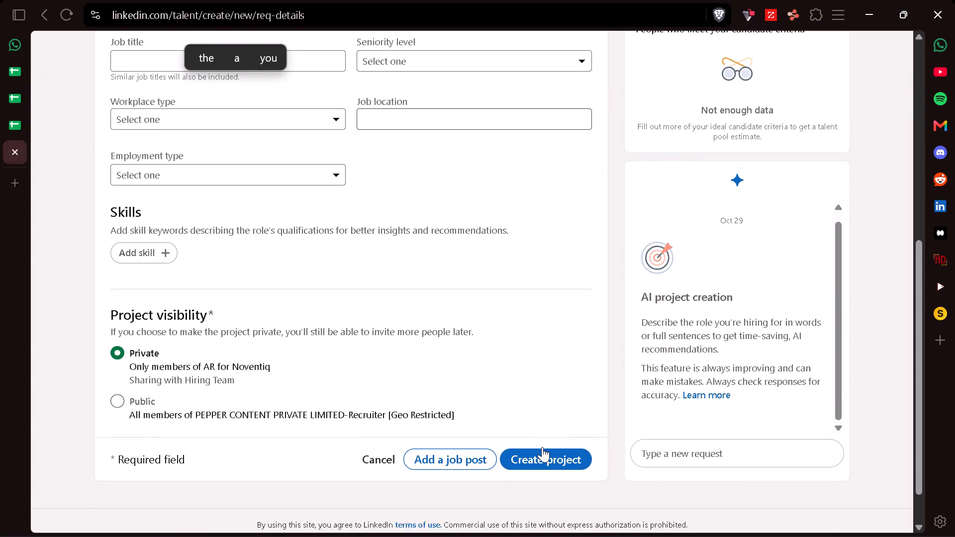
{"action": "left_click", "coordinate": [577, 456]}
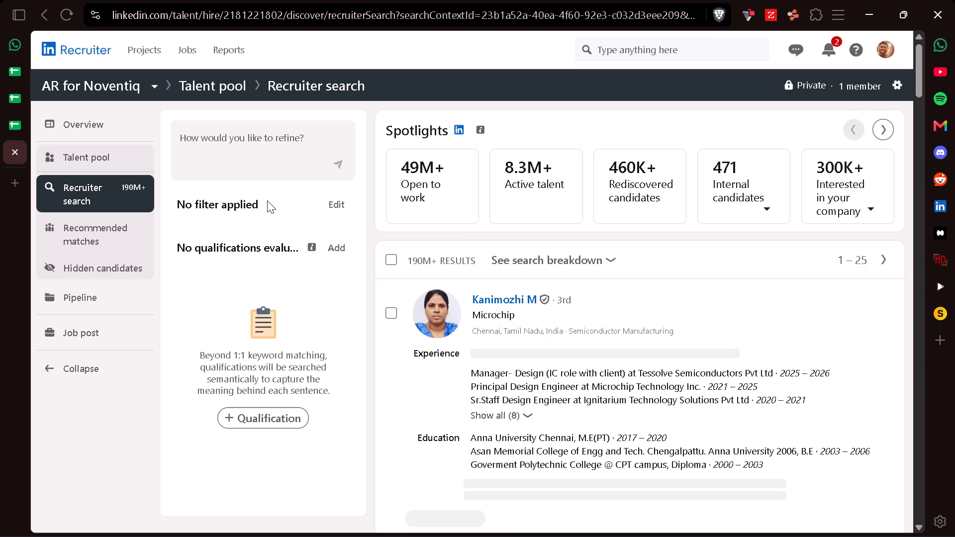
Apply the saved custom filter "main" to the AR for Noventiq project's Recruiter search.
{"action": "left_click", "coordinate": [347, 202]}
{"action": "left_click", "coordinate": [258, 220]}
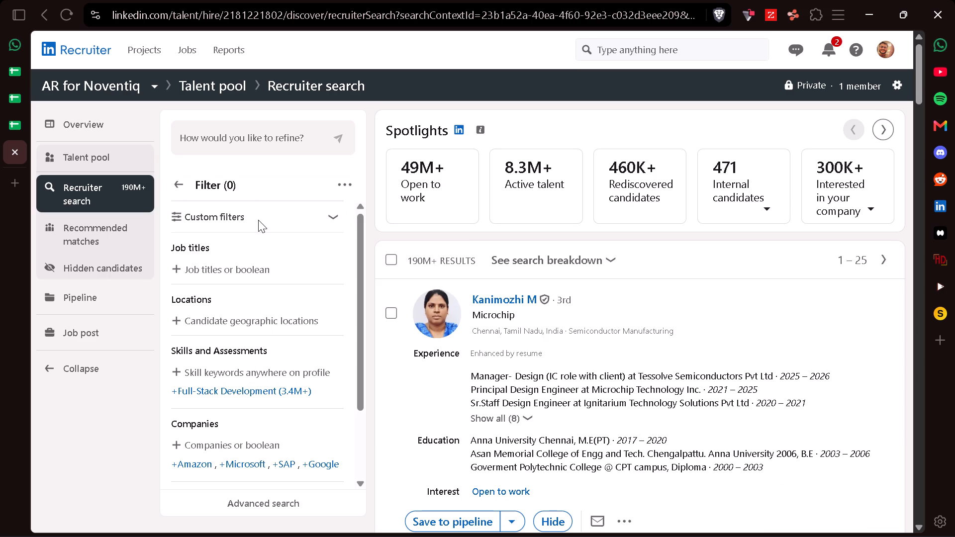
{"action": "left_click", "coordinate": [333, 220]}
{"action": "left_click", "coordinate": [193, 242]}
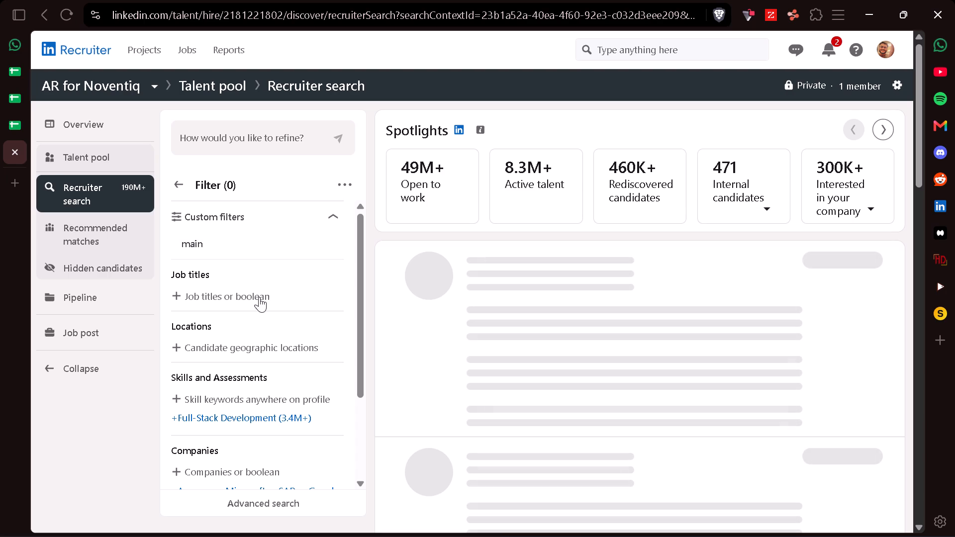
Replace the Justdial company filter with Noventiq and restrict it to Current employees.
{"action": "scroll", "coordinate": [259, 297], "scroll_direction": "down", "scroll_amount": 3}
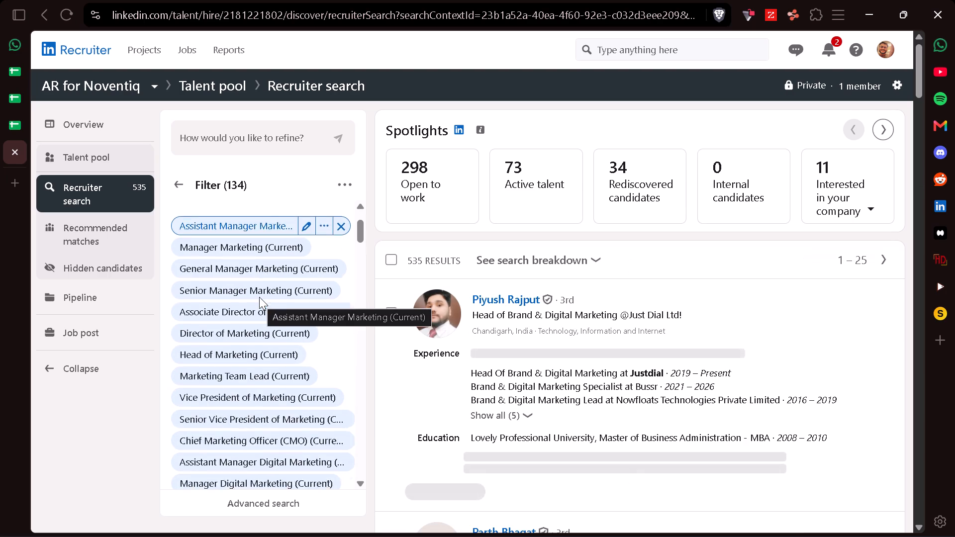
{"action": "scroll", "coordinate": [259, 297], "scroll_direction": "down", "scroll_amount": 13}
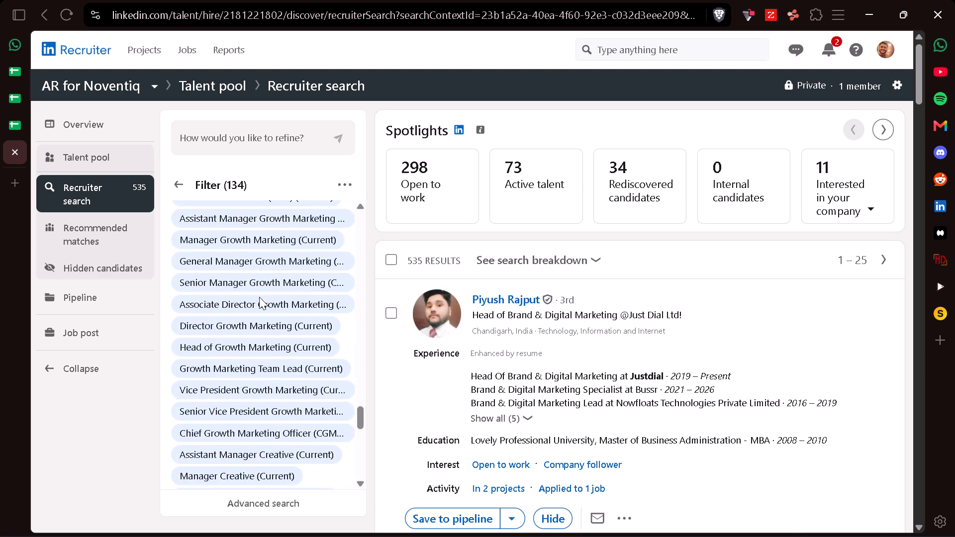
{"action": "scroll", "coordinate": [259, 297], "scroll_direction": "down", "scroll_amount": 10}
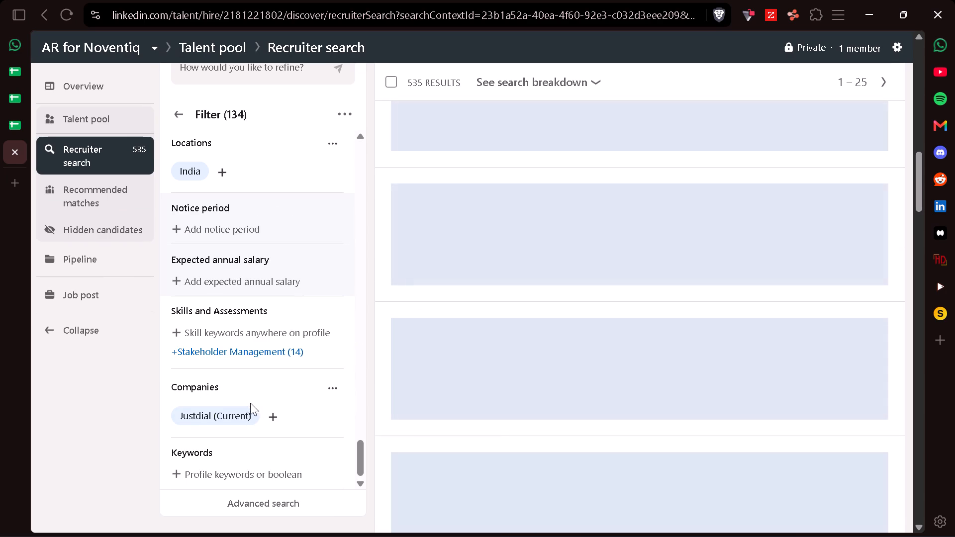
{"action": "left_click", "coordinate": [253, 415]}
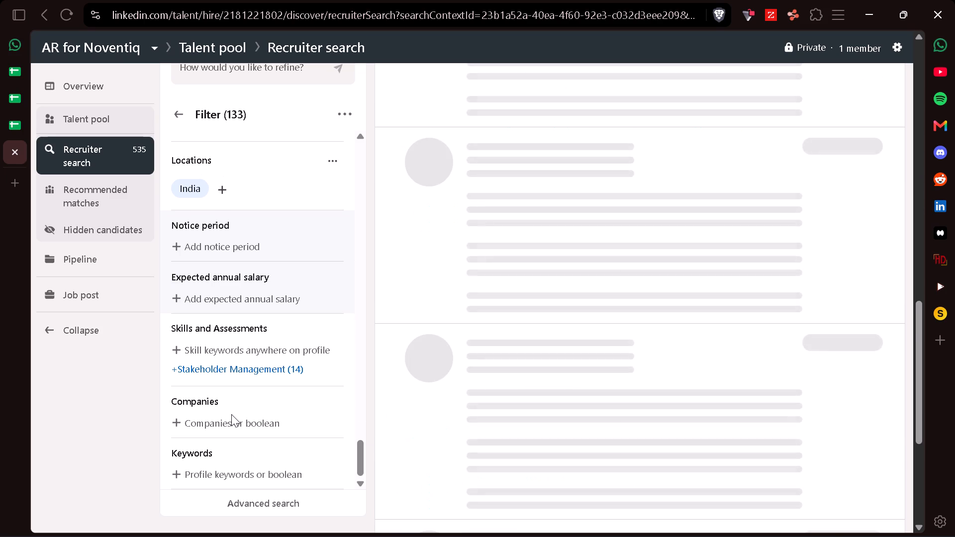
{"action": "scroll", "coordinate": [231, 414], "scroll_direction": "down", "scroll_amount": 2}
{"action": "left_click", "coordinate": [221, 416]}
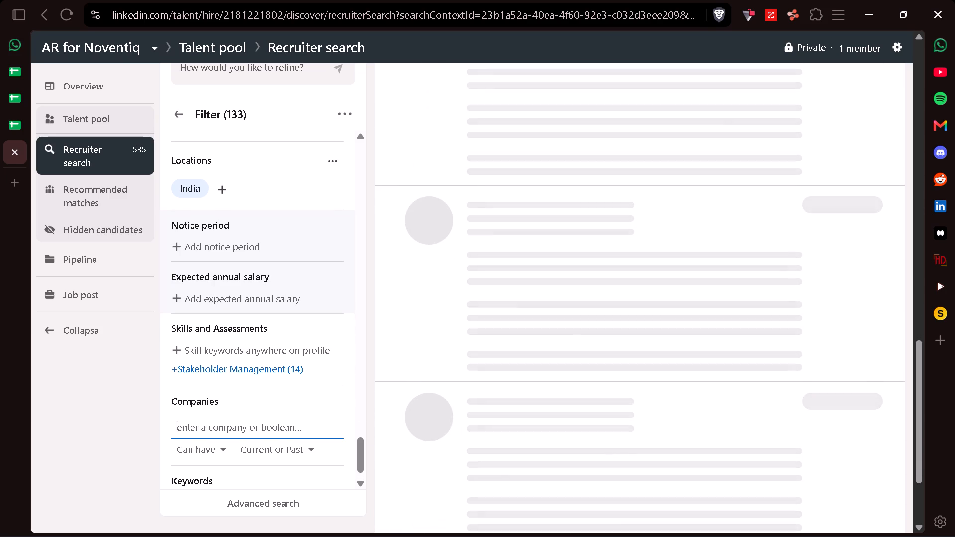
{"action": "type", "text": "Noven"}
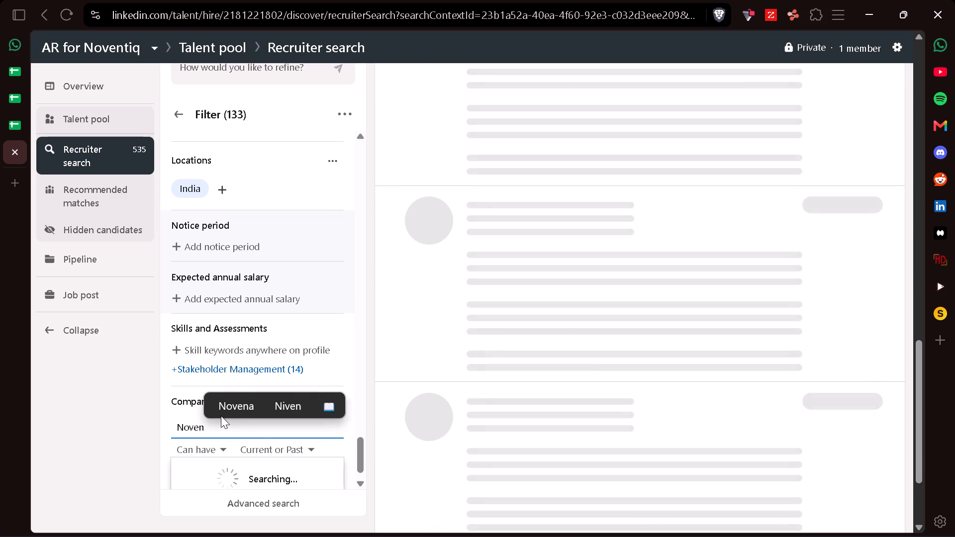
{"action": "type", "text": "tiq"}
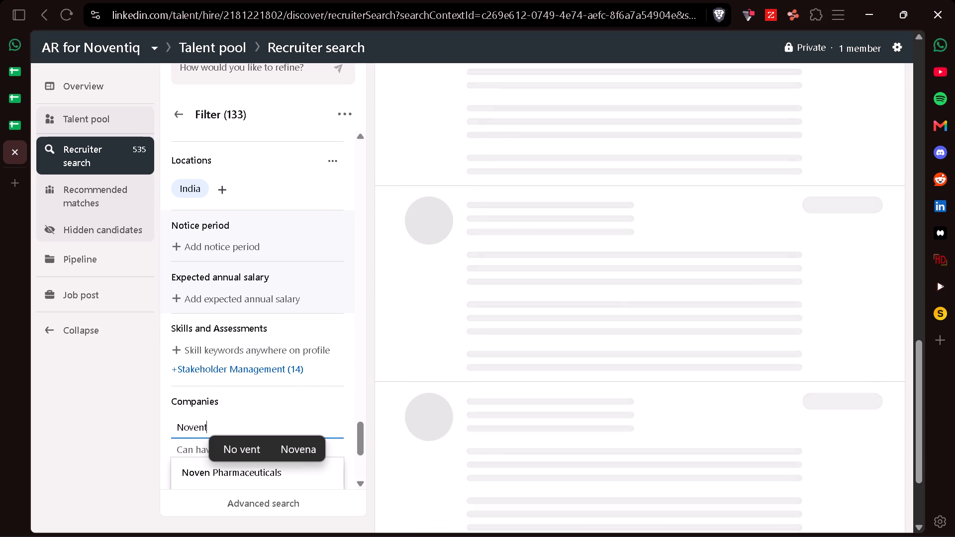
{"action": "scroll", "coordinate": [221, 416], "scroll_direction": "down", "scroll_amount": 4}
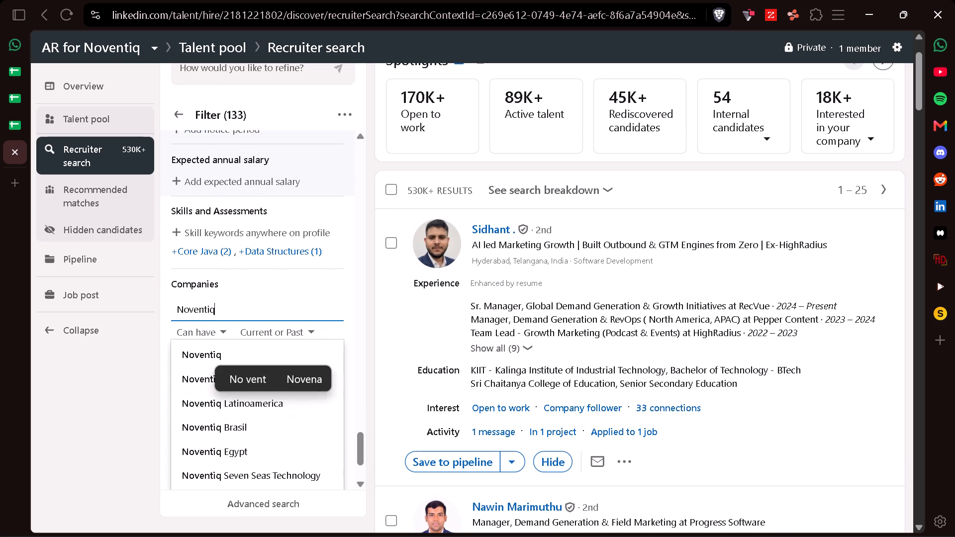
{"action": "left_click", "coordinate": [210, 354]}
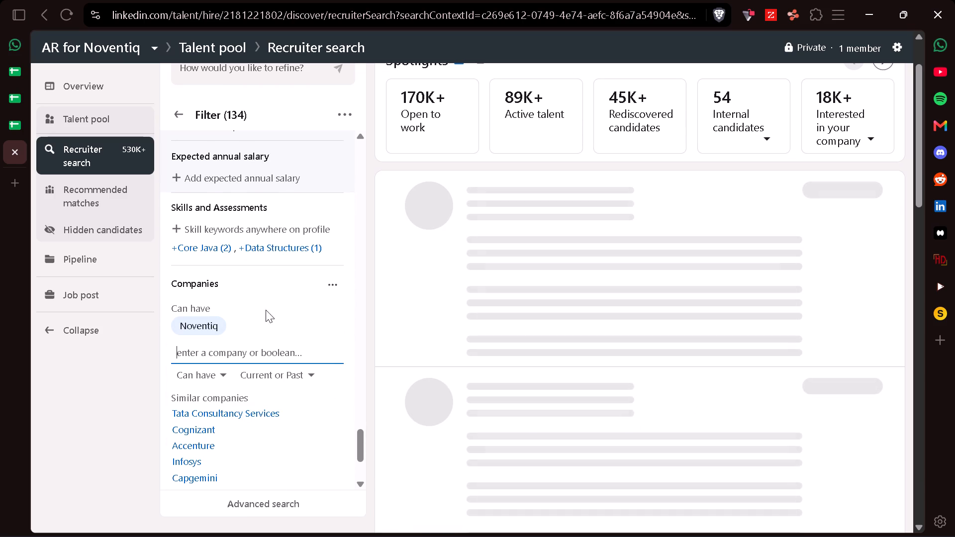
{"action": "left_click", "coordinate": [332, 286]}
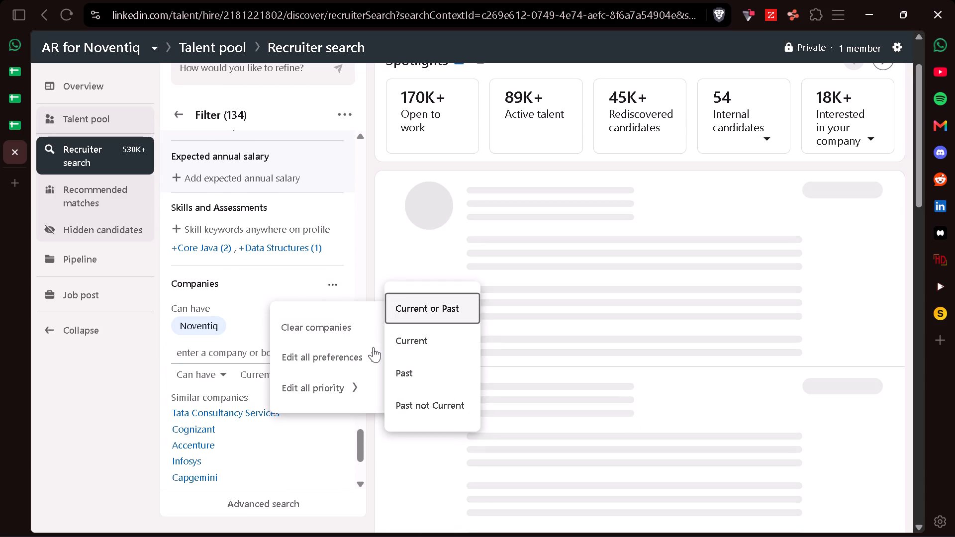
{"action": "left_click", "coordinate": [409, 345]}
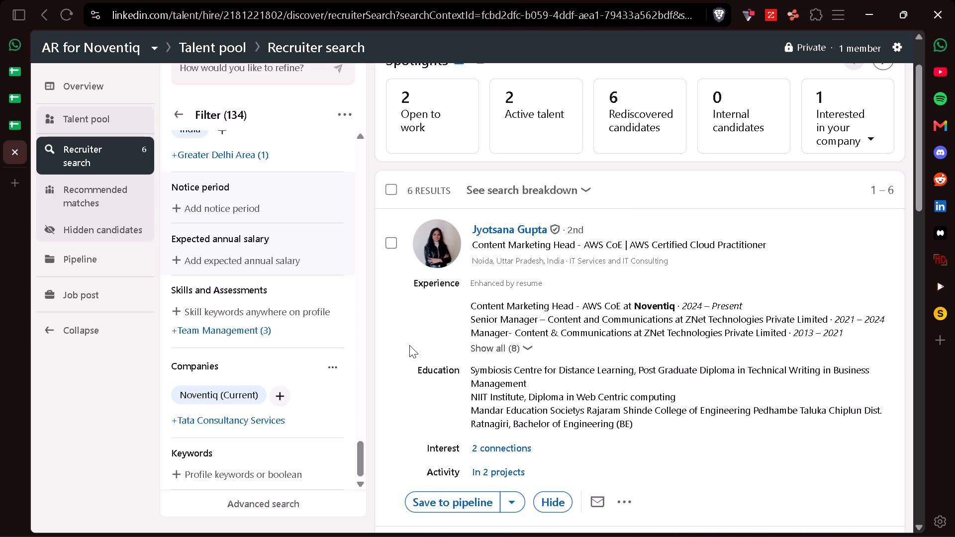
Save every candidate in the filtered Noventiq search results to the project's pipeline.
{"action": "scroll", "coordinate": [409, 345], "scroll_direction": "down", "scroll_amount": 1}
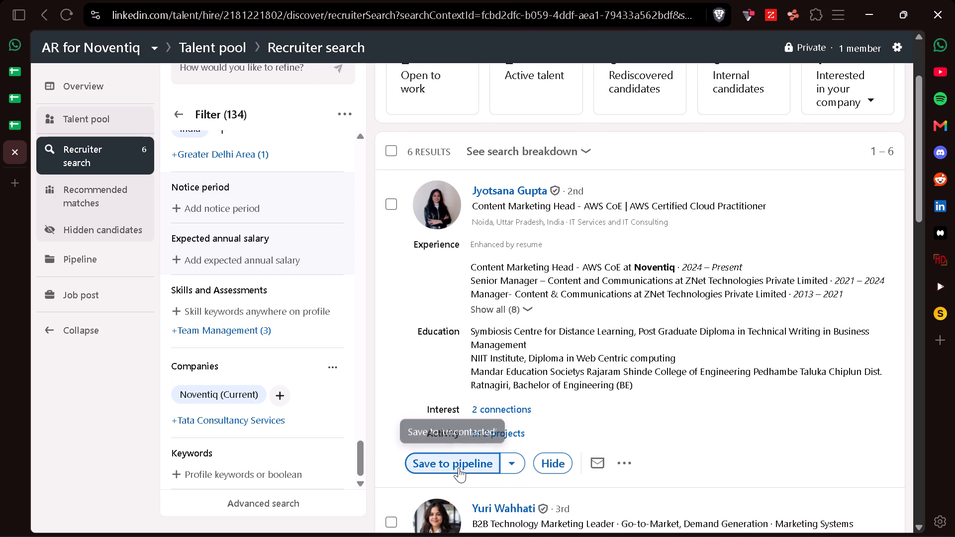
{"action": "left_click", "coordinate": [459, 467]}
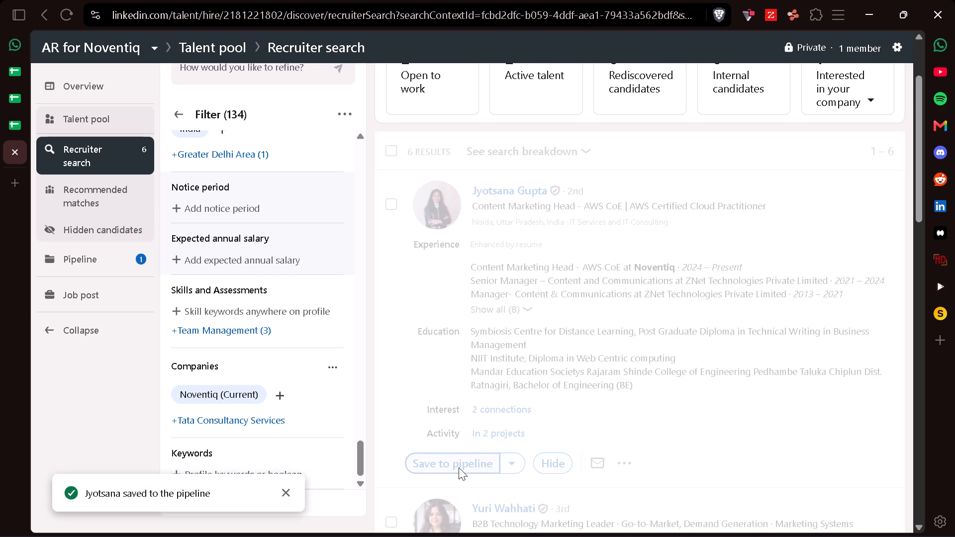
{"action": "scroll", "coordinate": [476, 405], "scroll_direction": "down", "scroll_amount": 2}
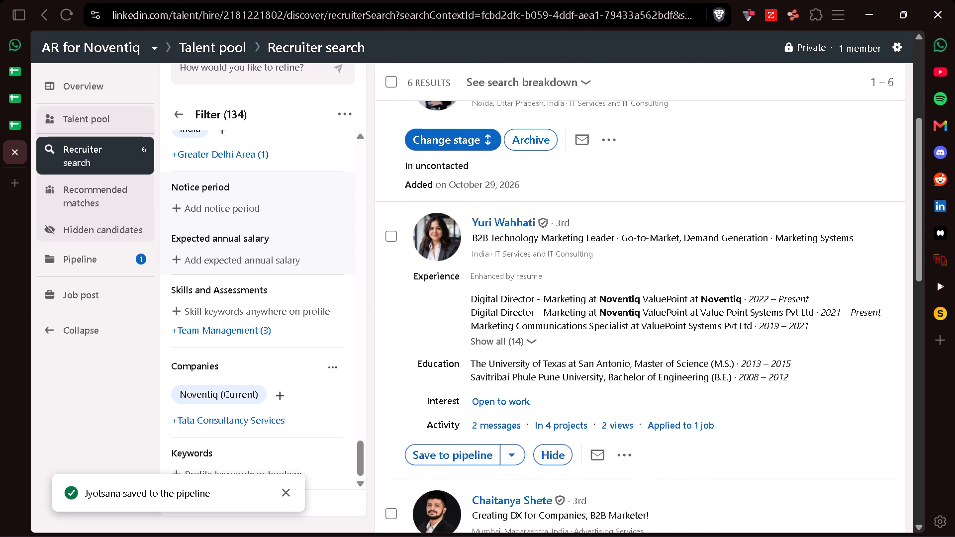
{"action": "scroll", "coordinate": [476, 405], "scroll_direction": "down", "scroll_amount": 1}
{"action": "left_click", "coordinate": [453, 447]}
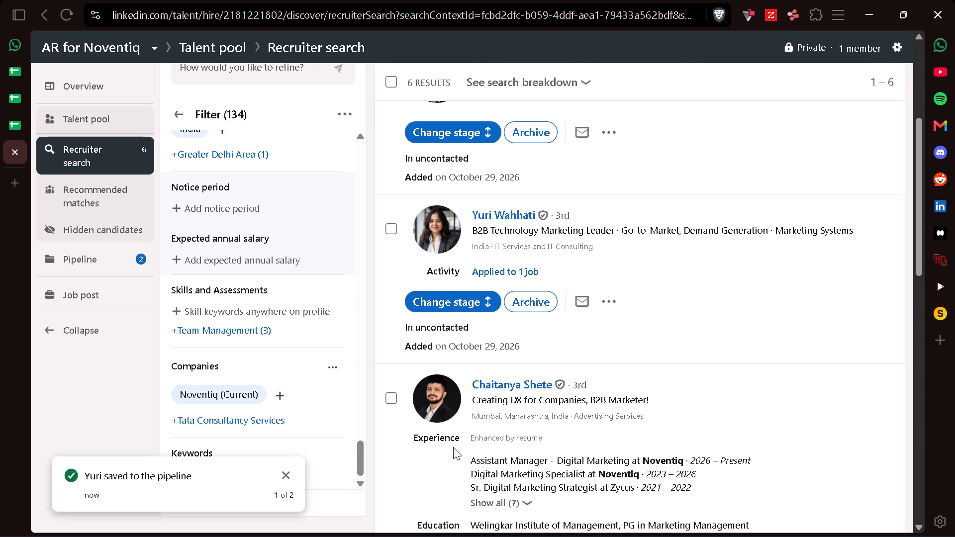
{"action": "scroll", "coordinate": [453, 447], "scroll_direction": "down", "scroll_amount": 2}
{"action": "left_click", "coordinate": [461, 497]}
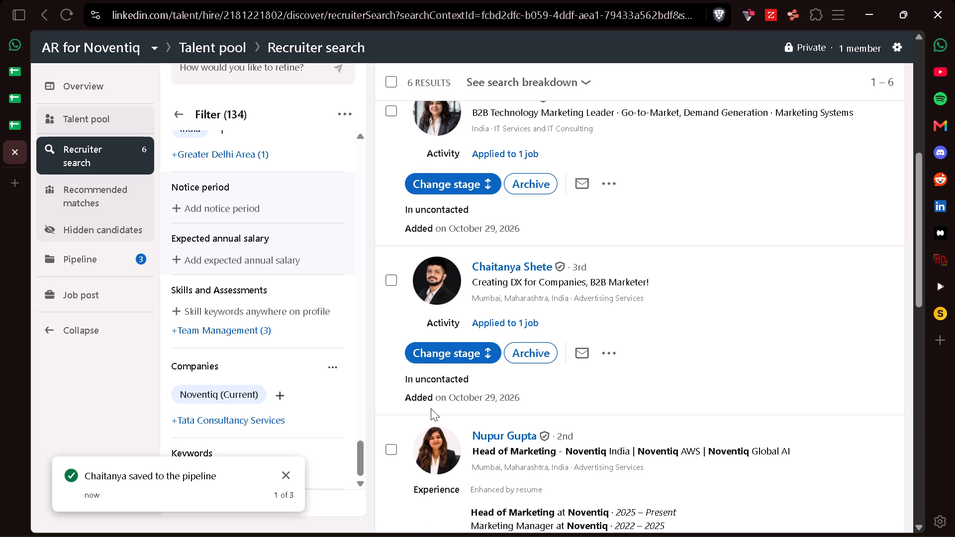
{"action": "scroll", "coordinate": [431, 408], "scroll_direction": "down", "scroll_amount": 3}
{"action": "left_click", "coordinate": [462, 476]}
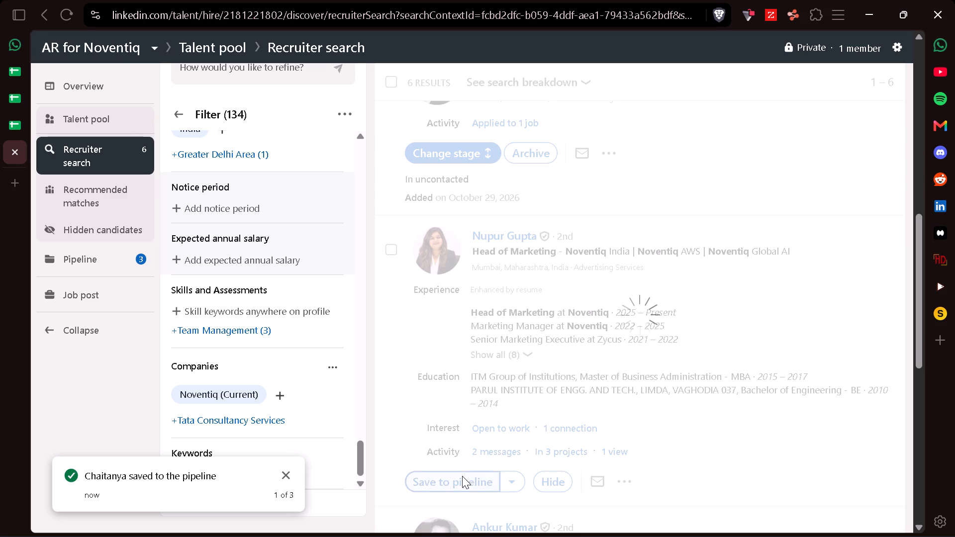
{"action": "scroll", "coordinate": [462, 476], "scroll_direction": "down", "scroll_amount": 2}
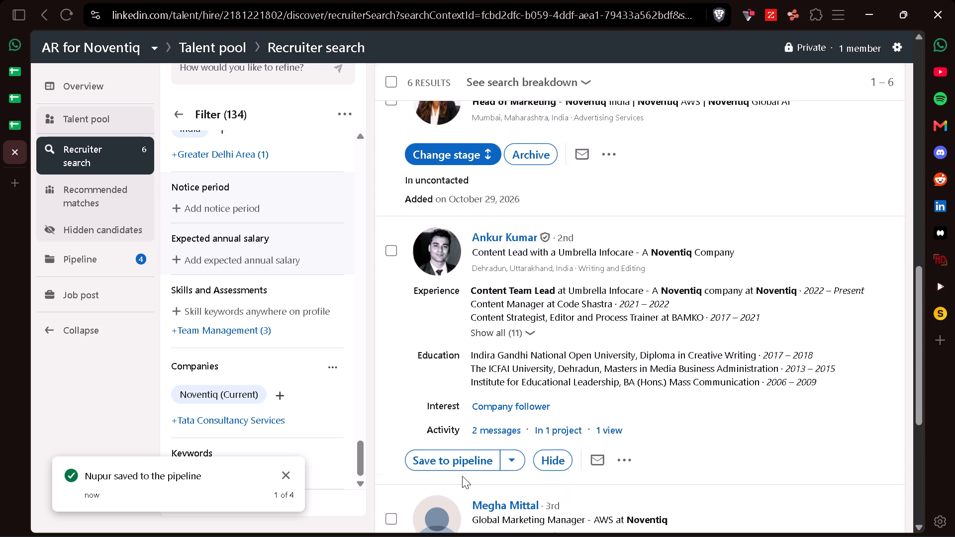
{"action": "scroll", "coordinate": [462, 476], "scroll_direction": "down", "scroll_amount": 1}
{"action": "left_click", "coordinate": [420, 444]}
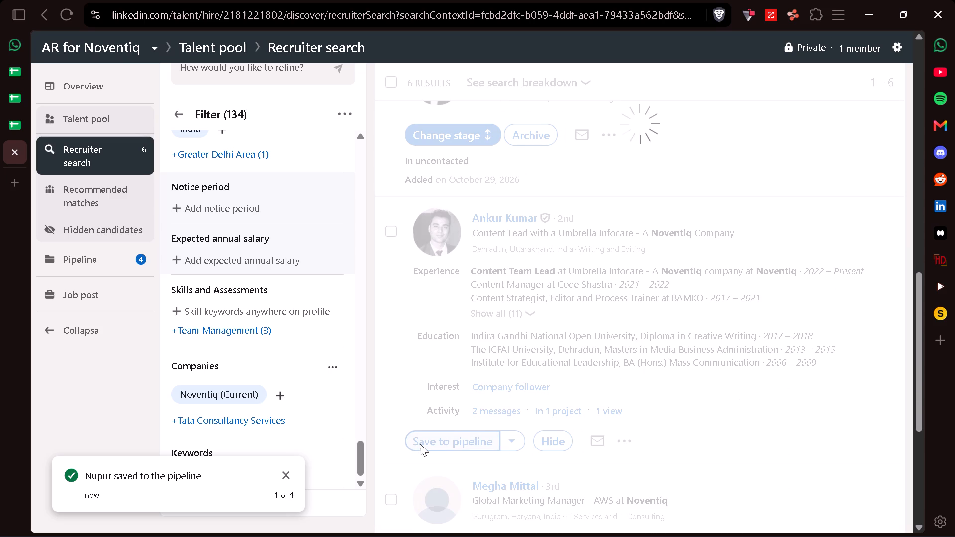
{"action": "scroll", "coordinate": [420, 444], "scroll_direction": "down", "scroll_amount": 3}
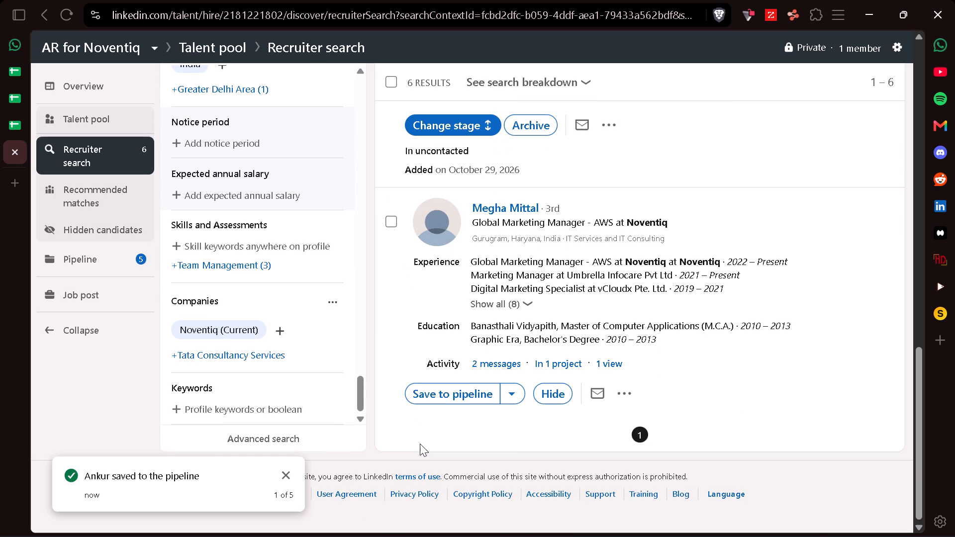
{"action": "left_click", "coordinate": [457, 397]}
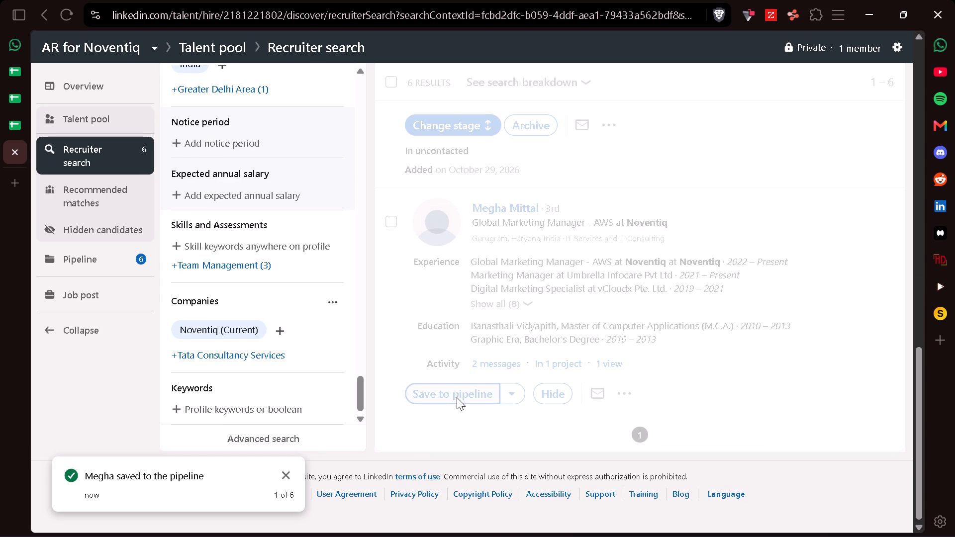
Export all candidates in the AR for Noventiq project's pipeline to CSV.
{"action": "left_click", "coordinate": [68, 253]}
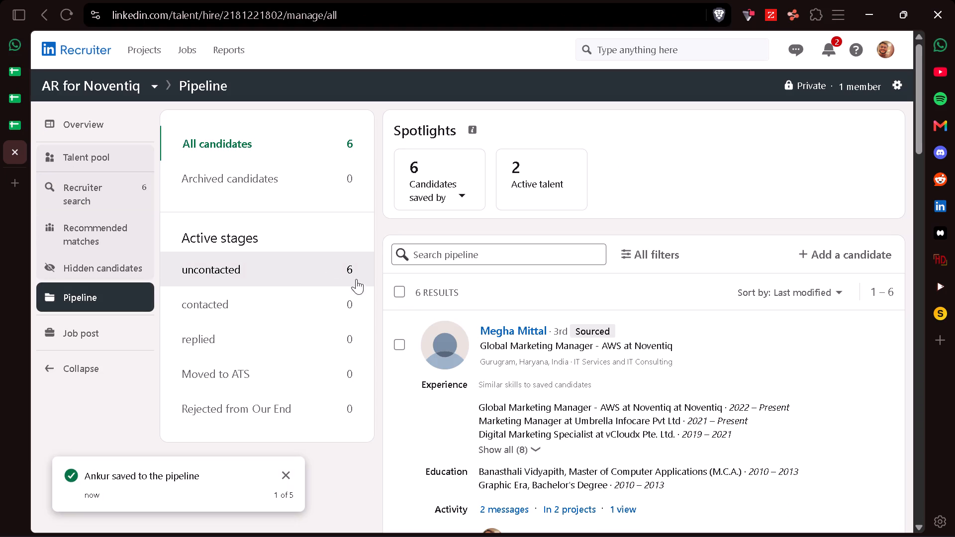
{"action": "left_click", "coordinate": [406, 290]}
{"action": "left_click", "coordinate": [397, 291]}
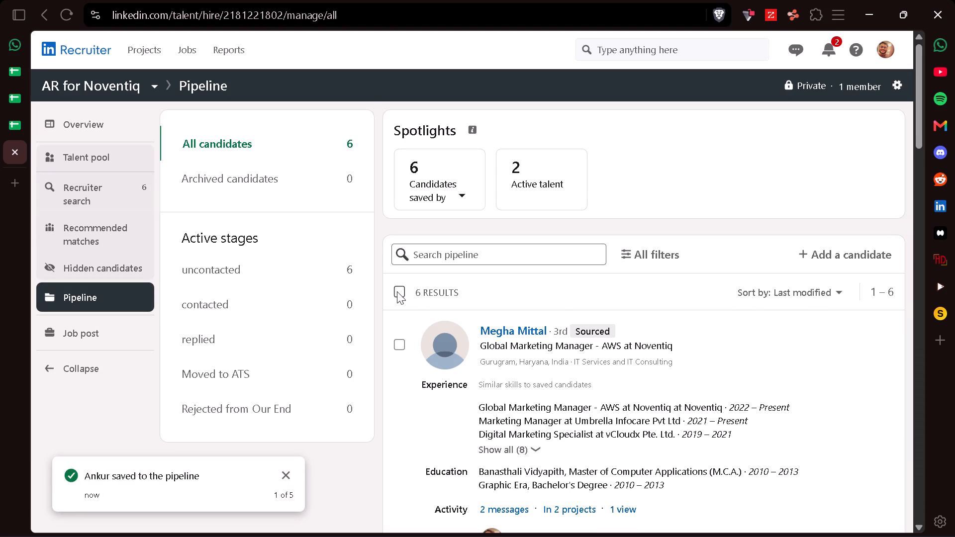
{"action": "left_click", "coordinate": [780, 296]}
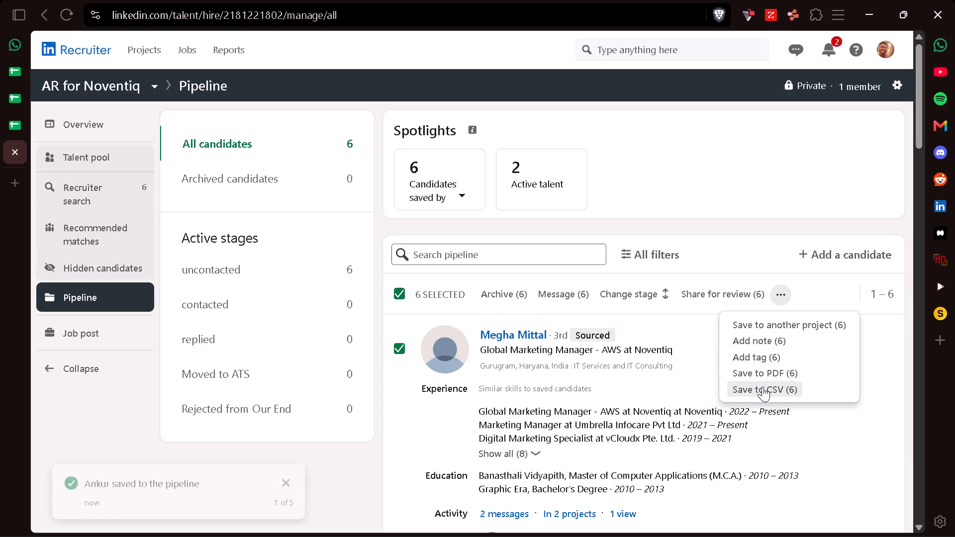
{"action": "left_click", "coordinate": [763, 386]}
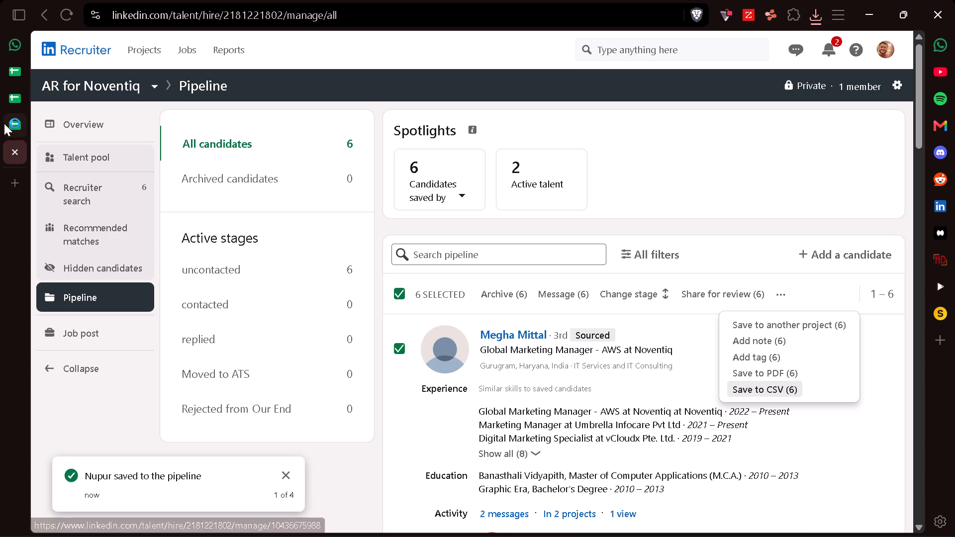
Switch to the pipeline export in Excel and insert a blank column before the Headline column.
{"action": "left_click", "coordinate": [11, 150]}
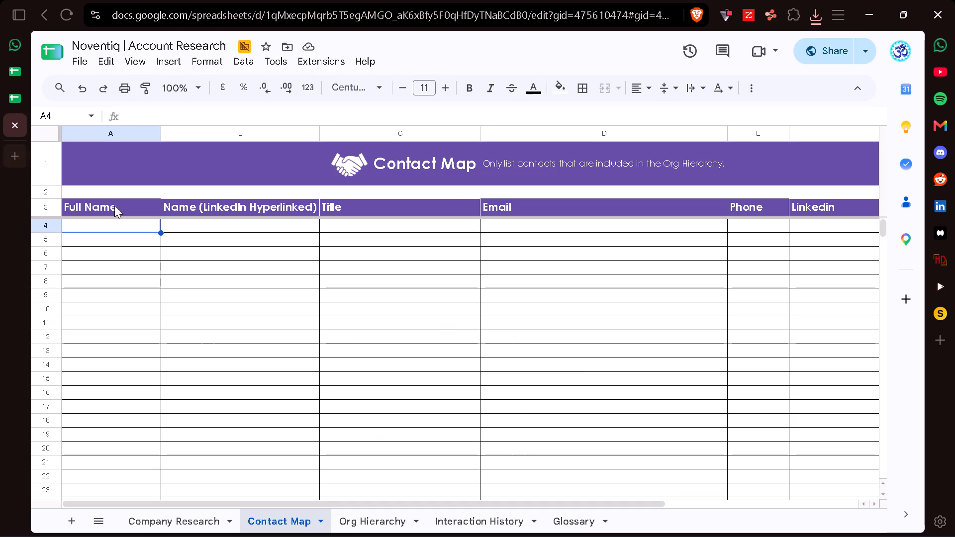
{"action": "left_click", "coordinate": [519, 521]}
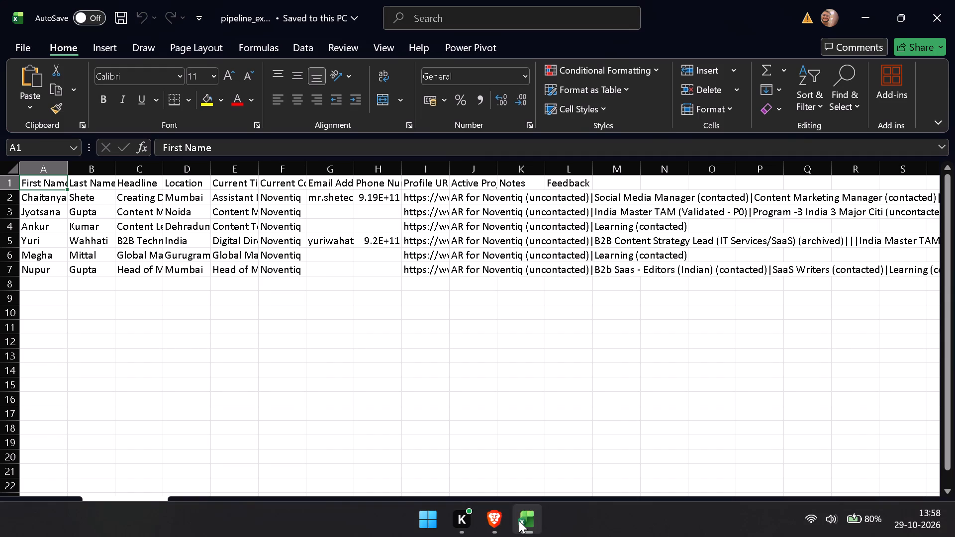
{"action": "left_click", "coordinate": [140, 170]}
{"action": "right_click", "coordinate": [140, 170]}
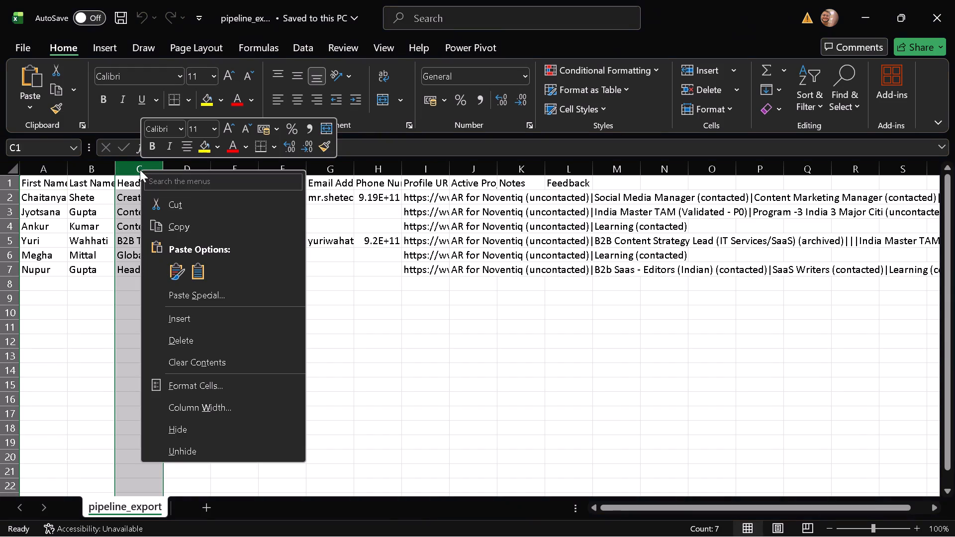
{"action": "left_click", "coordinate": [184, 314]}
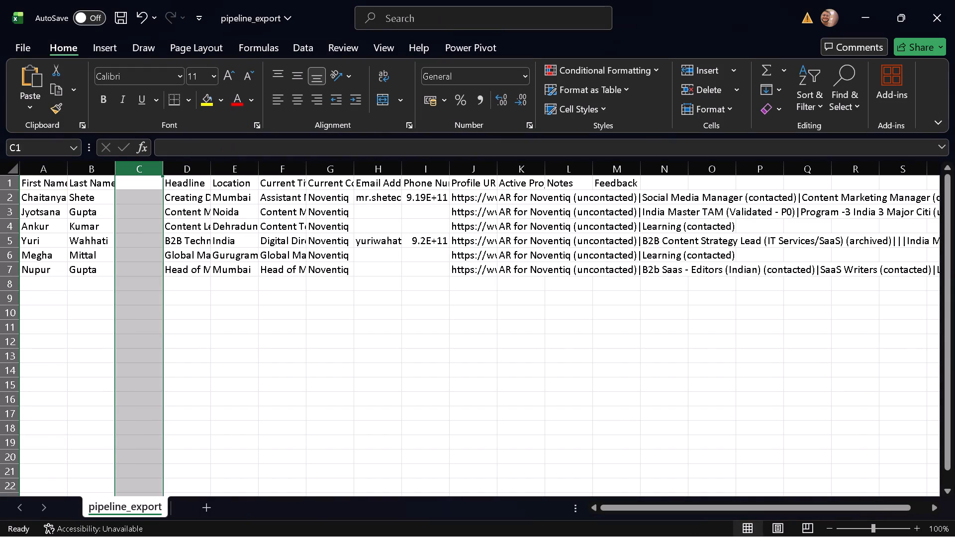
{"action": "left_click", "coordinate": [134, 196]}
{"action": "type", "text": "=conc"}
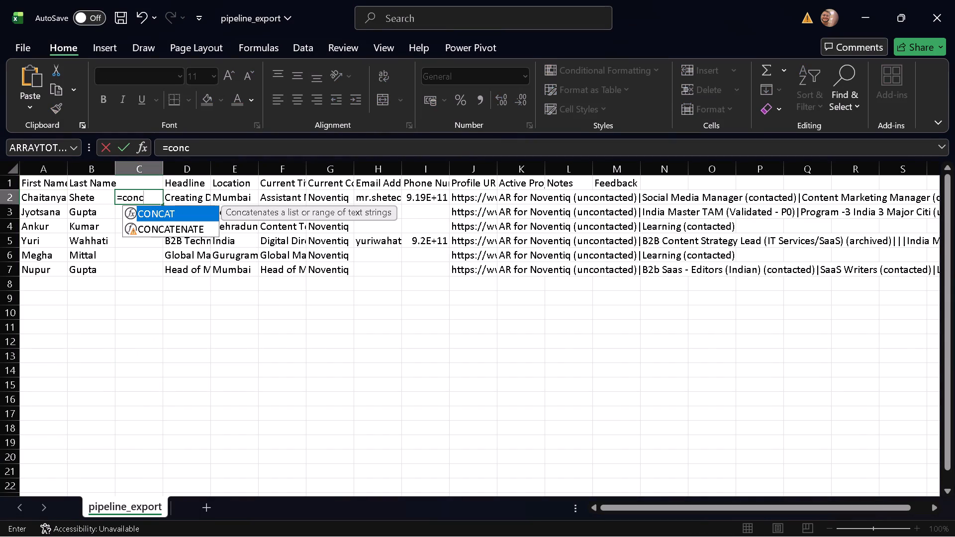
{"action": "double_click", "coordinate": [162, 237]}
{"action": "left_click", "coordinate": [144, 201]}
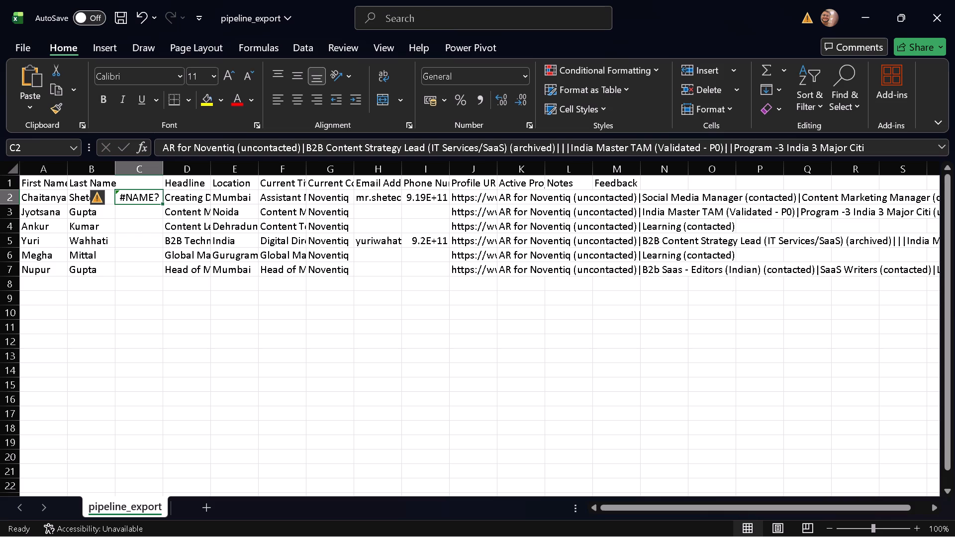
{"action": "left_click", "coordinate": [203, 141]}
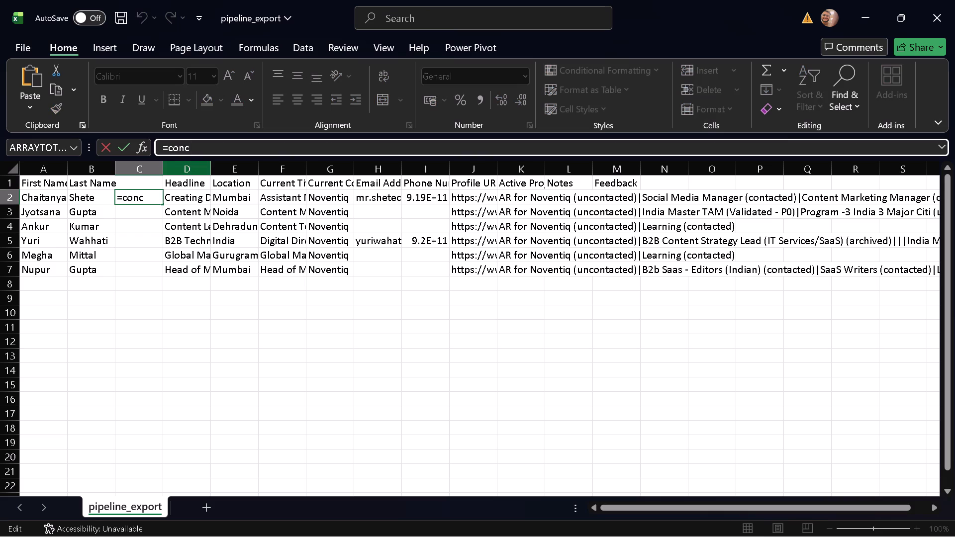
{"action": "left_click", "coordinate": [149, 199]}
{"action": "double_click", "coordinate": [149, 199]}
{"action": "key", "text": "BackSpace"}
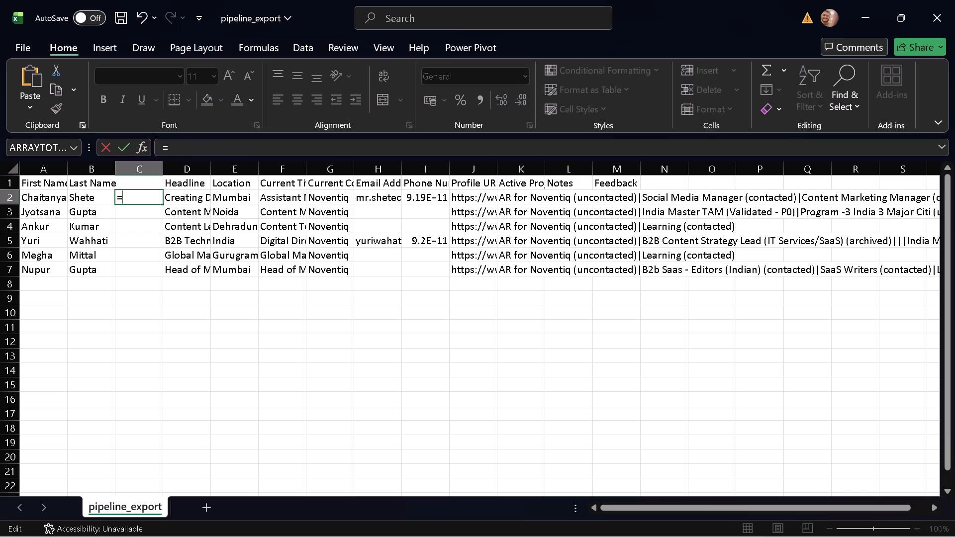
Join each first and last name with a space using CONCATENATE in C2, and fill the formula down to C7.
{"action": "type", "text": "co"}
{"action": "key", "text": "n"}
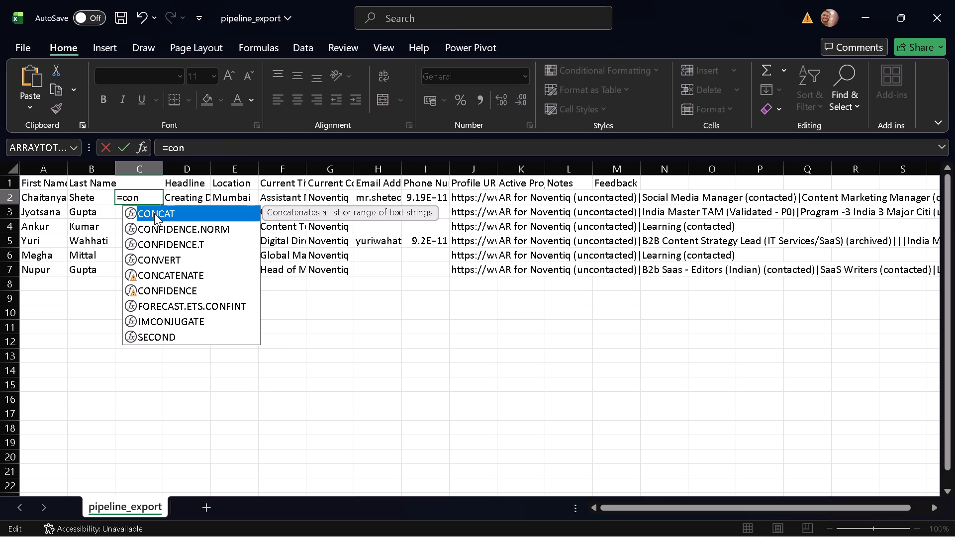
{"action": "double_click", "coordinate": [166, 279]}
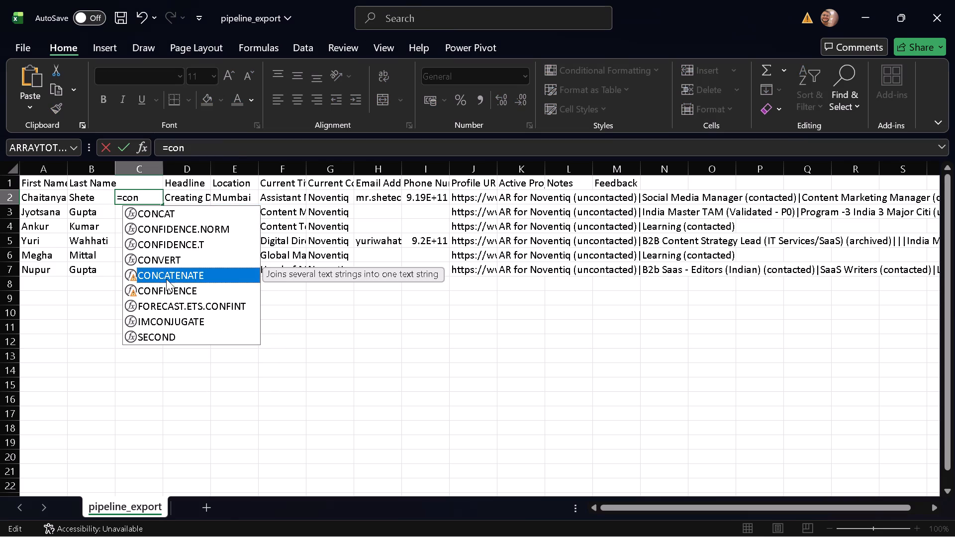
{"action": "left_click", "coordinate": [43, 199]}
{"action": "type", "text": ",\" \","}
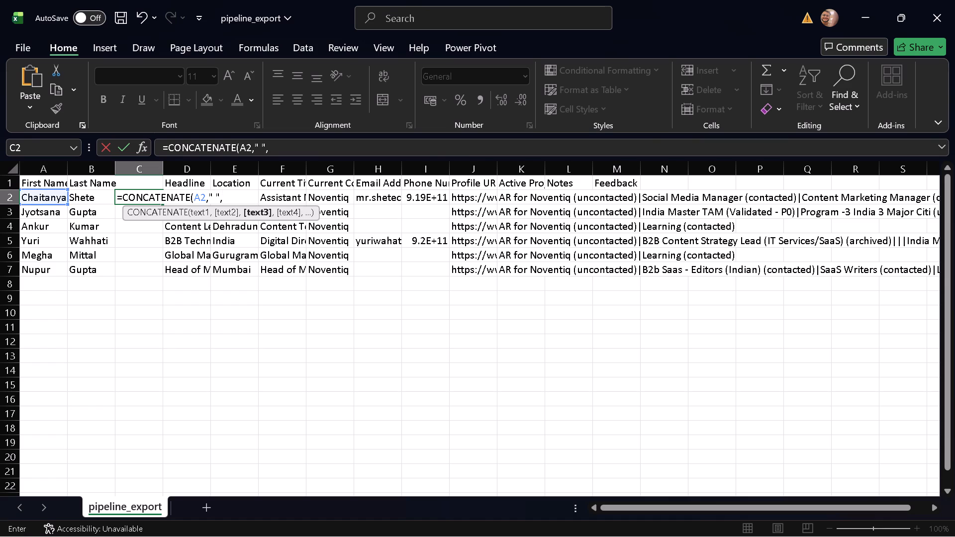
{"action": "left_click", "coordinate": [86, 199]}
{"action": "key", "text": "Return"}
{"action": "key", "text": "Return"}
{"action": "key", "text": "Up"}
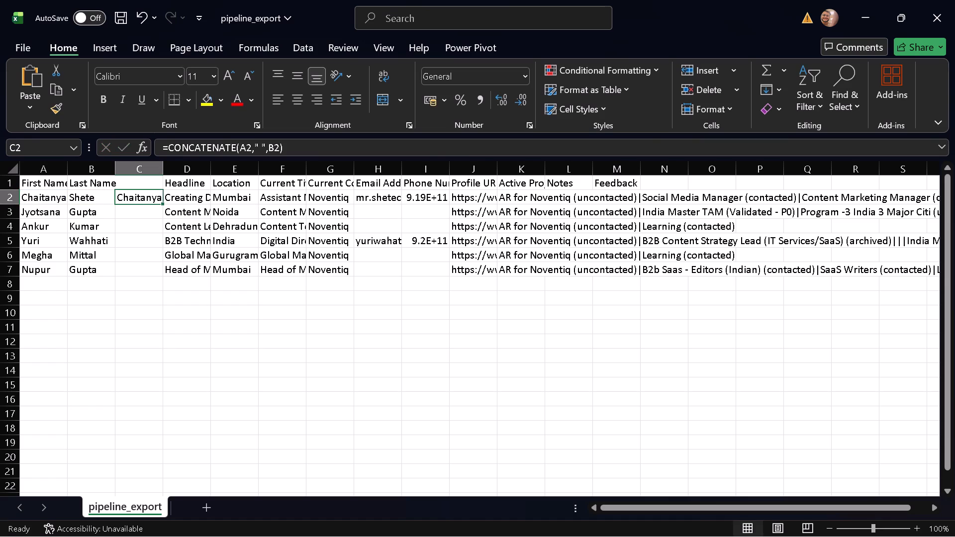
{"action": "left_click_drag", "start_coordinate": [161, 204], "coordinate": [161, 272]}
Copy the combined names C2:C7 into the Full Name column of the Noventiq Contact Map in the browser, starting at A4.
{"action": "key", "text": "ctrl+c"}
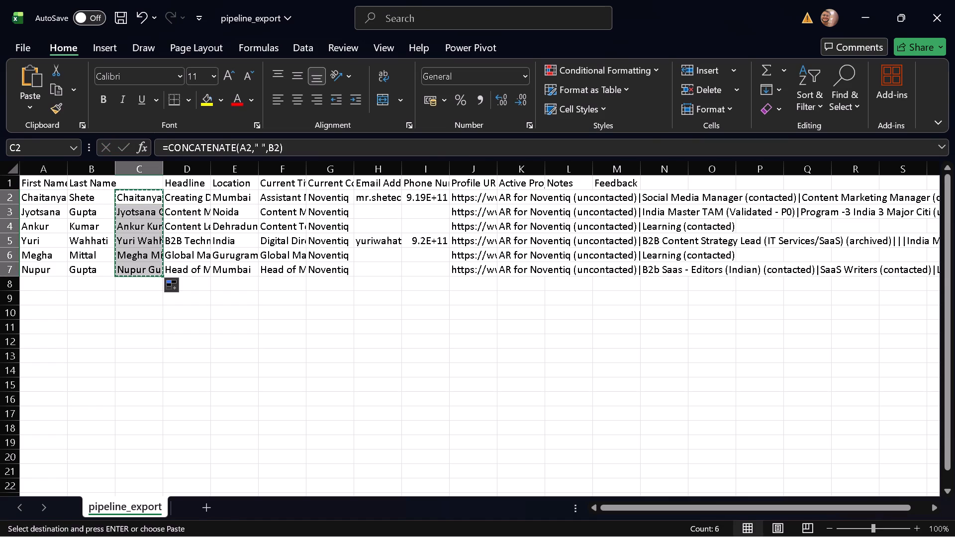
{"action": "left_click", "coordinate": [501, 523]}
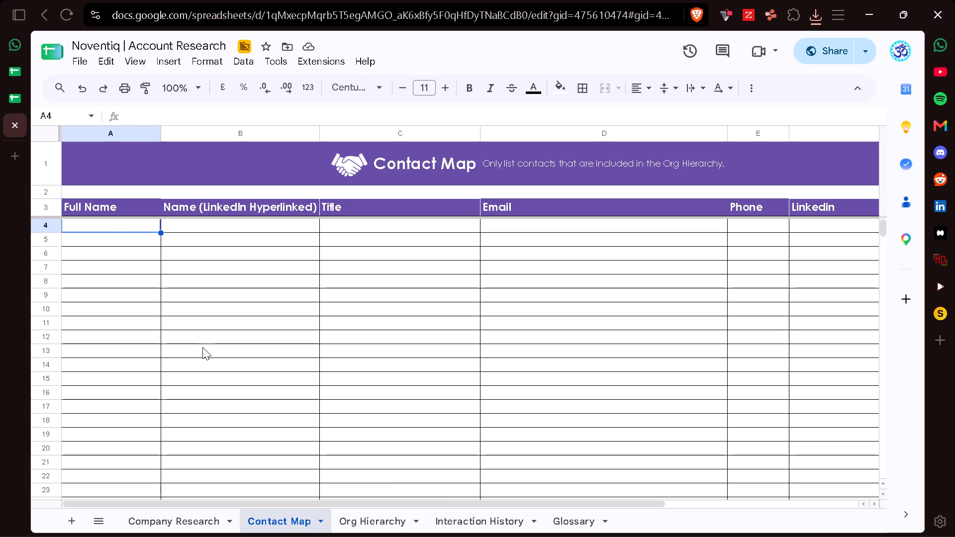
{"action": "key", "text": "ctrl+v"}
Copy the candidates' current titles from the Excel export into the Contact Map's Title column, starting at C4.
{"action": "key", "text": "Right"}
{"action": "key", "text": "Right"}
{"action": "key", "text": "Right"}
{"action": "key", "text": "Right"}
{"action": "key", "text": "Right"}
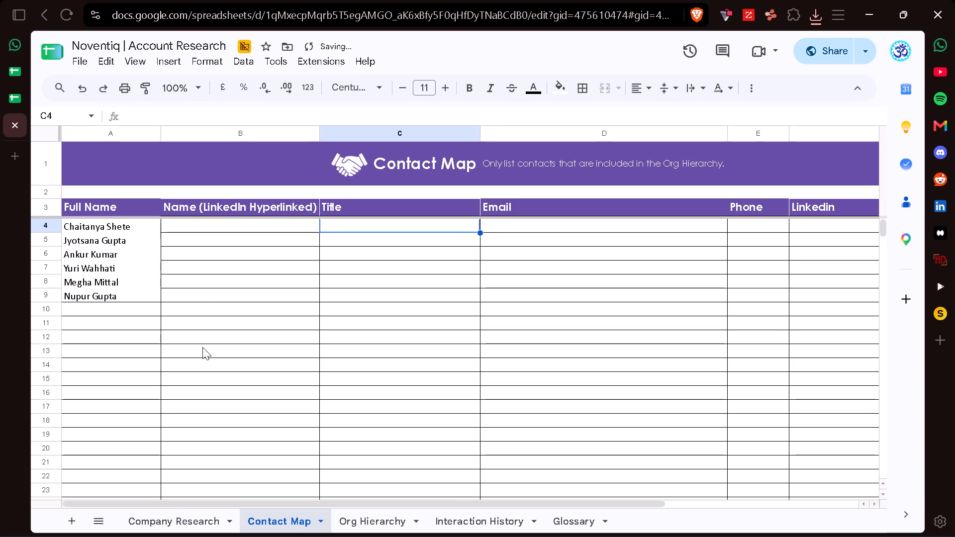
{"action": "left_click", "coordinate": [521, 521]}
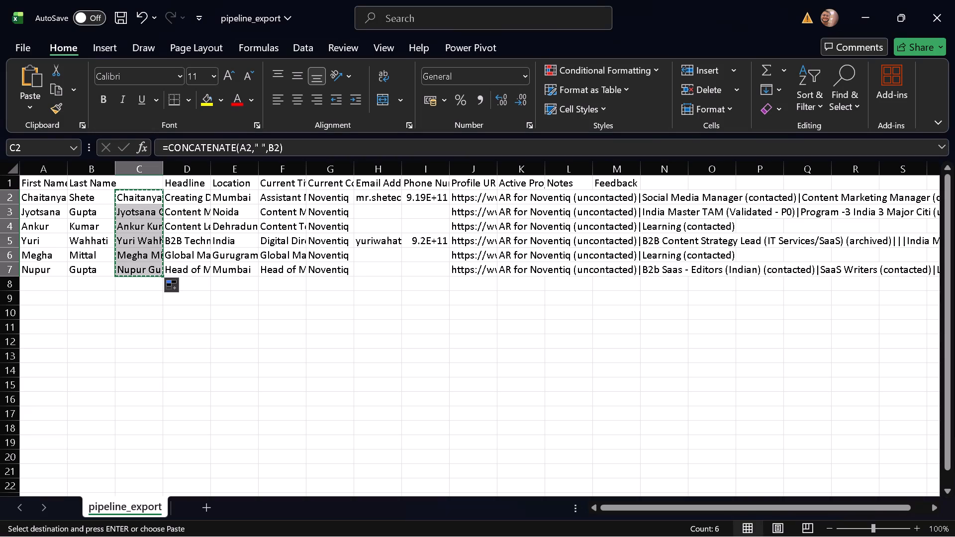
{"action": "left_click", "coordinate": [283, 206]}
{"action": "key", "text": "Up"}
{"action": "key", "text": "ctrl+shift+Down"}
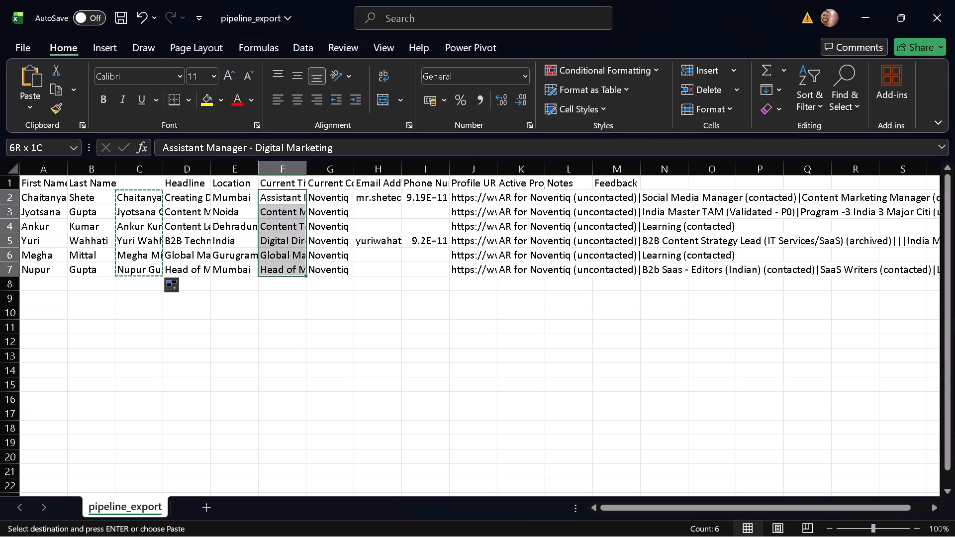
{"action": "key", "text": "ctrl+c"}
{"action": "left_click", "coordinate": [492, 524]}
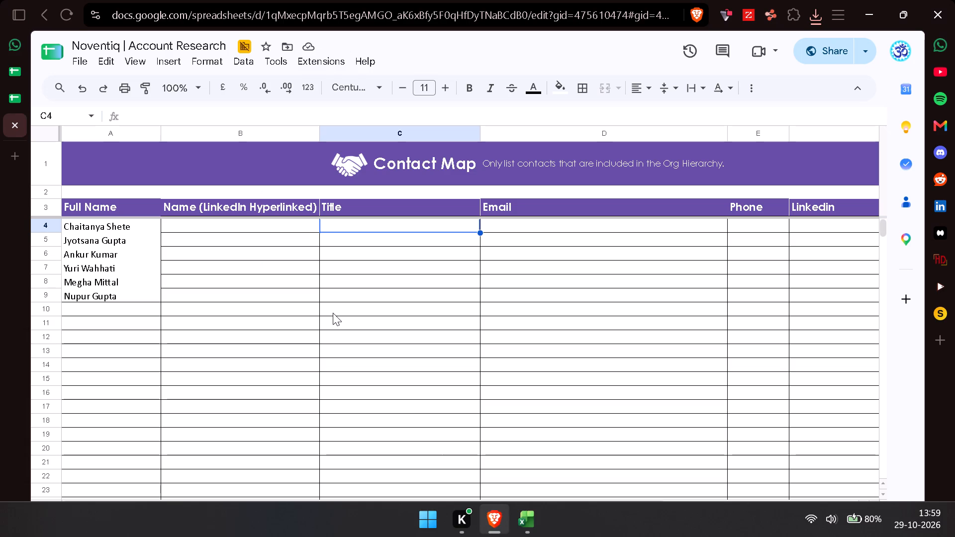
{"action": "key", "text": "ctrl+v"}
Copy the profile URLs from the Excel export into the Contact Map's Linkedin column, starting at F4.
{"action": "key", "text": "Right"}
{"action": "key", "text": "Right"}
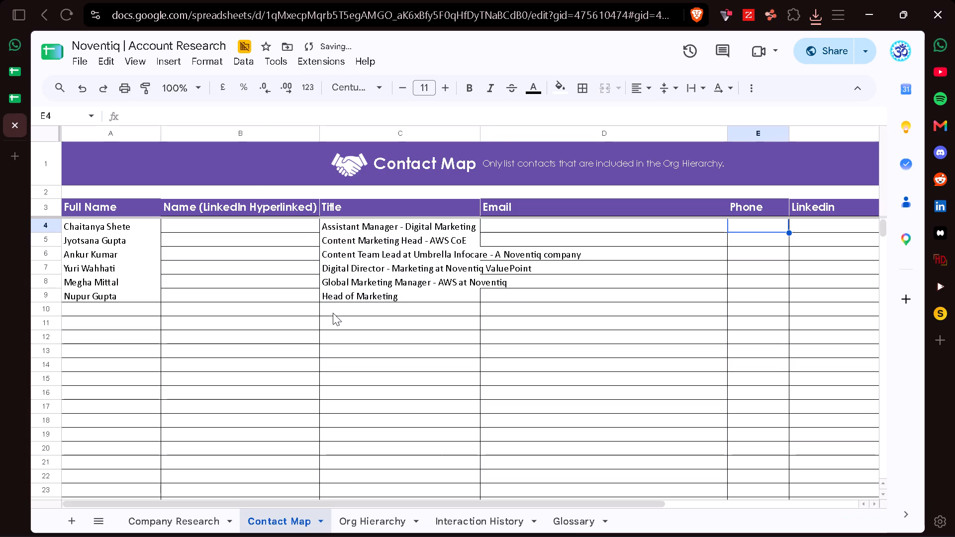
{"action": "key", "text": "Left"}
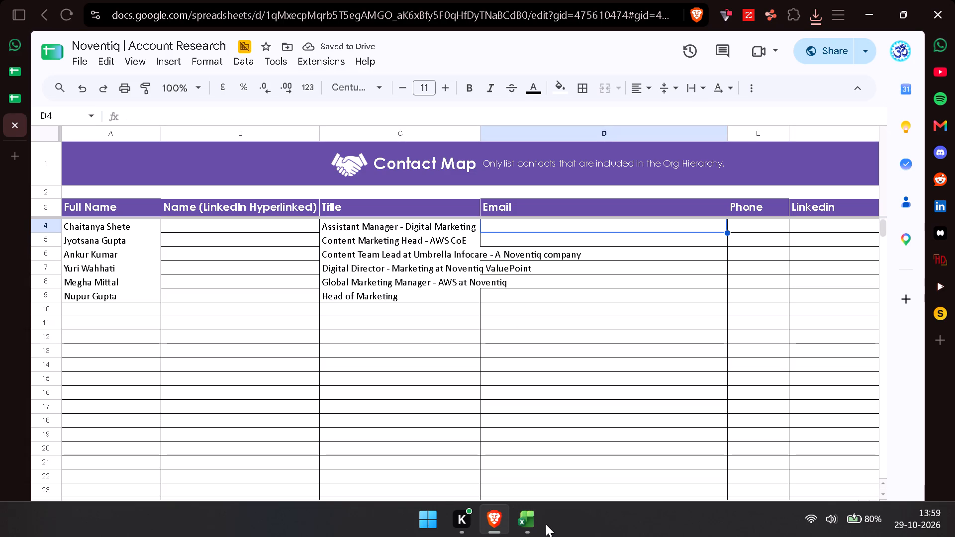
{"action": "left_click", "coordinate": [508, 521]}
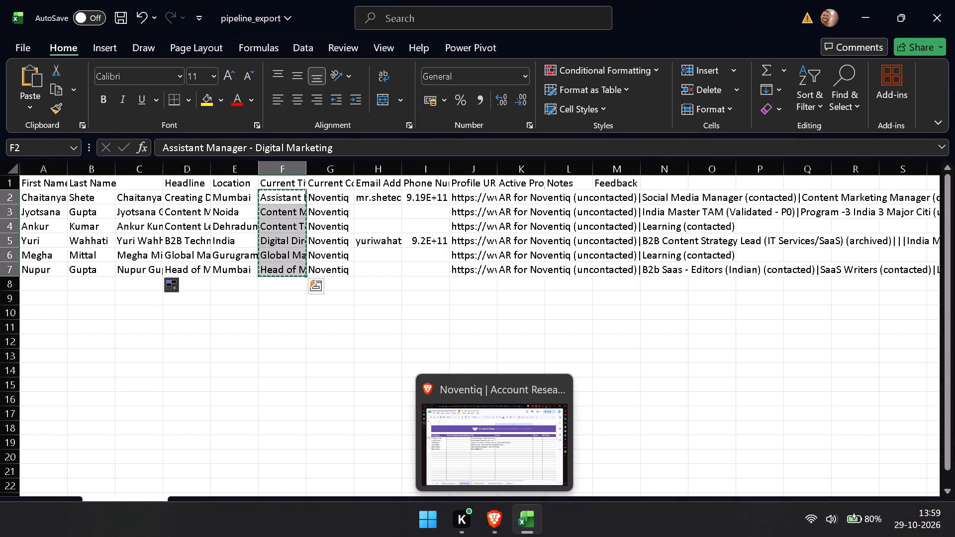
{"action": "left_click", "coordinate": [472, 204]}
{"action": "key", "text": "Up"}
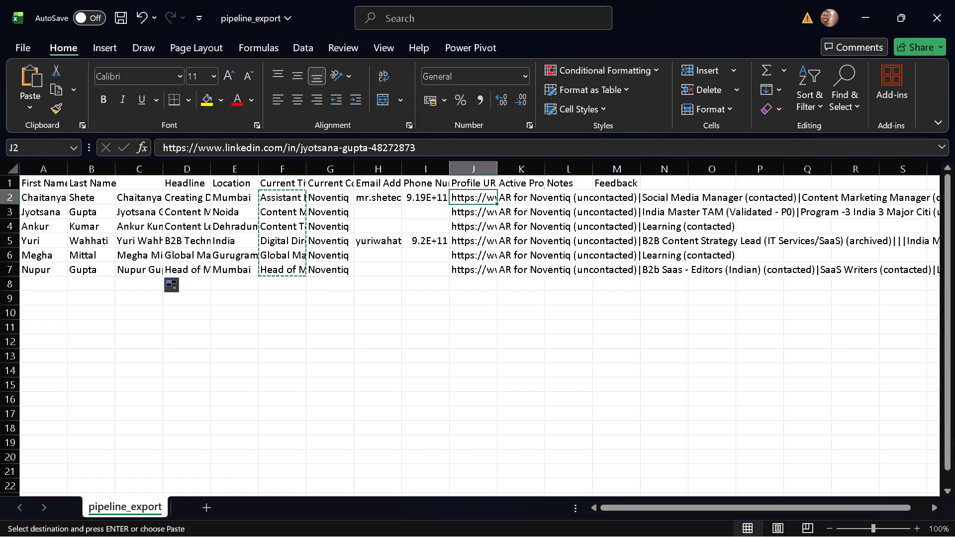
{"action": "key", "text": "ctrl+shift+Down"}
{"action": "key", "text": "ctrl+c"}
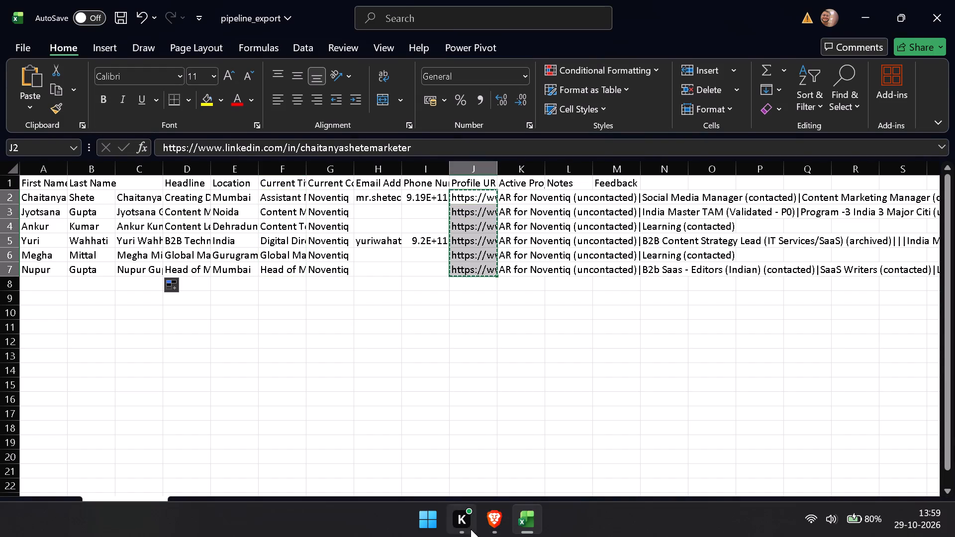
{"action": "left_click", "coordinate": [493, 524]}
{"action": "scroll", "coordinate": [566, 360], "scroll_direction": "left", "scroll_amount": 5}
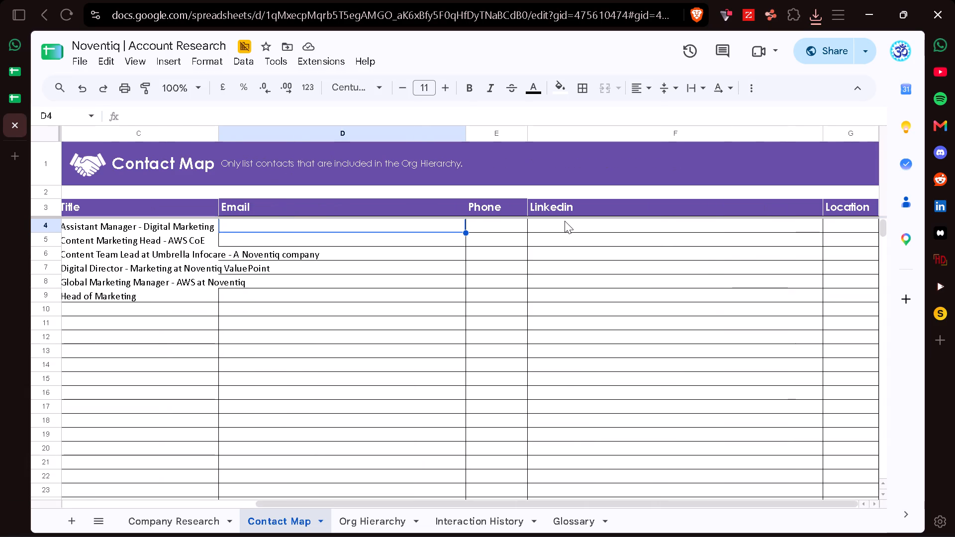
{"action": "left_click", "coordinate": [565, 221]}
{"action": "key", "text": "ctrl+v"}
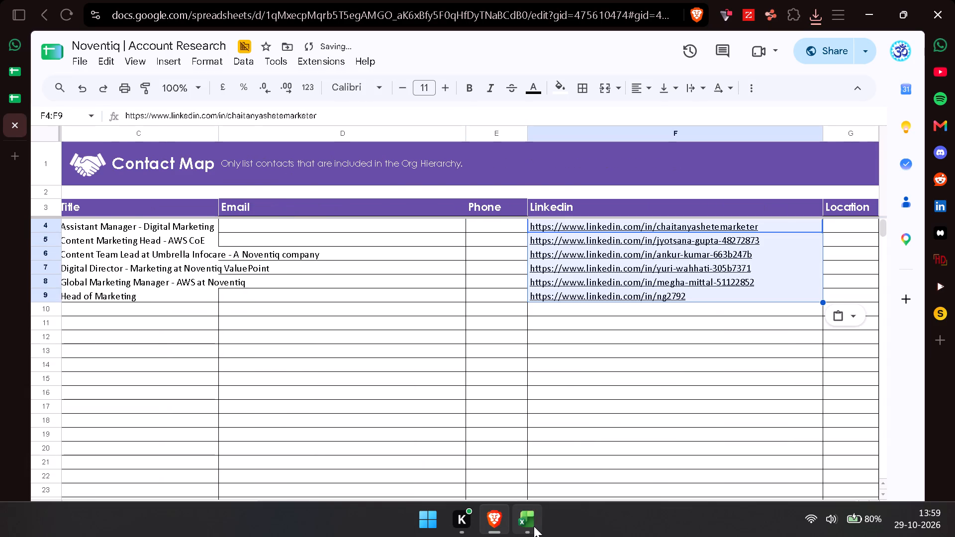
Copy the candidates' locations from the Excel export into the Contact Map's Location column, starting at G4.
{"action": "left_click", "coordinate": [534, 526]}
{"action": "left_click", "coordinate": [234, 200]}
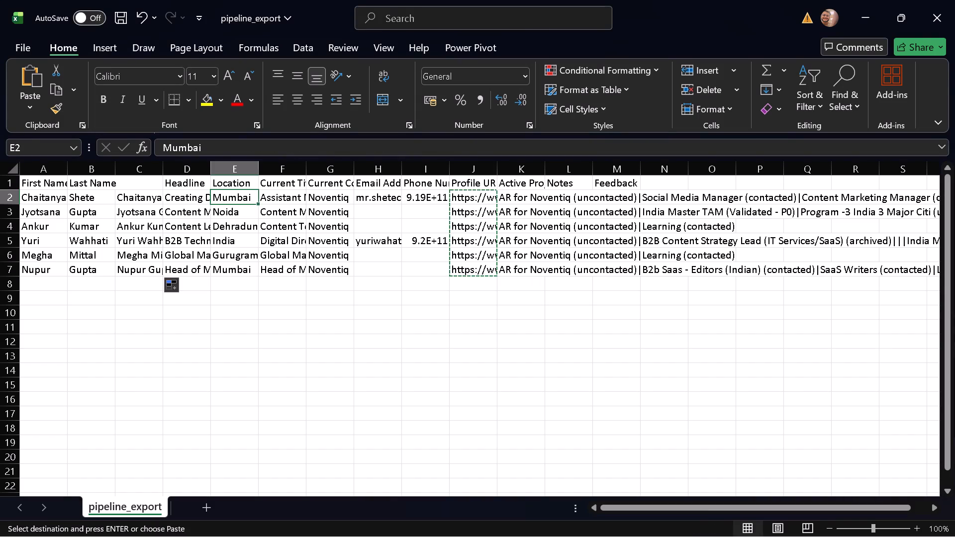
{"action": "key", "text": "ctrl+shift+Down"}
{"action": "key", "text": "ctrl+c"}
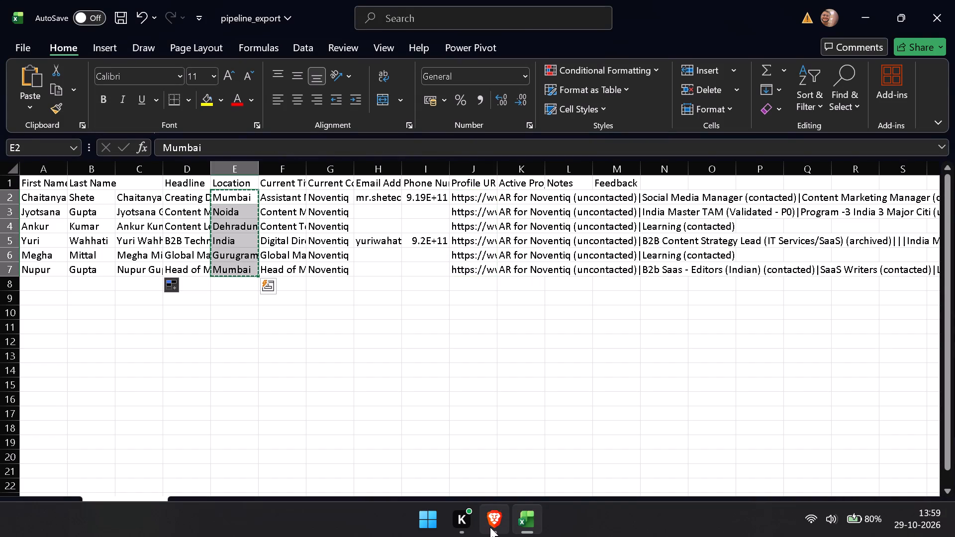
{"action": "left_click", "coordinate": [490, 527]}
{"action": "left_click", "coordinate": [840, 229]}
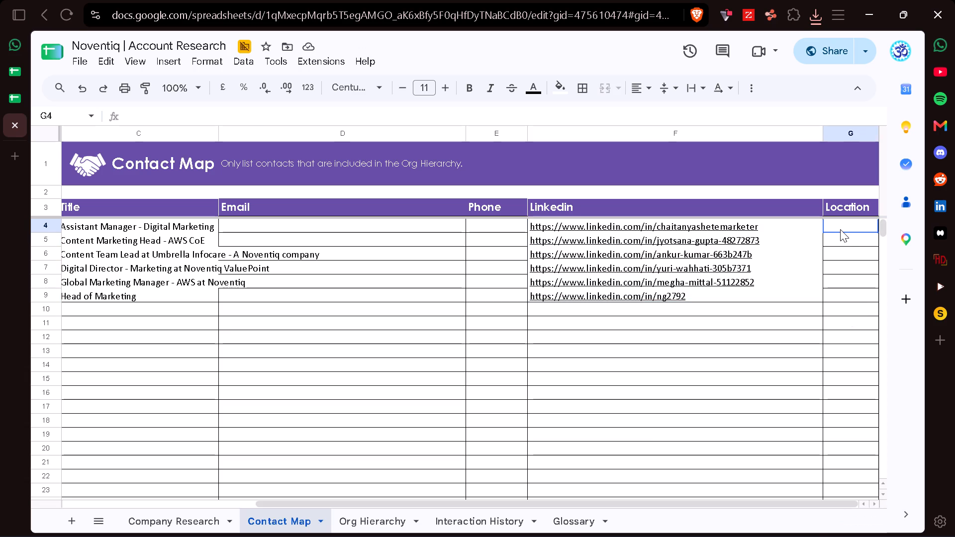
{"action": "key", "text": "ctrl+v"}
Build hyperlinked names in the Name column with =HYPERLINK(F4,A4) in B4, and fill the formula through B9.
{"action": "scroll", "coordinate": [365, 330], "scroll_direction": "right", "scroll_amount": 7}
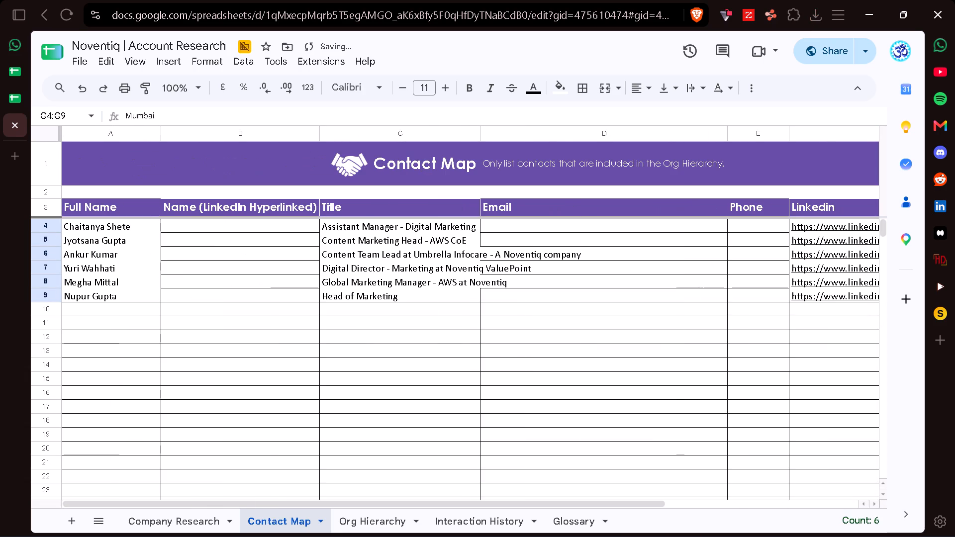
{"action": "left_click", "coordinate": [209, 232]}
{"action": "type", "text": "=hyp"}
{"action": "left_click", "coordinate": [238, 264]}
{"action": "scroll", "coordinate": [599, 307], "scroll_direction": "left", "scroll_amount": 4}
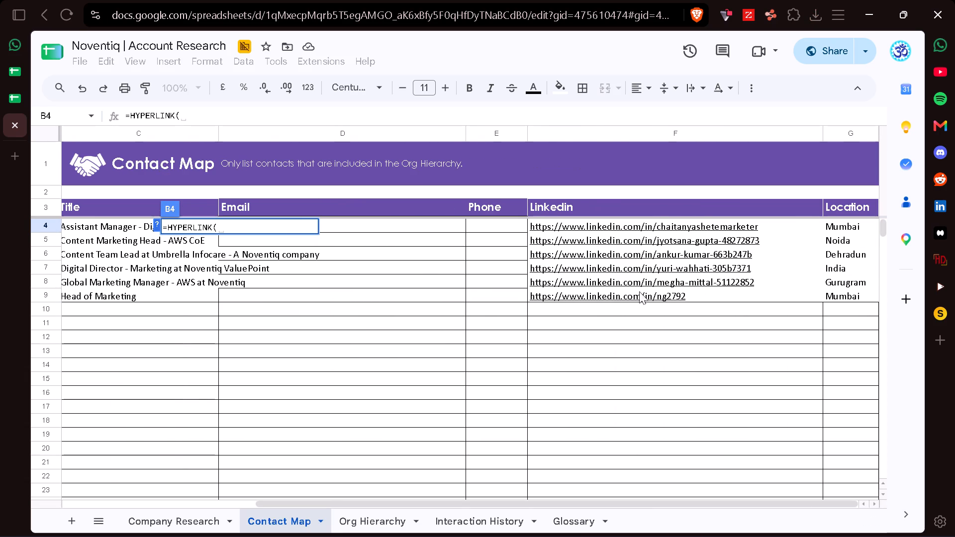
{"action": "left_click", "coordinate": [751, 228]}
{"action": "scroll", "coordinate": [468, 290], "scroll_direction": "right", "scroll_amount": 5}
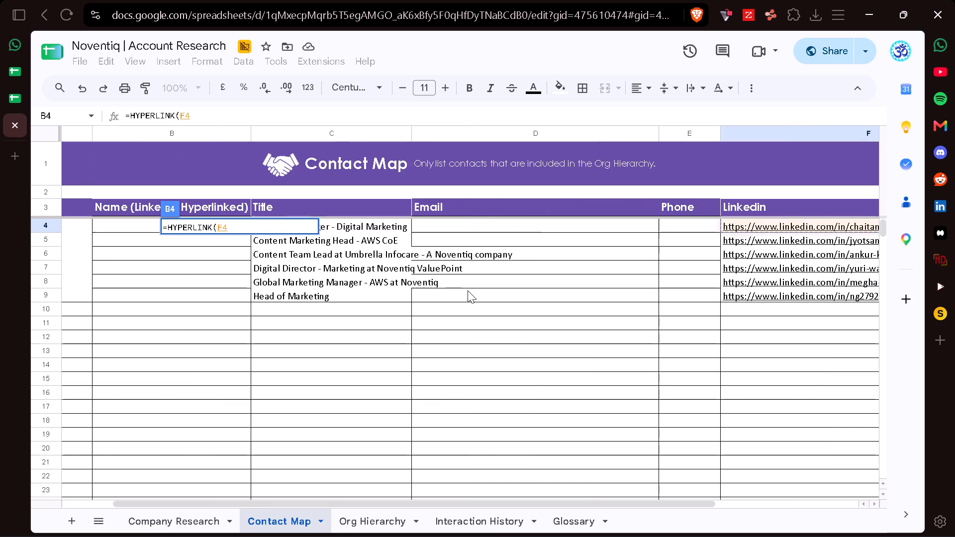
{"action": "key", "text": "comma"}
{"action": "left_click", "coordinate": [108, 221]}
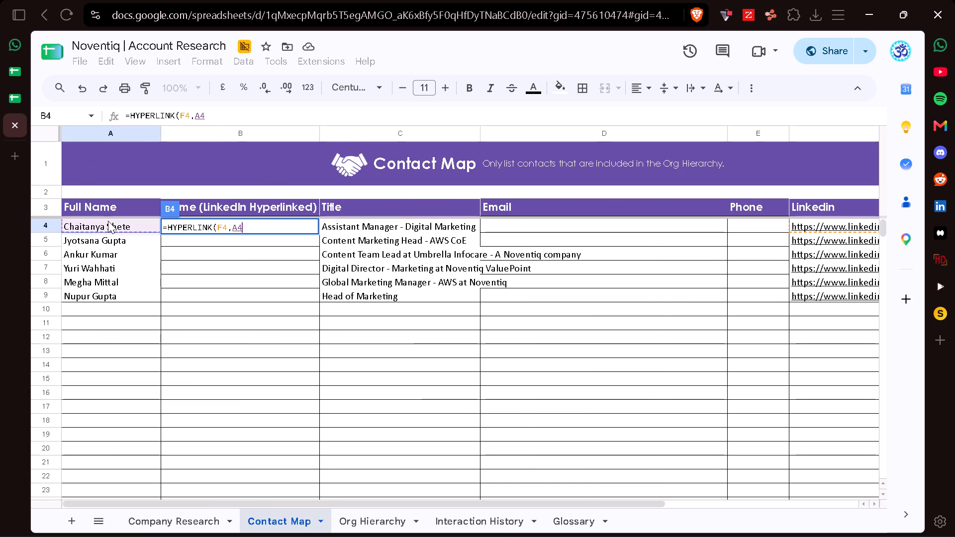
{"action": "key", "text": "Return"}
{"action": "key", "text": "Up"}
{"action": "left_click_drag", "start_coordinate": [320, 232], "coordinate": [259, 299]}
{"action": "scroll", "coordinate": [502, 276], "scroll_direction": "left", "scroll_amount": 2}
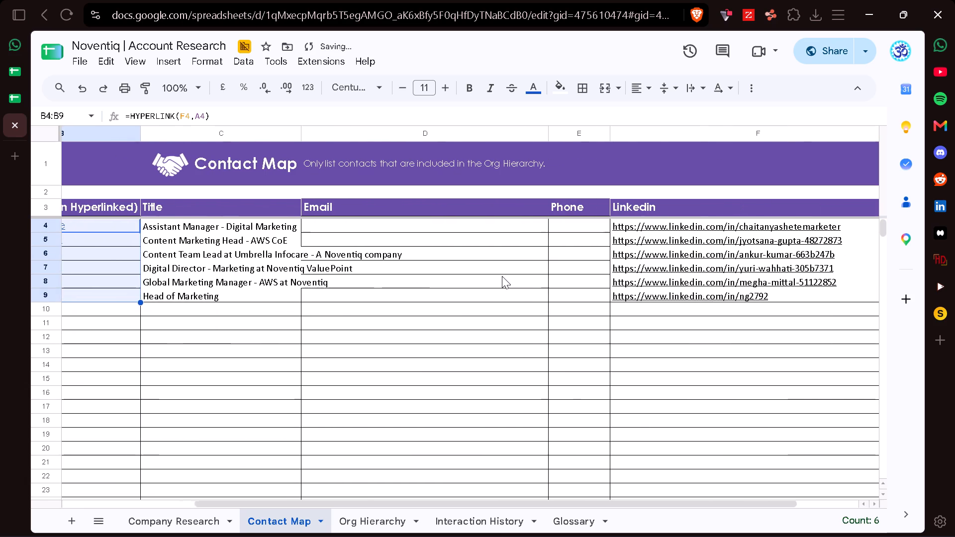
{"action": "scroll", "coordinate": [420, 238], "scroll_direction": "right", "scroll_amount": 4}
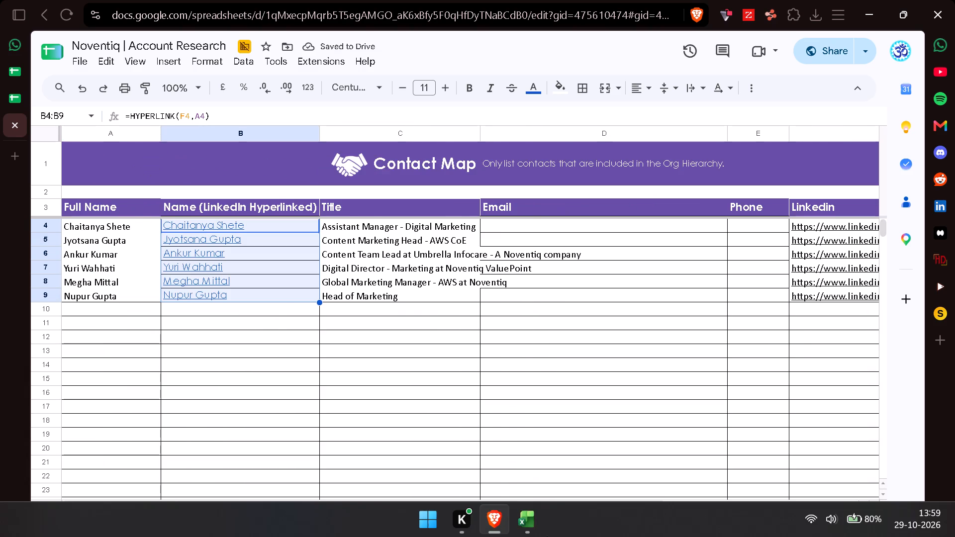
Switch to Excel and close the pipeline_export workbook without saving the changes.
{"action": "left_click", "coordinate": [532, 536]}
{"action": "left_click", "coordinate": [954, 0]}
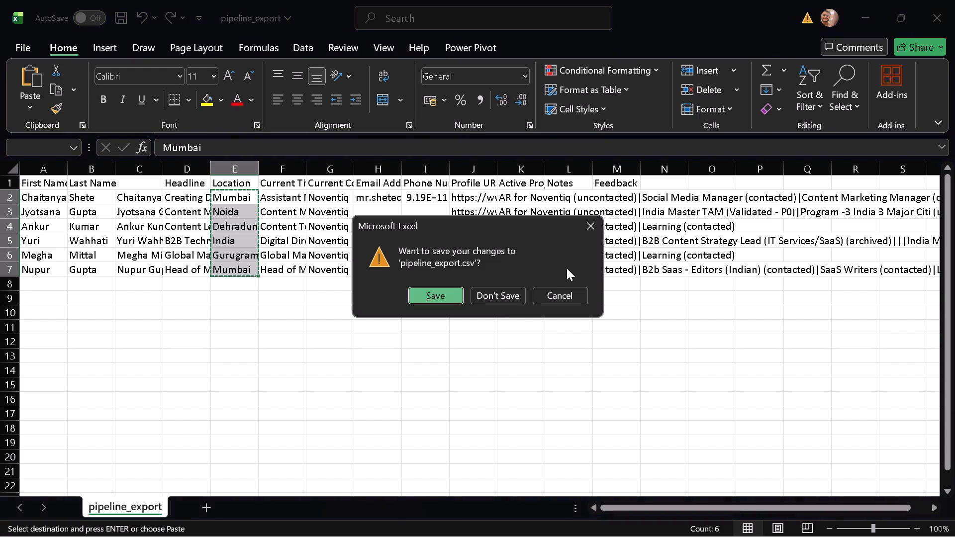
{"action": "left_click", "coordinate": [506, 301]}
Set the font of the contact range A4:G9 to Century Gothic.
{"action": "scroll", "coordinate": [289, 308], "scroll_direction": "right", "scroll_amount": 3}
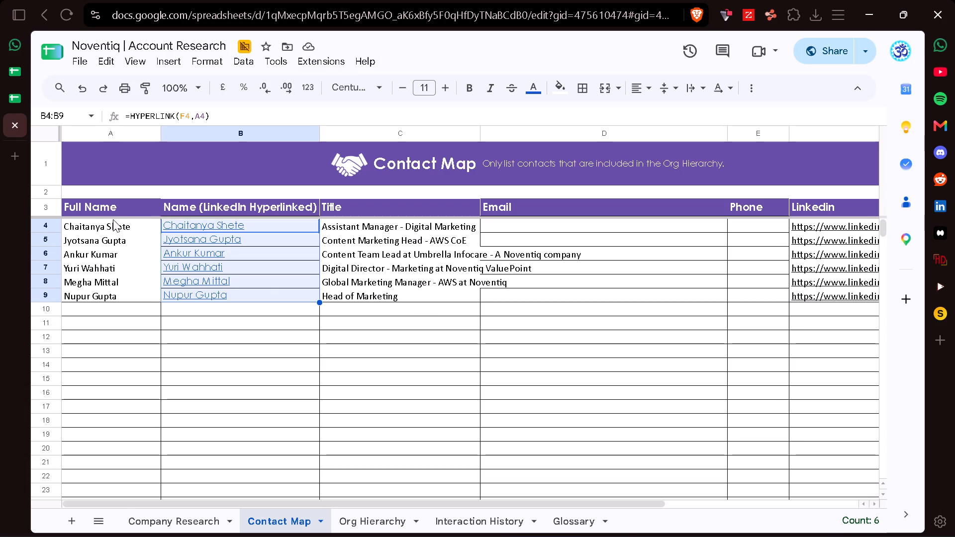
{"action": "left_click", "coordinate": [94, 231]}
{"action": "key", "text": "ctrl+shift+Down"}
{"action": "key", "text": "ctrl+shift+Right"}
{"action": "key", "text": "ctrl+shift+Right"}
{"action": "key", "text": "ctrl+shift+Right"}
{"action": "key", "text": "ctrl+shift+Right"}
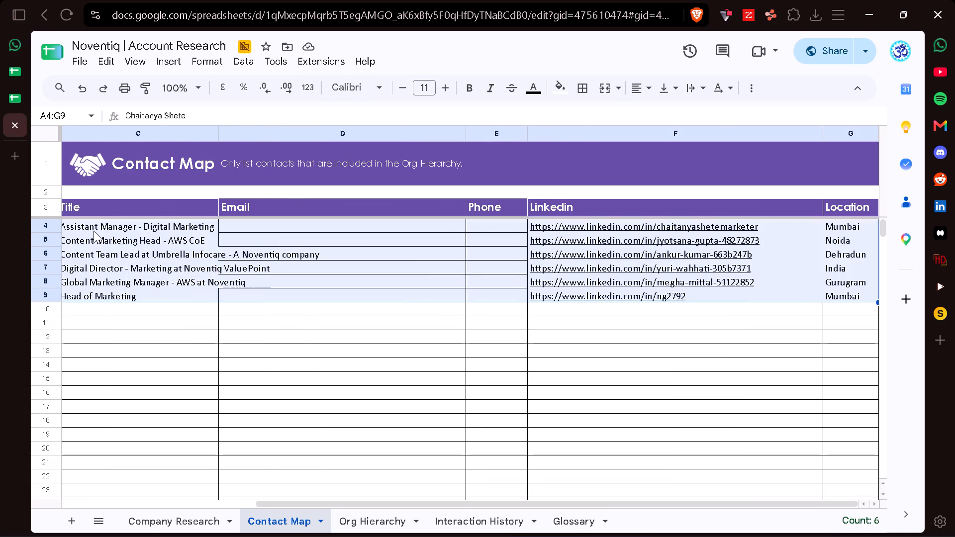
{"action": "left_click", "coordinate": [360, 89]}
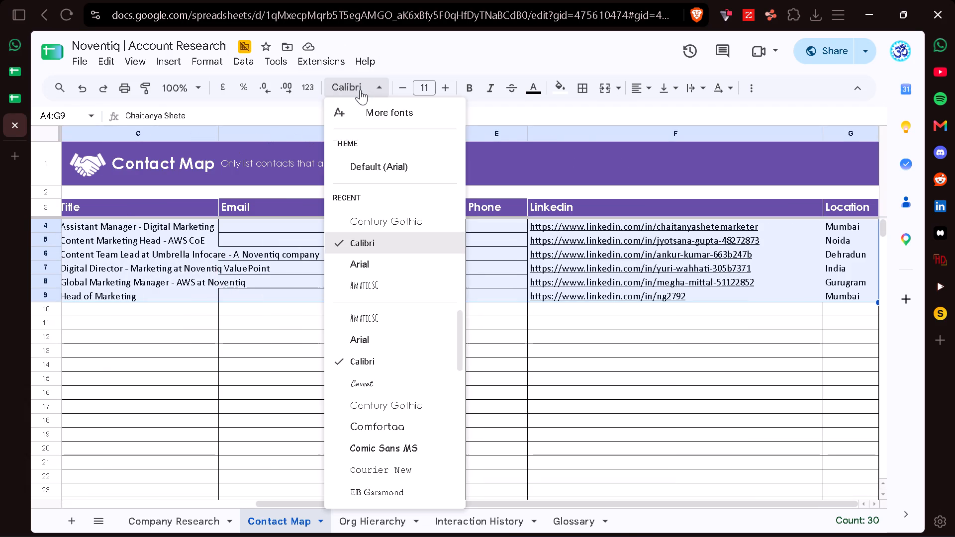
{"action": "left_click", "coordinate": [380, 213]}
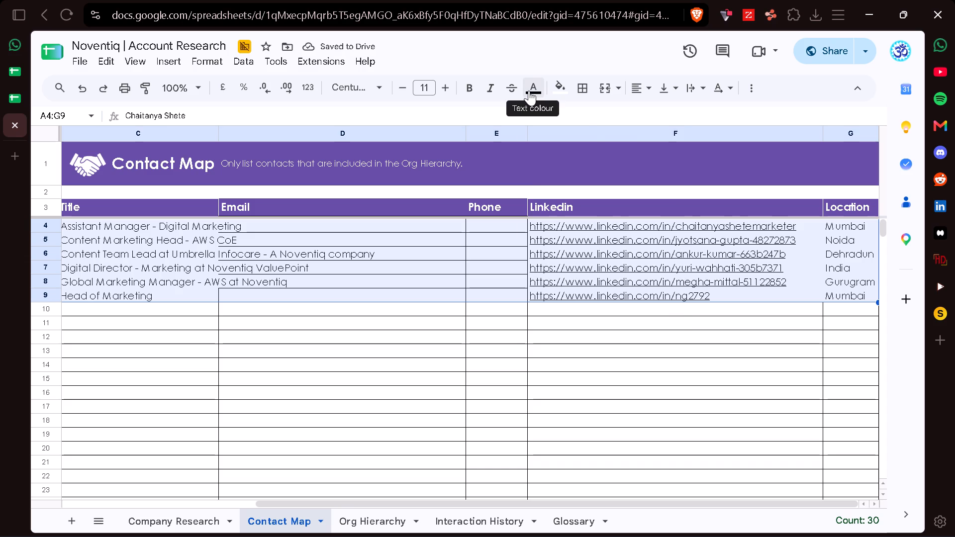
Reset the text colour of A4:G9 to the default and apply borders to all its cells.
{"action": "left_click_drag", "start_coordinate": [529, 90], "coordinate": [548, 114]}
{"action": "left_click", "coordinate": [548, 114]}
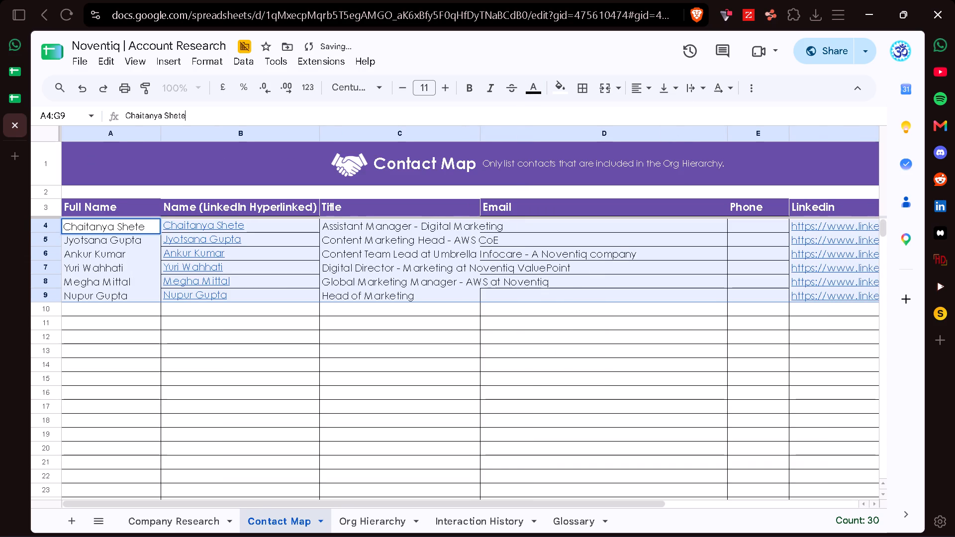
{"action": "left_click", "coordinate": [582, 88]}
{"action": "left_click", "coordinate": [589, 105]}
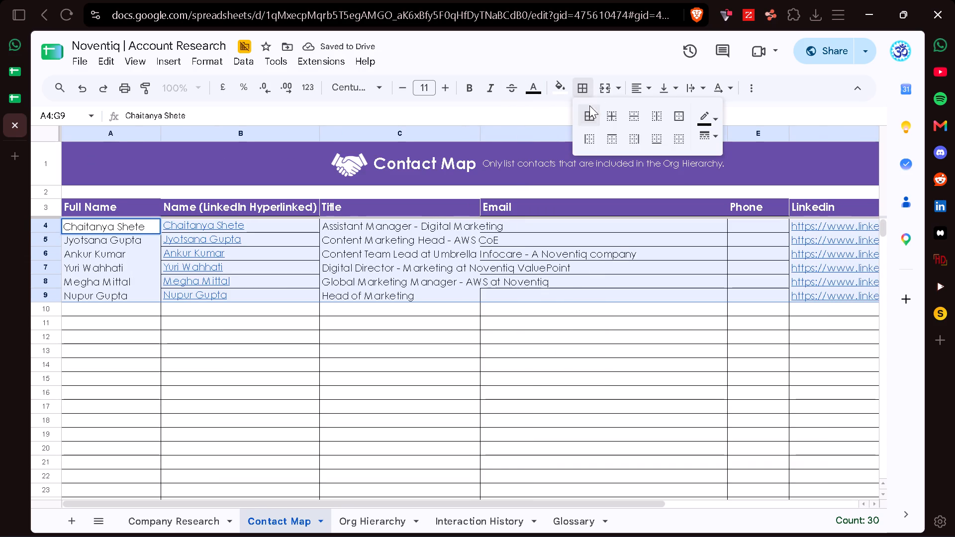
Sort the range A4:G9 by column A from A to Z.
{"action": "scroll", "coordinate": [613, 319], "scroll_direction": "left", "scroll_amount": 6}
{"action": "scroll", "coordinate": [613, 319], "scroll_direction": "right", "scroll_amount": 6}
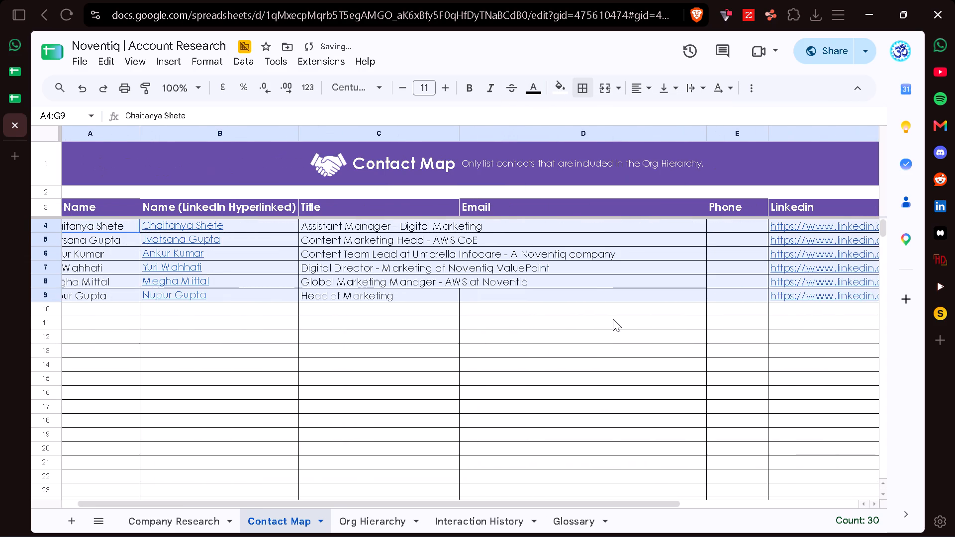
{"action": "right_click", "coordinate": [358, 273]}
{"action": "scroll", "coordinate": [440, 435], "scroll_direction": "down", "scroll_amount": 3}
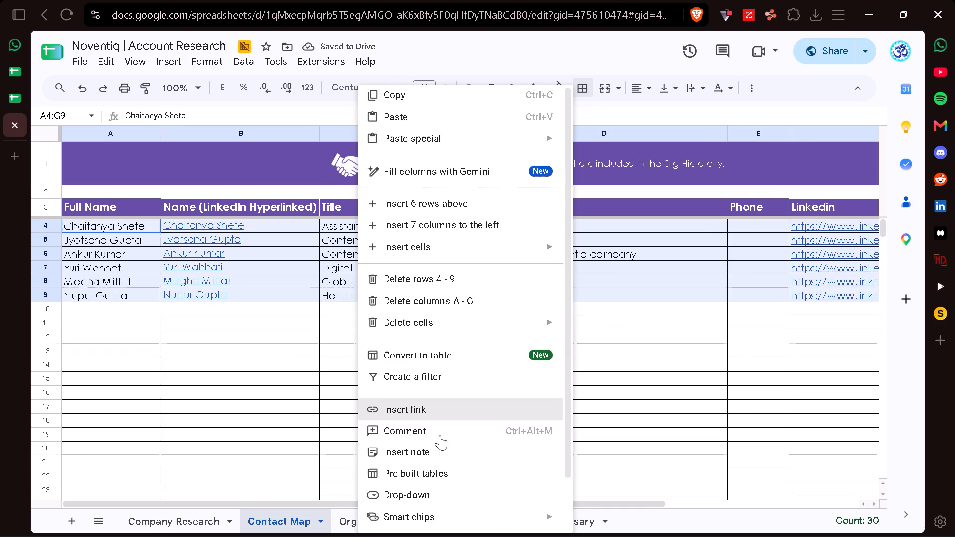
{"action": "left_click", "coordinate": [600, 445]}
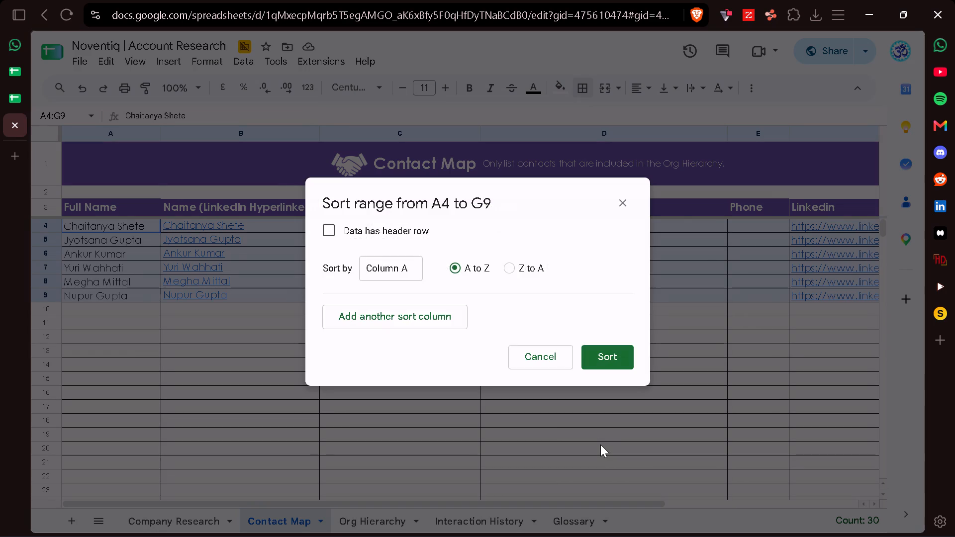
{"action": "left_click", "coordinate": [608, 363]}
Open the row 4 contact's LinkedIn profile from the Linkedin column and look the contact up in ZoomInfo.
{"action": "scroll", "coordinate": [608, 363], "scroll_direction": "left", "scroll_amount": 1}
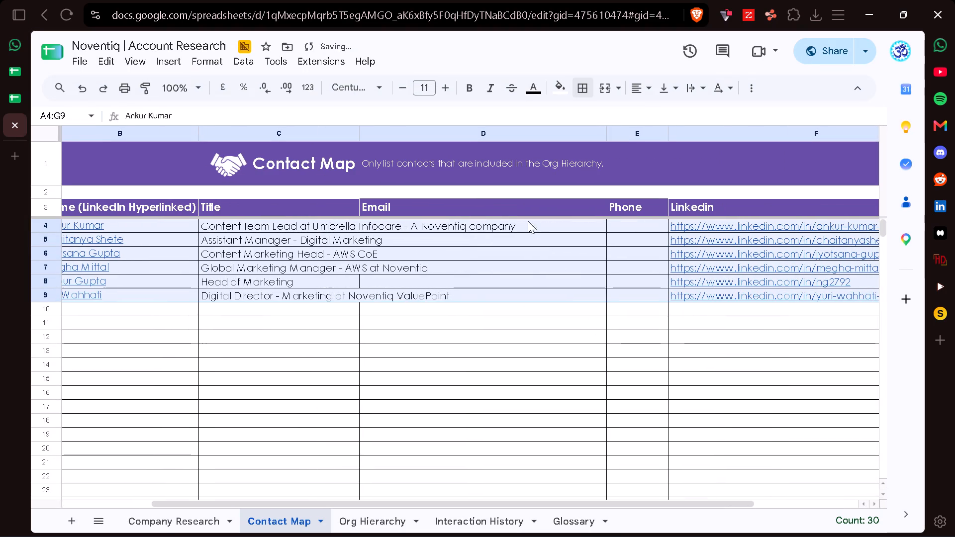
{"action": "left_click", "coordinate": [491, 224]}
{"action": "scroll", "coordinate": [491, 224], "scroll_direction": "left", "scroll_amount": 3}
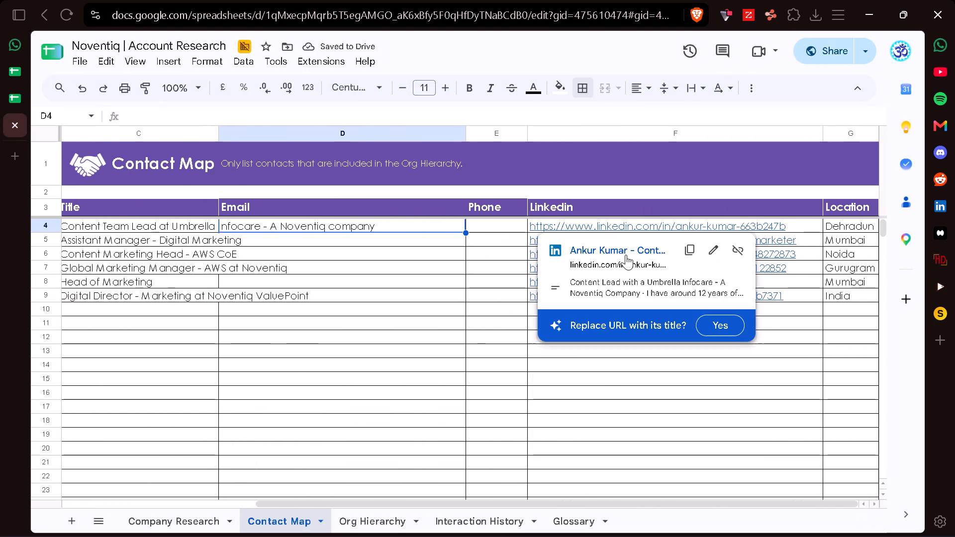
{"action": "left_click", "coordinate": [626, 255]}
{"action": "left_click", "coordinate": [741, 10]}
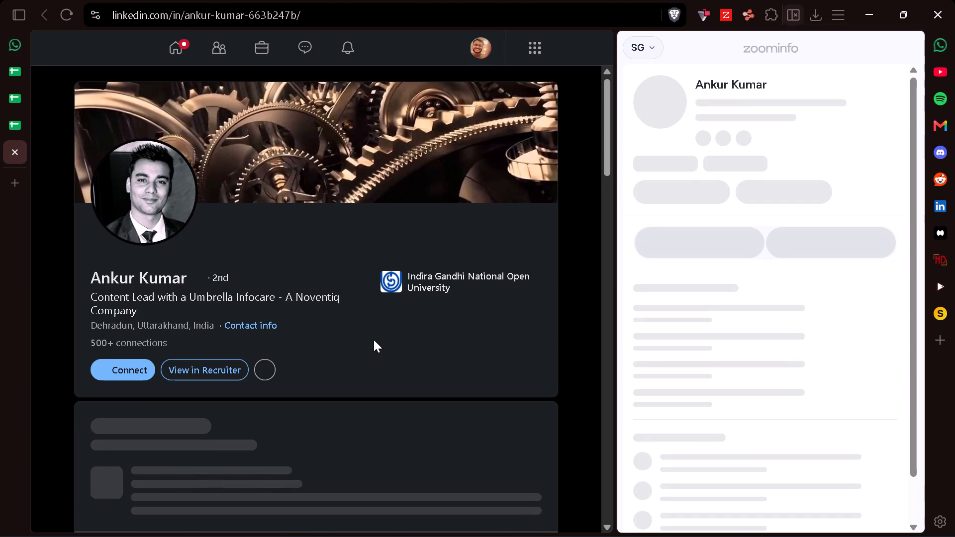
Send the row 4 contact a LinkedIn connection invitation without a note.
{"action": "left_click", "coordinate": [123, 370]}
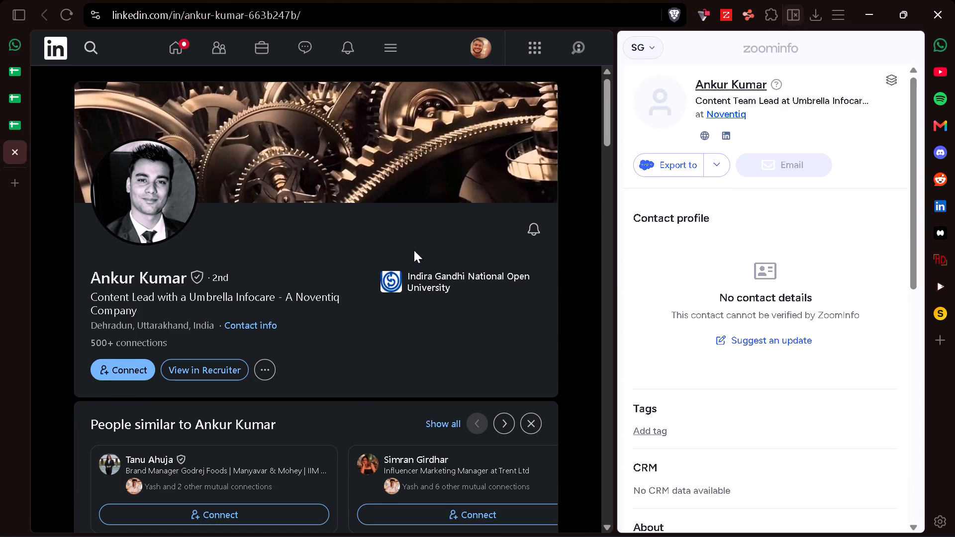
{"action": "left_click", "coordinate": [421, 203]}
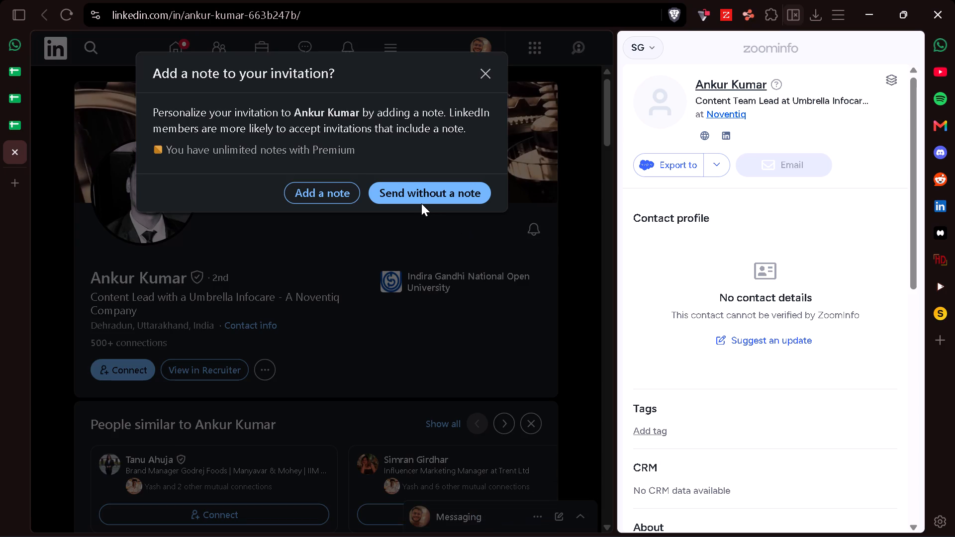
{"action": "left_click", "coordinate": [403, 191]}
Examine the About, Activity and Experience sections of the contact's LinkedIn profile.
{"action": "scroll", "coordinate": [391, 361], "scroll_direction": "down", "scroll_amount": 4}
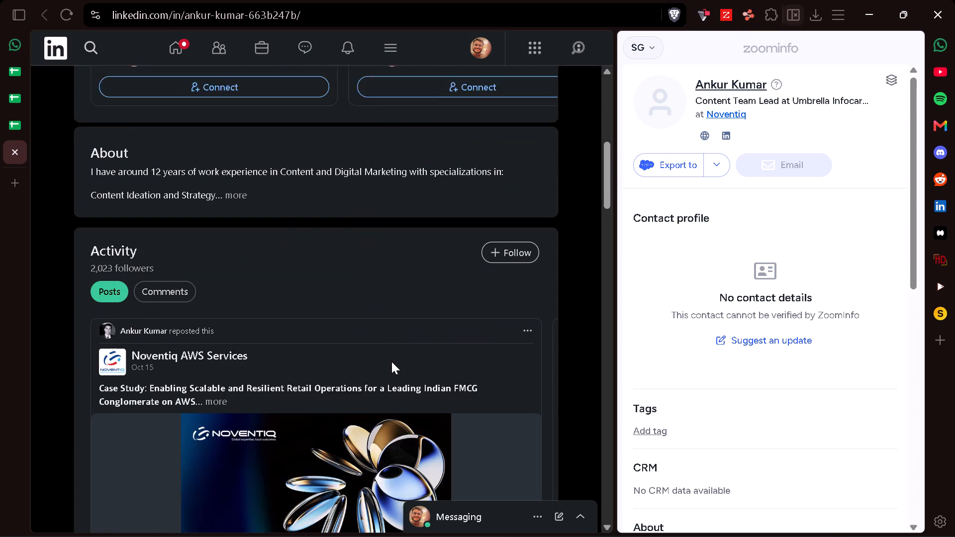
{"action": "scroll", "coordinate": [391, 361], "scroll_direction": "down", "scroll_amount": 9}
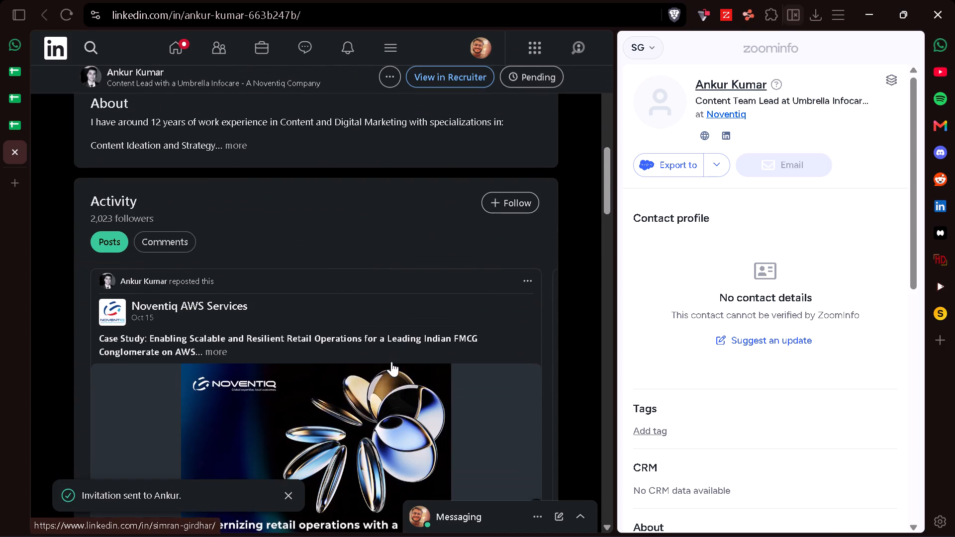
{"action": "scroll", "coordinate": [391, 361], "scroll_direction": "down", "scroll_amount": 6}
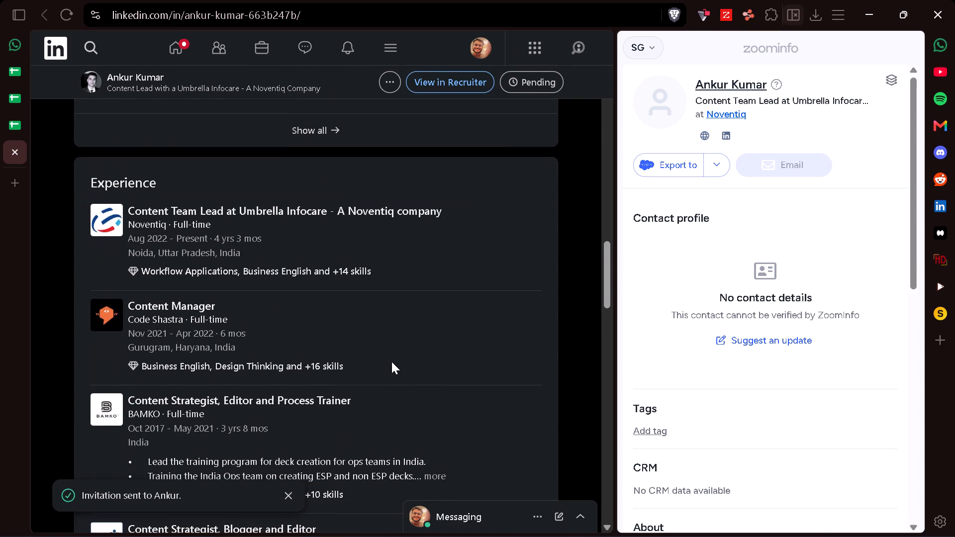
{"action": "scroll", "coordinate": [391, 361], "scroll_direction": "up", "scroll_amount": 11}
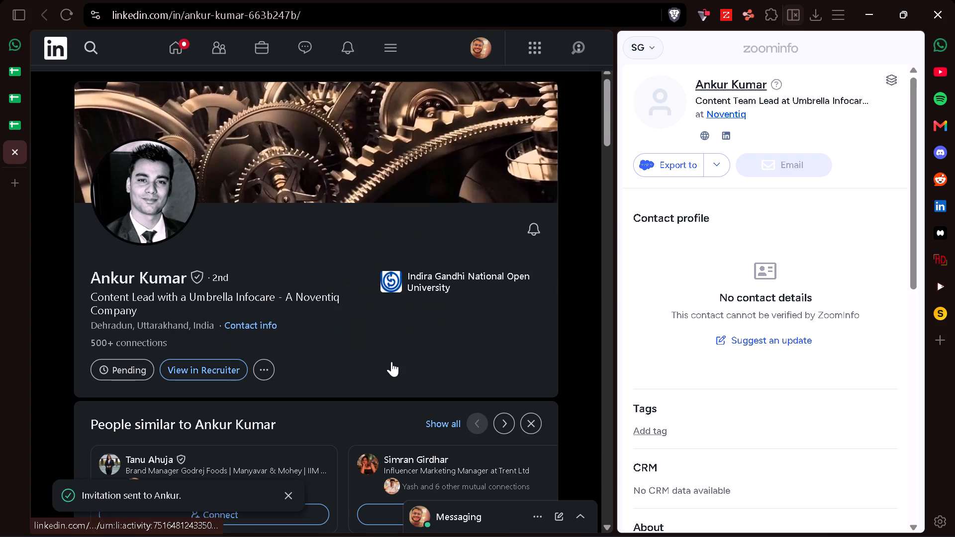
Close the ZoomInfo lookup and reveal the contact's details in the SMARTe extension.
{"action": "left_click", "coordinate": [794, 16]}
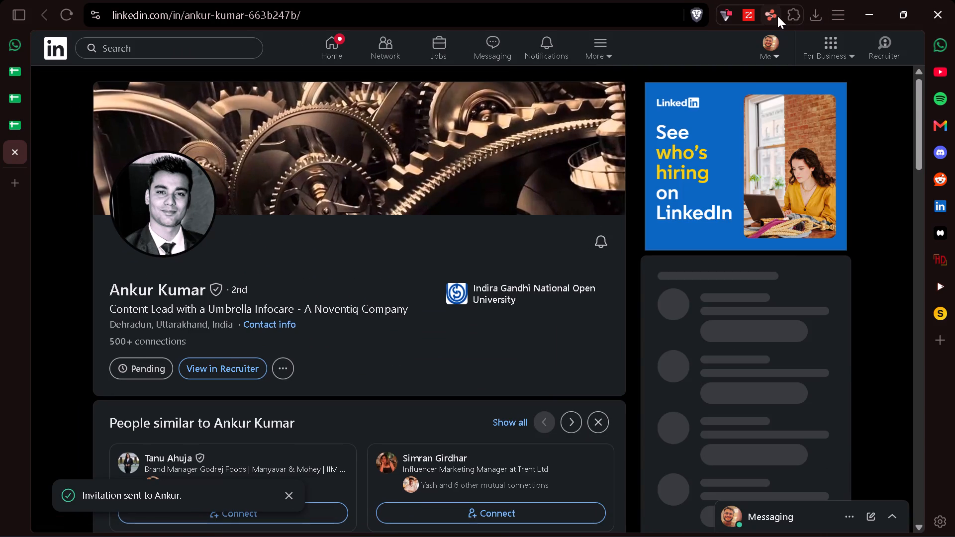
{"action": "left_click", "coordinate": [775, 16]}
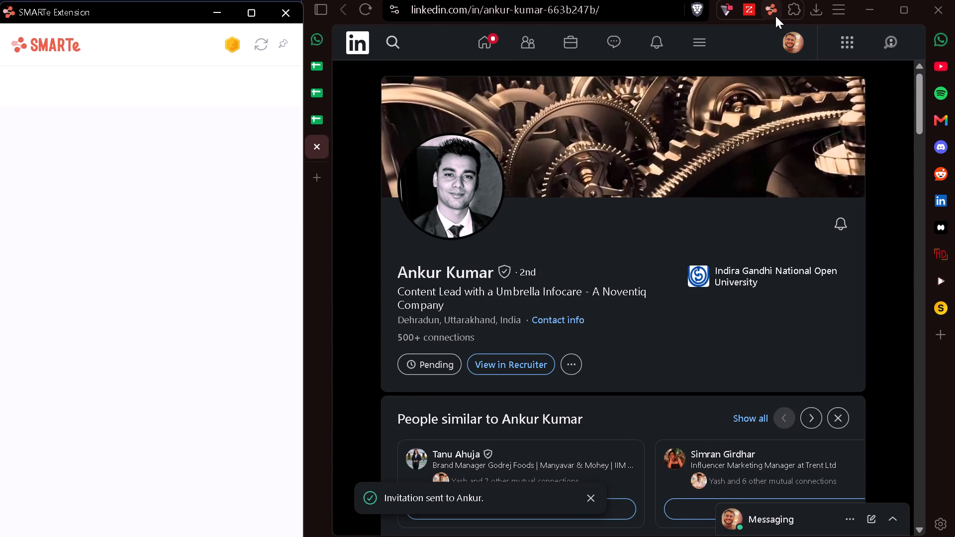
{"action": "key", "text": "BackSpace"}
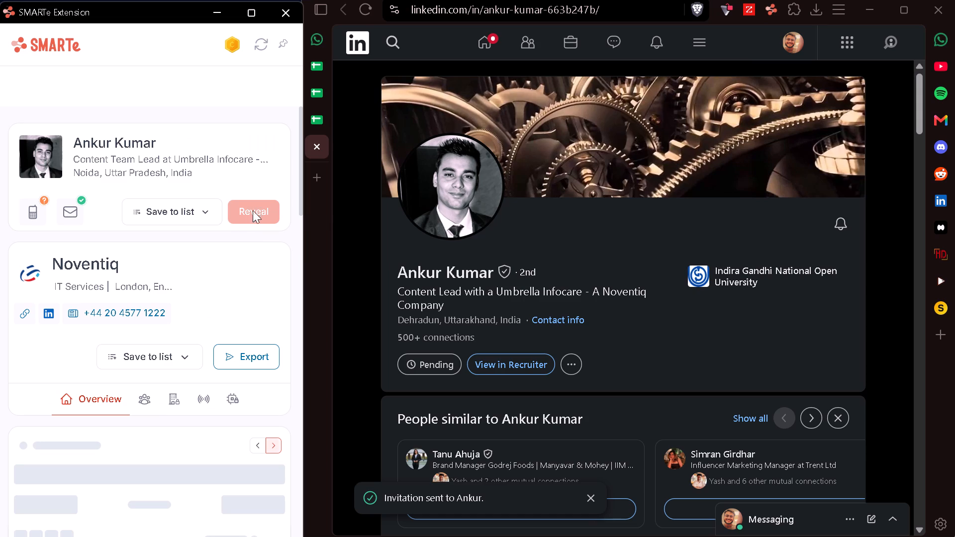
{"action": "left_click", "coordinate": [249, 213]}
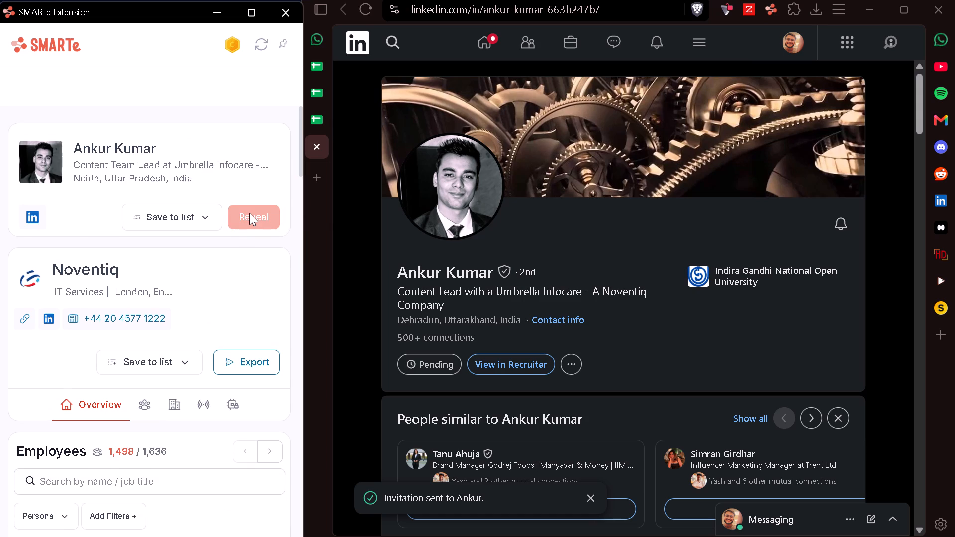
Copy the revealed email from SMARTe into D4 of the Contact Map, close the LinkedIn profile, and enter nf as the phone in E4.
{"action": "left_click", "coordinate": [313, 124]}
{"action": "scroll", "coordinate": [652, 236], "scroll_direction": "left", "scroll_amount": 1}
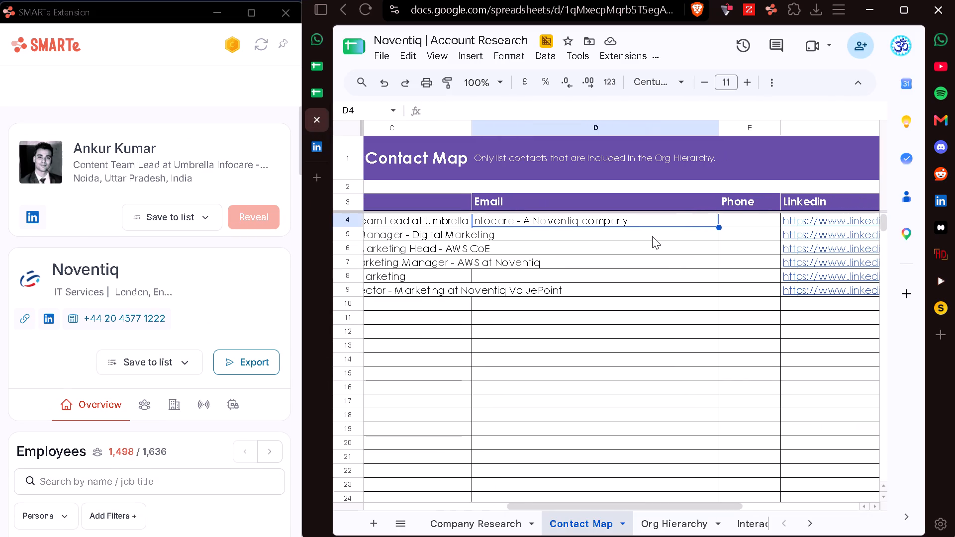
{"action": "scroll", "coordinate": [652, 236], "scroll_direction": "left", "scroll_amount": 1}
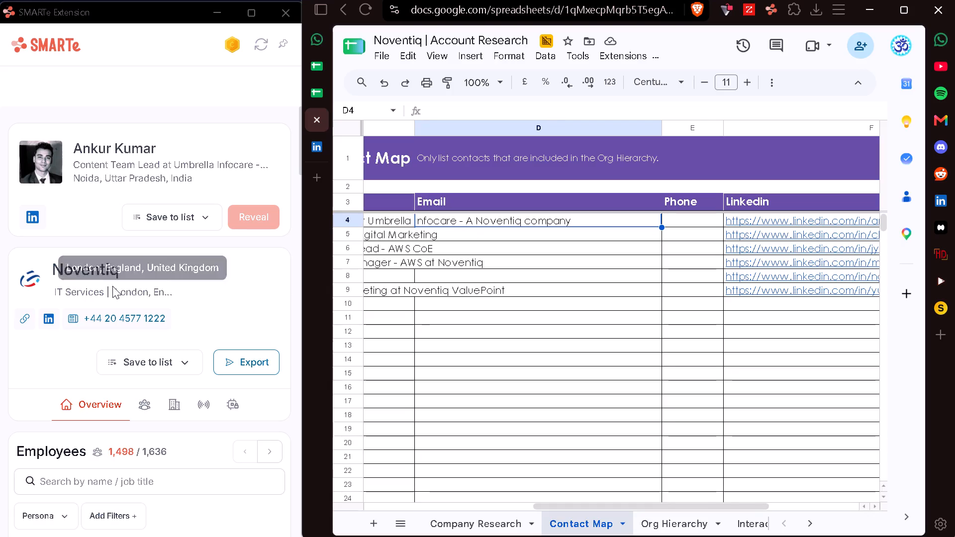
{"action": "scroll", "coordinate": [190, 283], "scroll_direction": "up", "scroll_amount": 1}
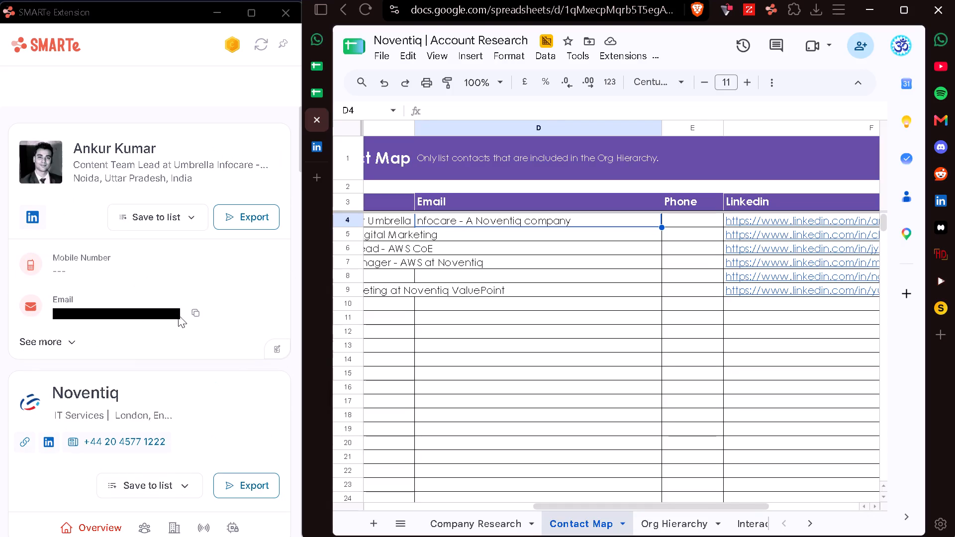
{"action": "left_click", "coordinate": [193, 310]}
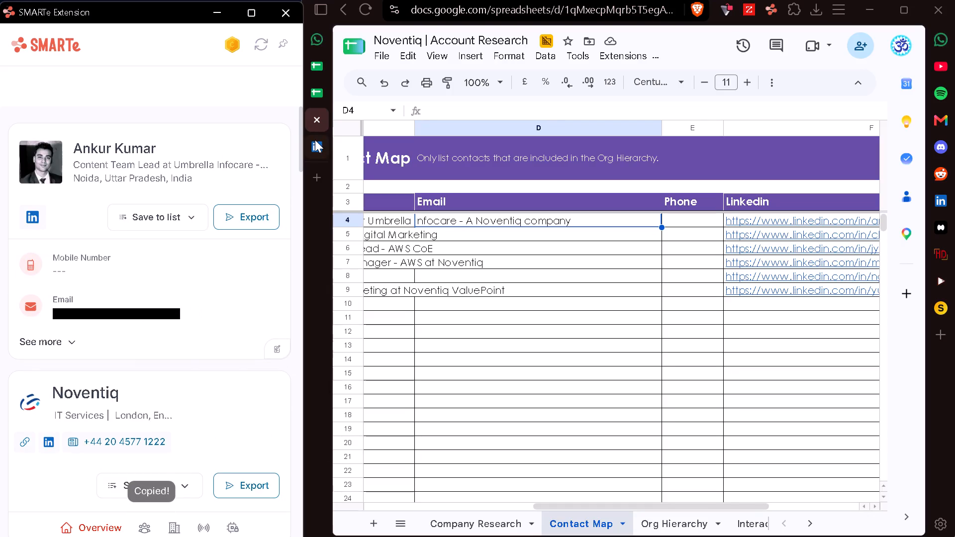
{"action": "double_click", "coordinate": [315, 140]}
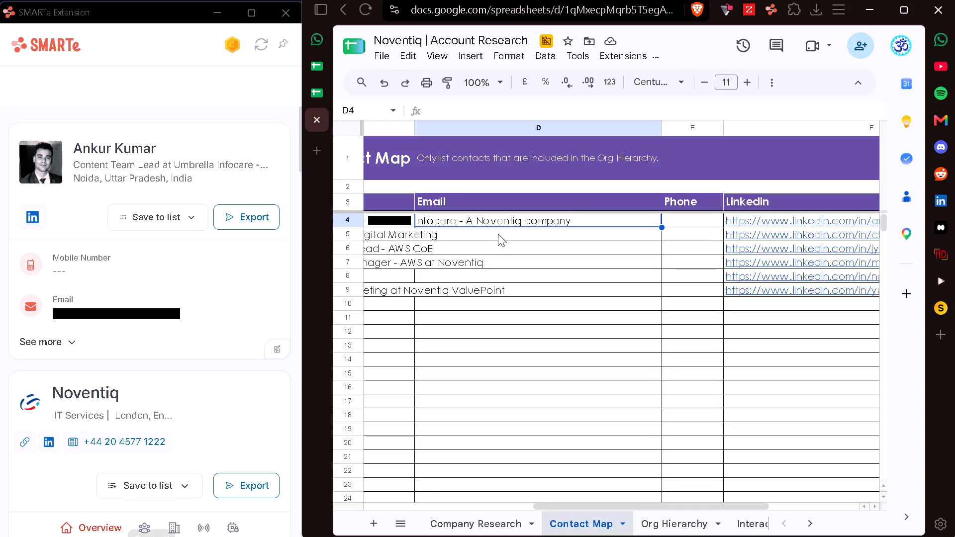
{"action": "key", "text": "ctrl+v"}
{"action": "key", "text": "Right"}
{"action": "type", "text": "nf"}
{"action": "key", "text": "Down"}
{"action": "key", "text": "Left"}
{"action": "scroll", "coordinate": [498, 234], "scroll_direction": "left", "scroll_amount": 1}
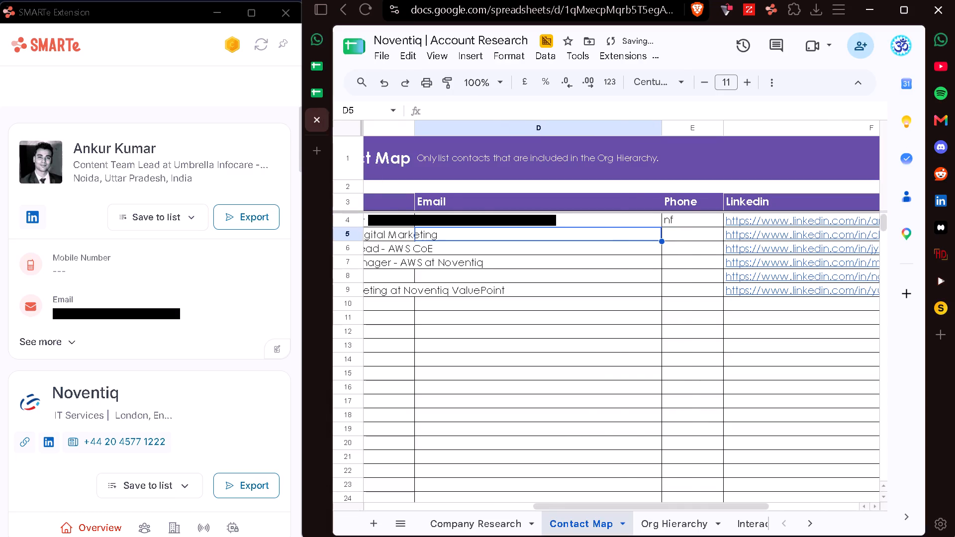
Copy the row 5 contact's business email from a ZoomInfo lookup into D5 of the Contact Map, and reveal the contact's details in SMARTe.
{"action": "scroll", "coordinate": [498, 234], "scroll_direction": "left", "scroll_amount": 1}
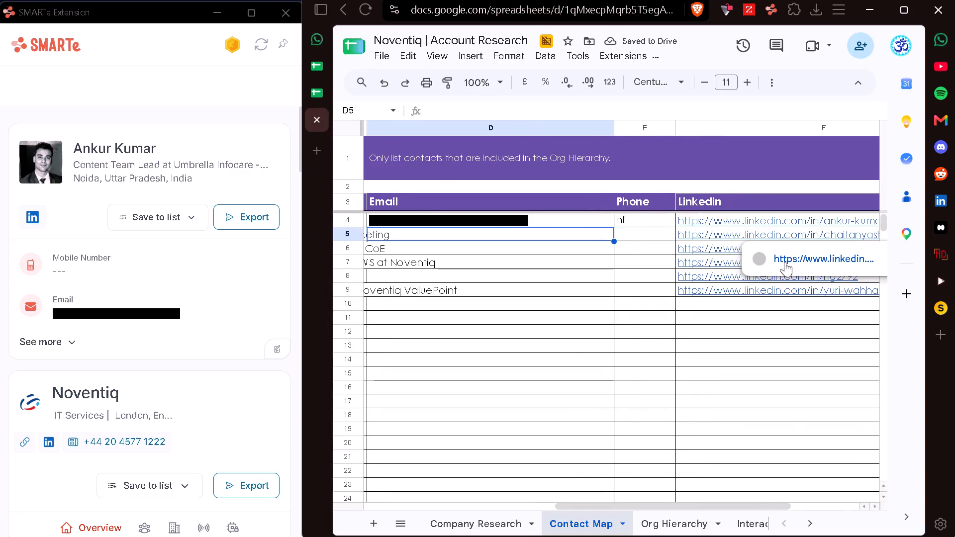
{"action": "left_click", "coordinate": [790, 262]}
{"action": "left_click", "coordinate": [774, 7]}
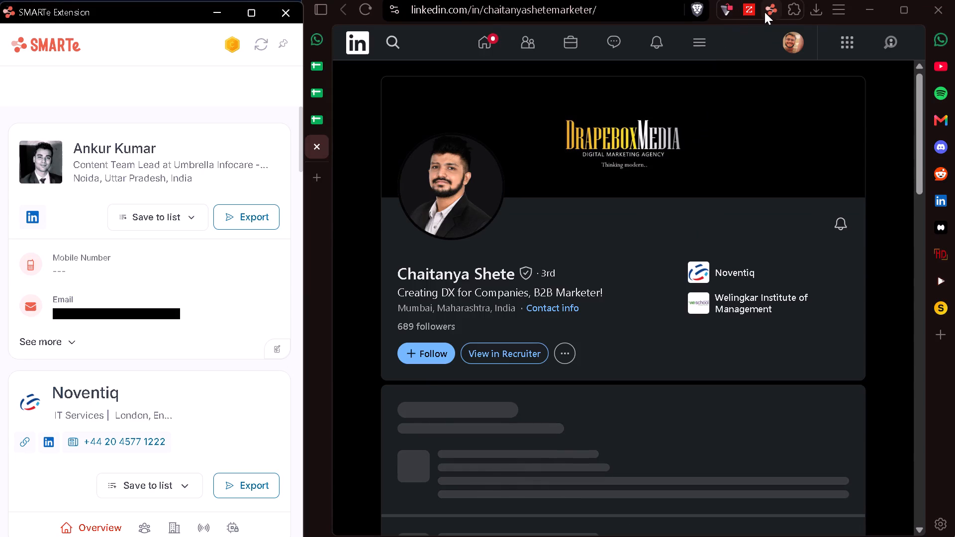
{"action": "left_click", "coordinate": [753, 9]}
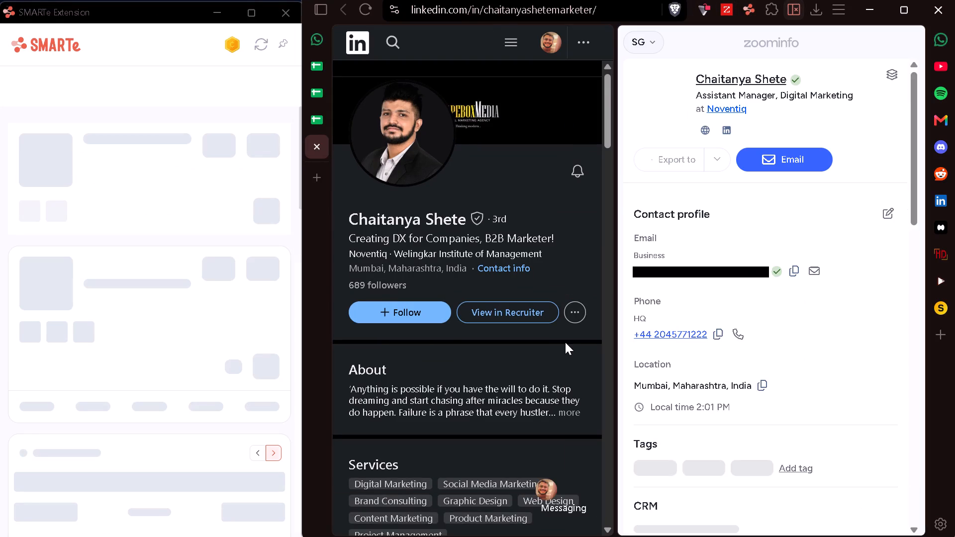
{"action": "left_click", "coordinate": [791, 274]}
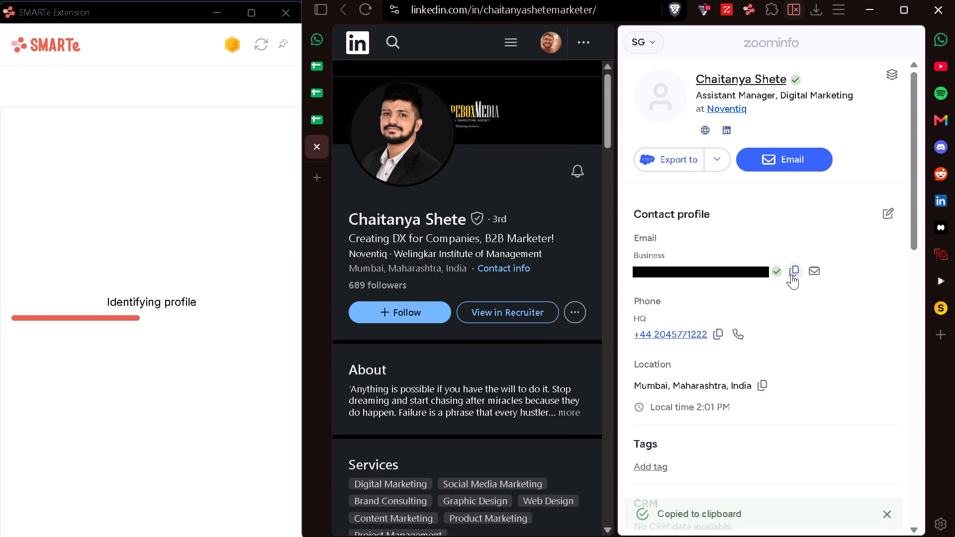
{"action": "left_click", "coordinate": [795, 8]}
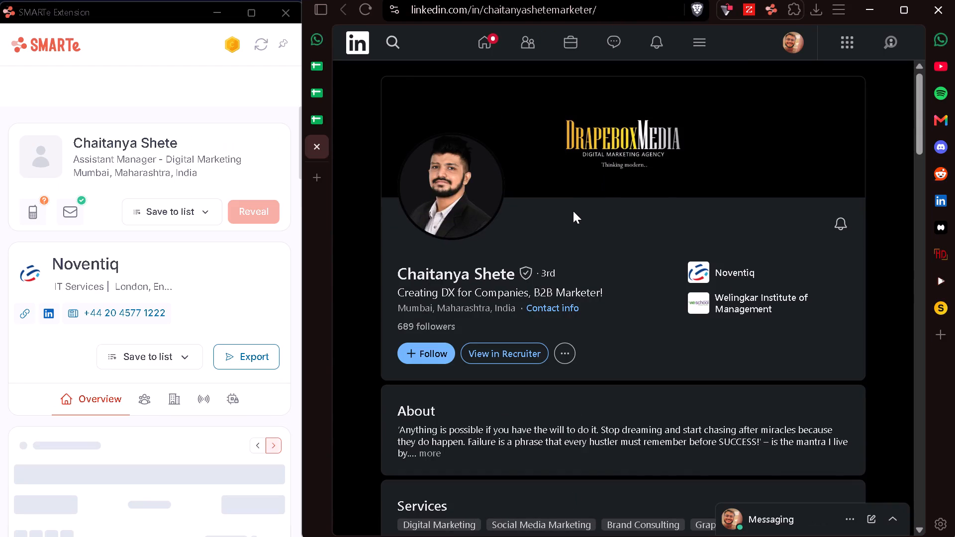
{"action": "left_click", "coordinate": [270, 203]}
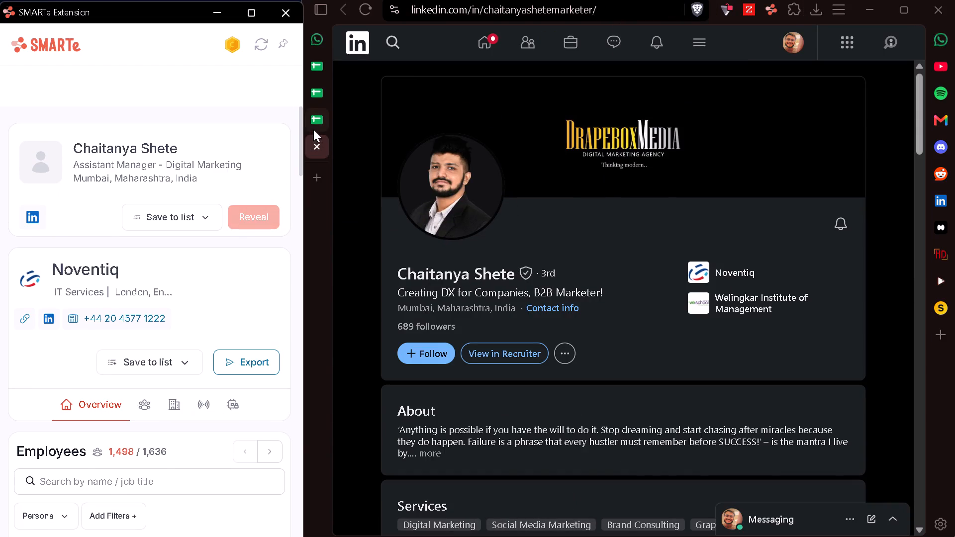
{"action": "left_click", "coordinate": [313, 123]}
{"action": "key", "text": "ctrl+v"}
{"action": "key", "text": "Right"}
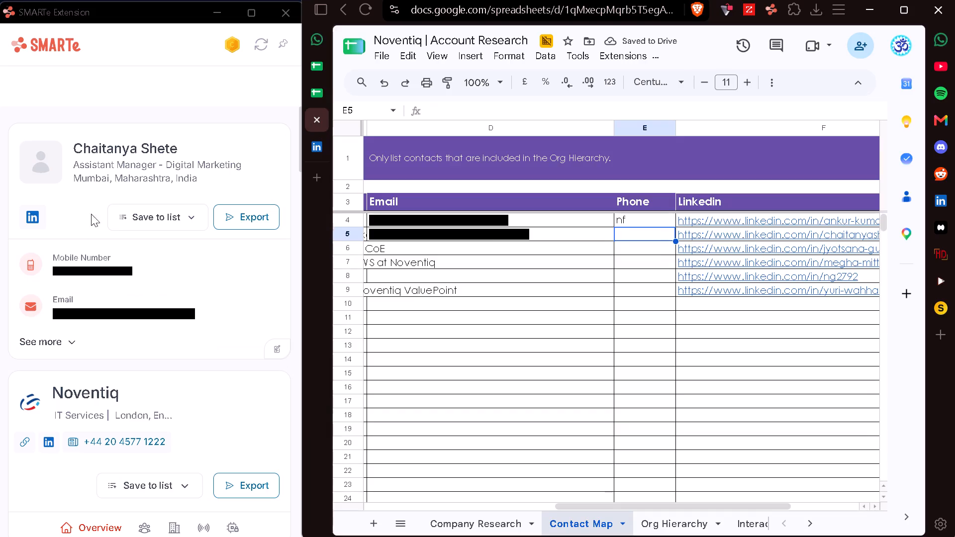
Copy the row 5 contact's mobile number from SMARTe into E5, close their LinkedIn profile, and trim the number's leading characters.
{"action": "left_click", "coordinate": [144, 271]}
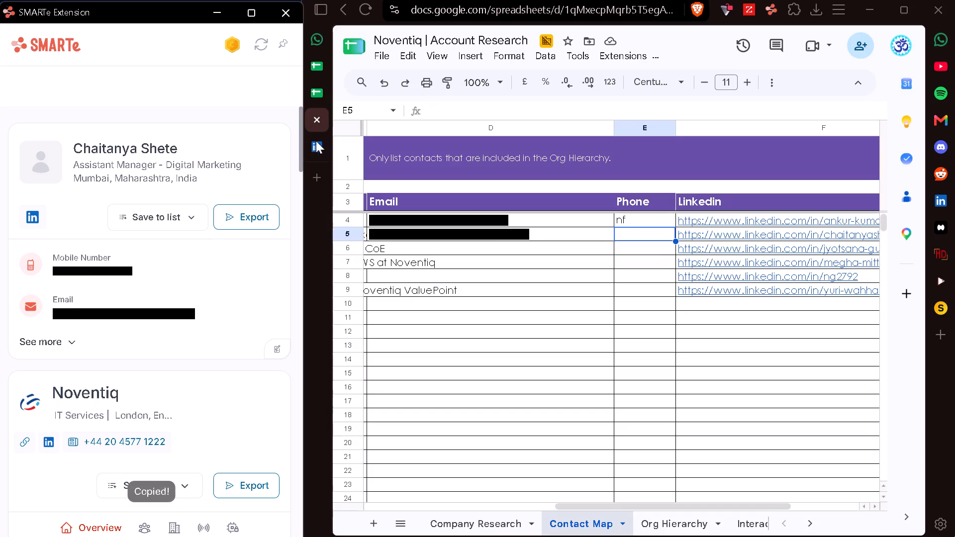
{"action": "double_click", "coordinate": [318, 145]}
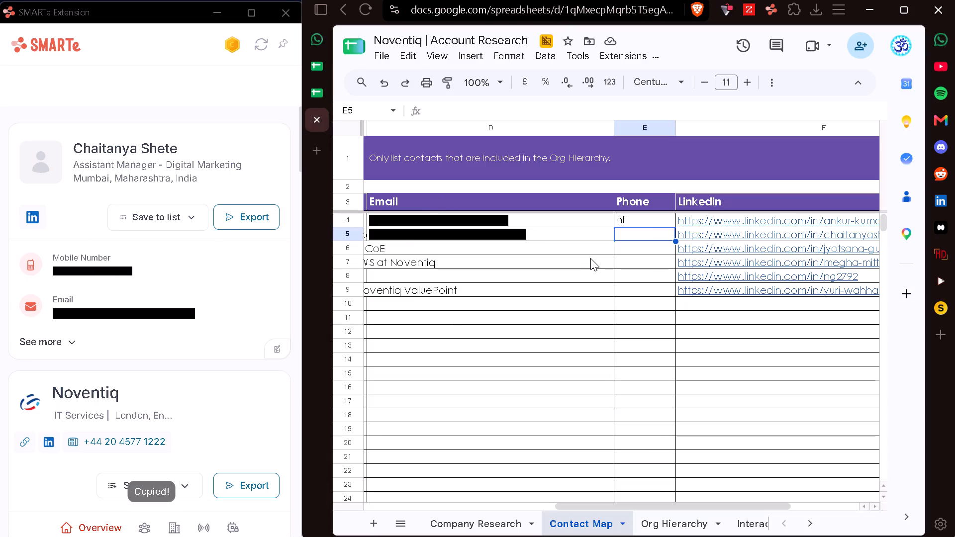
{"action": "key", "text": "ctrl+v"}
{"action": "left_click", "coordinate": [443, 106]}
{"action": "key", "text": "Right"}
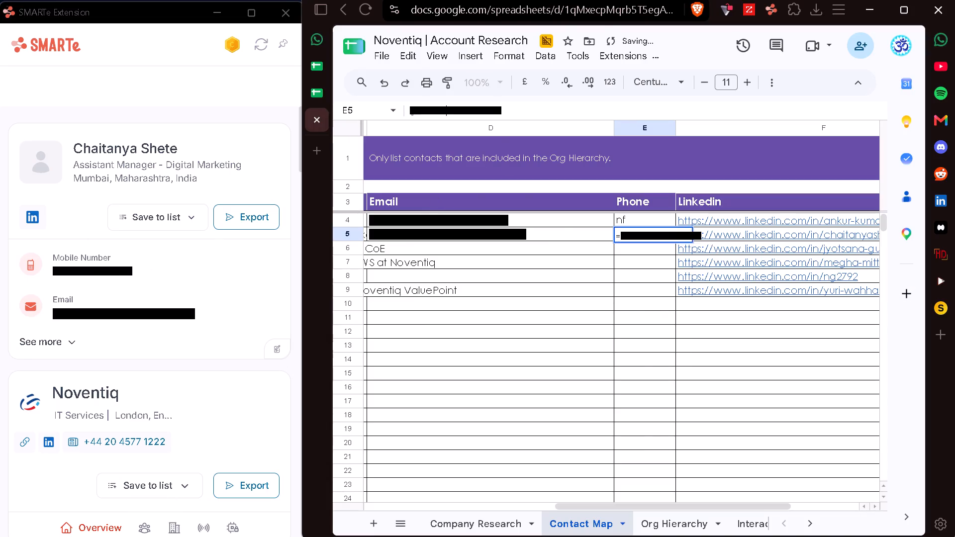
{"action": "key", "text": "BackSpace"}
{"action": "key", "text": "BackSpace"}
{"action": "key", "text": "BackSpace"}
{"action": "key", "text": "BackSpace"}
{"action": "key", "text": "BackSpace"}
{"action": "key", "text": "BackSpace"}
{"action": "key", "text": "BackSpace"}
{"action": "key", "text": "BackSpace"}
{"action": "key", "text": "BackSpace"}
{"action": "key", "text": "BackSpace"}
{"action": "key", "text": "BackSpace"}
{"action": "left_click", "coordinate": [448, 248]}
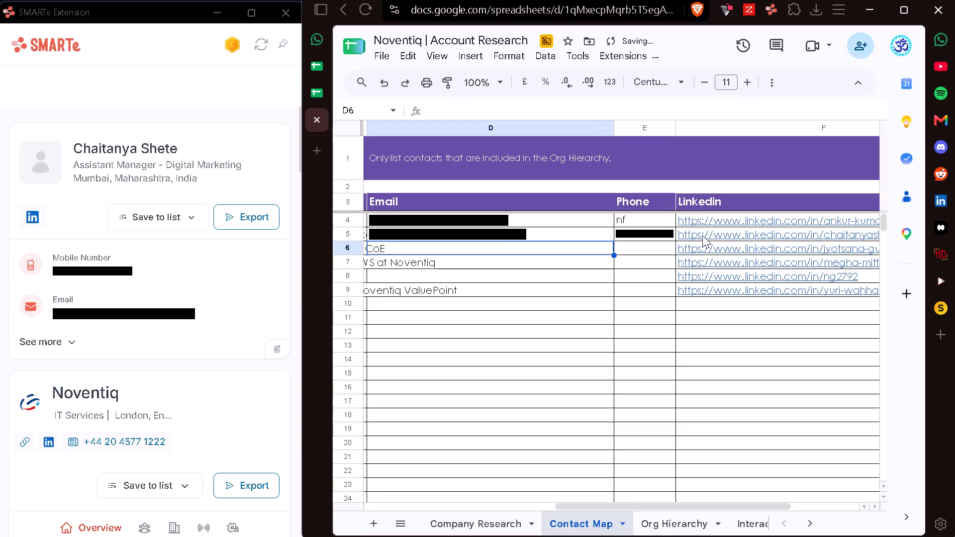
Open the row 6 contact's LinkedIn profile, check the contact in ZoomInfo, and reveal their details in the SMARTe extension.
{"action": "left_click", "coordinate": [787, 272]}
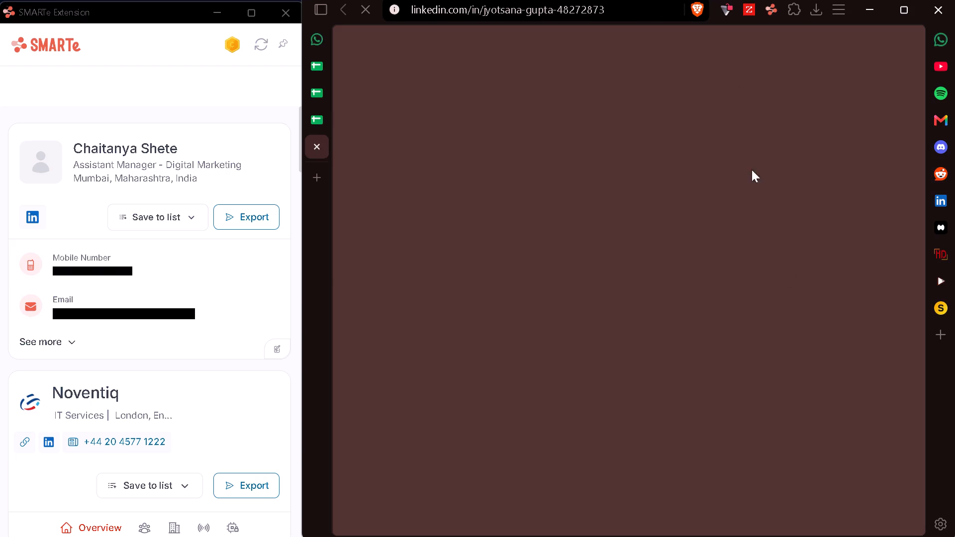
{"action": "left_click", "coordinate": [750, 15]}
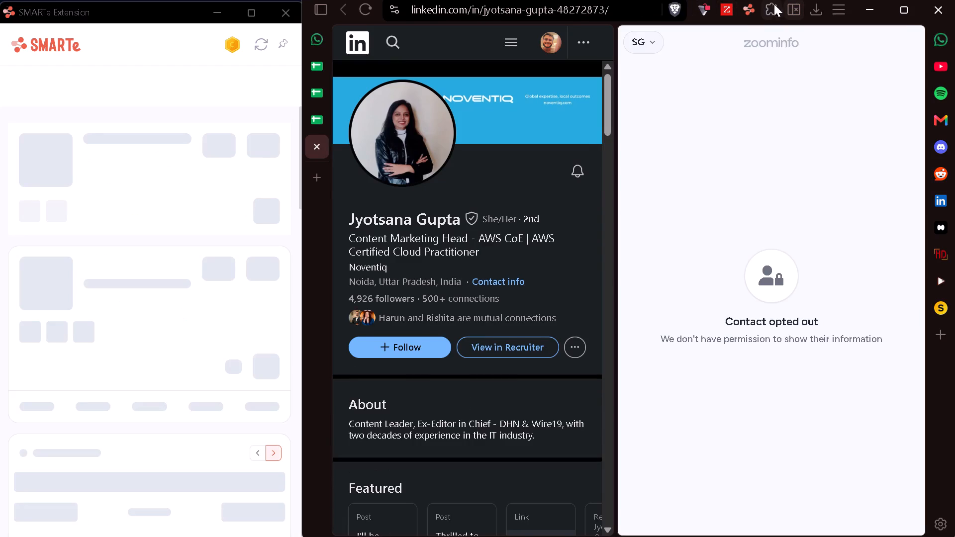
{"action": "left_click", "coordinate": [792, 15]}
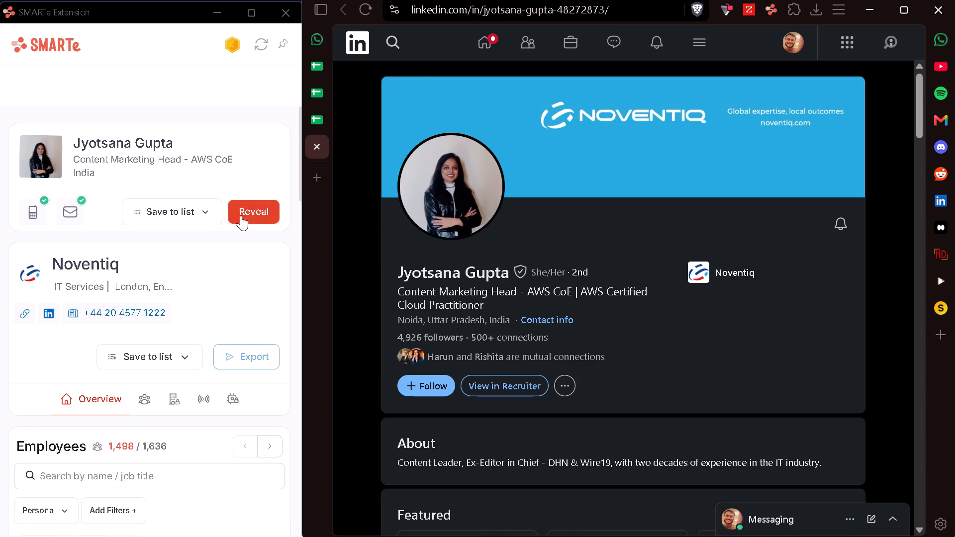
{"action": "left_click", "coordinate": [241, 215]}
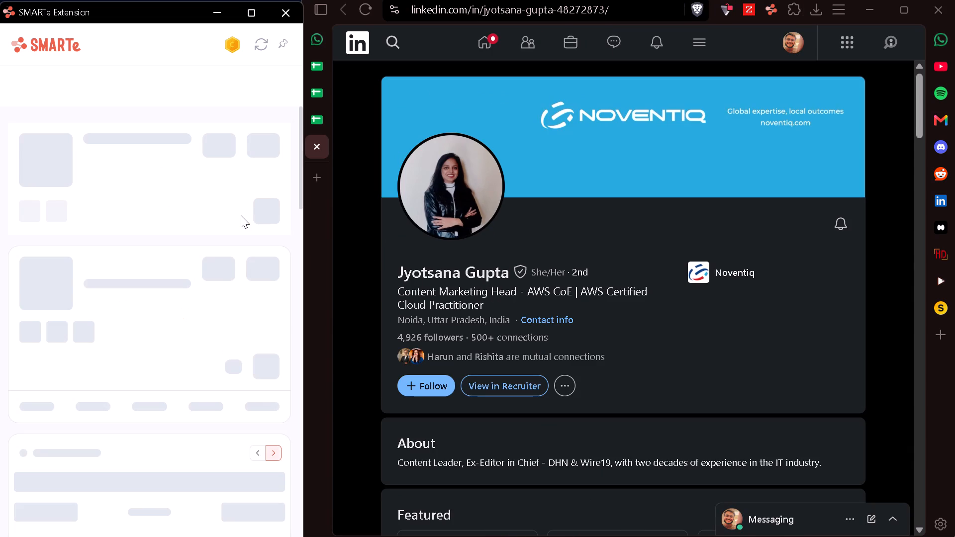
{"action": "left_click", "coordinate": [260, 215]}
{"action": "left_click", "coordinate": [260, 215]}
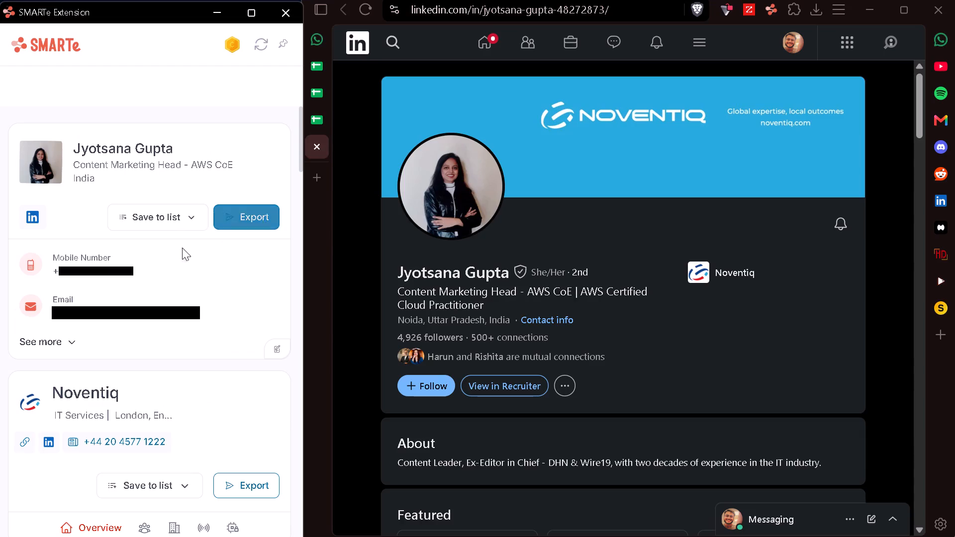
Copy the revealed email from SMARTe into D6 of the Contact Map.
{"action": "left_click", "coordinate": [204, 311]}
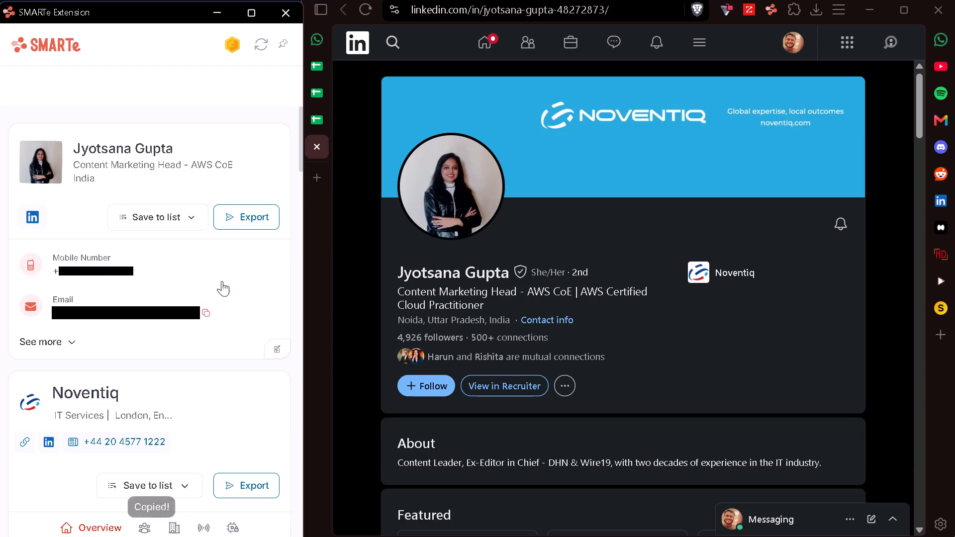
{"action": "left_click", "coordinate": [316, 114]}
{"action": "key", "text": "ctrl+v"}
{"action": "key", "text": "Right"}
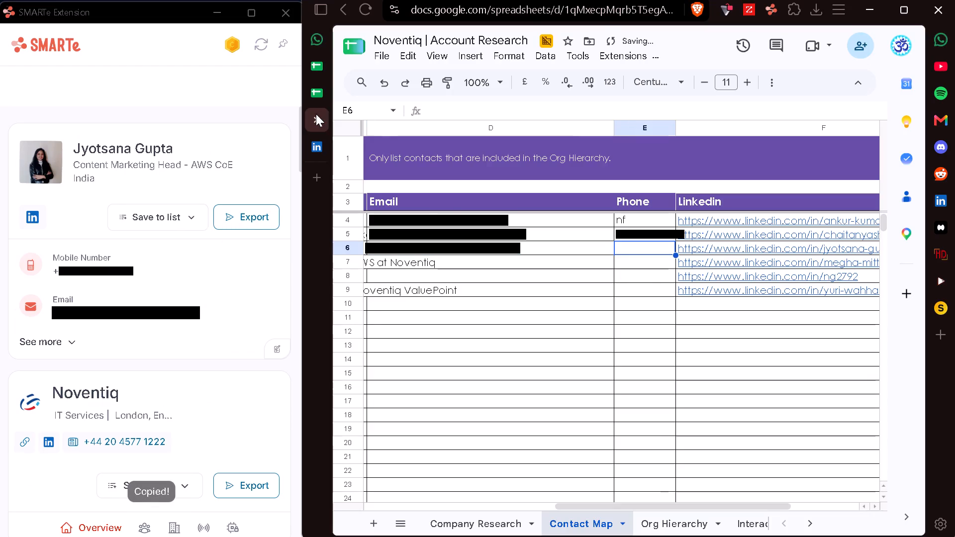
Copy the row 6 contact's mobile number from SMARTe into E6 and trim the number's leading characters.
{"action": "left_click", "coordinate": [150, 271]}
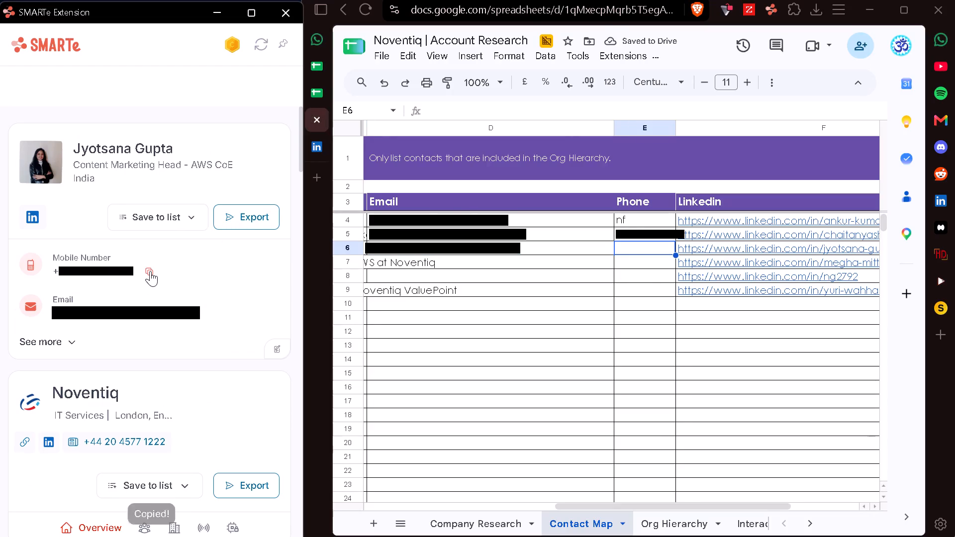
{"action": "left_click", "coordinate": [630, 244]}
{"action": "key", "text": "ctrl+v"}
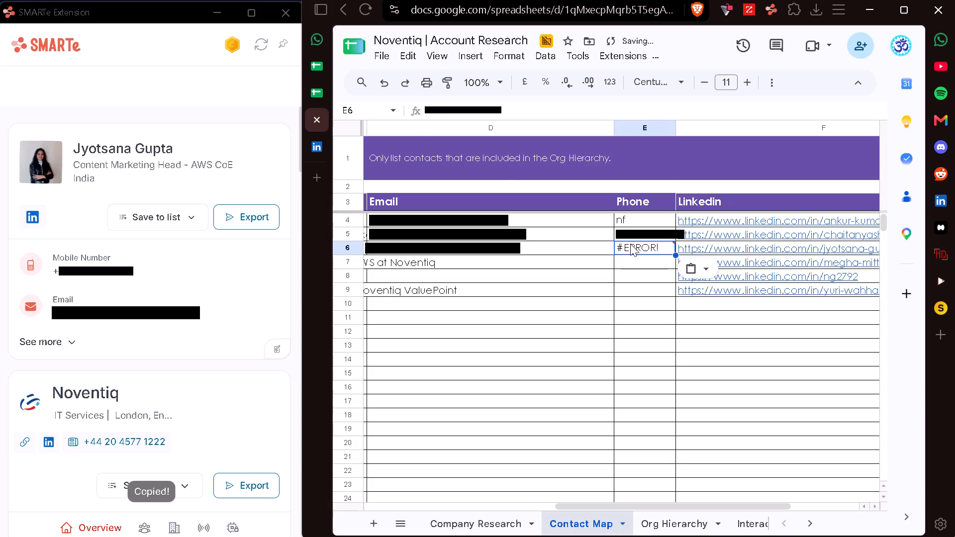
{"action": "left_click", "coordinate": [444, 104]}
{"action": "key", "text": "BackSpace"}
{"action": "key", "text": "Right"}
{"action": "key", "text": "BackSpace"}
{"action": "key", "text": "BackSpace"}
{"action": "key", "text": "BackSpace"}
{"action": "key", "text": "BackSpace"}
{"action": "key", "text": "BackSpace"}
{"action": "key", "text": "BackSpace"}
{"action": "key", "text": "BackSpace"}
{"action": "key", "text": "BackSpace"}
{"action": "key", "text": "BackSpace"}
{"action": "key", "text": "BackSpace"}
{"action": "key", "text": "BackSpace"}
{"action": "key", "text": "BackSpace"}
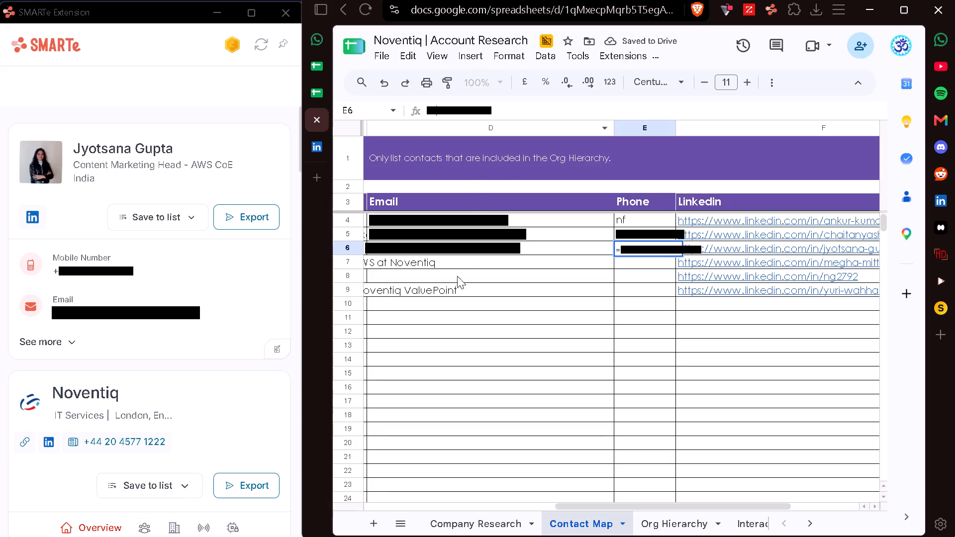
{"action": "left_click", "coordinate": [445, 265]}
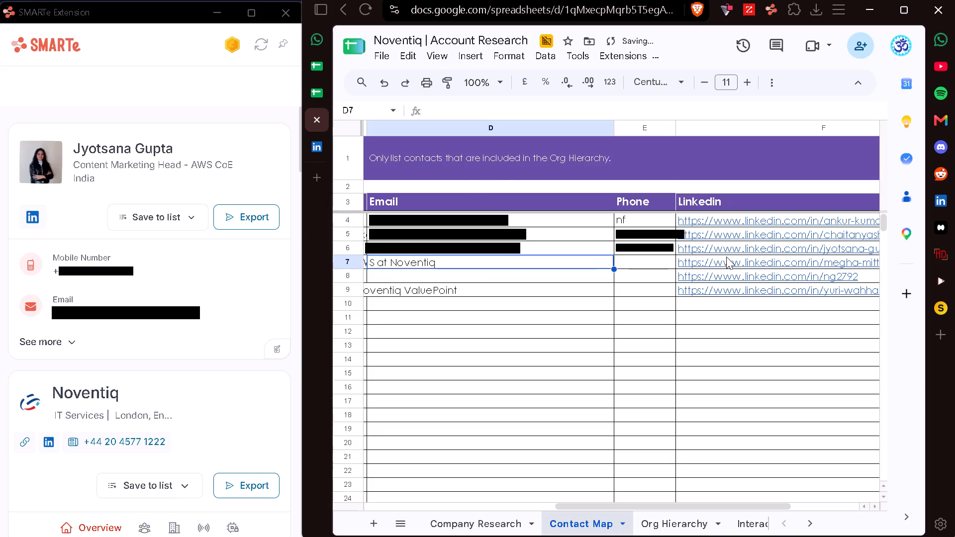
Look up the row 7 contact in SMARTe and ZoomInfo, copy the ZoomInfo business email into D7, and close the row 6 contact's LinkedIn profile.
{"action": "left_click", "coordinate": [793, 283]}
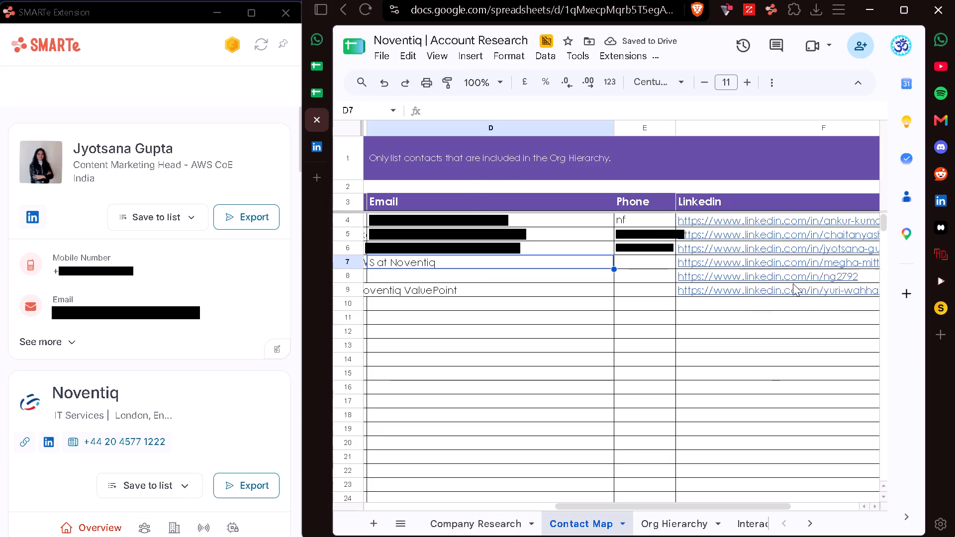
{"action": "left_click", "coordinate": [258, 43]}
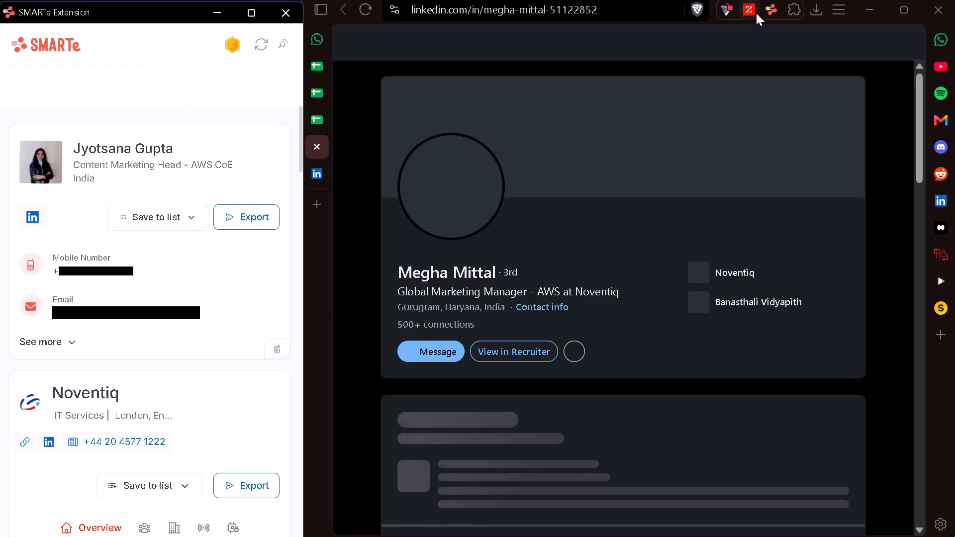
{"action": "left_click", "coordinate": [756, 13]}
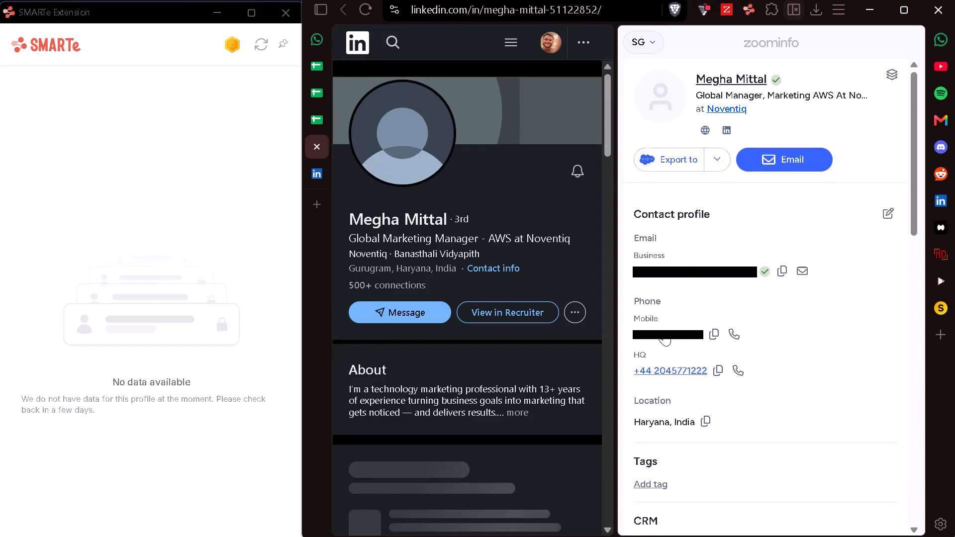
{"action": "left_click", "coordinate": [778, 274]}
{"action": "left_click", "coordinate": [317, 174]}
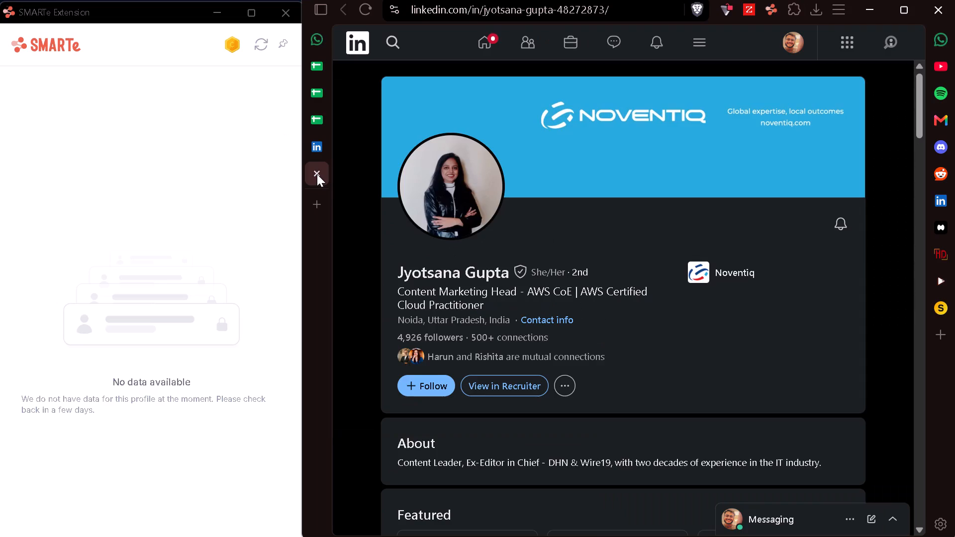
{"action": "left_click", "coordinate": [317, 174]}
{"action": "left_click", "coordinate": [315, 114]}
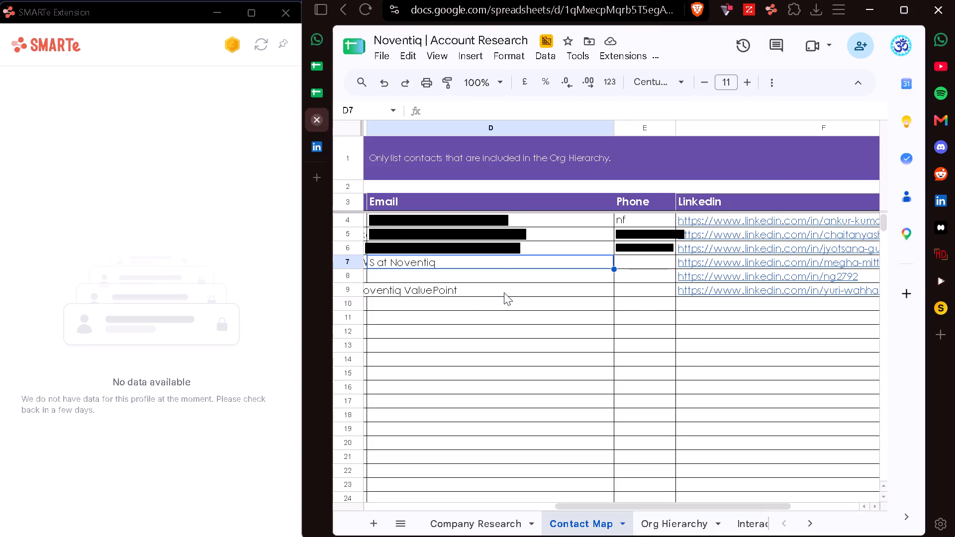
{"action": "key", "text": "ctrl+v"}
{"action": "key", "text": "Right"}
Copy the row 7 contact's mobile number from ZoomInfo into E7, close their LinkedIn profile, and trim the number's leading characters.
{"action": "left_click", "coordinate": [310, 136]}
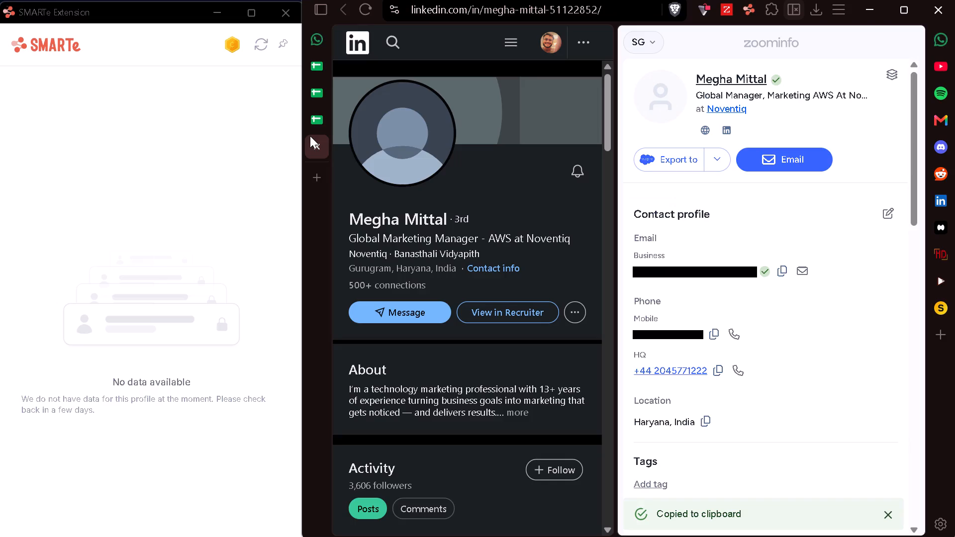
{"action": "left_click", "coordinate": [720, 332]}
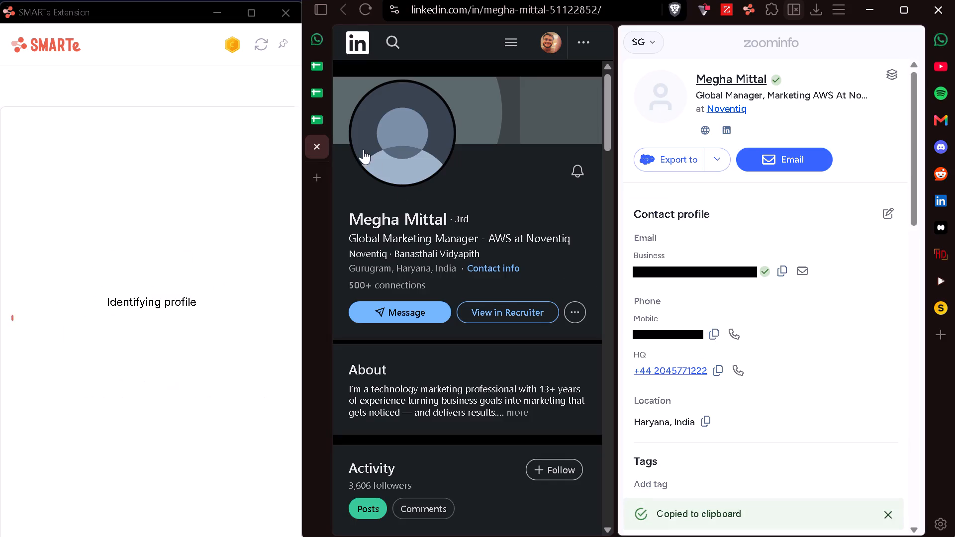
{"action": "left_click", "coordinate": [319, 146]}
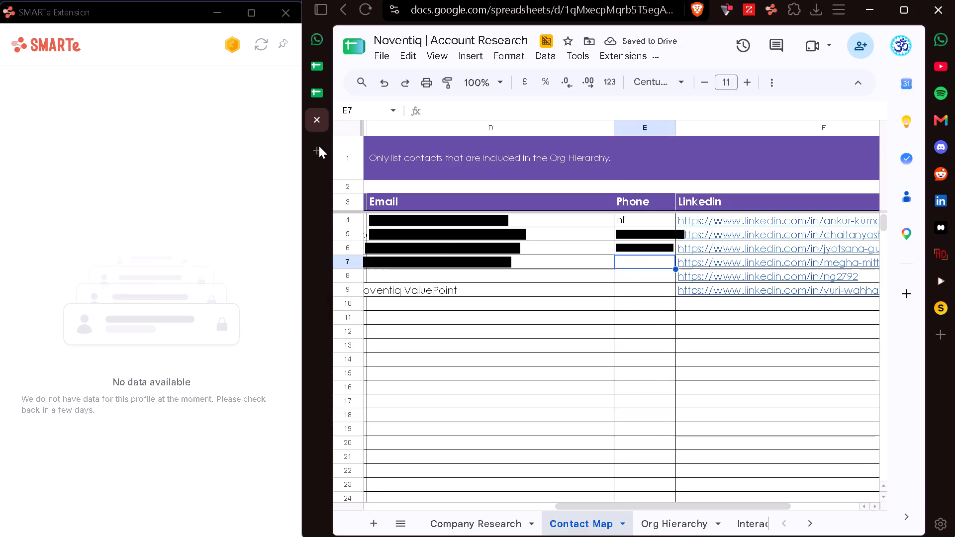
{"action": "key", "text": "ctrl+v"}
{"action": "left_click", "coordinate": [444, 108]}
{"action": "key", "text": "BackSpace"}
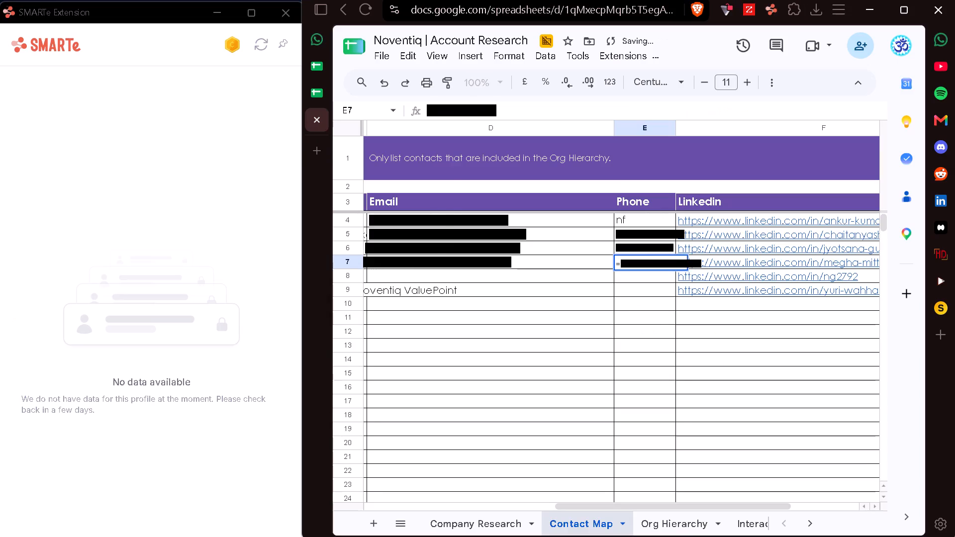
{"action": "key", "text": "Right"}
{"action": "key", "text": "BackSpace"}
{"action": "key", "text": "BackSpace"}
{"action": "key", "text": "BackSpace"}
{"action": "key", "text": "BackSpace"}
{"action": "key", "text": "BackSpace"}
{"action": "key", "text": "BackSpace"}
{"action": "key", "text": "BackSpace"}
{"action": "key", "text": "BackSpace"}
{"action": "left_click", "coordinate": [441, 273]}
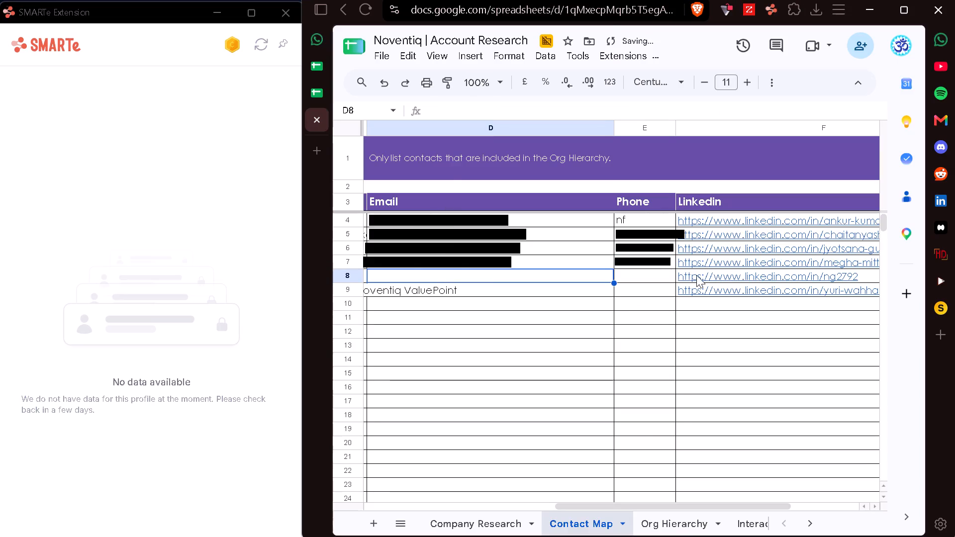
Open the row 8 contact's LinkedIn profile and look the contact up in ZoomInfo.
{"action": "left_click", "coordinate": [778, 305]}
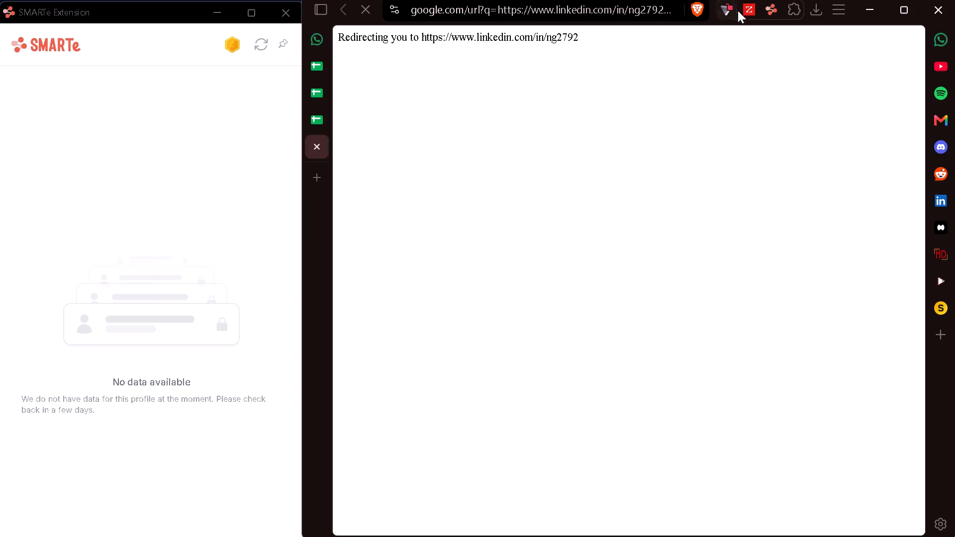
{"action": "left_click", "coordinate": [755, 15]}
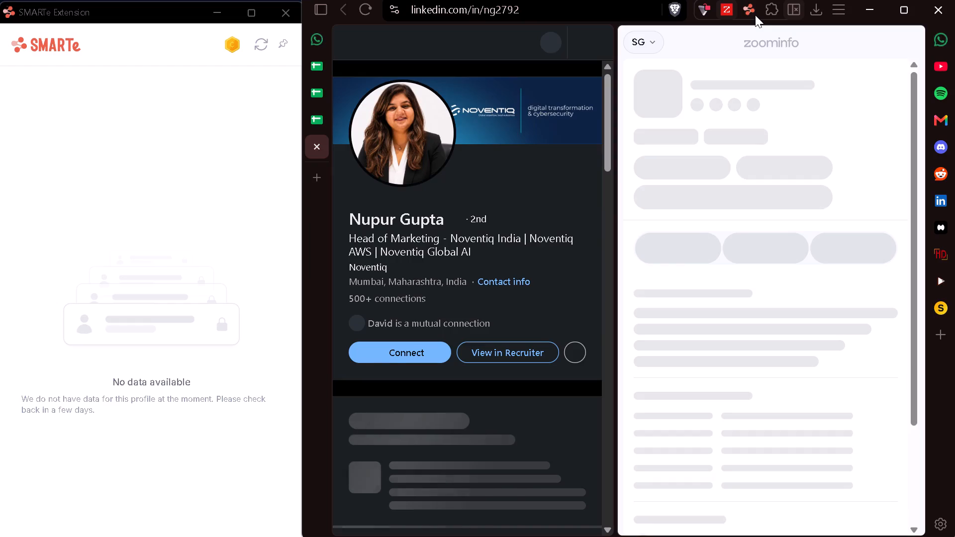
Send the row 8 contact a LinkedIn connection invitation without a note.
{"action": "left_click", "coordinate": [406, 355]}
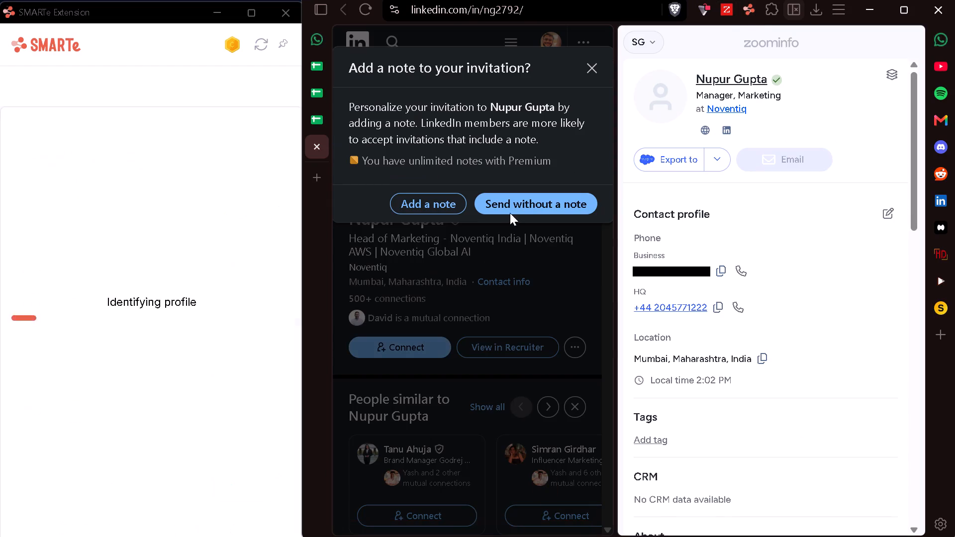
{"action": "left_click", "coordinate": [511, 211]}
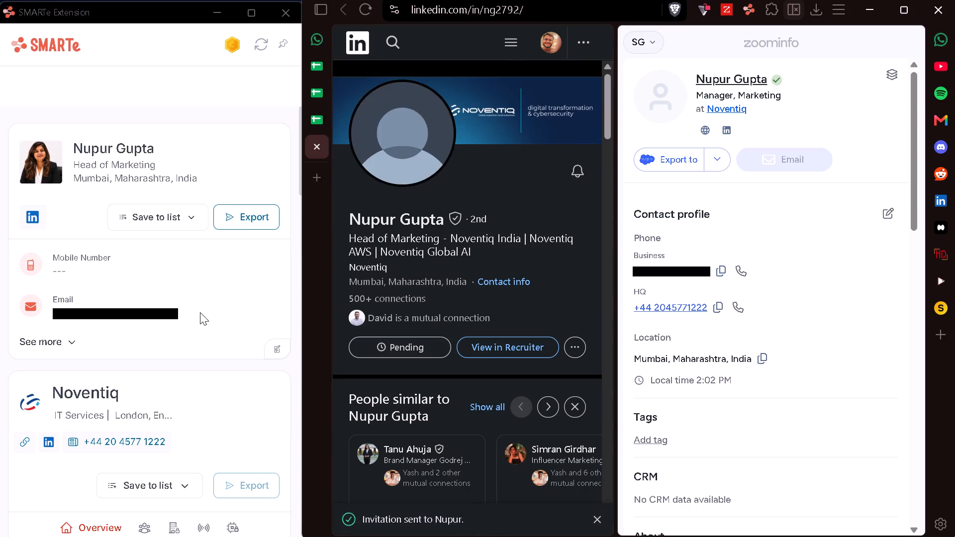
Copy the row 8 contact's email from SMARTe into D8 of Noventiq's Contact Map.
{"action": "left_click", "coordinate": [197, 312]}
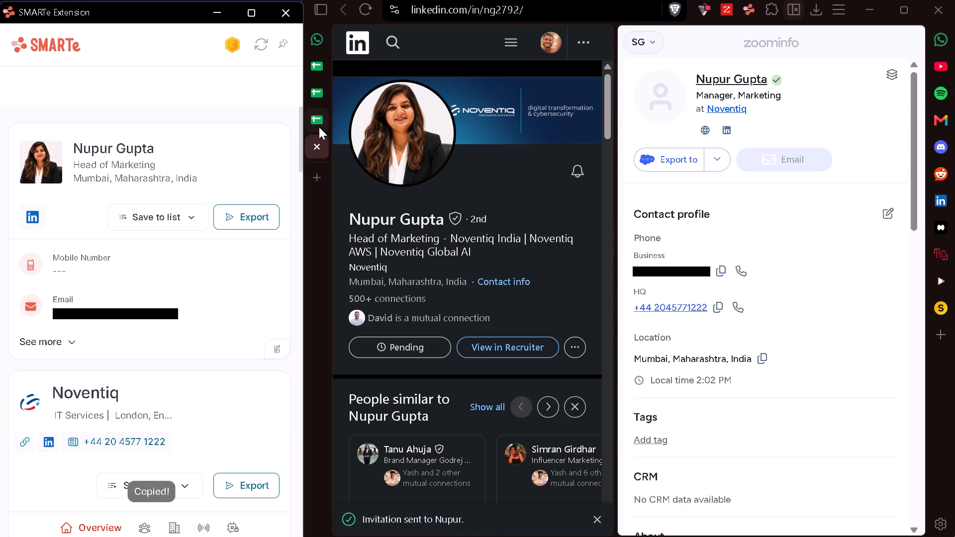
{"action": "left_click", "coordinate": [319, 127]}
{"action": "key", "text": "ctrl+v"}
{"action": "key", "text": "Right"}
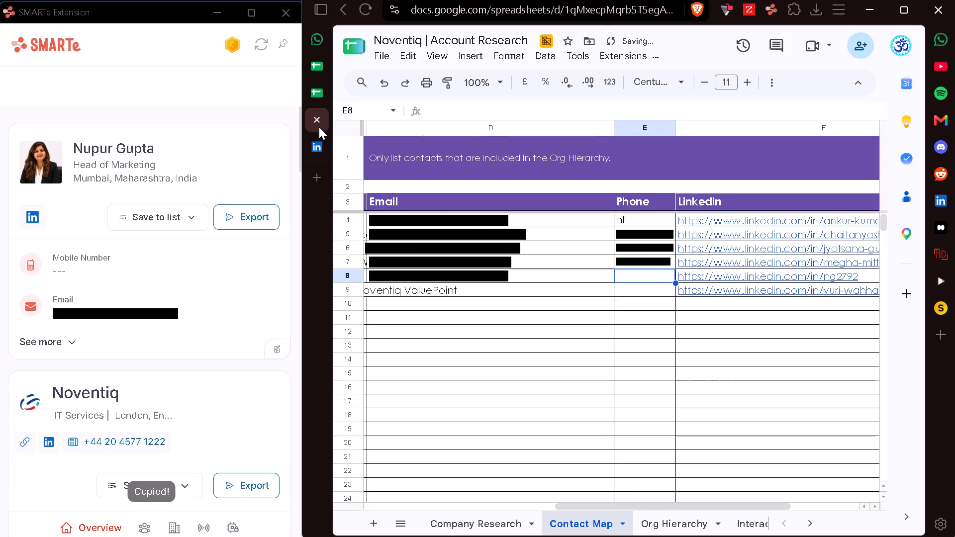
Copy the row 8 contact's business phone from ZoomInfo into E8, close their LinkedIn profile, and trim the number's leading characters.
{"action": "left_click", "coordinate": [319, 156]}
{"action": "left_click", "coordinate": [719, 268]}
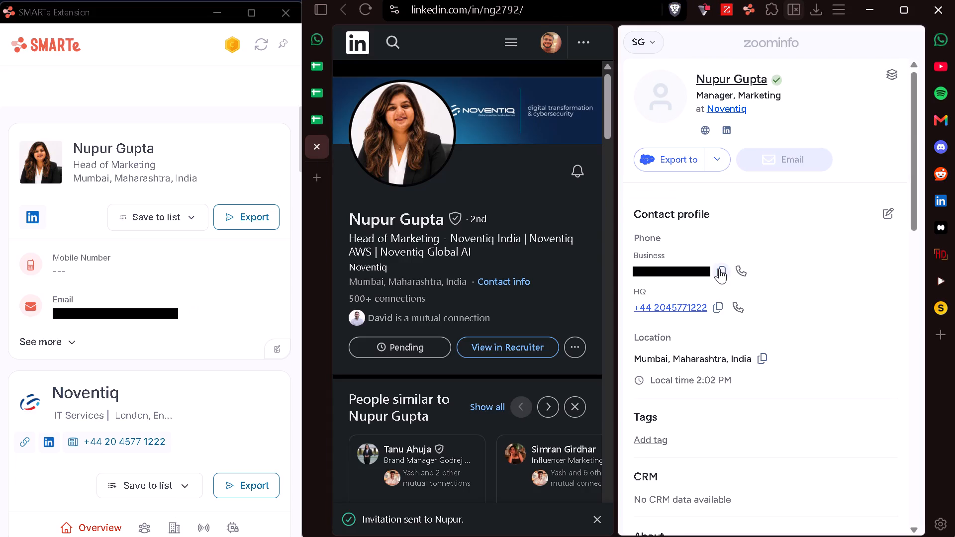
{"action": "left_click", "coordinate": [320, 148]}
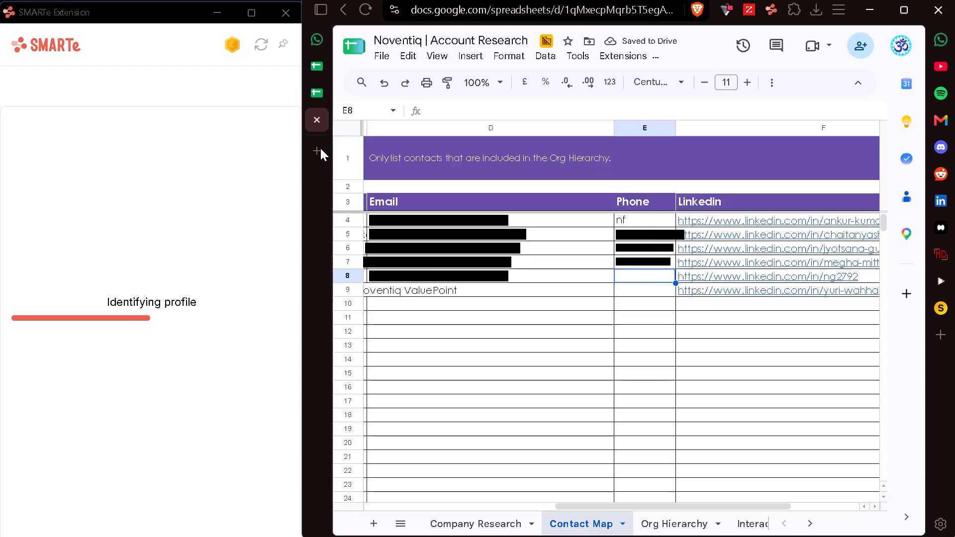
{"action": "key", "text": "ctrl+v"}
{"action": "left_click", "coordinate": [448, 114]}
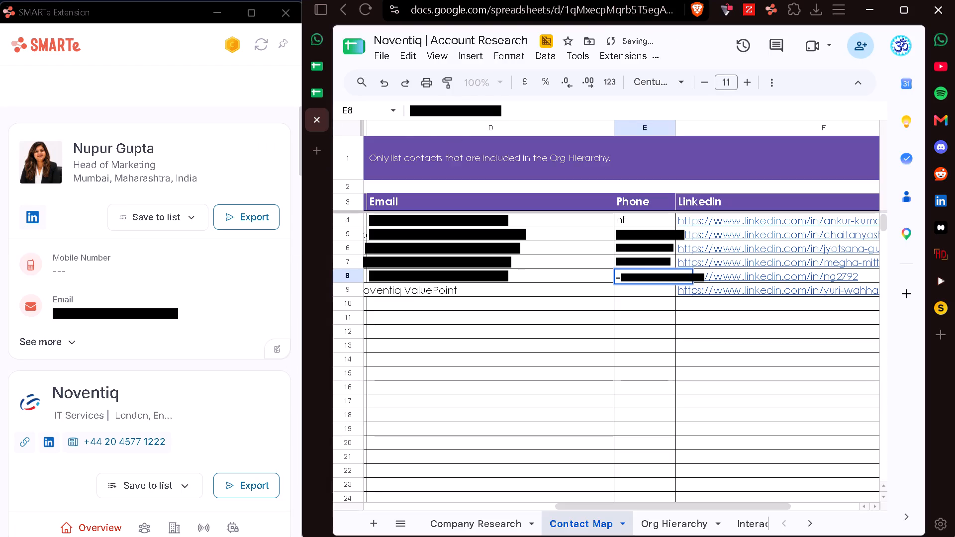
{"action": "key", "text": "BackSpace"}
{"action": "key", "text": "BackSpace"}
{"action": "key", "text": "BackSpace"}
{"action": "key", "text": "BackSpace"}
{"action": "key", "text": "BackSpace"}
{"action": "key", "text": "BackSpace"}
{"action": "key", "text": "BackSpace"}
{"action": "key", "text": "BackSpace"}
{"action": "key", "text": "BackSpace"}
{"action": "key", "text": "BackSpace"}
Open the row 9 contact's LinkedIn profile, copy their mobile number from ZoomInfo, and reveal their contact details in SMARTe.
{"action": "left_click", "coordinate": [456, 290]}
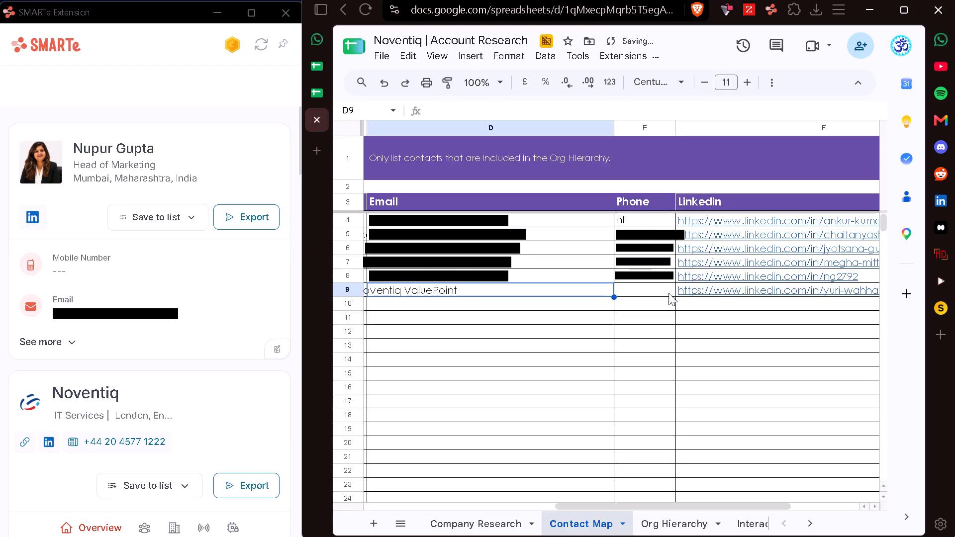
{"action": "left_click", "coordinate": [801, 310]}
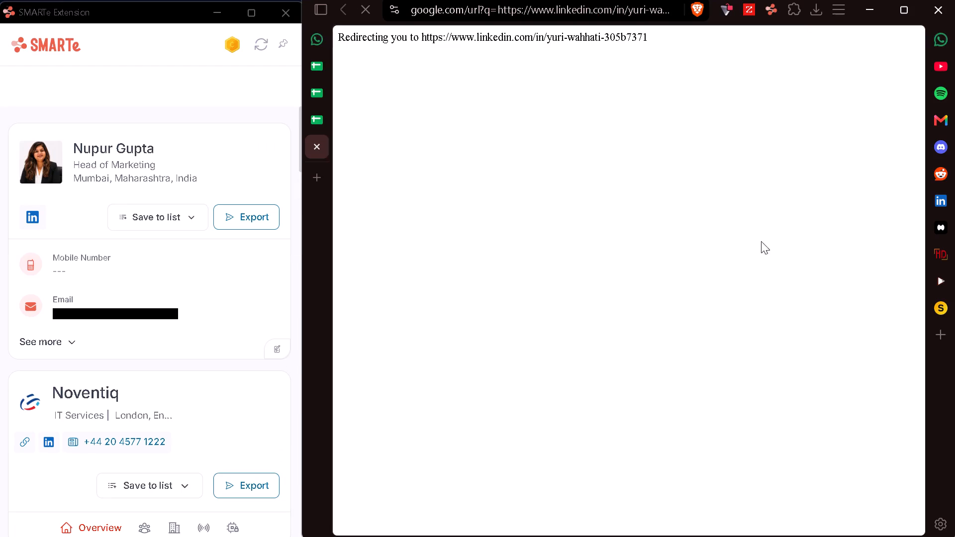
{"action": "left_click", "coordinate": [749, 12]}
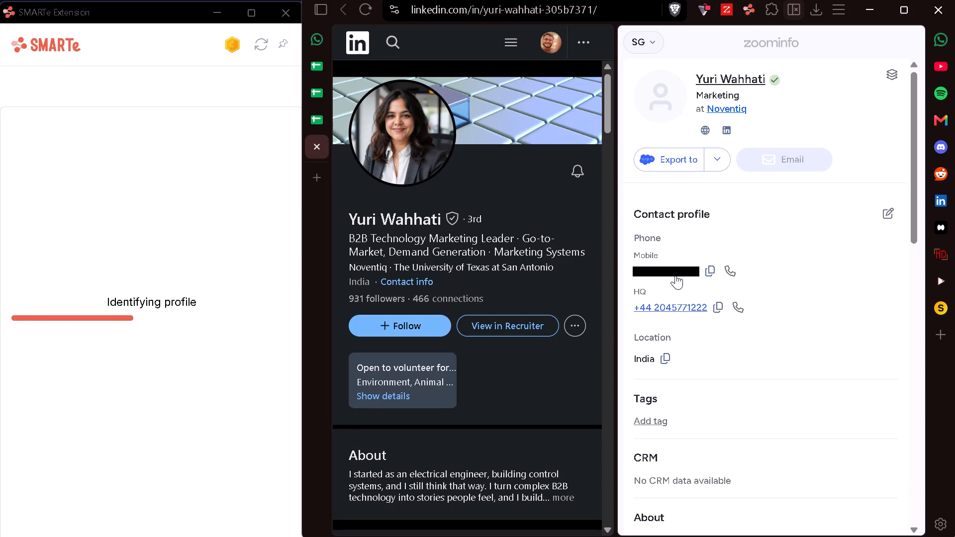
{"action": "left_click", "coordinate": [712, 276]}
{"action": "left_click", "coordinate": [790, 12]}
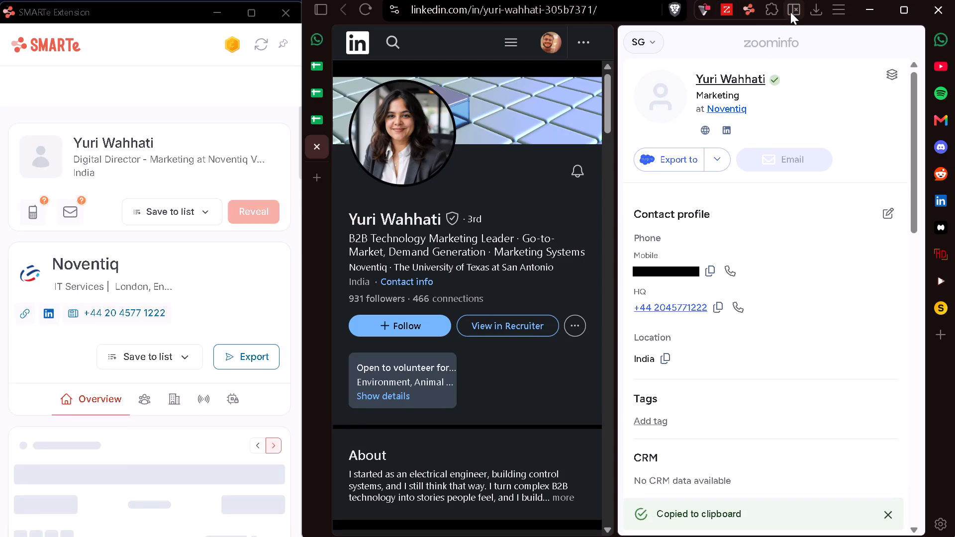
{"action": "left_click", "coordinate": [244, 208]}
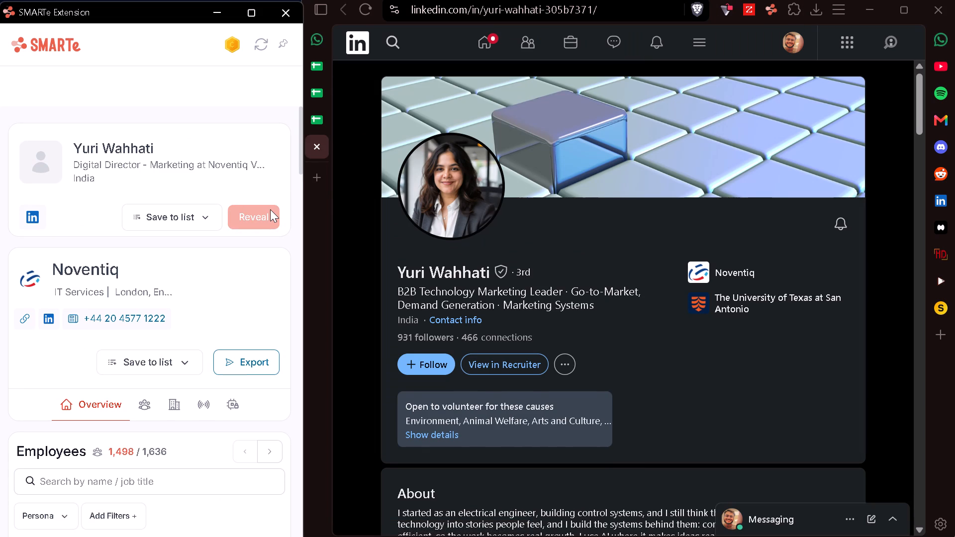
{"action": "scroll", "coordinate": [208, 257], "scroll_direction": "up", "scroll_amount": 1}
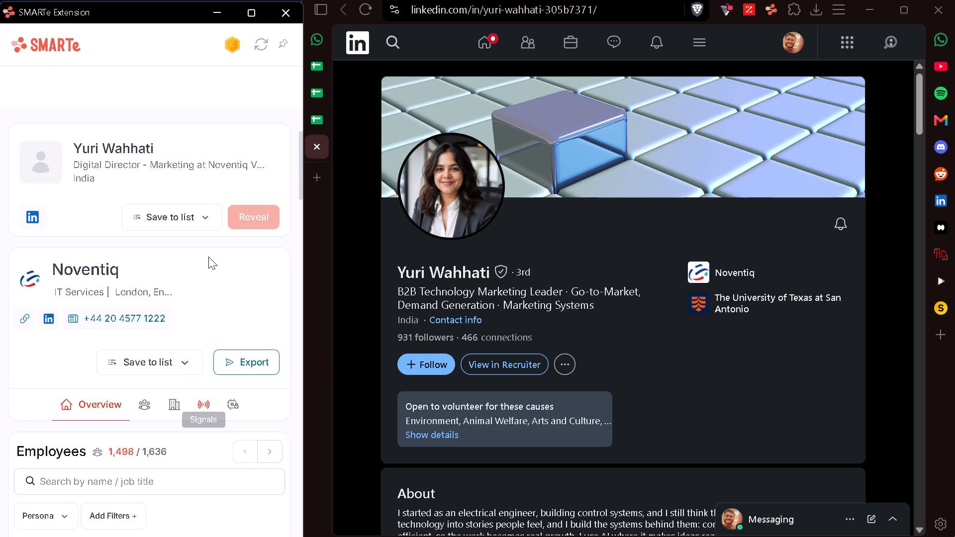
{"action": "scroll", "coordinate": [598, 368], "scroll_direction": "down", "scroll_amount": 10}
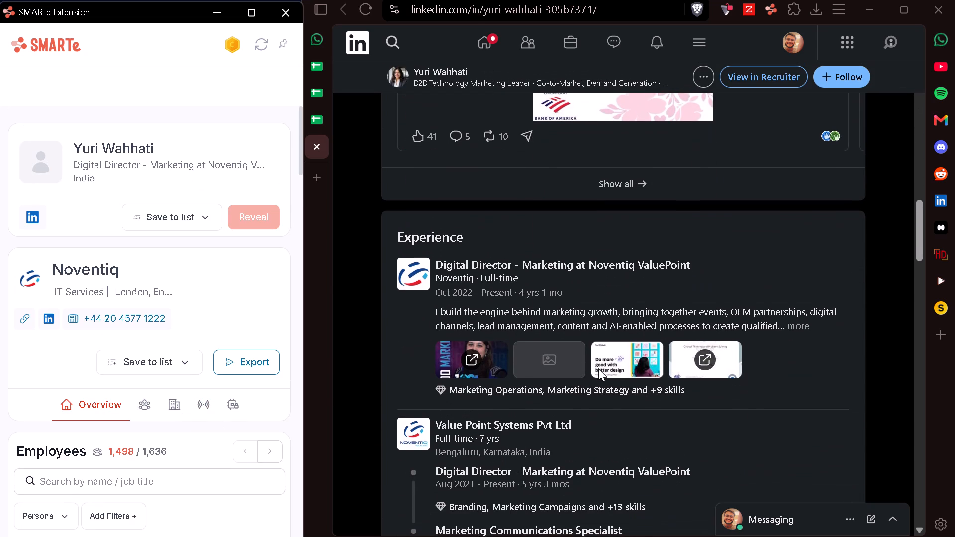
{"action": "scroll", "coordinate": [598, 368], "scroll_direction": "up", "scroll_amount": 8}
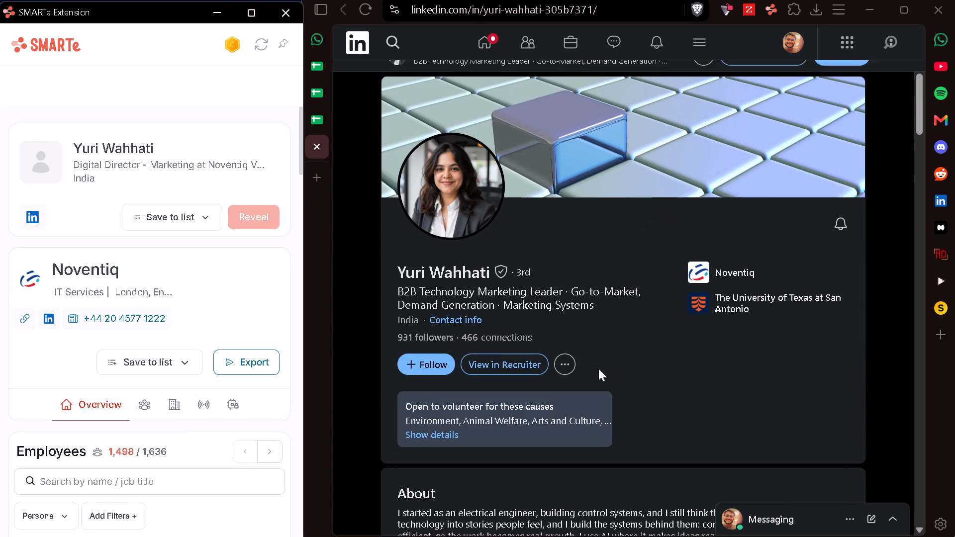
Paste the copied mobile number into E9 and remove the extra characters within it.
{"action": "left_click", "coordinate": [320, 120]}
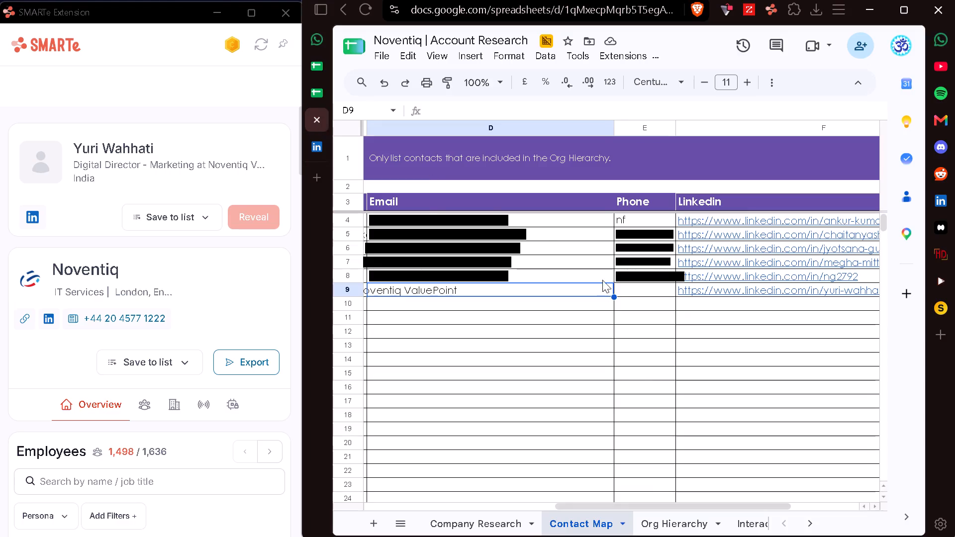
{"action": "key", "text": "Right"}
{"action": "key", "text": "ctrl+v"}
{"action": "left_click", "coordinate": [465, 109]}
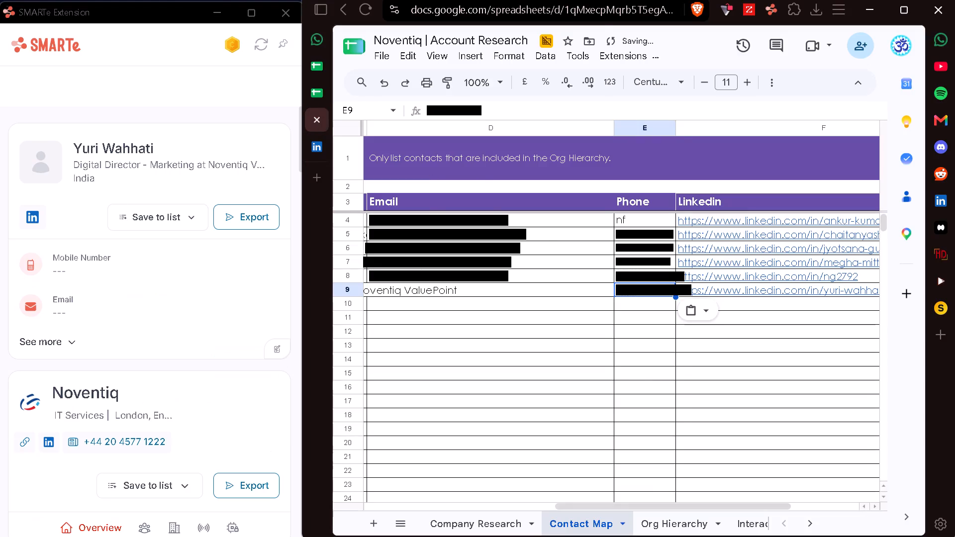
{"action": "key", "text": "BackSpace"}
{"action": "key", "text": "Left"}
{"action": "key", "text": "space"}
{"action": "key", "text": "Left"}
{"action": "key", "text": "Left"}
{"action": "key", "text": "Left"}
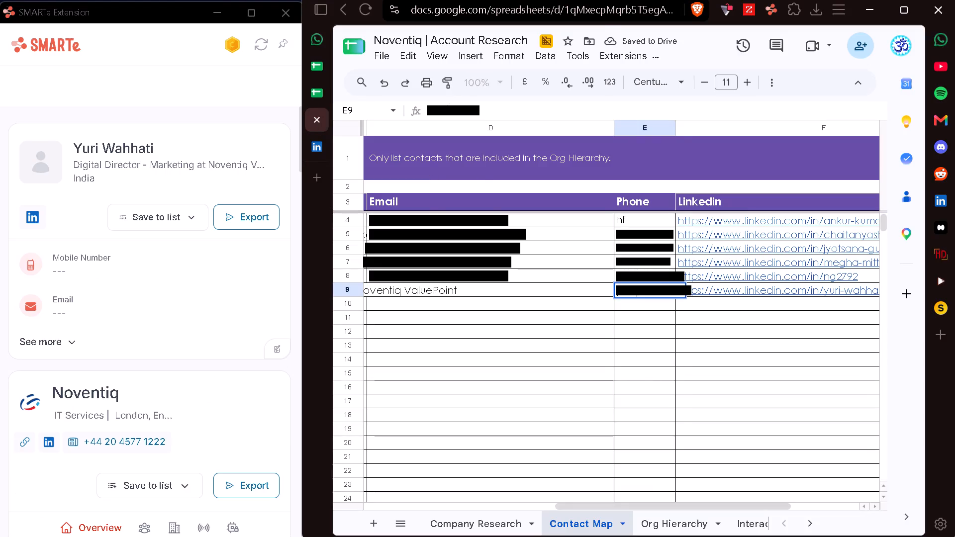
{"action": "key", "text": "BackSpace"}
{"action": "key", "text": "BackSpace"}
{"action": "key", "text": "Left"}
{"action": "key", "text": "Left"}
{"action": "key", "text": "Left"}
{"action": "key", "text": "BackSpace"}
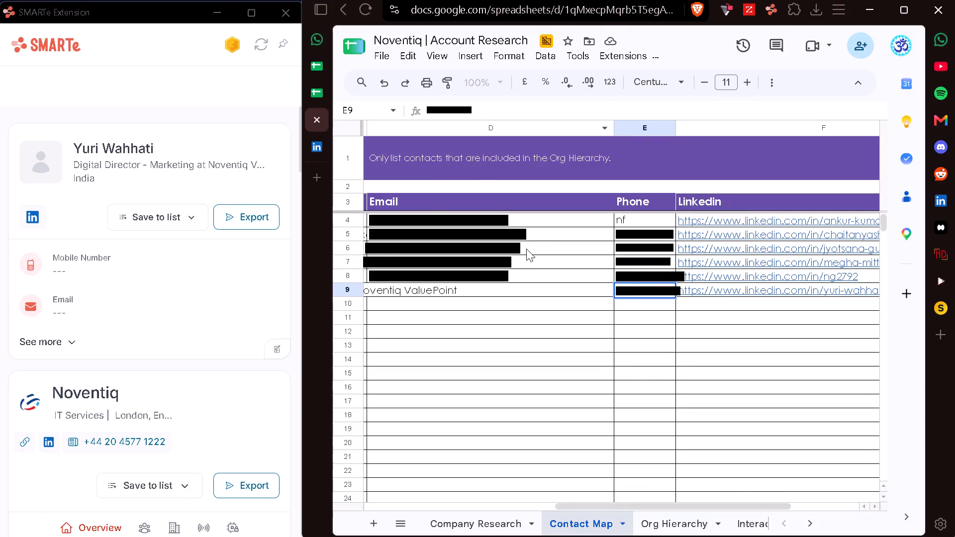
Enter nf as the row 9 contact's email in D9.
{"action": "left_click", "coordinate": [477, 292]}
{"action": "type", "text": "nf"}
{"action": "key", "text": "Down"}
{"action": "key", "text": "Up"}
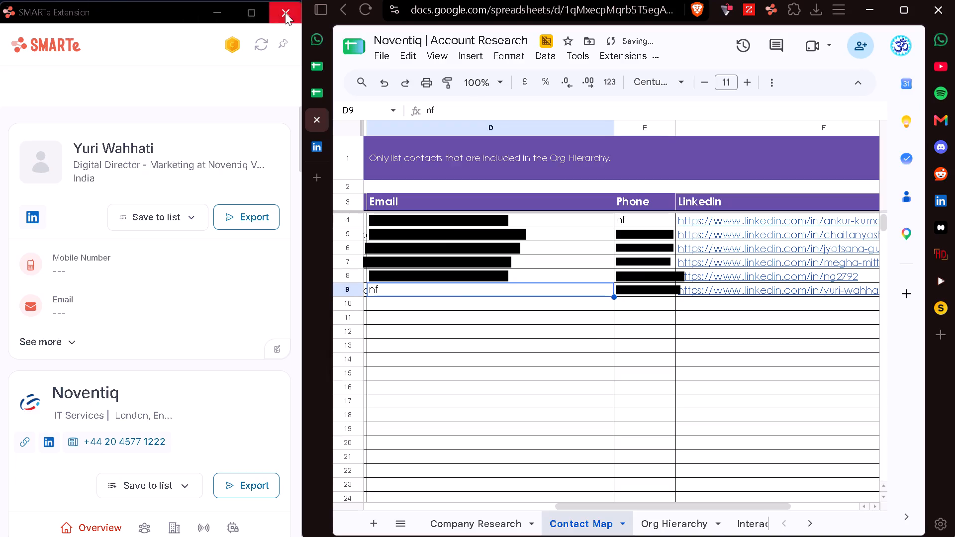
Close SMARTe, open Noventiq's company page from the row 9 contact's LinkedIn experience, and select A10 in the Contact Map.
{"action": "left_click", "coordinate": [285, 12]}
{"action": "left_click", "coordinate": [15, 158]}
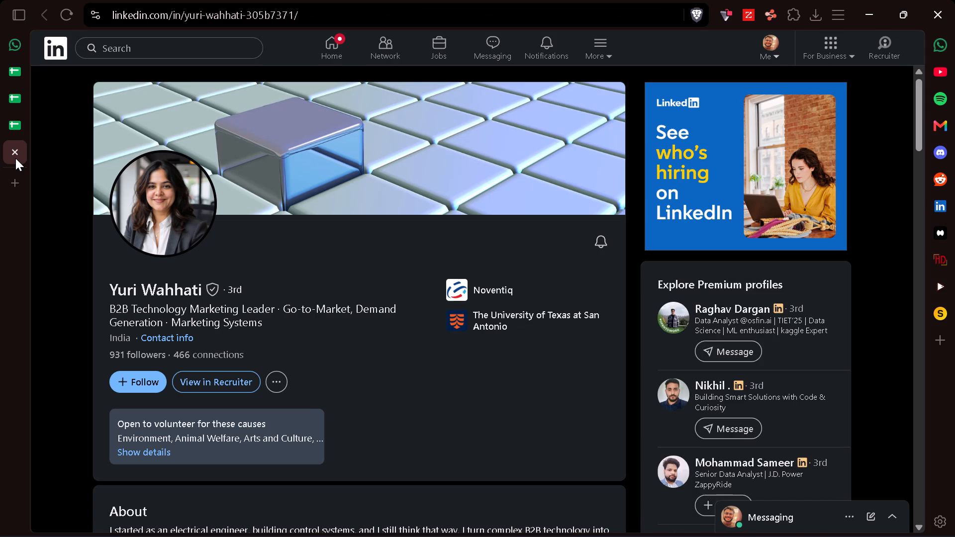
{"action": "left_click", "coordinate": [497, 287]}
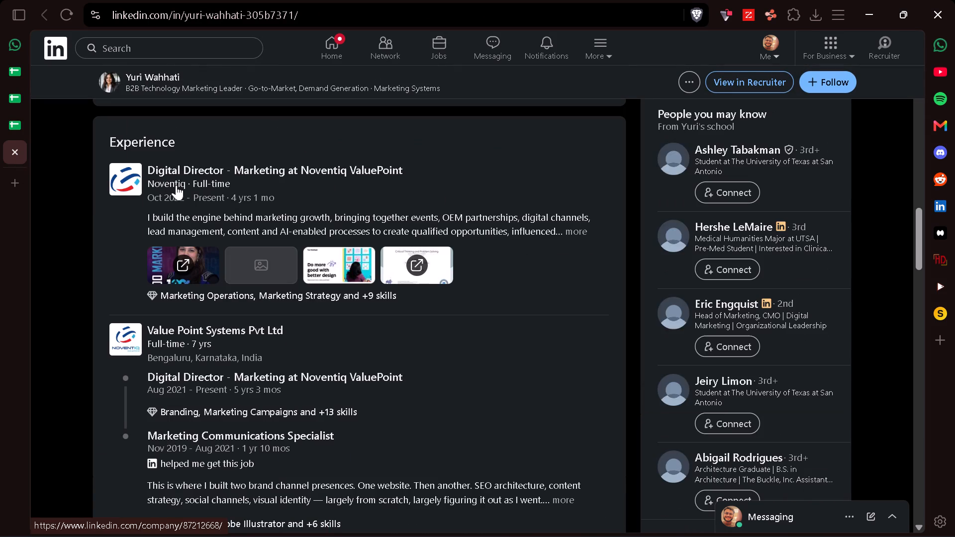
{"action": "left_click", "coordinate": [176, 185]}
{"action": "left_click", "coordinate": [14, 126]}
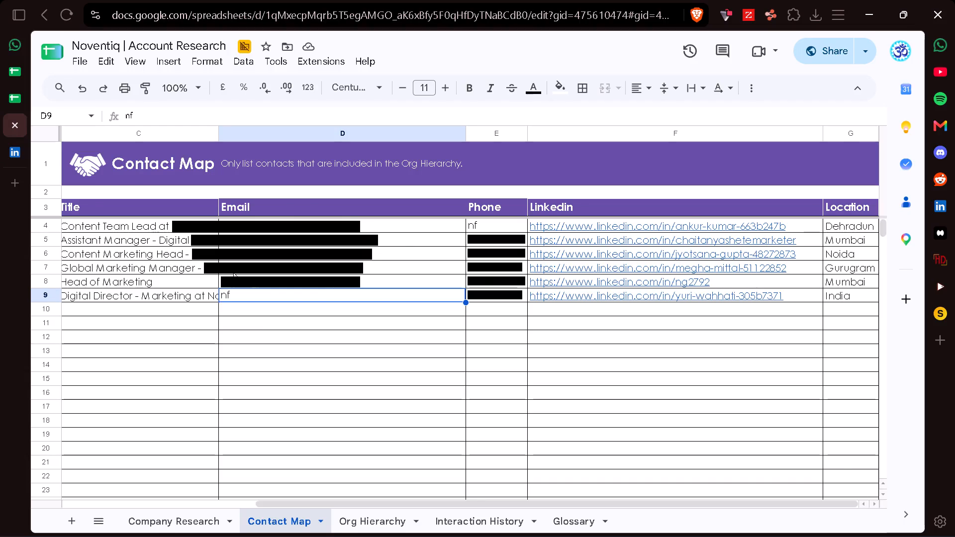
{"action": "scroll", "coordinate": [257, 314], "scroll_direction": "right", "scroll_amount": 5}
{"action": "left_click", "coordinate": [107, 312]}
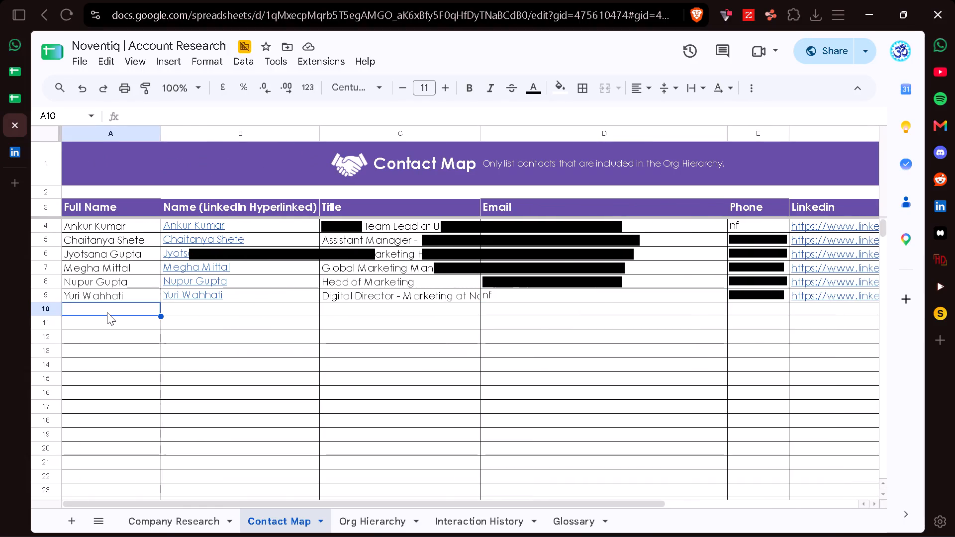
On Noventiq's LinkedIn People page, filter members to India and search for the keyword Marketing.
{"action": "left_click", "coordinate": [12, 142]}
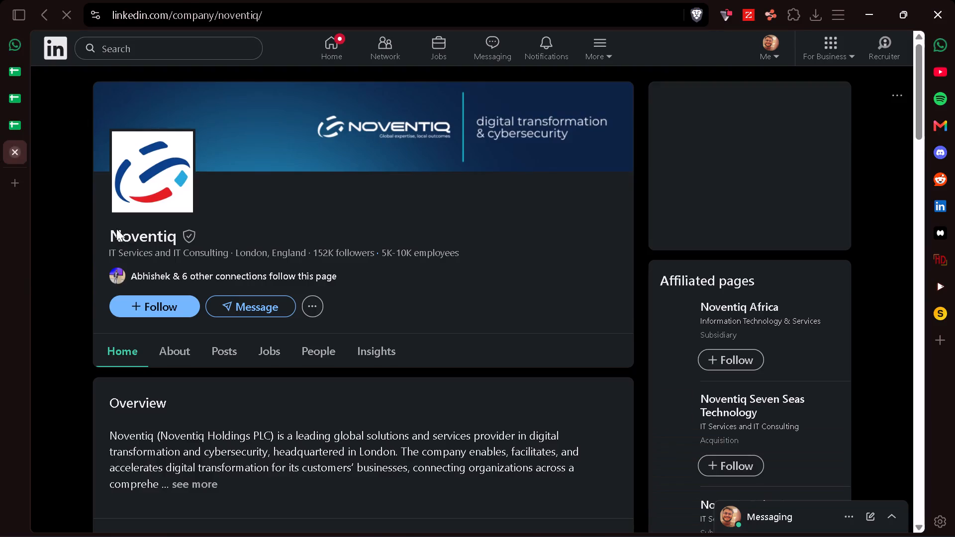
{"action": "left_click", "coordinate": [314, 357]}
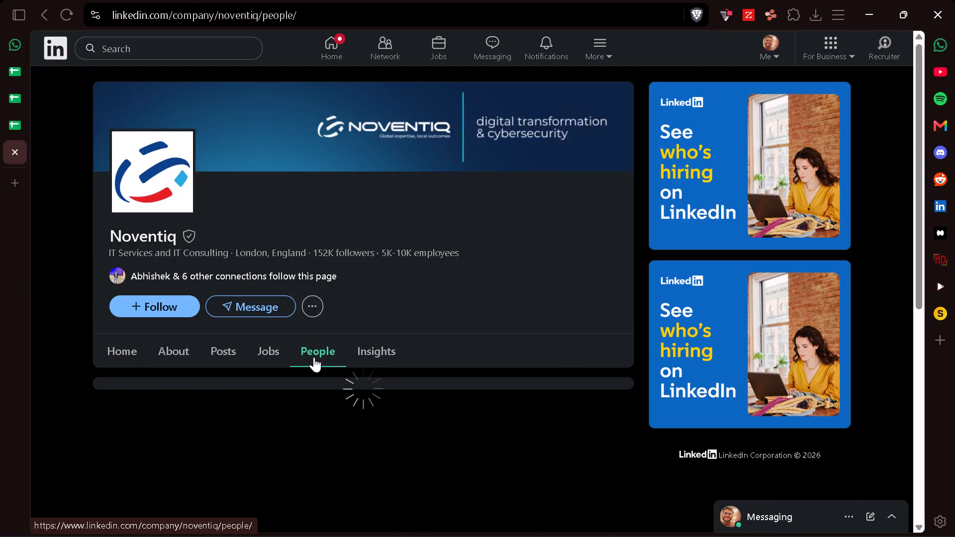
{"action": "scroll", "coordinate": [314, 357], "scroll_direction": "down", "scroll_amount": 2}
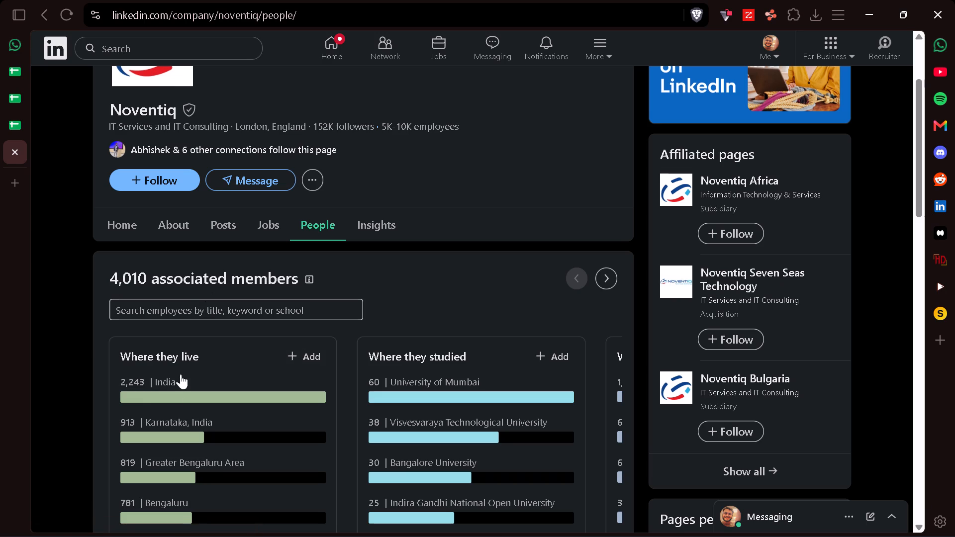
{"action": "left_click", "coordinate": [142, 380]}
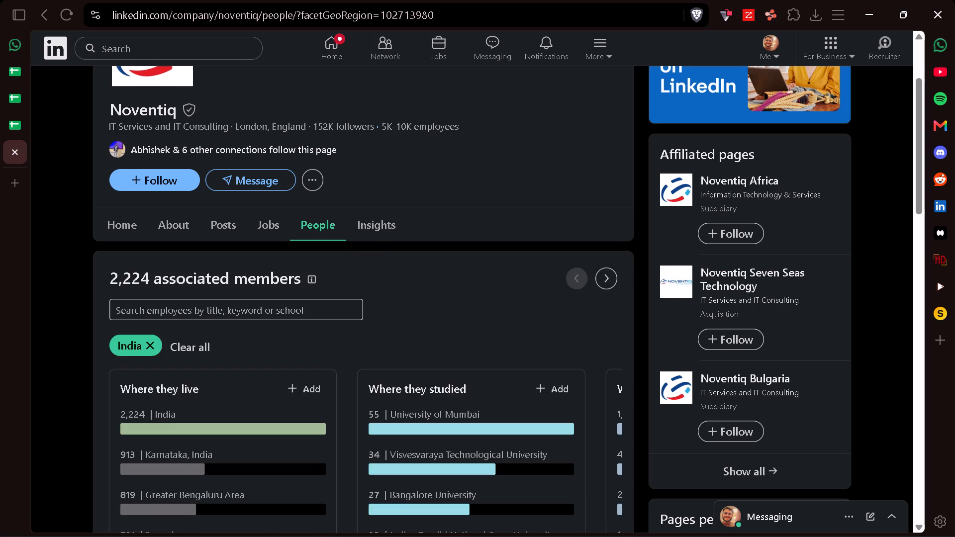
{"action": "scroll", "coordinate": [142, 380], "scroll_direction": "down", "scroll_amount": 2}
{"action": "left_click", "coordinate": [609, 131]}
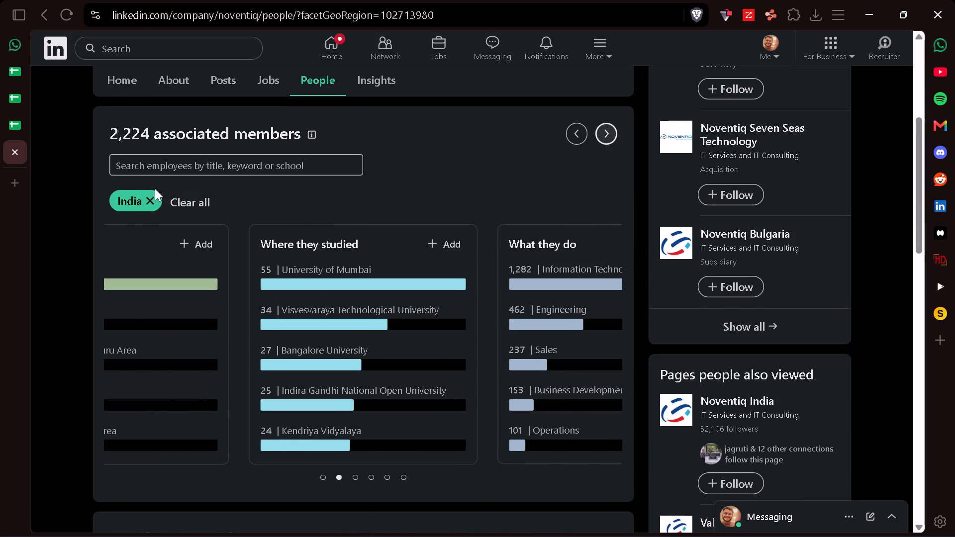
{"action": "left_click", "coordinate": [169, 175]}
{"action": "type", "text": "Marketing"}
{"action": "key", "text": "Return"}
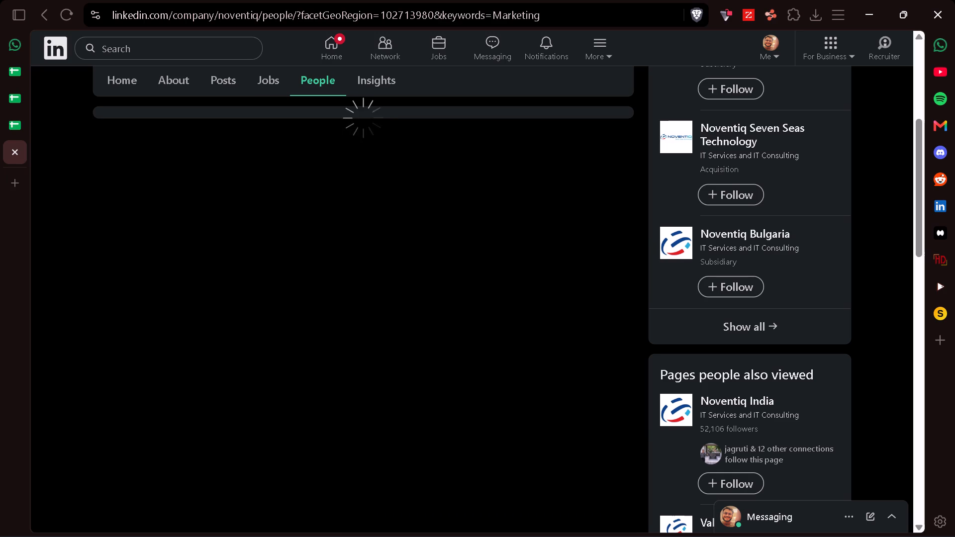
Examine the first Marketing profiles in Noventiq's member results and check them against the names already in the Contact Map.
{"action": "scroll", "coordinate": [188, 274], "scroll_direction": "down", "scroll_amount": 3}
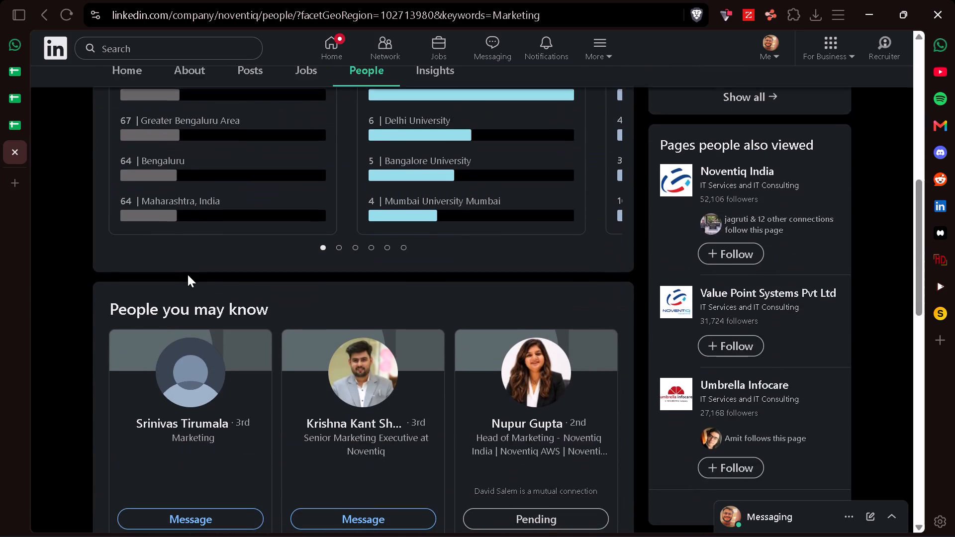
{"action": "scroll", "coordinate": [188, 274], "scroll_direction": "down", "scroll_amount": 1}
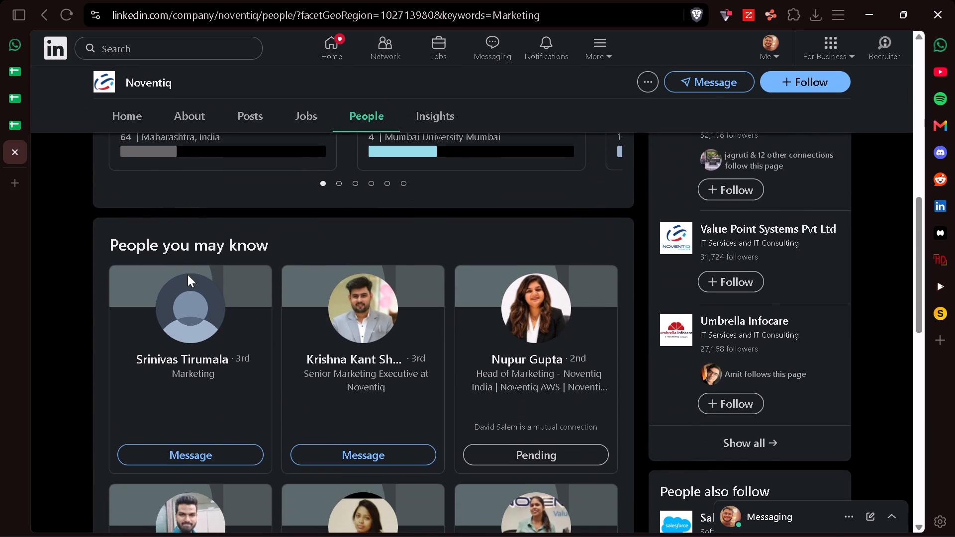
{"action": "scroll", "coordinate": [188, 274], "scroll_direction": "down", "scroll_amount": 2}
{"action": "scroll", "coordinate": [188, 274], "scroll_direction": "up", "scroll_amount": 1}
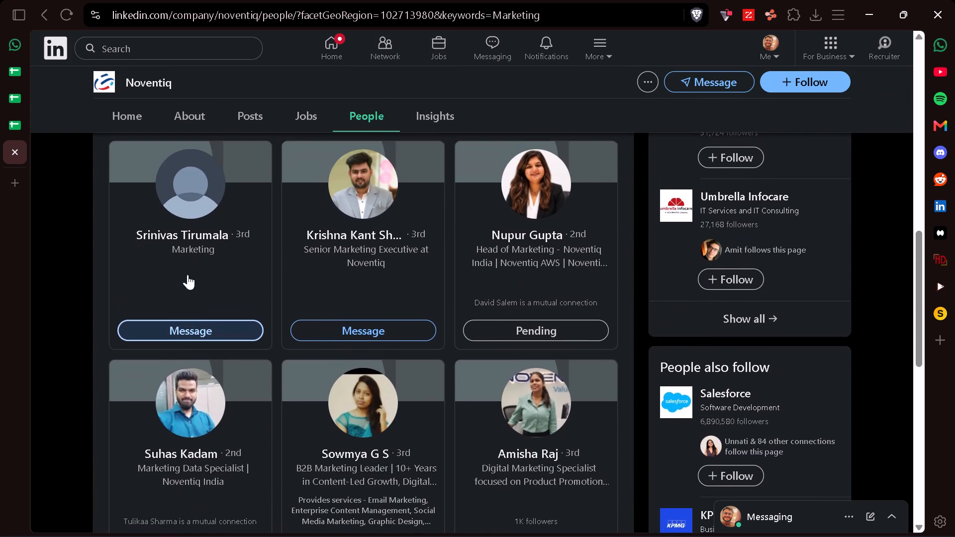
{"action": "scroll", "coordinate": [188, 274], "scroll_direction": "down", "scroll_amount": 1}
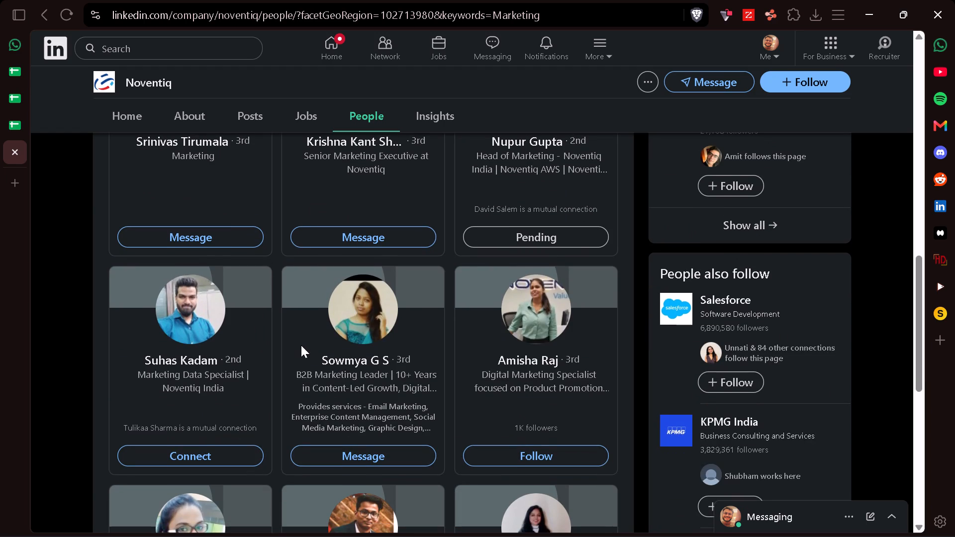
{"action": "scroll", "coordinate": [301, 345], "scroll_direction": "down", "scroll_amount": 1}
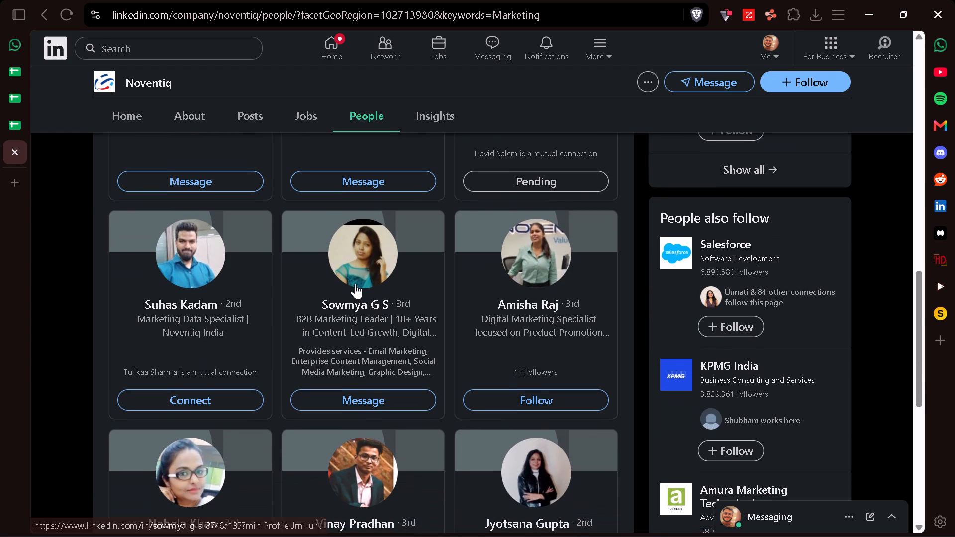
{"action": "left_click", "coordinate": [15, 131]}
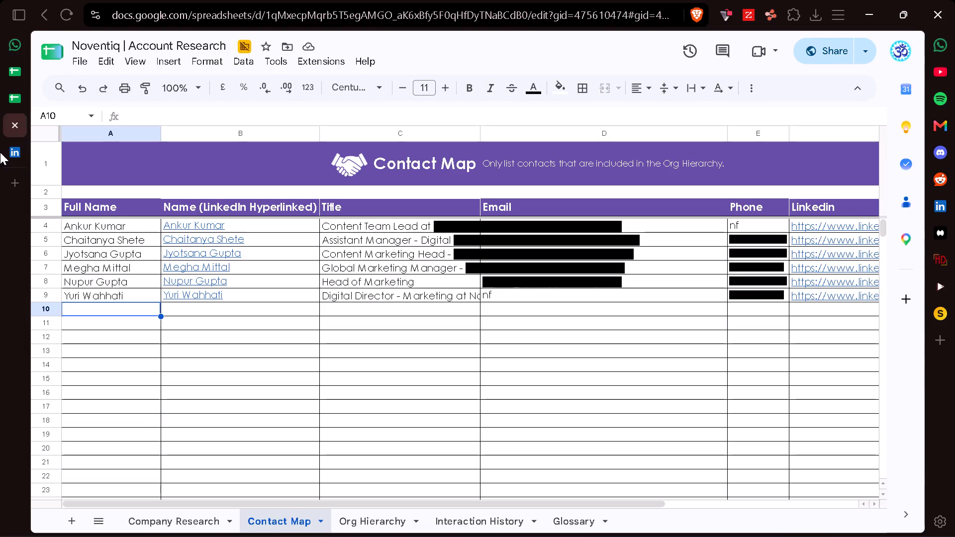
{"action": "left_click", "coordinate": [13, 149]}
{"action": "left_click", "coordinate": [289, 253]}
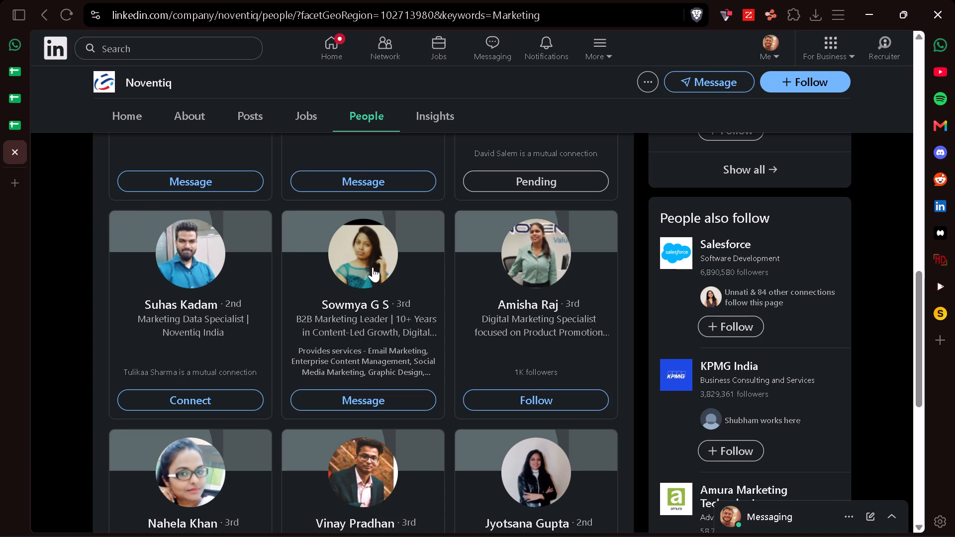
{"action": "left_click", "coordinate": [373, 267]}
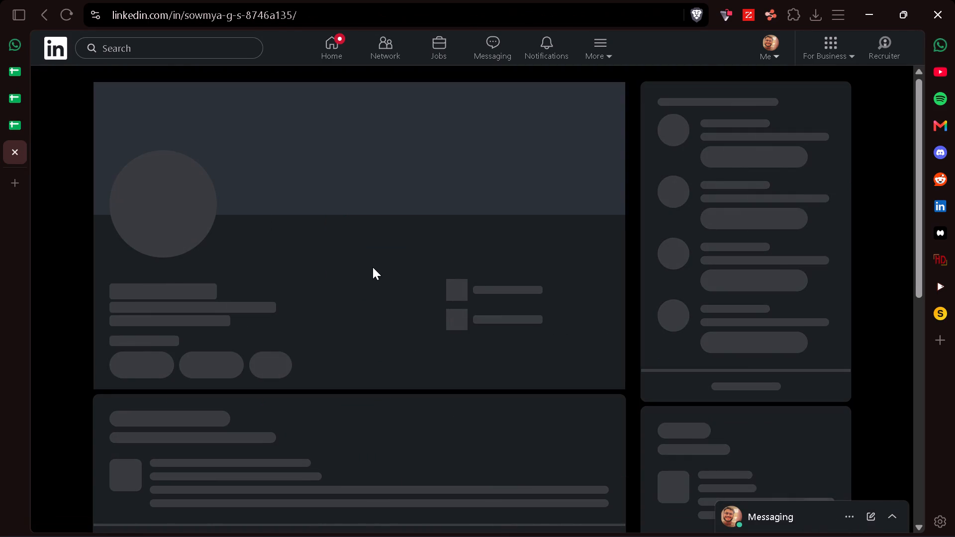
{"action": "scroll", "coordinate": [331, 355], "scroll_direction": "down", "scroll_amount": 6}
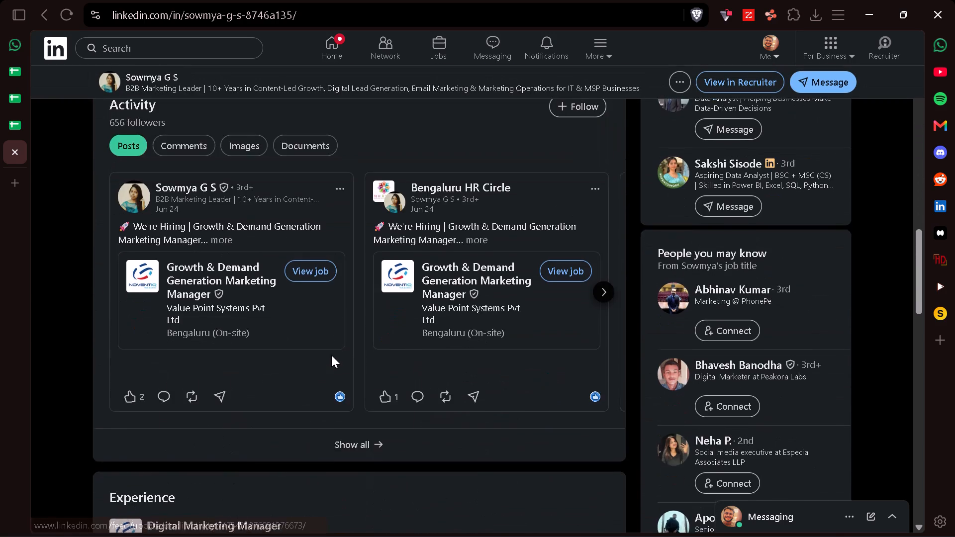
{"action": "scroll", "coordinate": [331, 355], "scroll_direction": "down", "scroll_amount": 3}
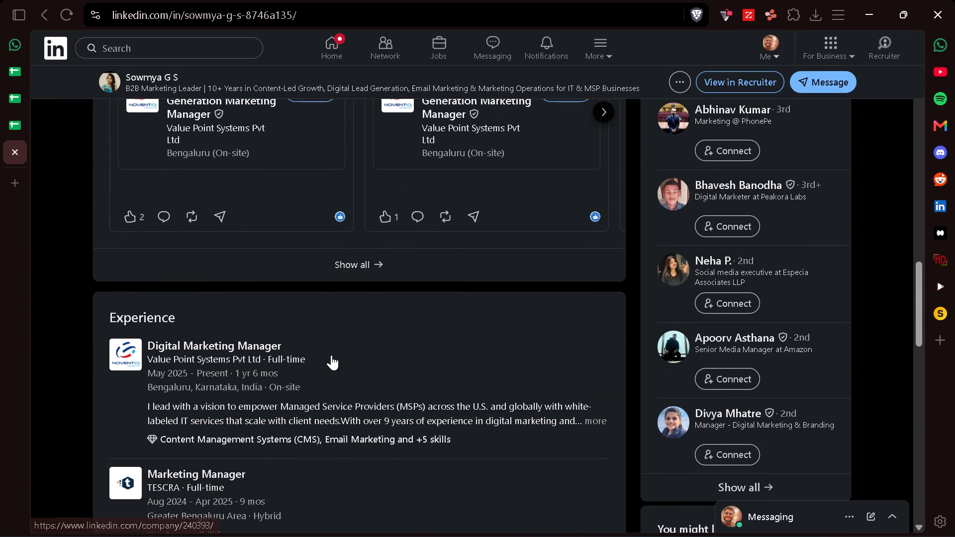
{"action": "left_click", "coordinate": [44, 16]}
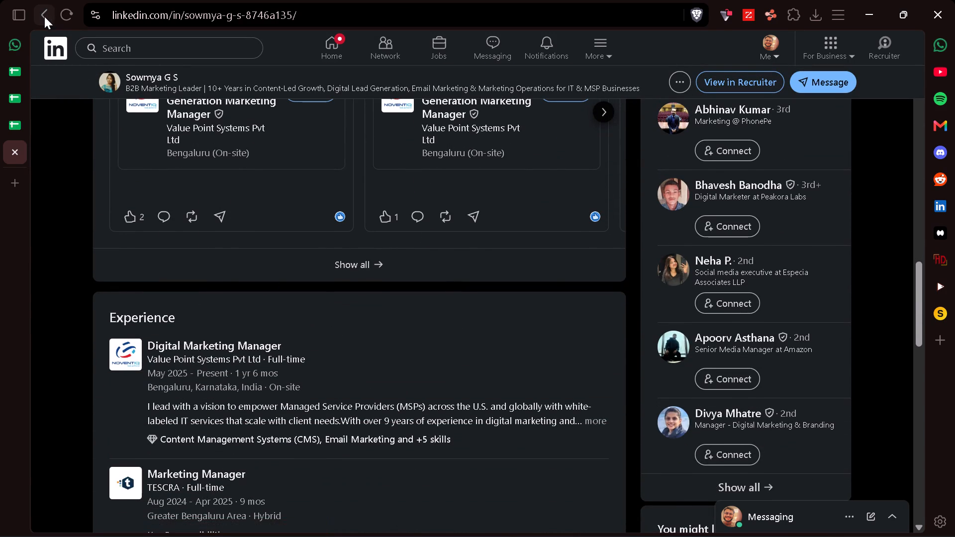
Examine further Noventiq Marketing members, load more results, and compare them with the contacts already in the Contact Map.
{"action": "scroll", "coordinate": [323, 392], "scroll_direction": "down", "scroll_amount": 5}
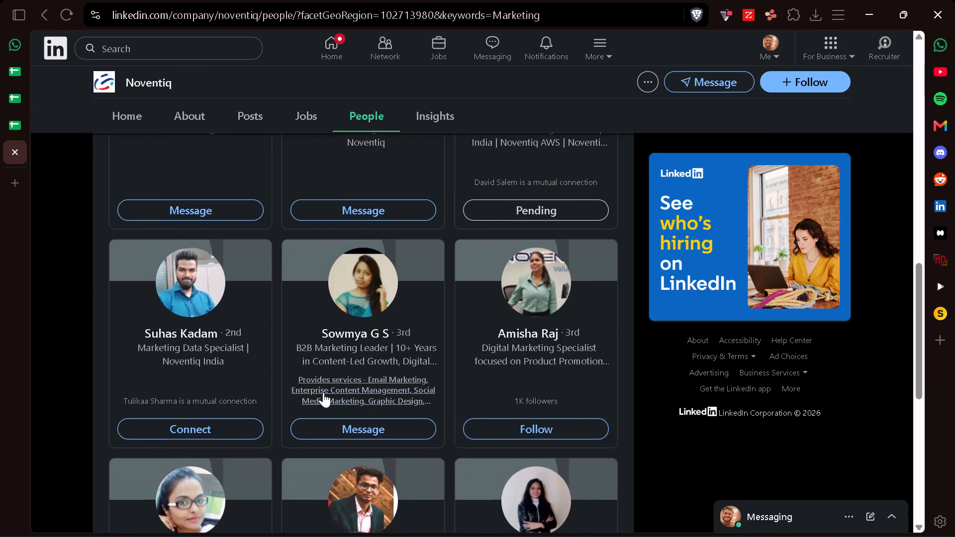
{"action": "scroll", "coordinate": [323, 392], "scroll_direction": "down", "scroll_amount": 4}
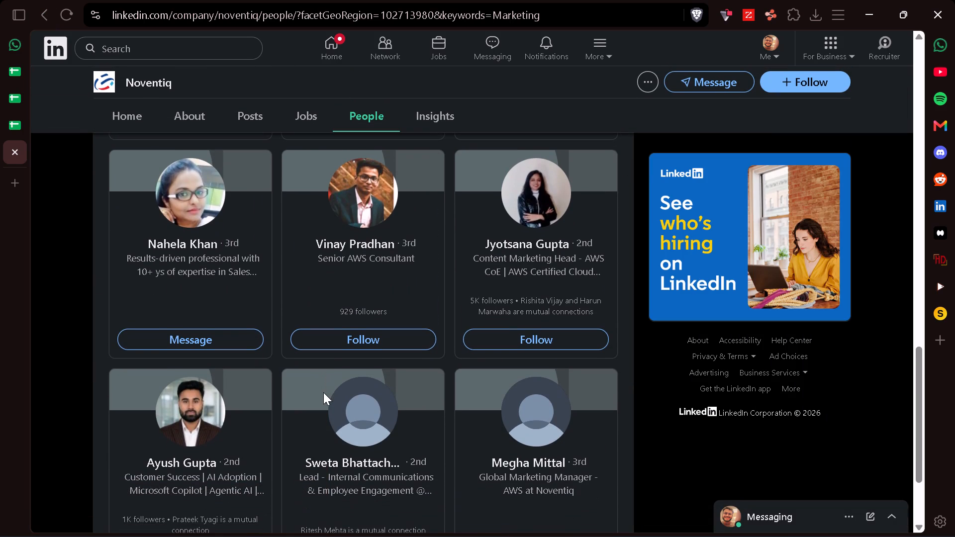
{"action": "left_click", "coordinate": [12, 132]}
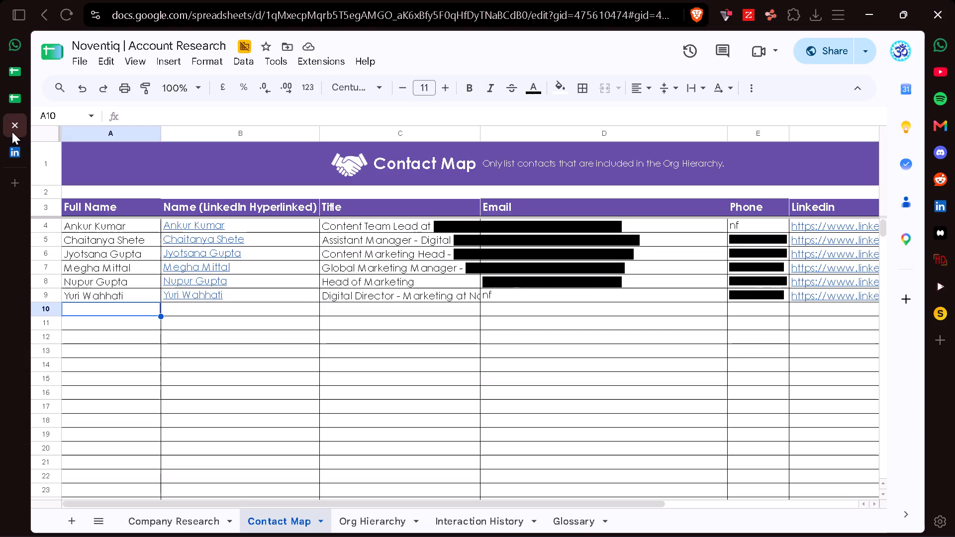
{"action": "left_click", "coordinate": [15, 153]}
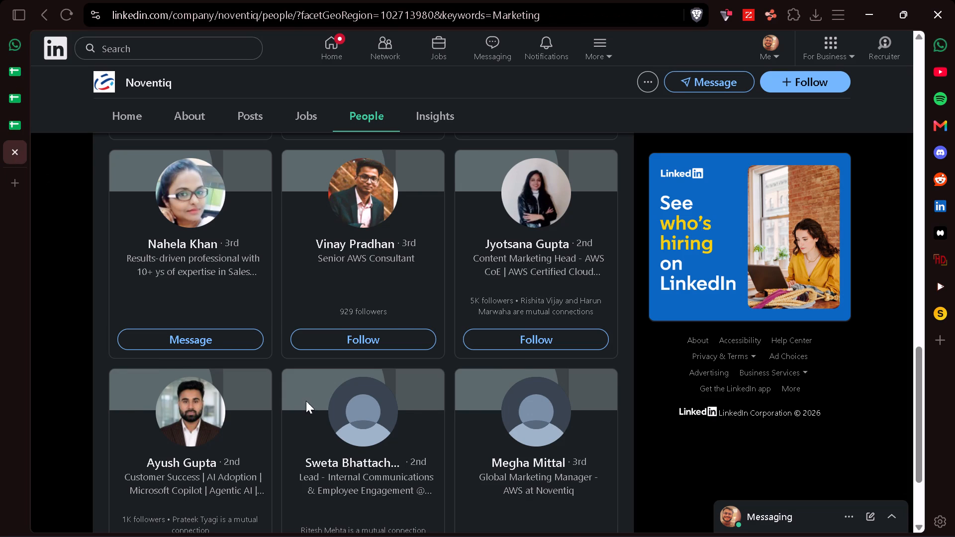
{"action": "scroll", "coordinate": [306, 401], "scroll_direction": "down", "scroll_amount": 2}
{"action": "left_click", "coordinate": [405, 485]}
{"action": "left_click", "coordinate": [373, 460]}
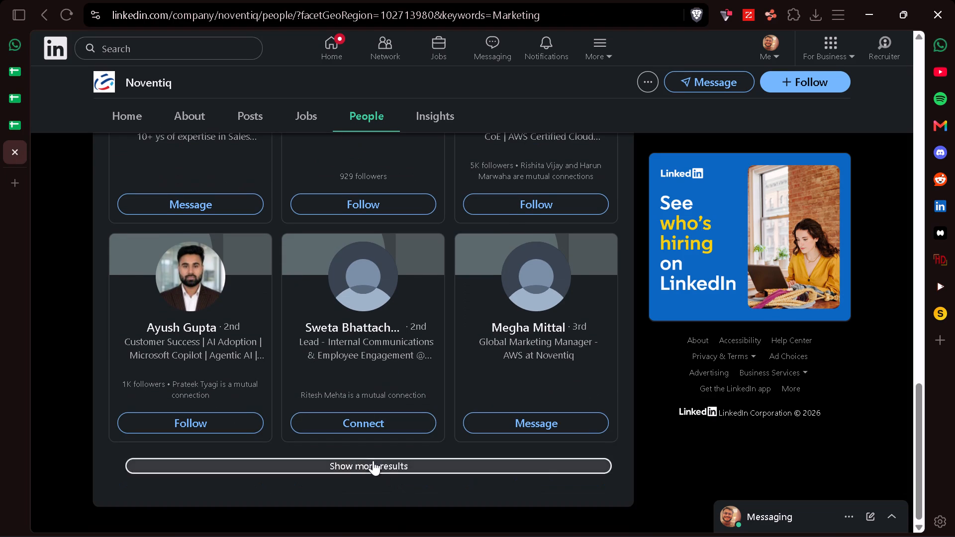
{"action": "left_click", "coordinate": [16, 130]}
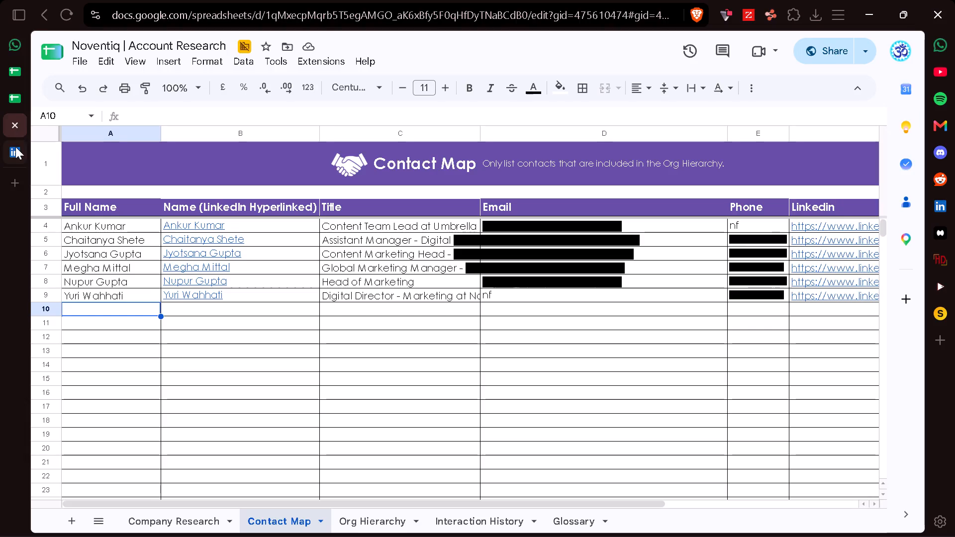
{"action": "left_click", "coordinate": [15, 150]}
{"action": "scroll", "coordinate": [271, 340], "scroll_direction": "down", "scroll_amount": 2}
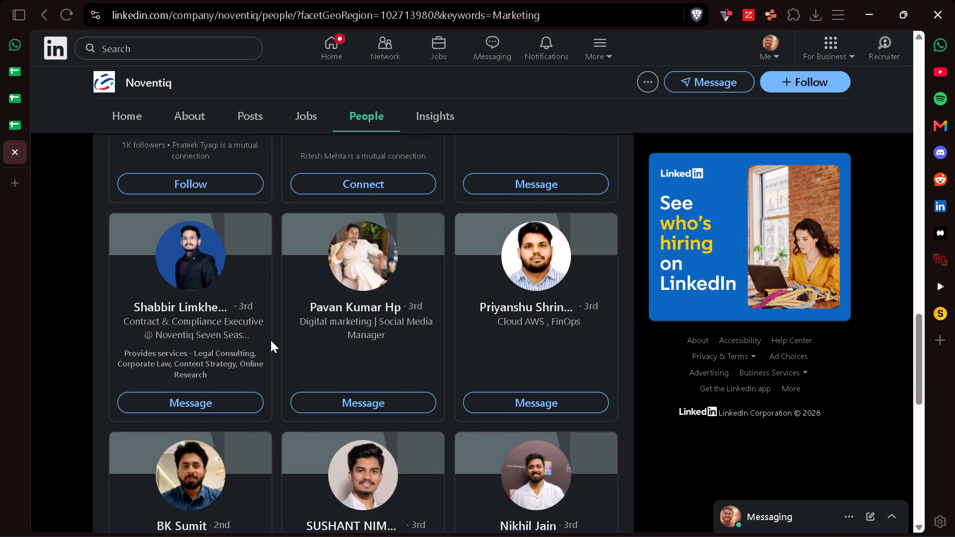
{"action": "scroll", "coordinate": [271, 340], "scroll_direction": "down", "scroll_amount": 1}
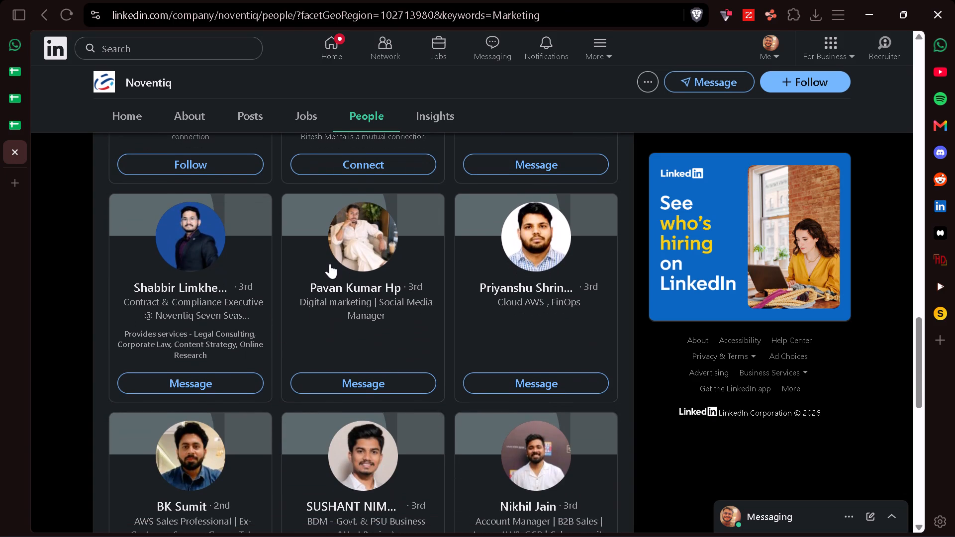
{"action": "left_click", "coordinate": [330, 264]}
{"action": "left_click", "coordinate": [17, 116]}
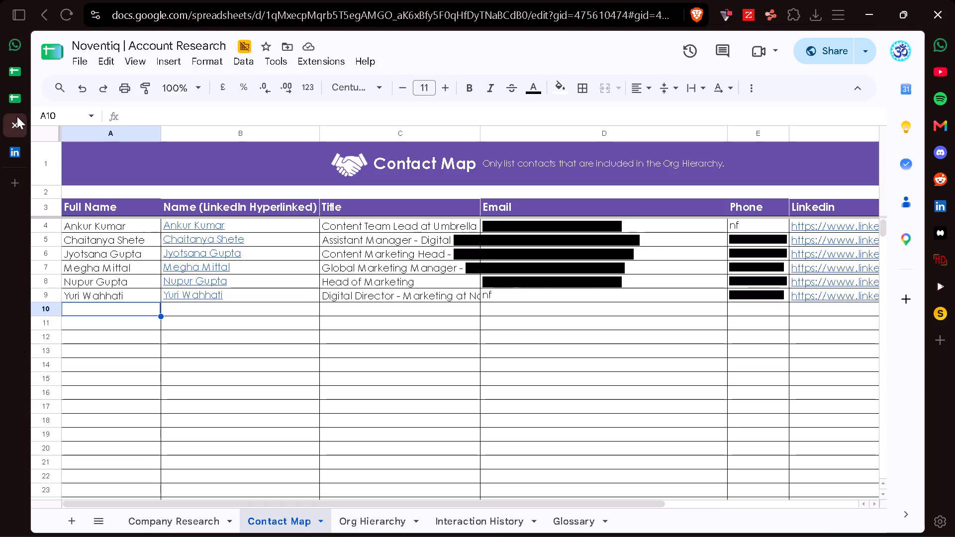
{"action": "left_click", "coordinate": [11, 156]}
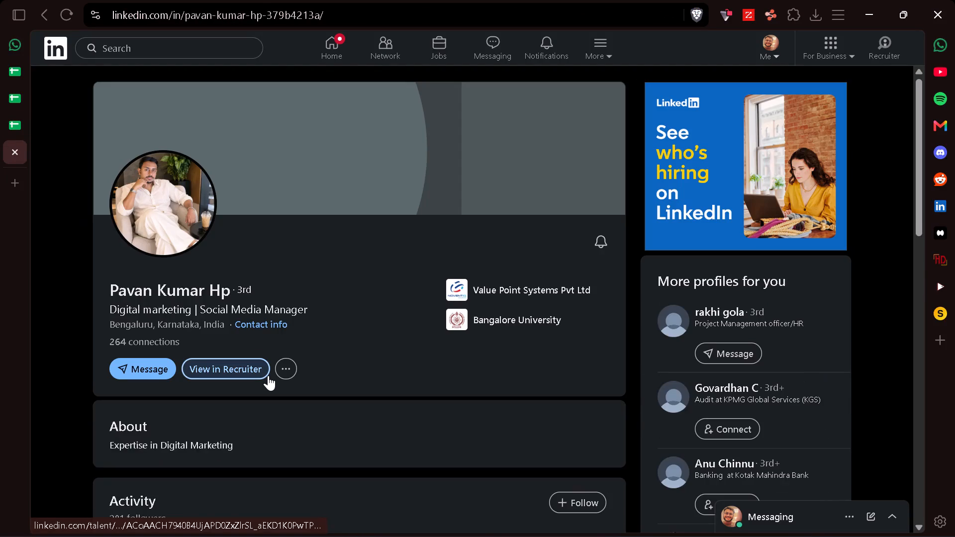
{"action": "scroll", "coordinate": [268, 375], "scroll_direction": "down", "scroll_amount": 5}
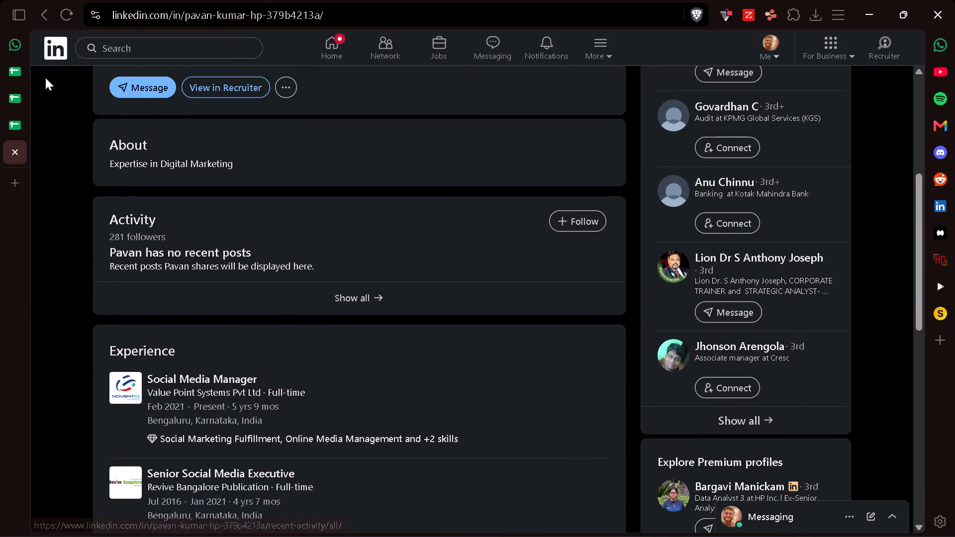
{"action": "left_click", "coordinate": [51, 17]}
Look through the remaining Noventiq Marketing members for suitable contacts, loading two more batches of results, and close the LinkedIn page.
{"action": "scroll", "coordinate": [405, 325], "scroll_direction": "down", "scroll_amount": 11}
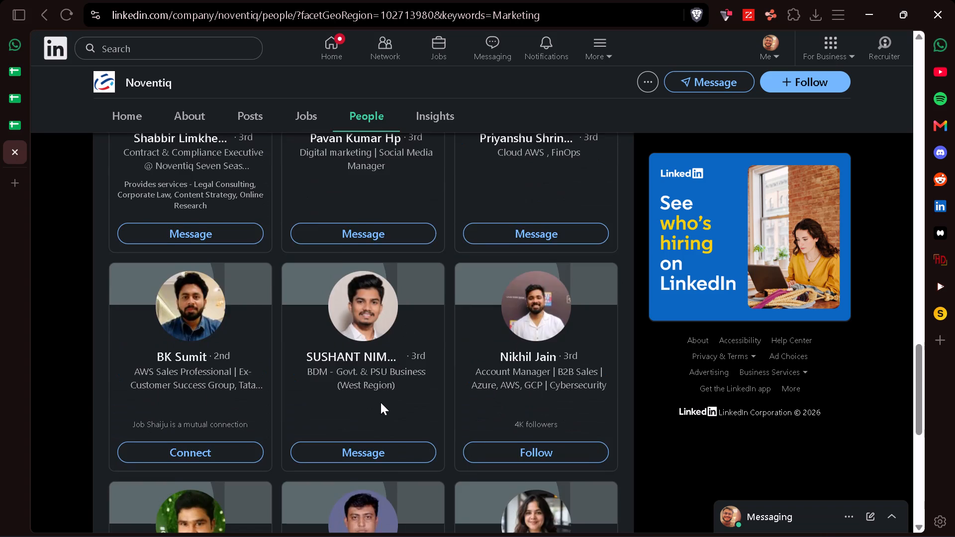
{"action": "scroll", "coordinate": [381, 402], "scroll_direction": "down", "scroll_amount": 4}
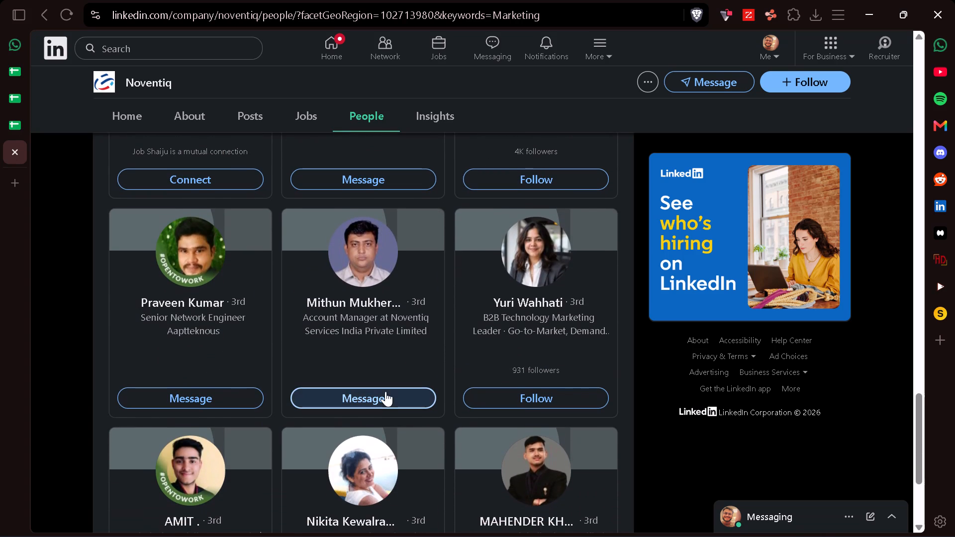
{"action": "scroll", "coordinate": [385, 391], "scroll_direction": "down", "scroll_amount": 3}
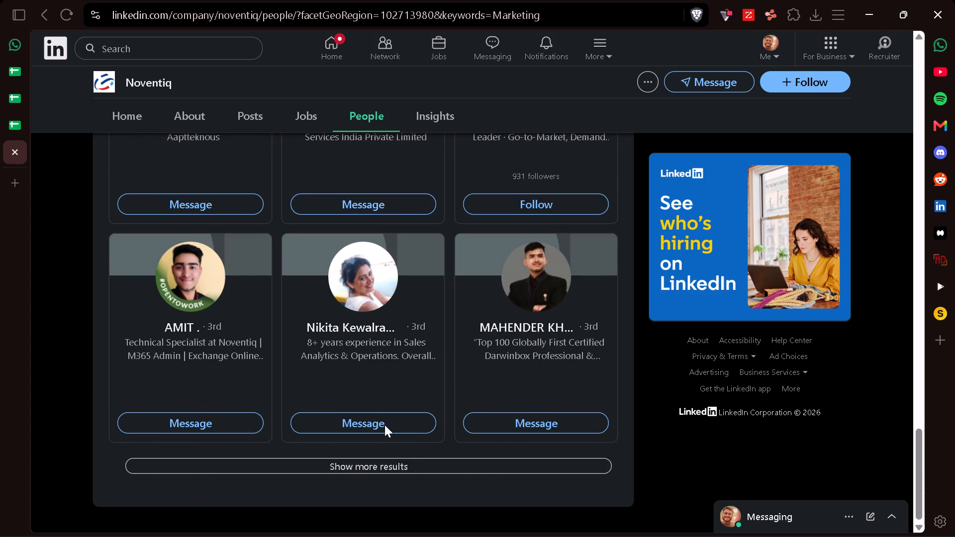
{"action": "left_click", "coordinate": [385, 460]}
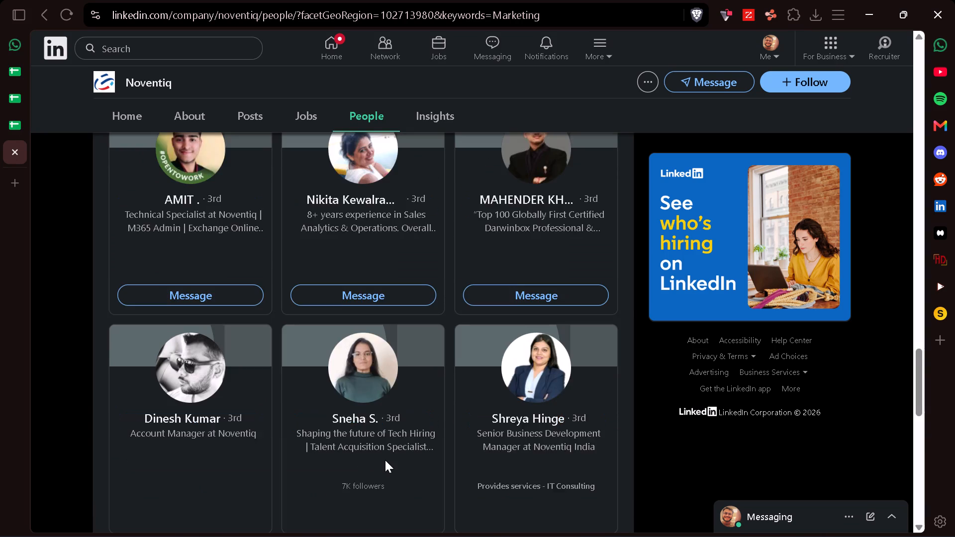
{"action": "scroll", "coordinate": [385, 460], "scroll_direction": "down", "scroll_amount": 2}
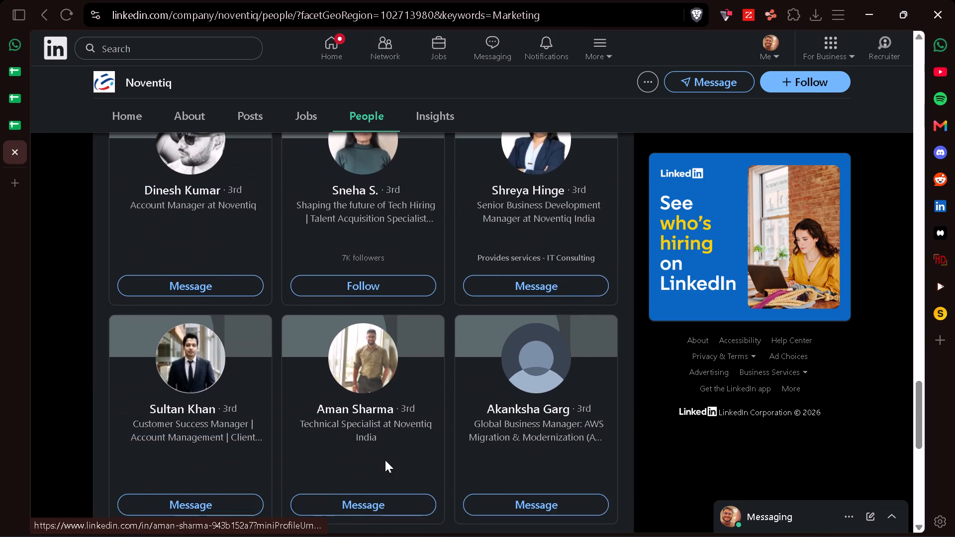
{"action": "scroll", "coordinate": [385, 460], "scroll_direction": "down", "scroll_amount": 5}
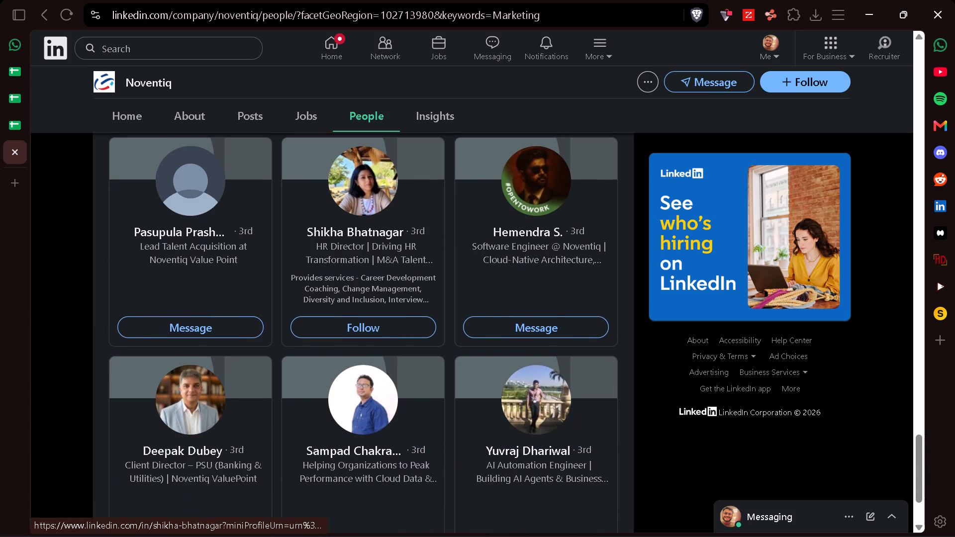
{"action": "scroll", "coordinate": [385, 460], "scroll_direction": "down", "scroll_amount": 2}
{"action": "left_click", "coordinate": [363, 462]}
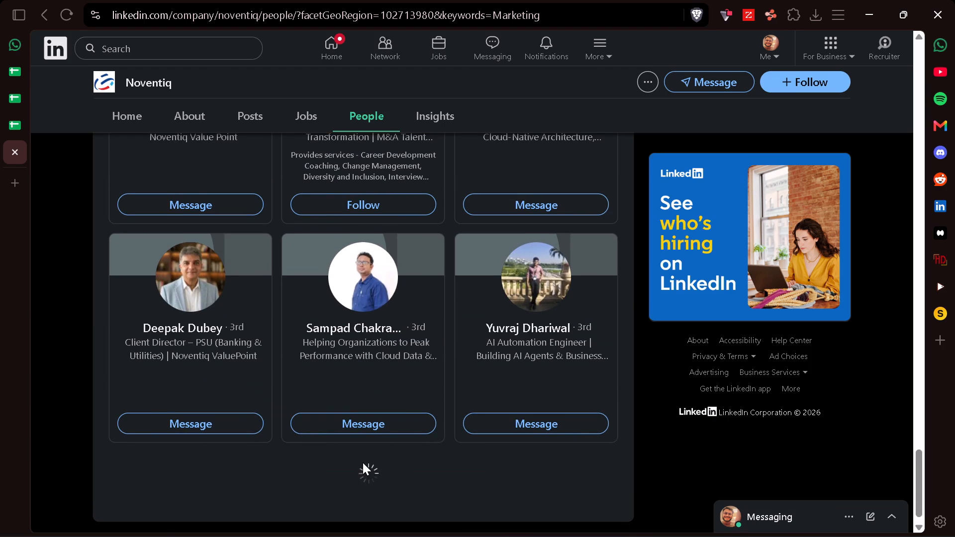
{"action": "scroll", "coordinate": [363, 462], "scroll_direction": "down", "scroll_amount": 1}
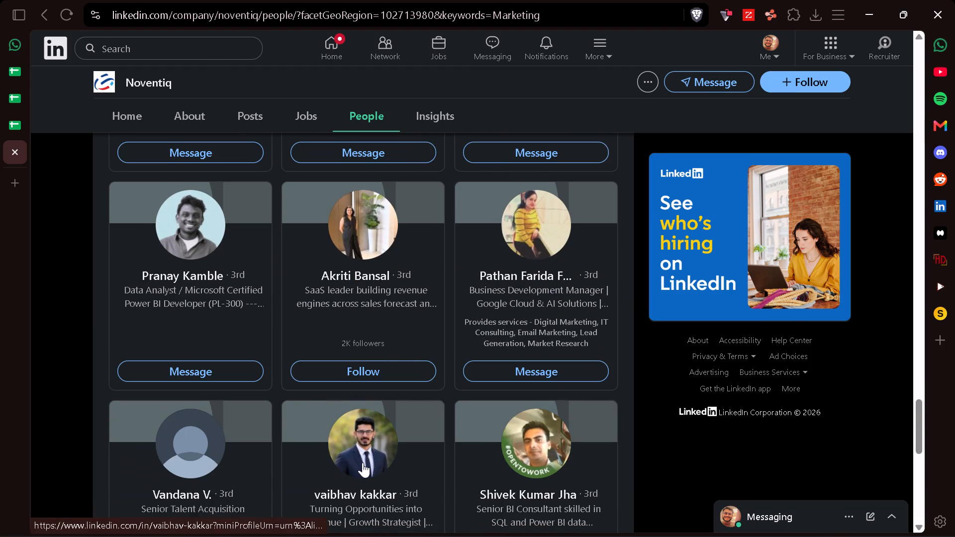
{"action": "scroll", "coordinate": [363, 462], "scroll_direction": "down", "scroll_amount": 6}
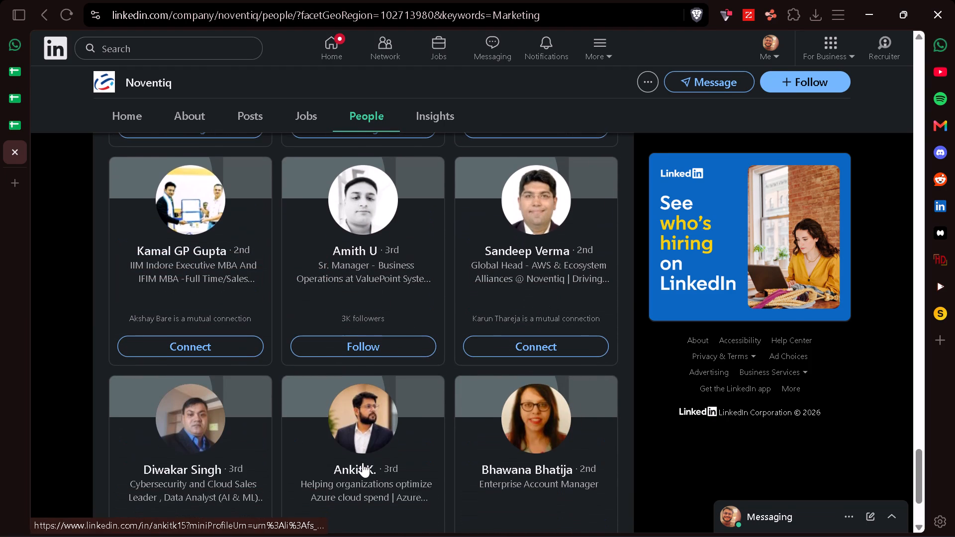
{"action": "scroll", "coordinate": [363, 462], "scroll_direction": "down", "scroll_amount": 3}
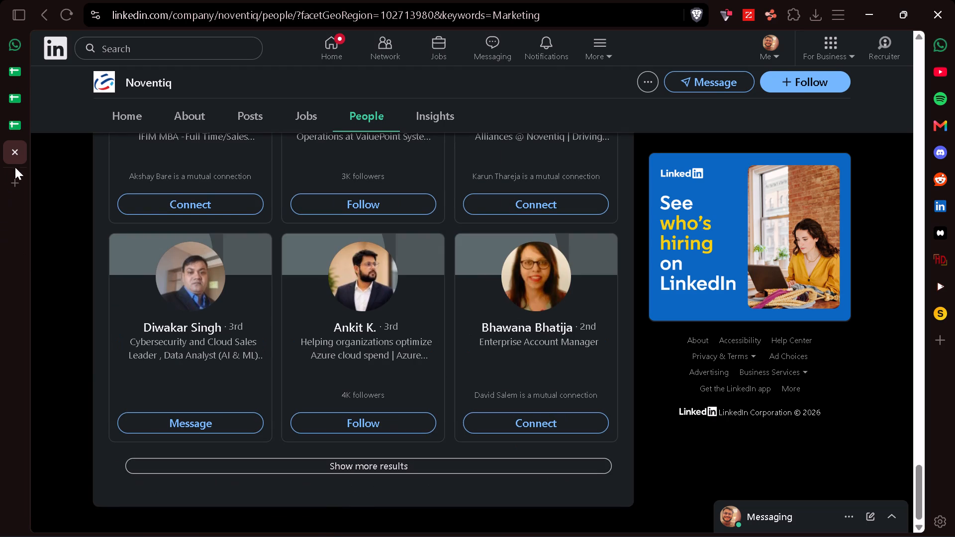
{"action": "left_click", "coordinate": [14, 155]}
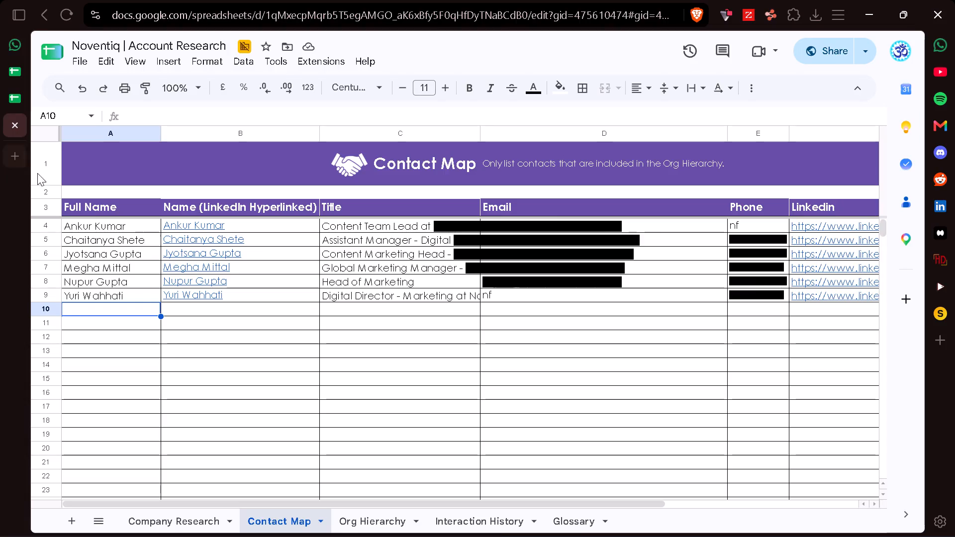
Copy the full names in A4:A9 of Noventiq's Contact Map into Klenty Leads New, sheet Krishna Leads 29th October, starting at A49.
{"action": "left_click", "coordinate": [109, 229]}
{"action": "key", "text": "ctrl+shift+Down"}
{"action": "key", "text": "ctrl+c"}
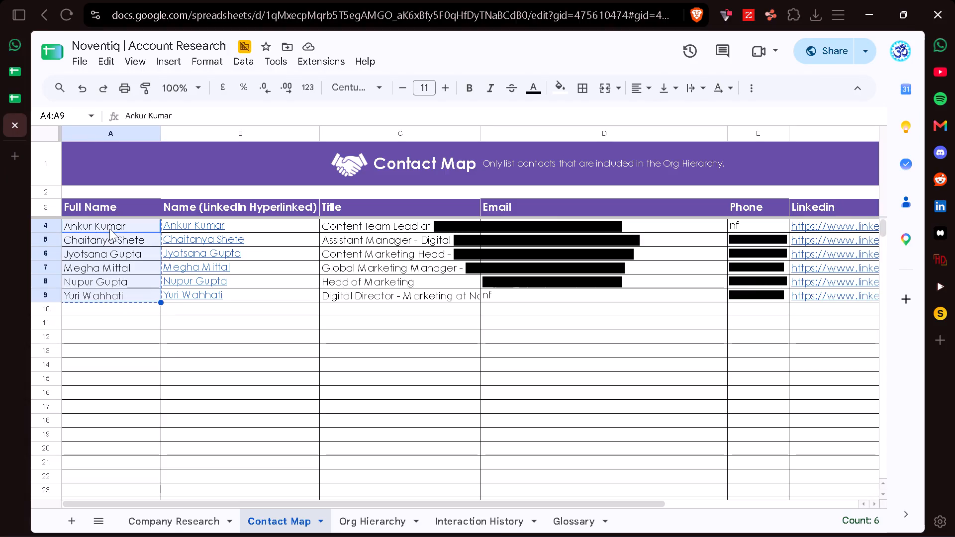
{"action": "left_click", "coordinate": [13, 93]}
{"action": "key", "text": "ctrl+v"}
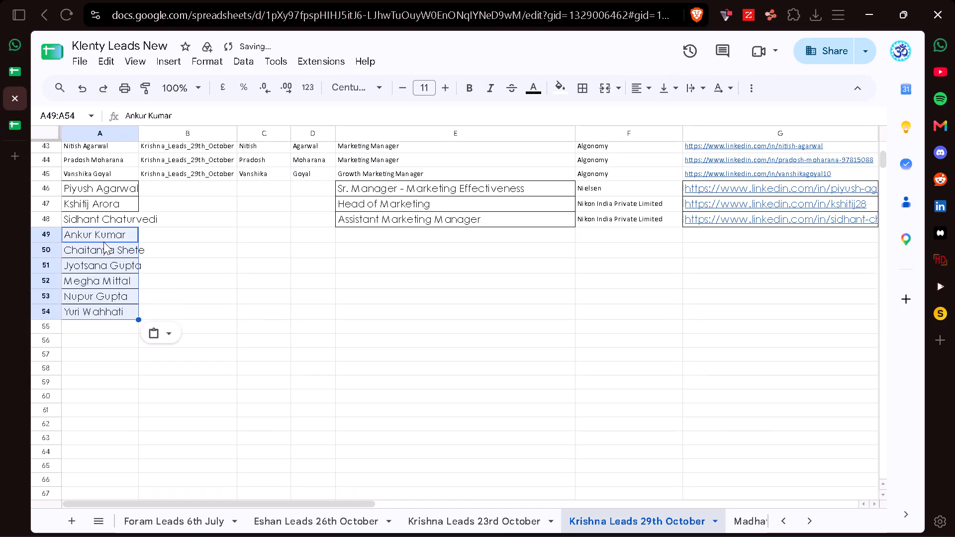
Copy the titles in C4:C9 of Noventiq's Contact Map into Klenty Leads New, sheet Krishna Leads 29th October, starting at E49.
{"action": "key", "text": "Right"}
{"action": "key", "text": "Right"}
{"action": "key", "text": "Right"}
{"action": "key", "text": "Right"}
{"action": "left_click", "coordinate": [13, 132]}
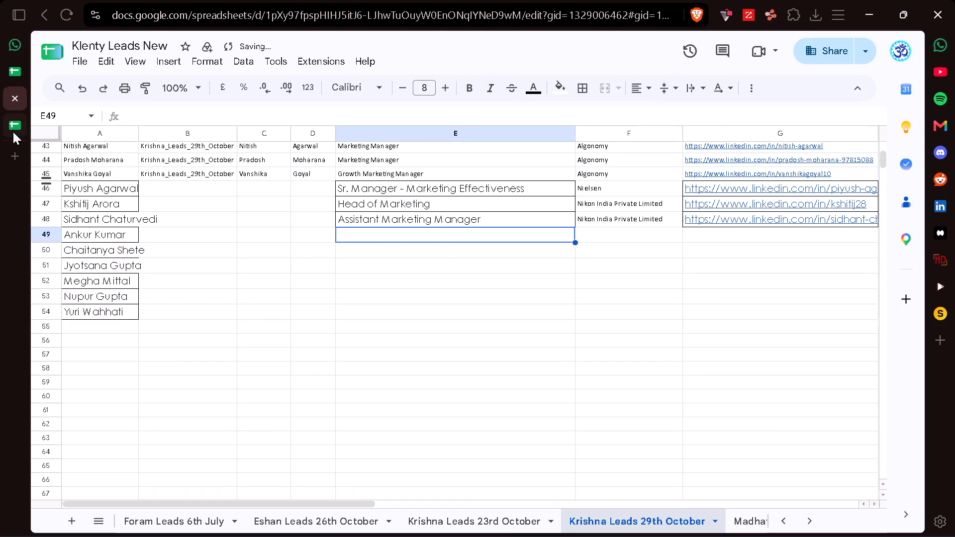
{"action": "left_click", "coordinate": [348, 225]}
{"action": "key", "text": "ctrl+shift+Down"}
{"action": "key", "text": "ctrl+c"}
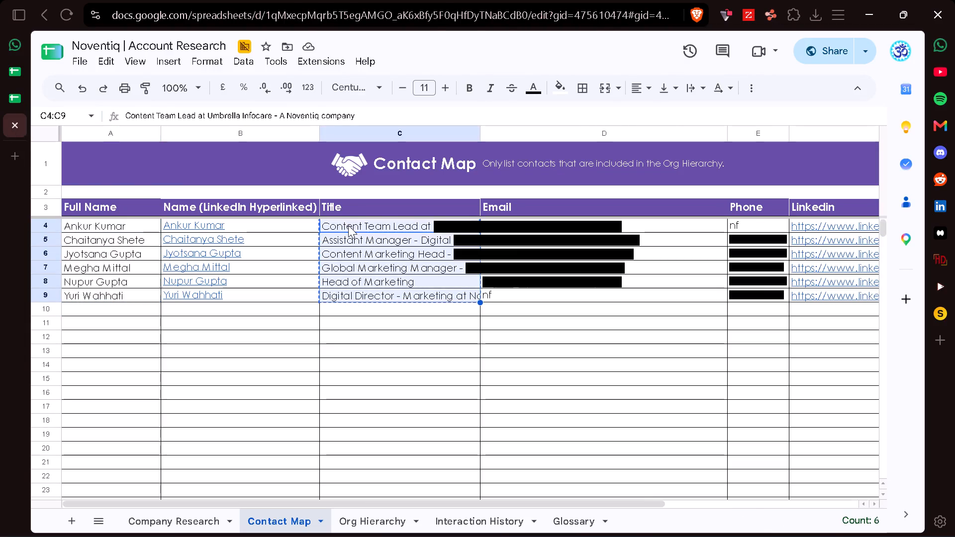
{"action": "left_click", "coordinate": [21, 109]}
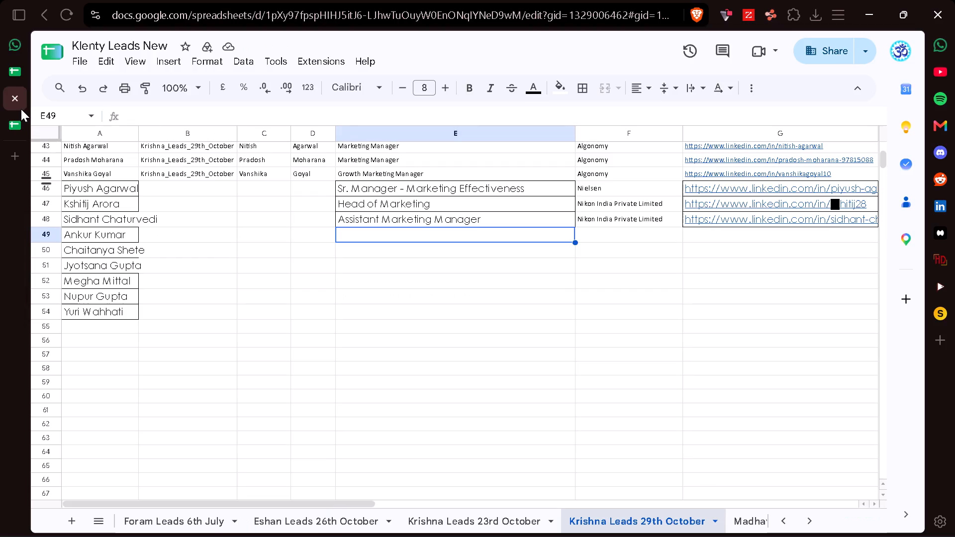
{"action": "key", "text": "ctrl+v"}
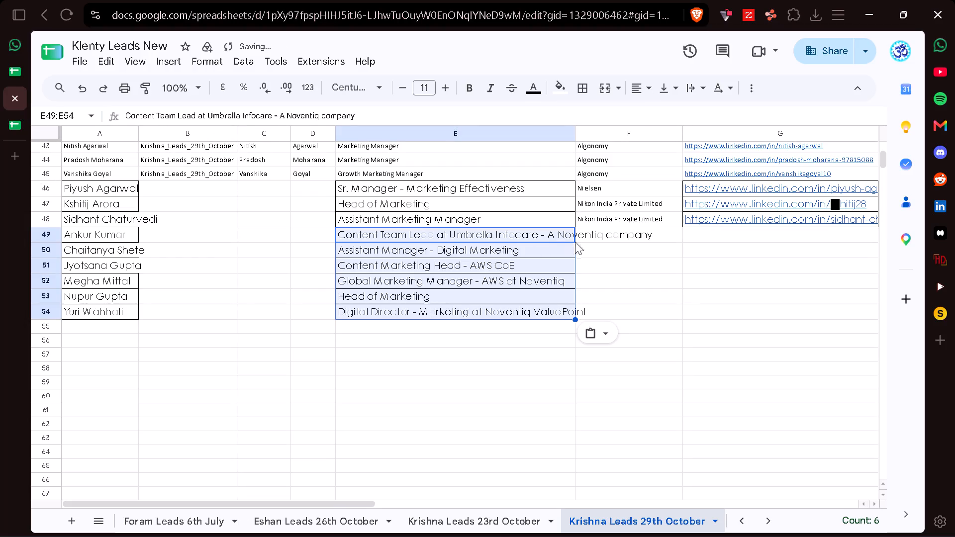
Enter the company name Noventiq in F49 and fill it down to F54 for the new leads.
{"action": "left_click", "coordinate": [617, 237]}
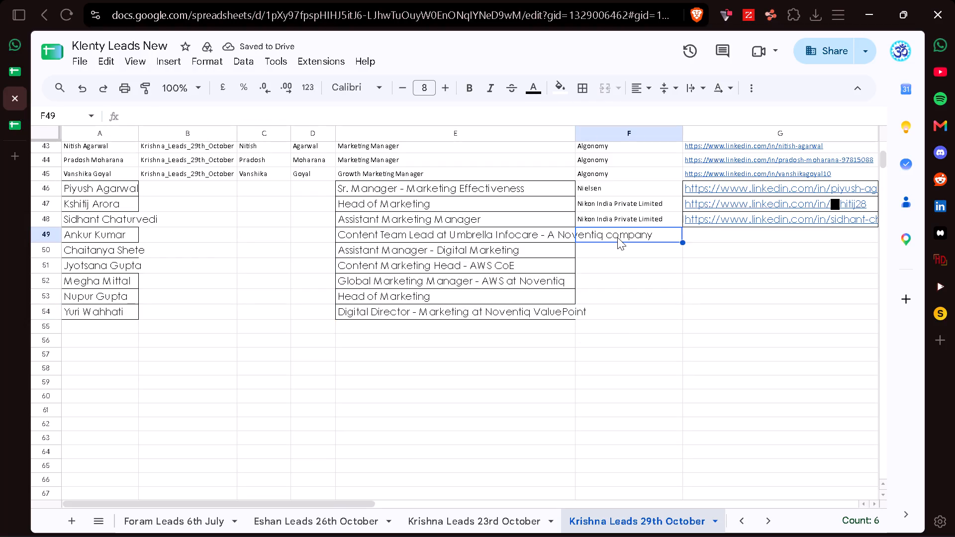
{"action": "type", "text": "No"}
{"action": "type", "text": "ven"}
{"action": "type", "text": "tiq"}
{"action": "key", "text": "Return"}
{"action": "key", "text": "Up"}
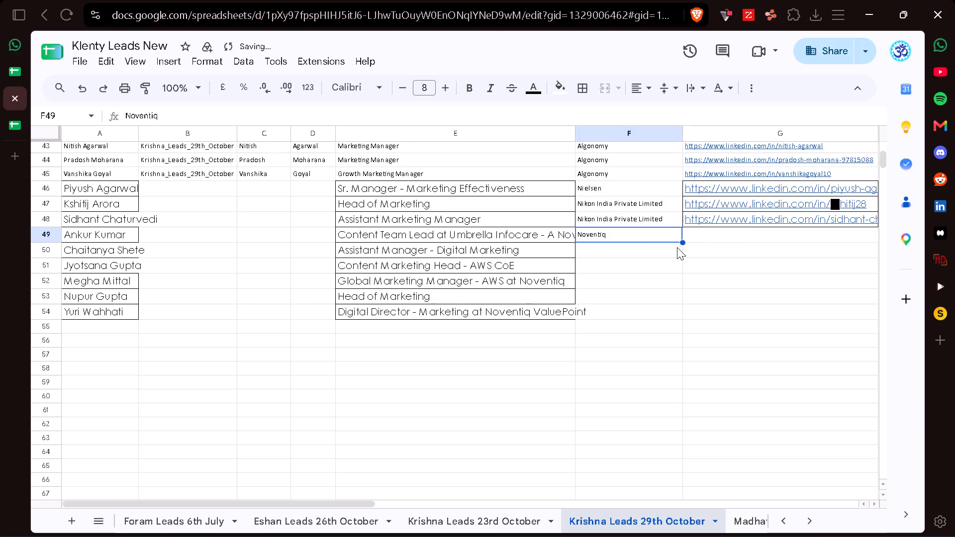
{"action": "left_click_drag", "start_coordinate": [683, 242], "coordinate": [678, 313]}
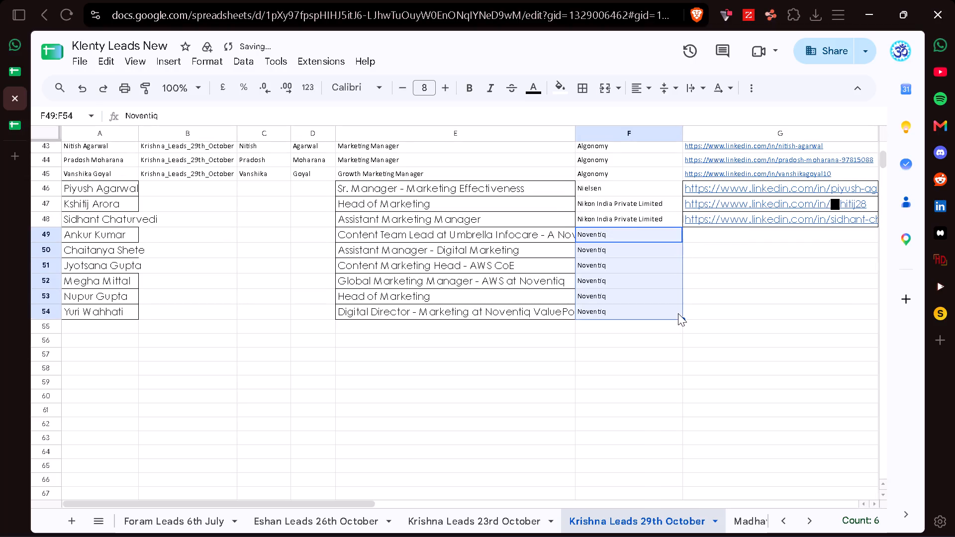
Copy the LinkedIn URLs in F4:F9 of Noventiq's Contact Map into Klenty Leads New, starting at G49.
{"action": "scroll", "coordinate": [678, 313], "scroll_direction": "left", "scroll_amount": 4}
{"action": "left_click", "coordinate": [514, 241]}
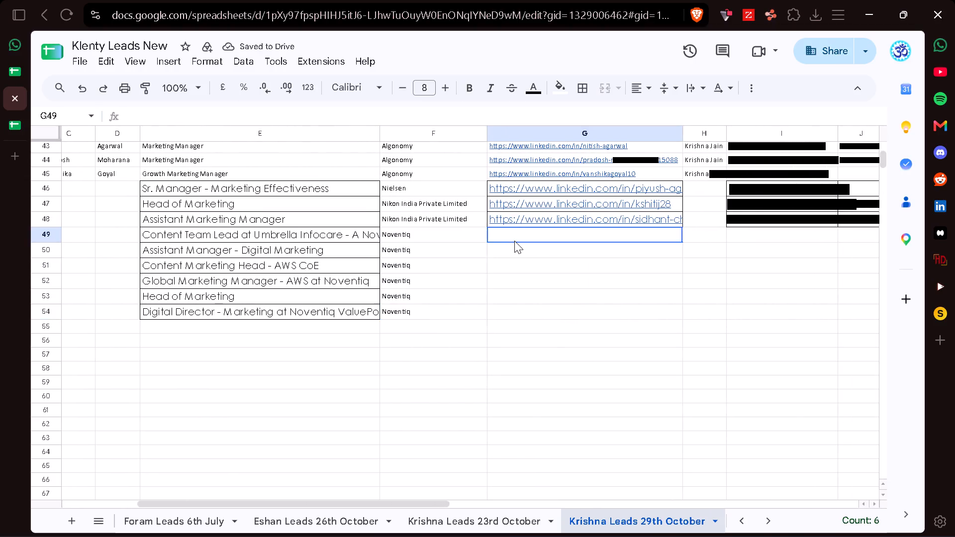
{"action": "scroll", "coordinate": [514, 241], "scroll_direction": "left", "scroll_amount": 3}
{"action": "left_click", "coordinate": [11, 126]}
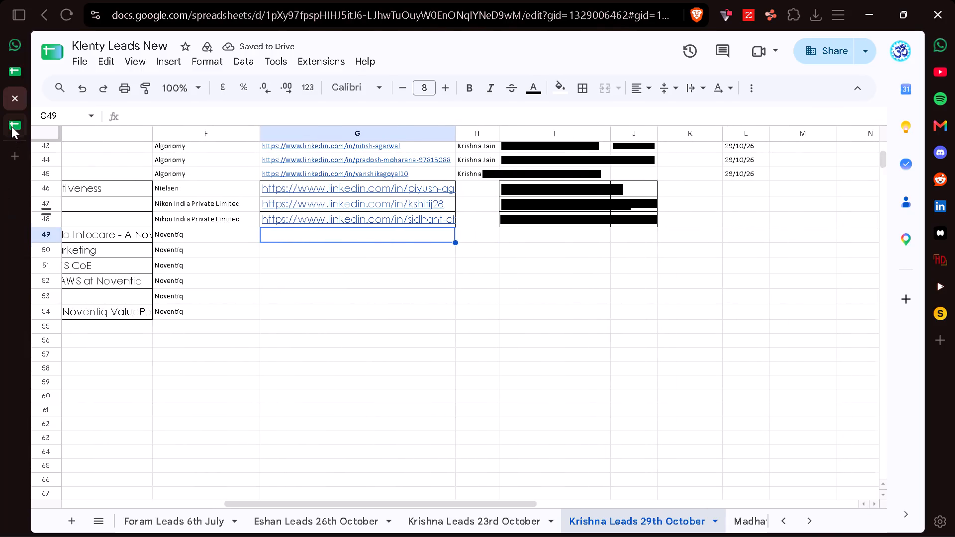
{"action": "scroll", "coordinate": [669, 333], "scroll_direction": "left", "scroll_amount": 5}
{"action": "left_click", "coordinate": [612, 231]}
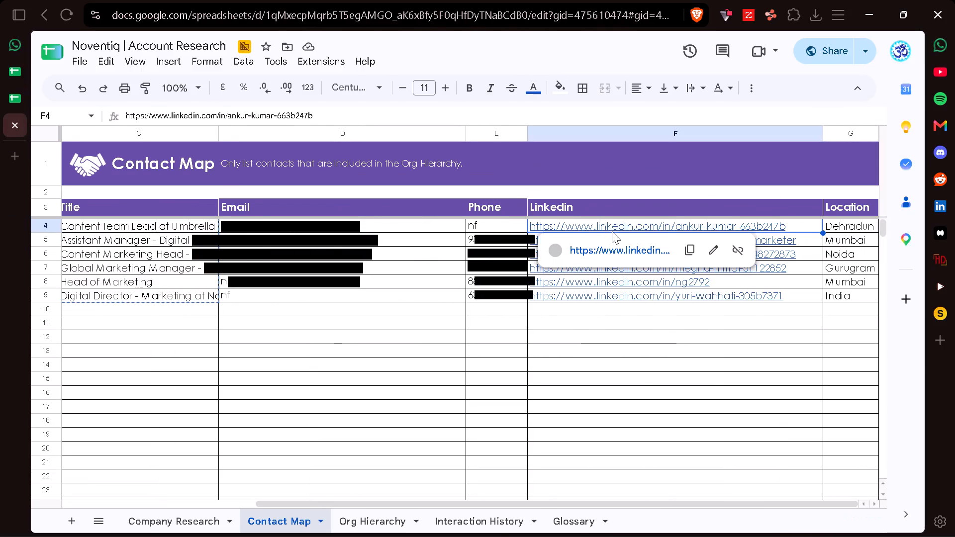
{"action": "key", "text": "ctrl+shift+Down"}
{"action": "key", "text": "ctrl+c"}
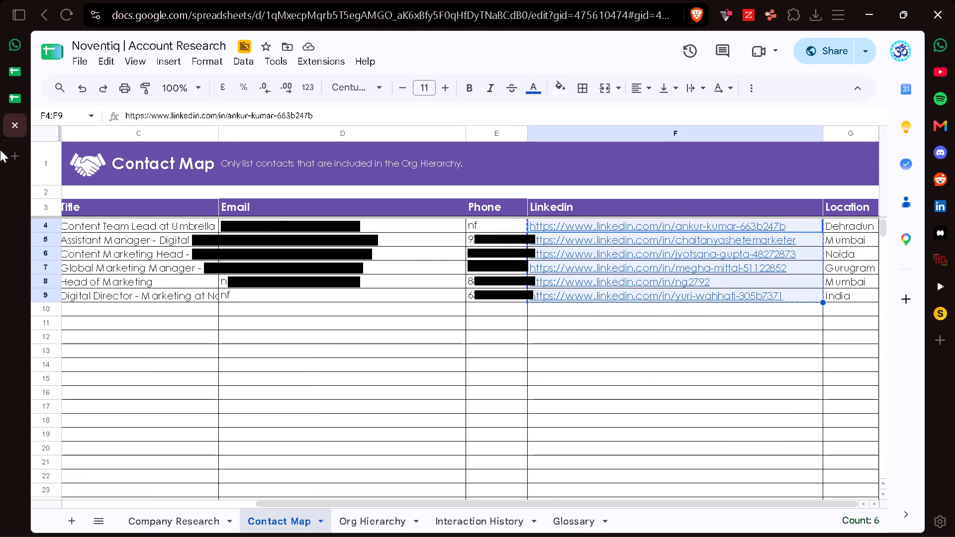
{"action": "left_click", "coordinate": [14, 102]}
{"action": "key", "text": "ctrl+v"}
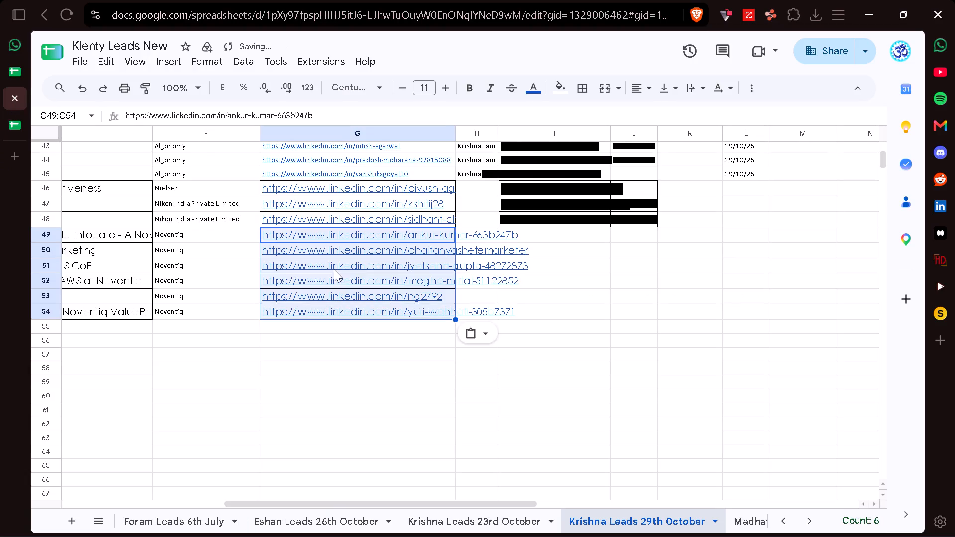
Copy the emails and phone numbers in D4:E9 of Noventiq's Contact Map into Klenty Leads New, starting at I49.
{"action": "key", "text": "Right"}
{"action": "key", "text": "Right"}
{"action": "key", "text": "Right"}
{"action": "key", "text": "Left"}
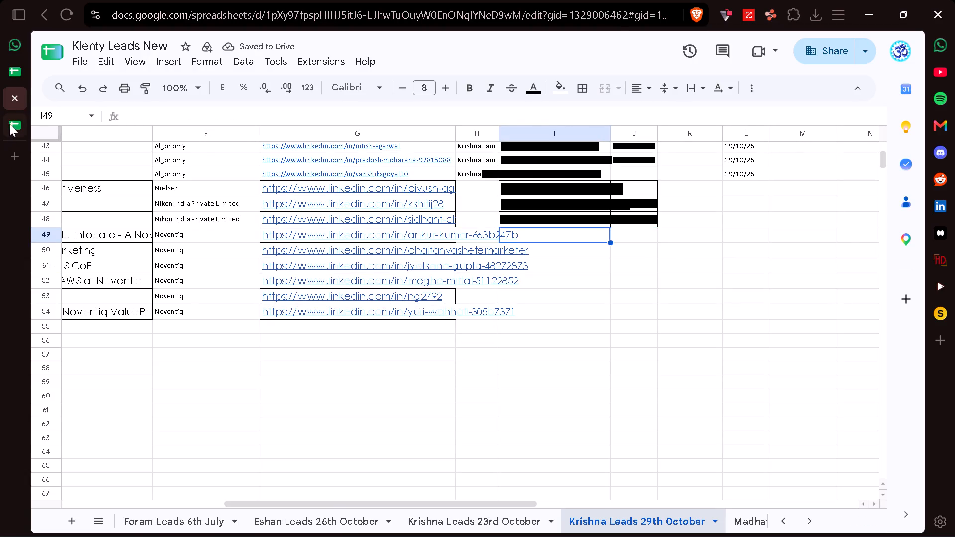
{"action": "left_click", "coordinate": [9, 124]}
{"action": "left_click", "coordinate": [251, 227]}
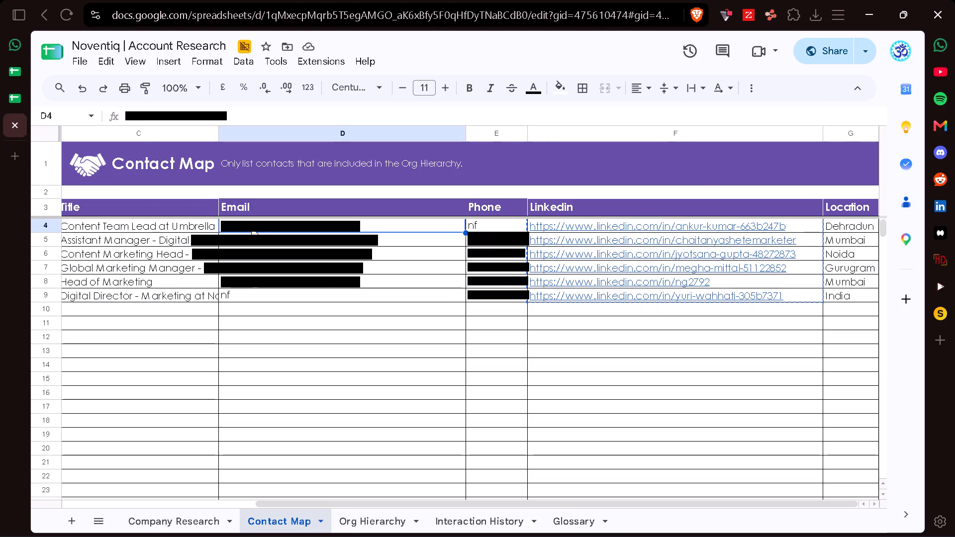
{"action": "key", "text": "shift+Right"}
{"action": "key", "text": "ctrl+shift+Down"}
{"action": "key", "text": "ctrl+c"}
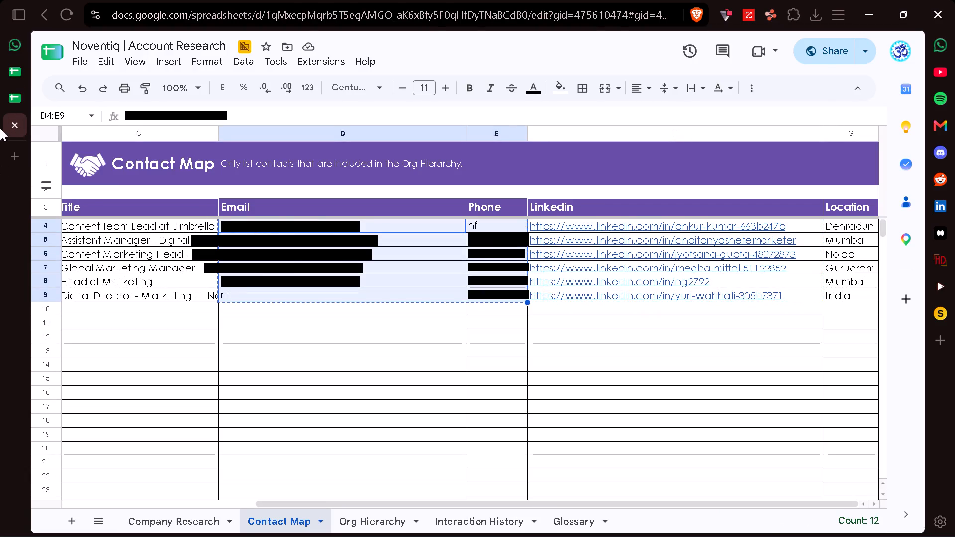
{"action": "left_click", "coordinate": [13, 95]}
{"action": "key", "text": "ctrl+v"}
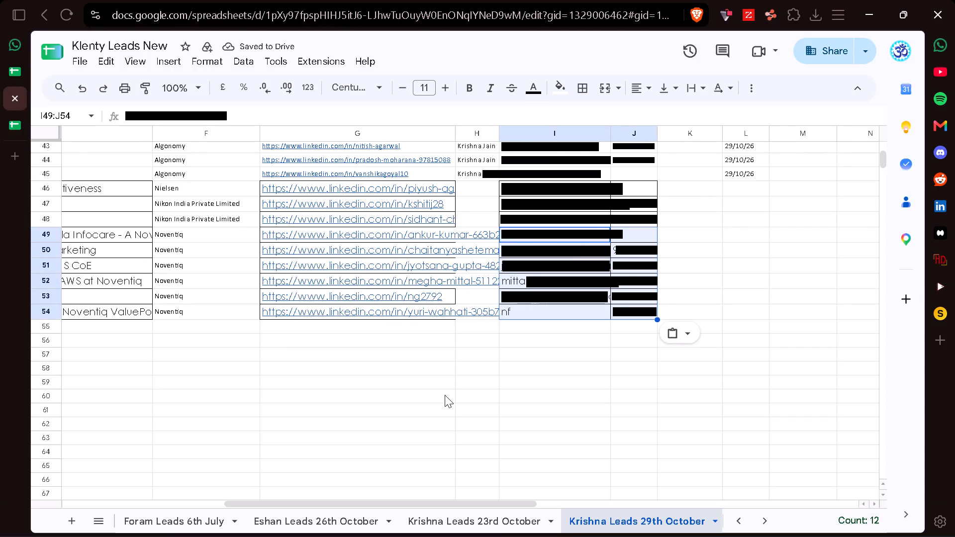
{"action": "scroll", "coordinate": [445, 395], "scroll_direction": "right", "scroll_amount": 8}
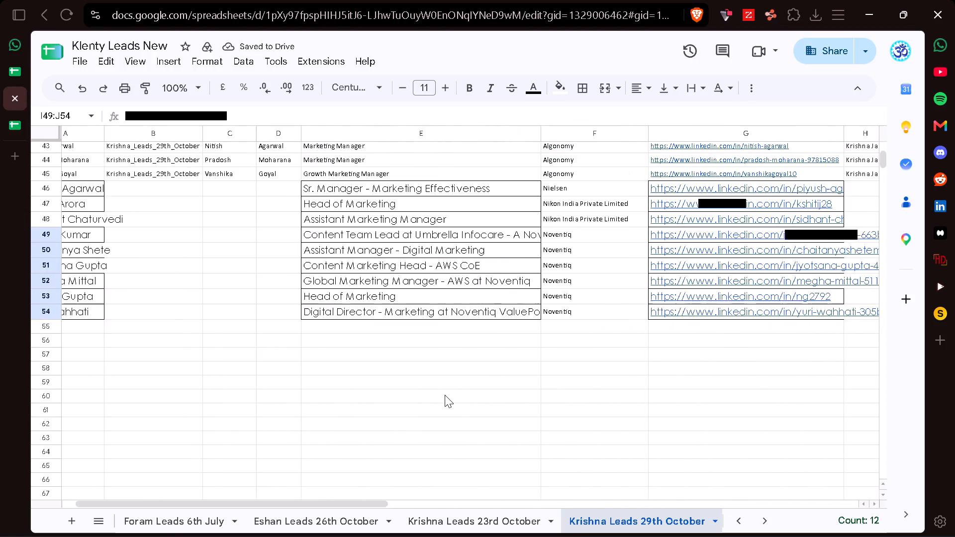
{"action": "left_click", "coordinate": [76, 330]}
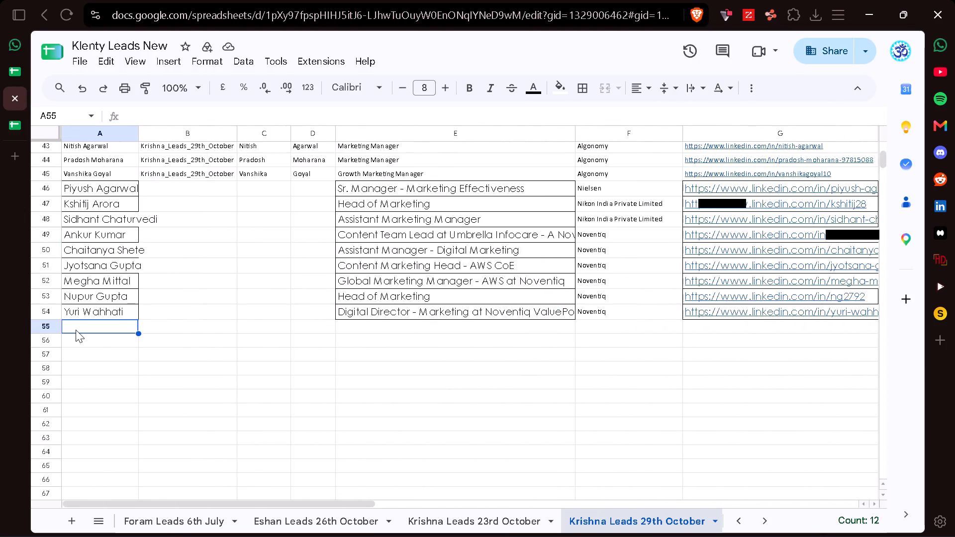
{"action": "scroll", "coordinate": [76, 330], "scroll_direction": "down", "scroll_amount": 1}
Fit all column widths of Noventiq's Contact Map to their contents and align the whole sheet vertically to the middle.
{"action": "left_click", "coordinate": [22, 127]}
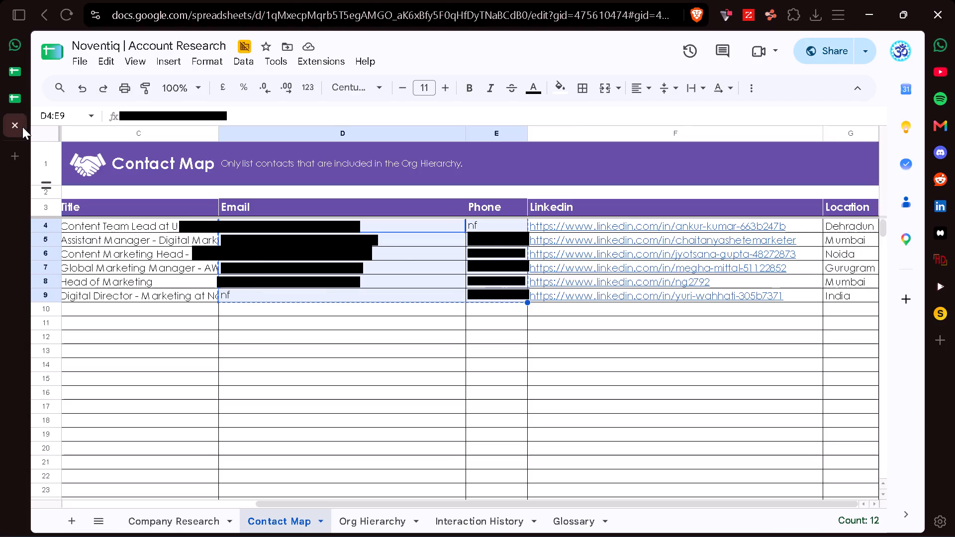
{"action": "scroll", "coordinate": [401, 254], "scroll_direction": "right", "scroll_amount": 6}
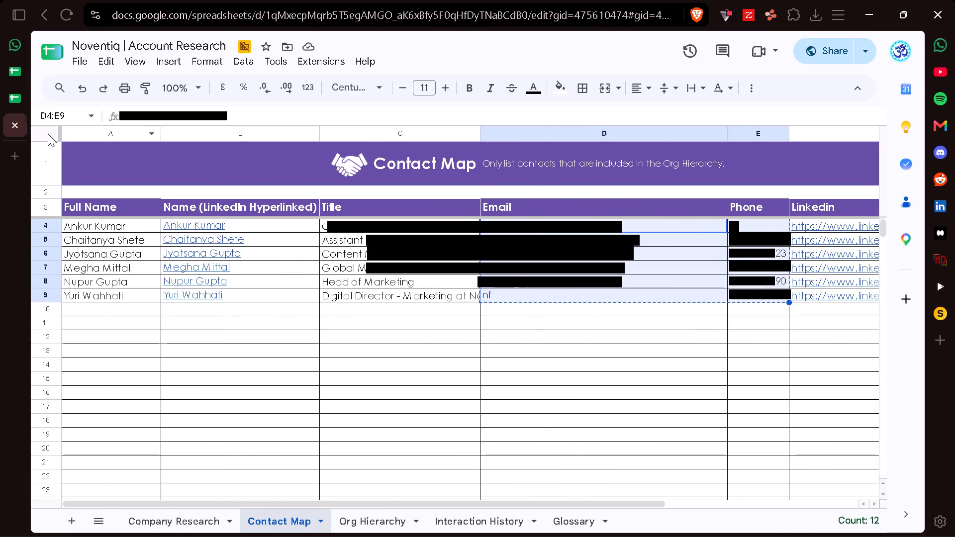
{"action": "left_click", "coordinate": [48, 134]}
{"action": "double_click", "coordinate": [161, 132]}
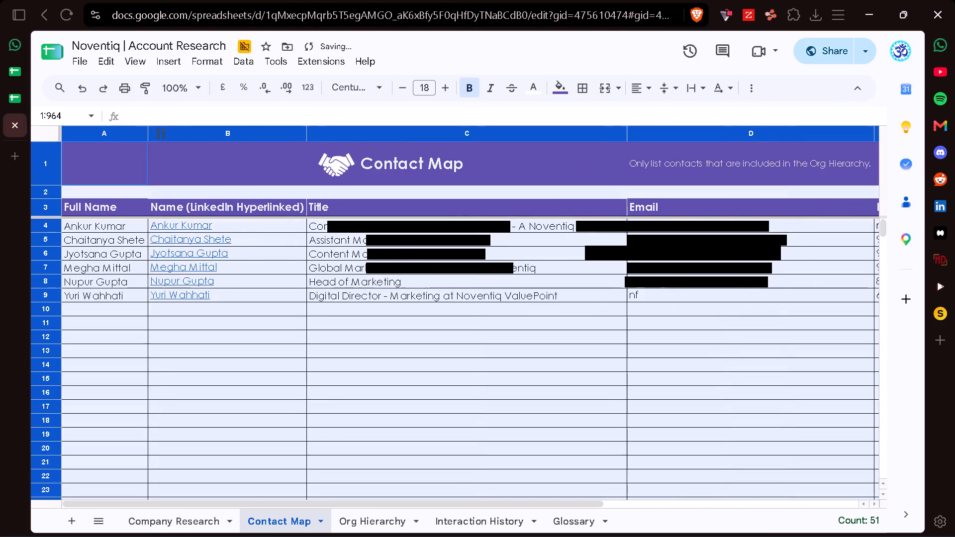
{"action": "left_click", "coordinate": [663, 89]}
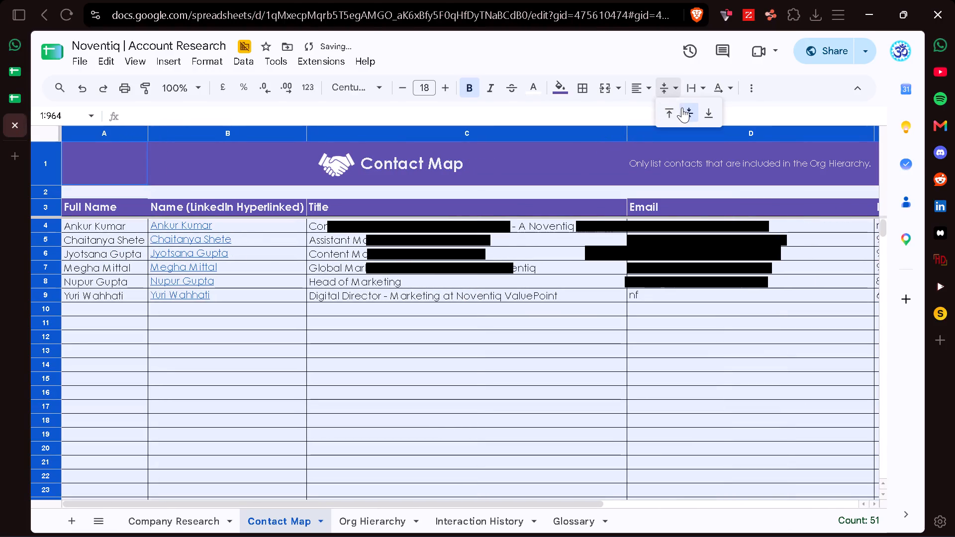
{"action": "left_click", "coordinate": [682, 107]}
{"action": "scroll", "coordinate": [640, 286], "scroll_direction": "left", "scroll_amount": 5}
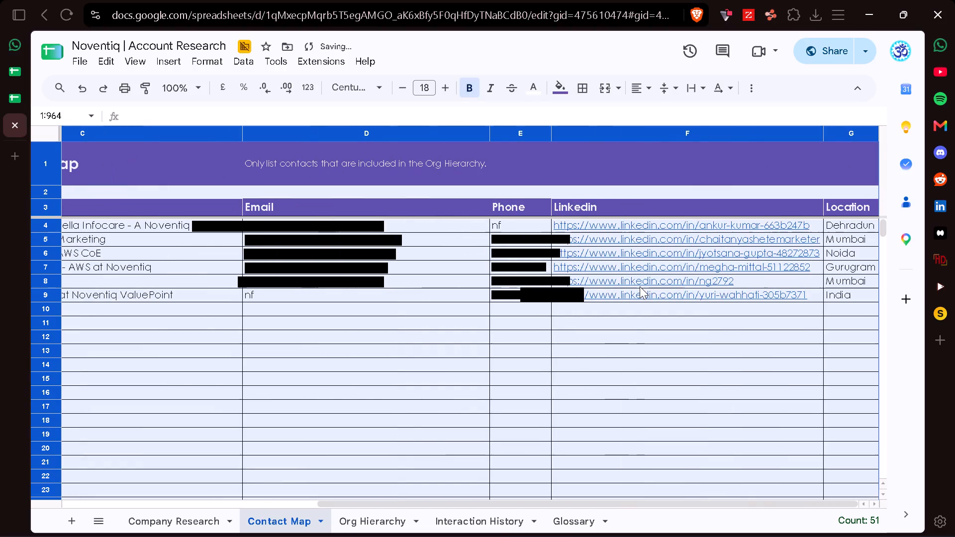
{"action": "scroll", "coordinate": [646, 288], "scroll_direction": "right", "scroll_amount": 9}
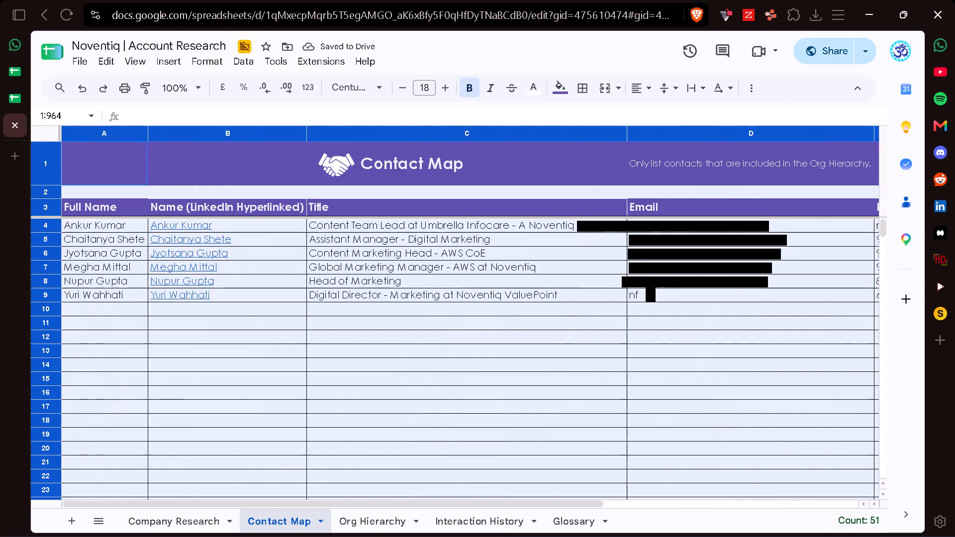
{"action": "left_click", "coordinate": [100, 165]}
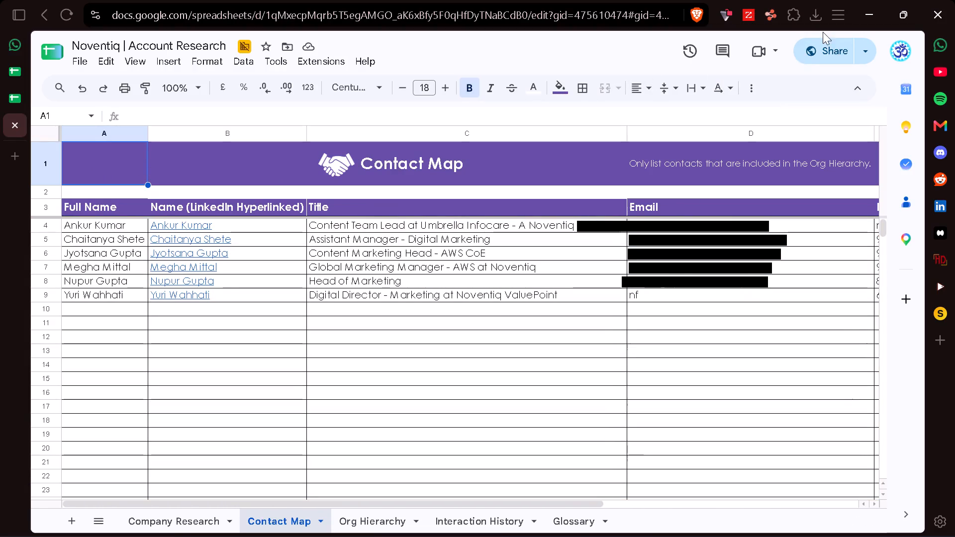
Copy the Noventiq Account Research sharing link into B535 of the AR Master Sheet, Tushar Account, as a file chip.
{"action": "left_click", "coordinate": [816, 50]}
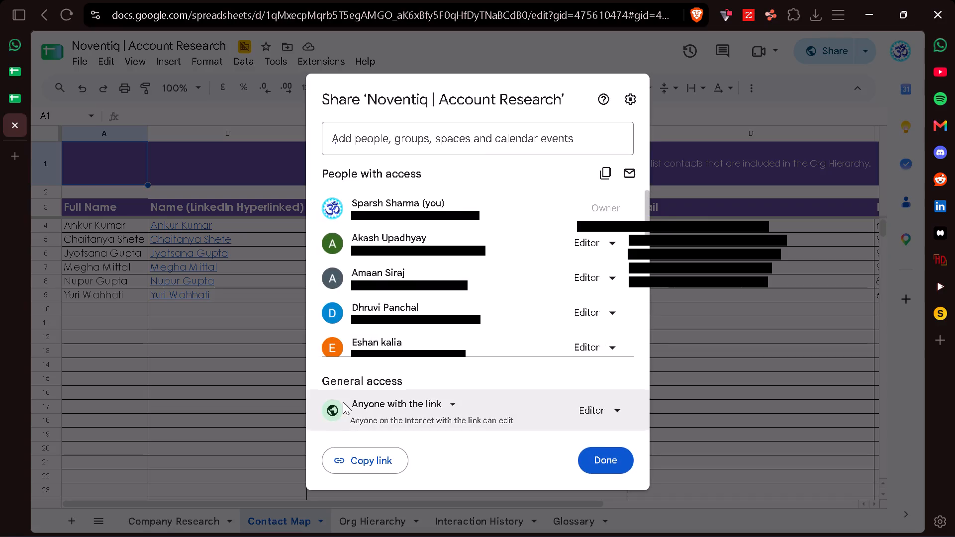
{"action": "left_click", "coordinate": [382, 466]}
{"action": "left_click", "coordinate": [606, 454]}
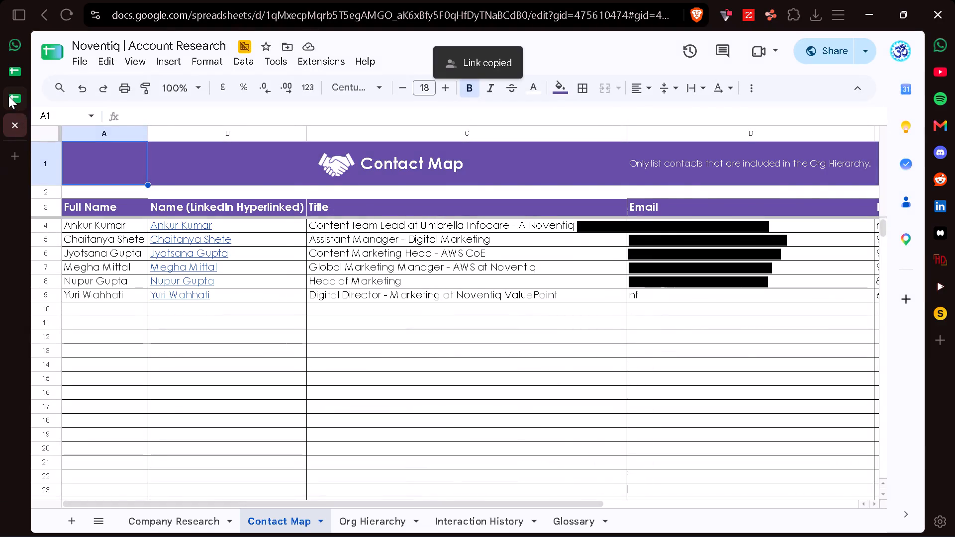
{"action": "left_click", "coordinate": [8, 95]}
{"action": "left_click", "coordinate": [12, 74]}
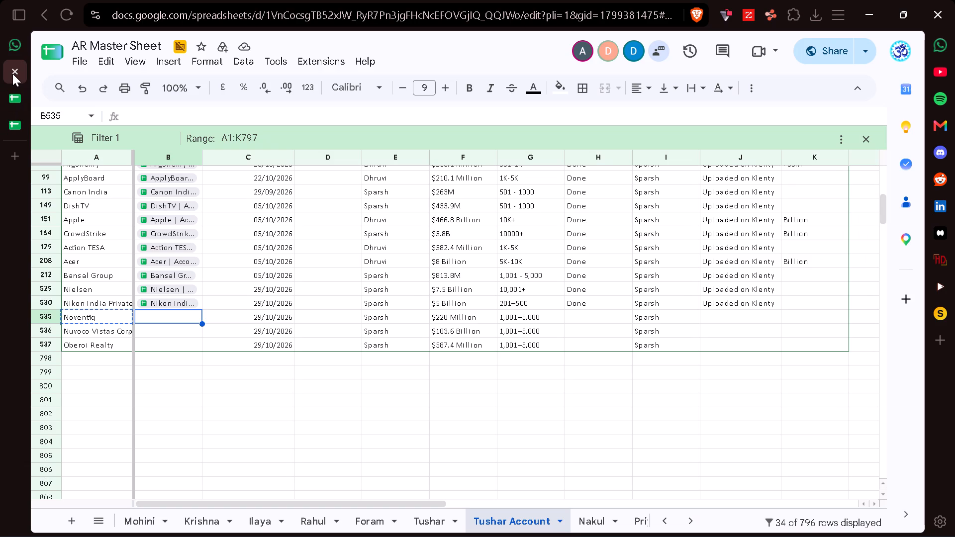
{"action": "key", "text": "ctrl+v"}
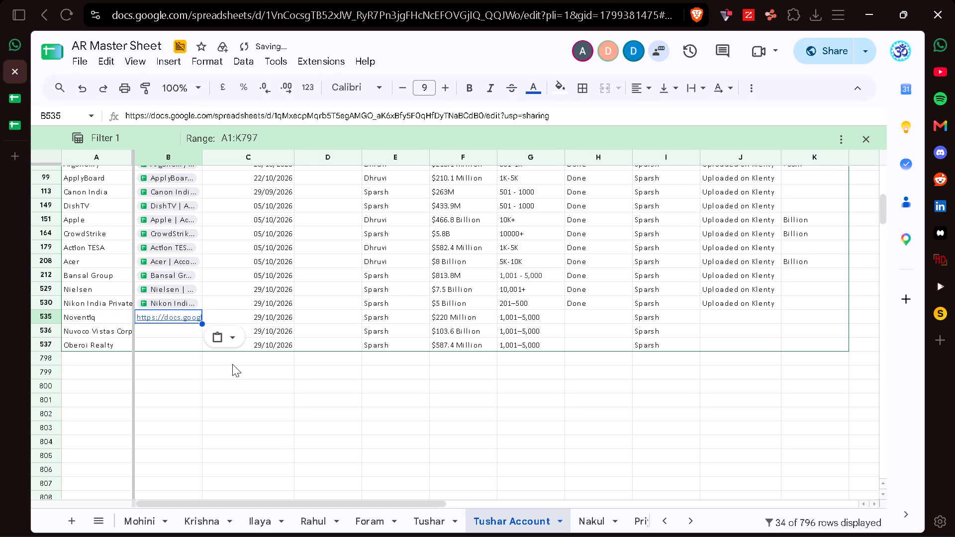
{"action": "key", "text": "Tab"}
Mark the Noventiq row as Done in H535 of the AR Master Sheet.
{"action": "key", "text": "Right"}
{"action": "key", "text": "Right"}
{"action": "key", "text": "Right"}
{"action": "key", "text": "Right"}
{"action": "key", "text": "Right"}
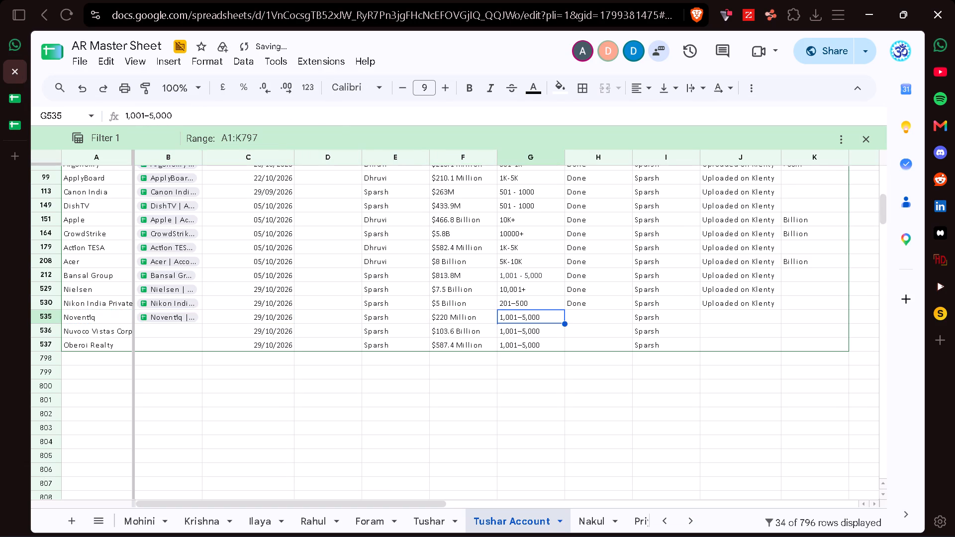
{"action": "key", "text": "Right"}
{"action": "key", "text": "shift+d"}
{"action": "key", "text": "o"}
{"action": "key", "text": "Return"}
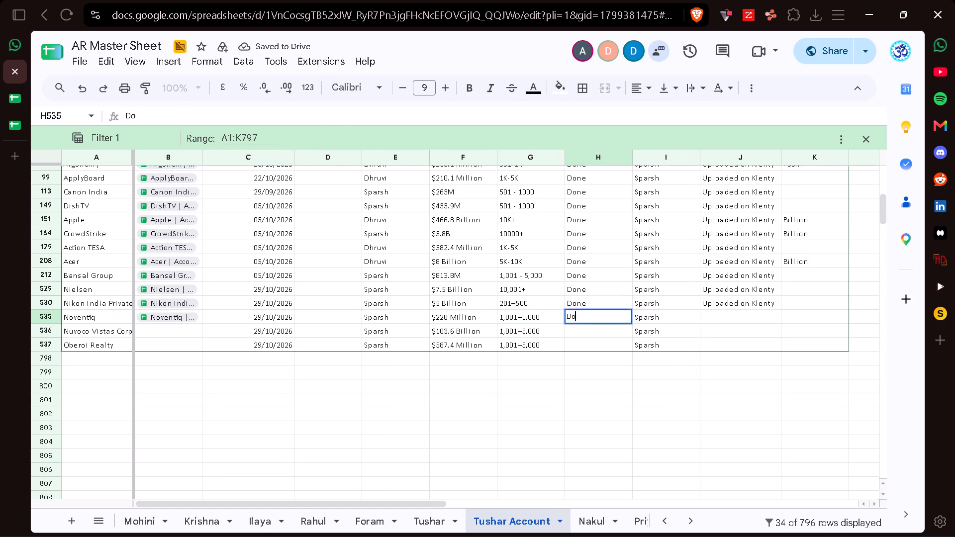
{"action": "key", "text": "Up"}
{"action": "key", "text": "BackSpace"}
{"action": "type", "text": "Done"}
{"action": "key", "text": "Right"}
Set Noventiq's status in J535 to Uploaded on Klenty, reusing the entry from the Nikon India row.
{"action": "key", "text": "Right"}
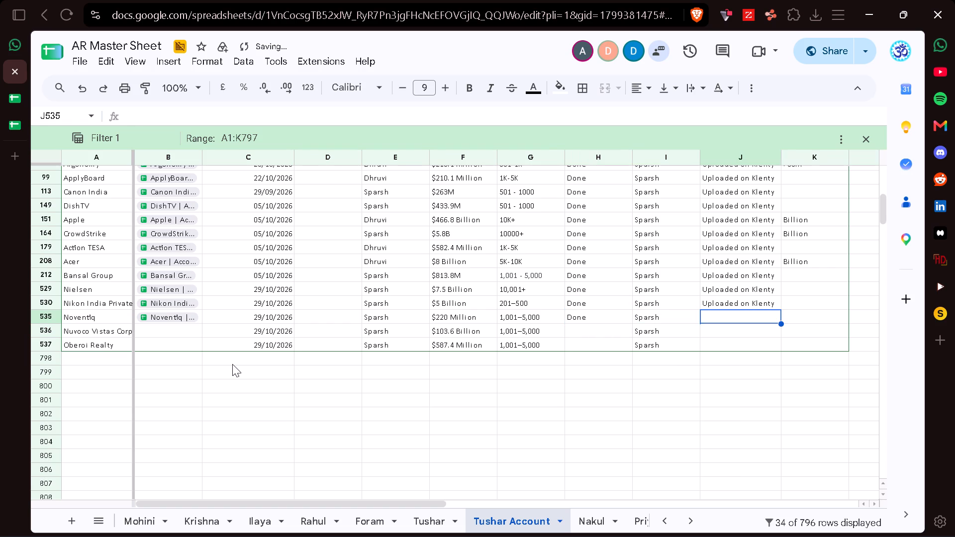
{"action": "key", "text": "shift+u"}
{"action": "key", "text": "p"}
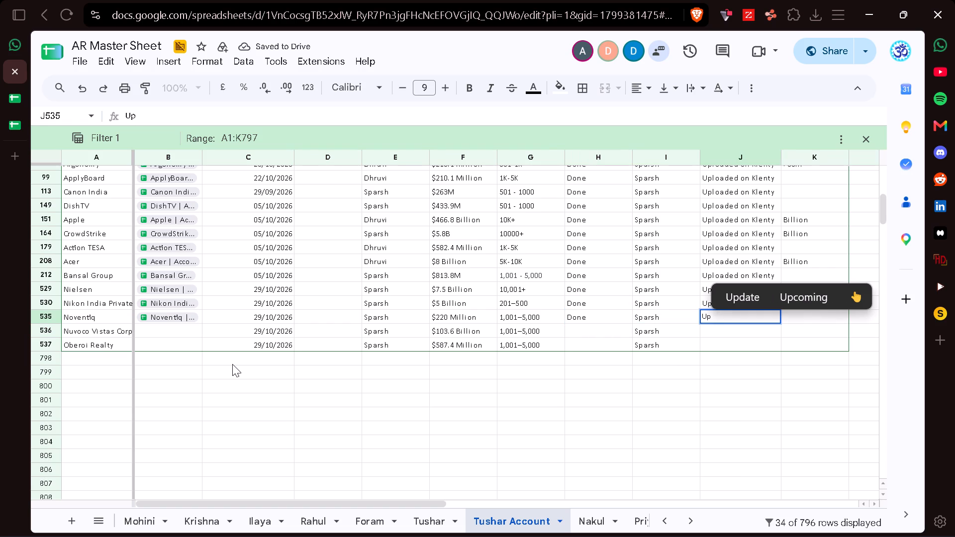
{"action": "key", "text": "Up"}
{"action": "key", "text": "Up"}
{"action": "key", "text": "ctrl+c"}
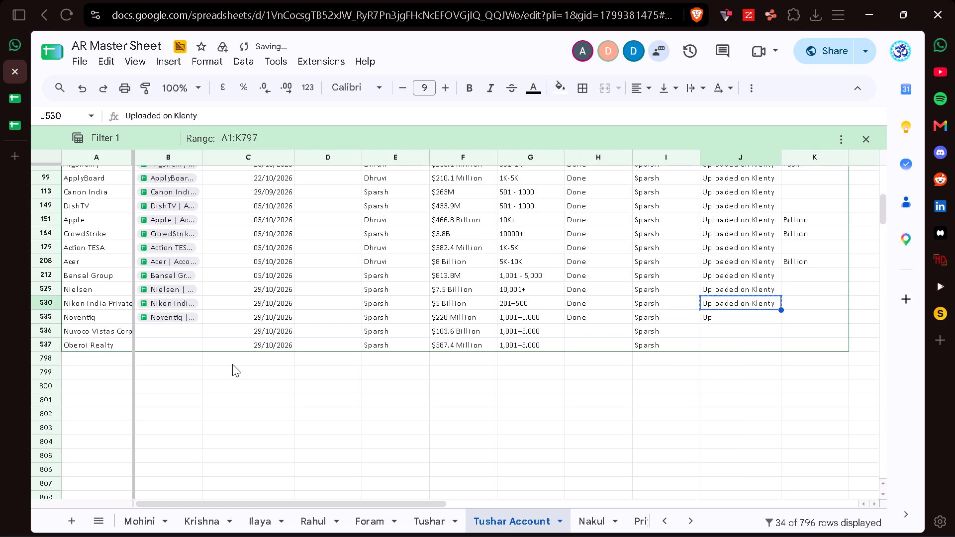
{"action": "key", "text": "Down"}
{"action": "key", "text": "ctrl+v"}
{"action": "key", "text": "Down"}
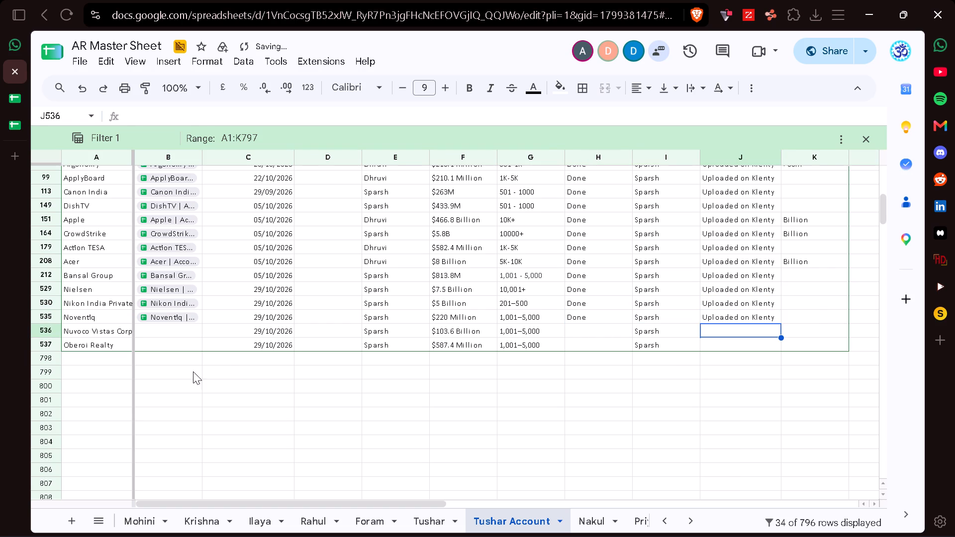
Make a copy of the Noventiq Account Research file named "Nuvoco Vistas Corp. Ltd. | Account Research", reusing the company name from A536.
{"action": "left_click", "coordinate": [169, 336]}
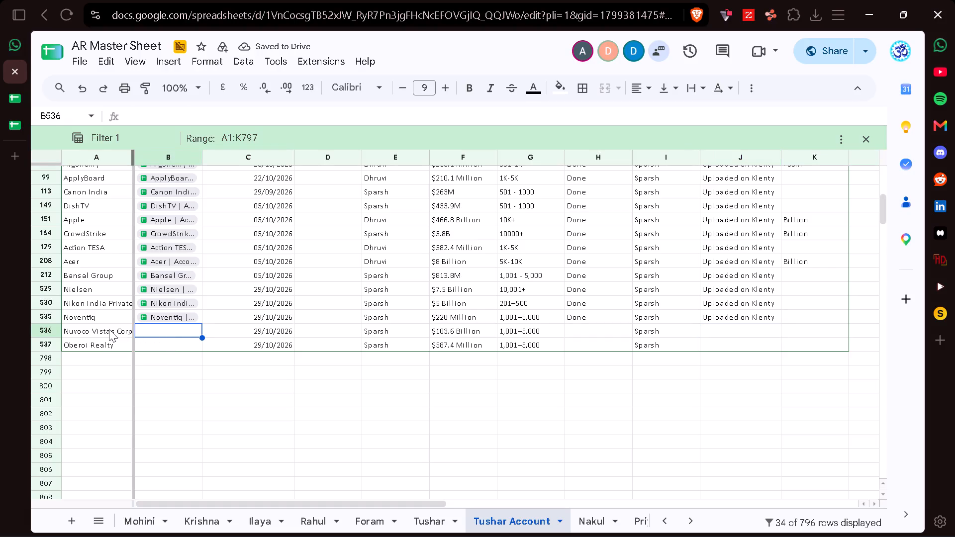
{"action": "left_click", "coordinate": [109, 329]}
{"action": "key", "text": "ctrl+c"}
{"action": "key", "text": "Right"}
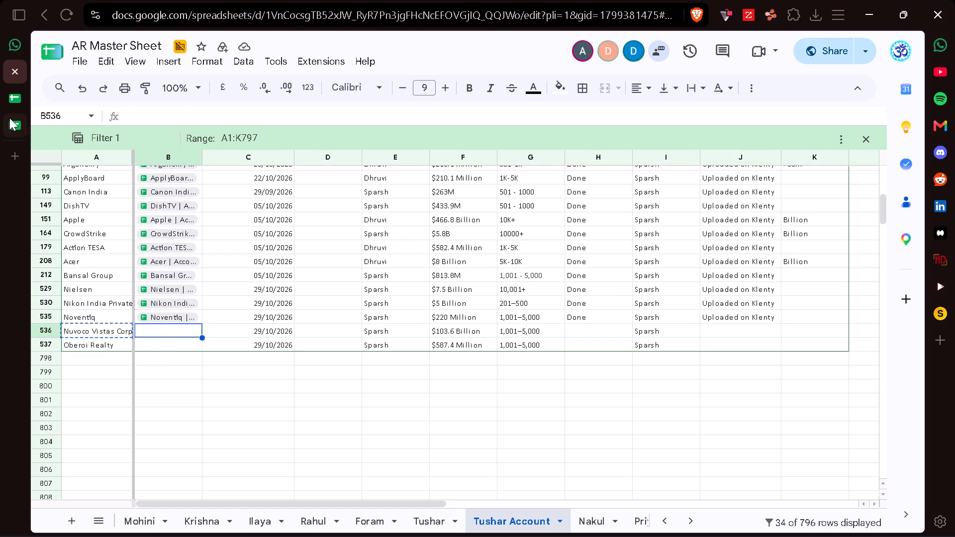
{"action": "left_click", "coordinate": [9, 118]}
{"action": "left_click", "coordinate": [85, 66]}
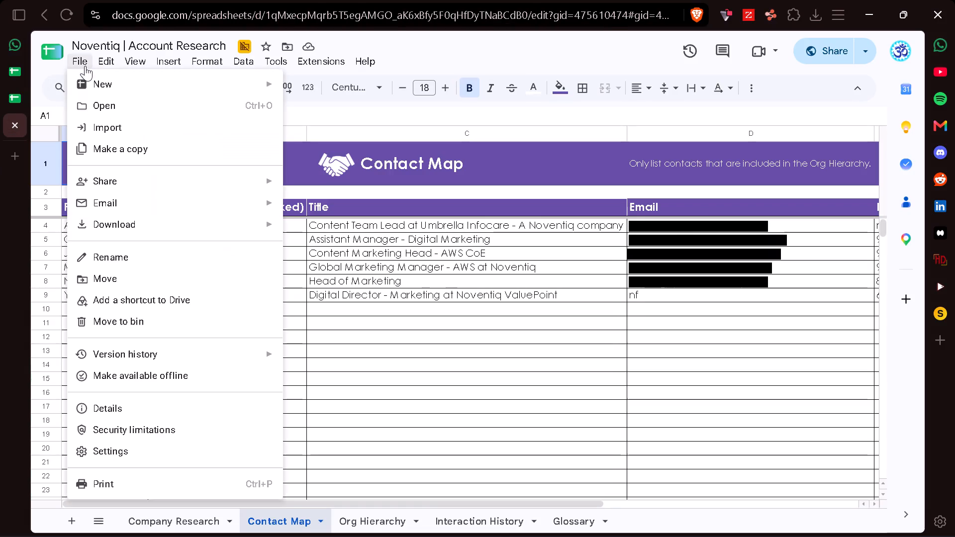
{"action": "left_click", "coordinate": [158, 145]}
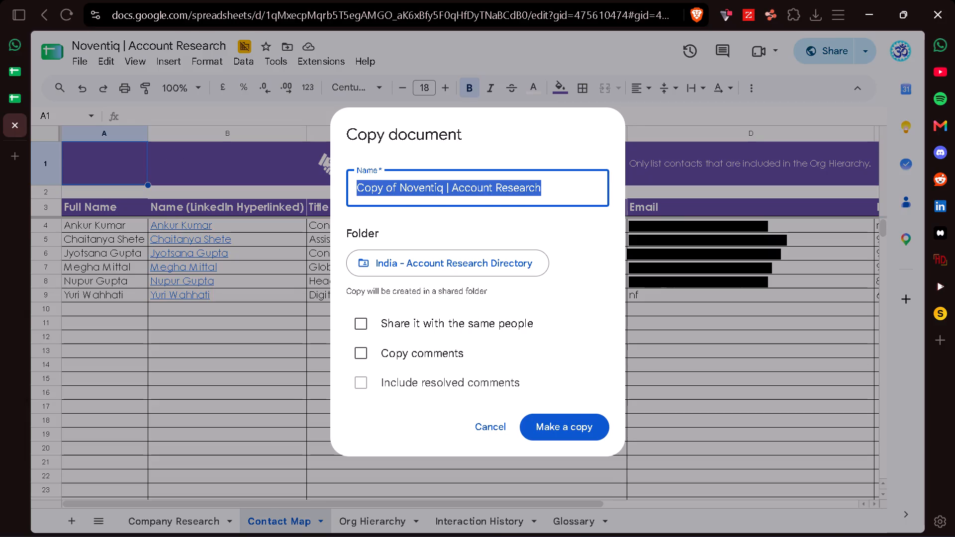
{"action": "left_click", "coordinate": [441, 188]}
{"action": "key", "text": "BackSpace"}
{"action": "key", "text": "BackSpace"}
{"action": "key", "text": "BackSpace"}
{"action": "key", "text": "BackSpace"}
{"action": "key", "text": "BackSpace"}
{"action": "key", "text": "BackSpace"}
{"action": "key", "text": "BackSpace"}
{"action": "key", "text": "BackSpace"}
{"action": "key", "text": "BackSpace"}
{"action": "key", "text": "BackSpace"}
{"action": "key", "text": "BackSpace"}
{"action": "key", "text": "BackSpace"}
{"action": "key", "text": "BackSpace"}
{"action": "key", "text": "BackSpace"}
{"action": "key", "text": "BackSpace"}
{"action": "key", "text": "BackSpace"}
{"action": "key", "text": "BackSpace"}
{"action": "key", "text": "BackSpace"}
{"action": "key", "text": "BackSpace"}
{"action": "key", "text": "BackSpace"}
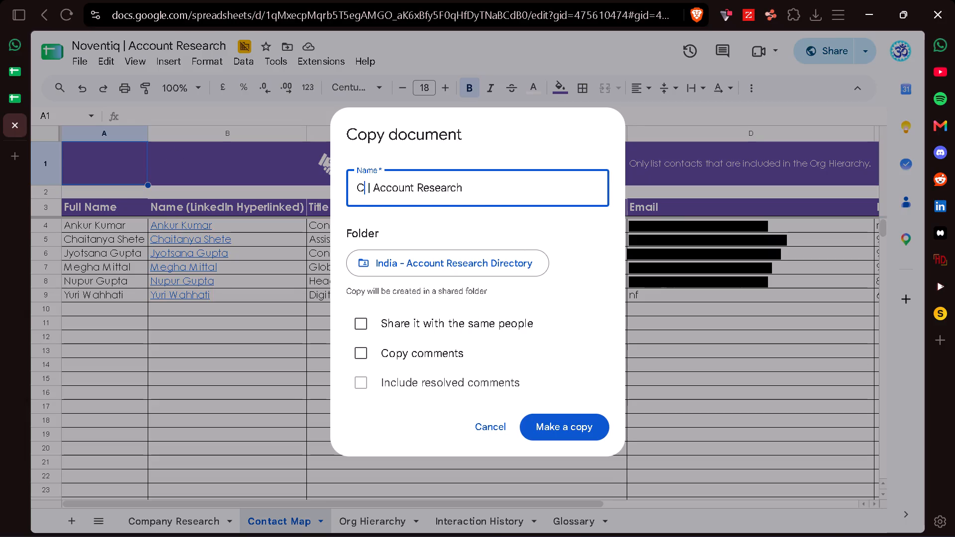
{"action": "key", "text": "ctrl+v"}
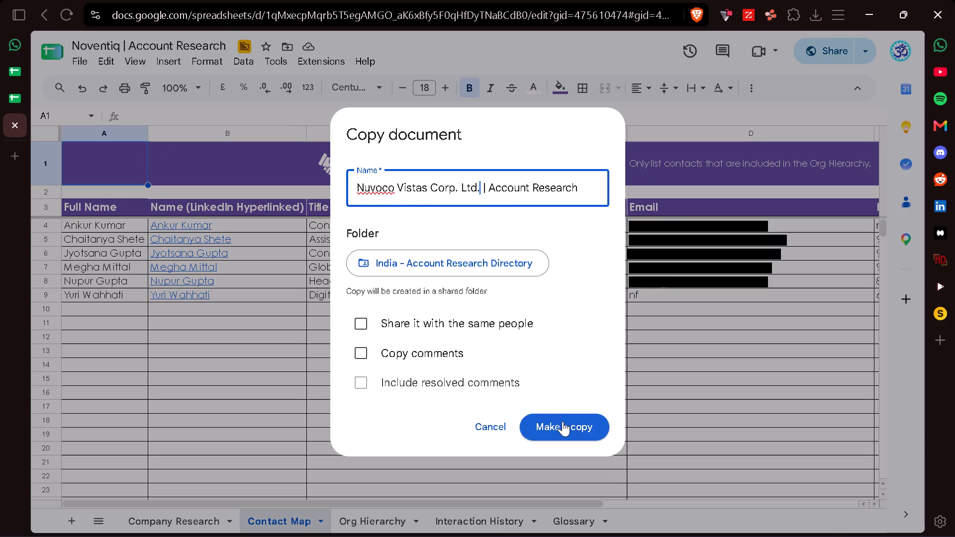
{"action": "left_click", "coordinate": [563, 421]}
Close the Noventiq Account Research file.
{"action": "left_click", "coordinate": [11, 123]}
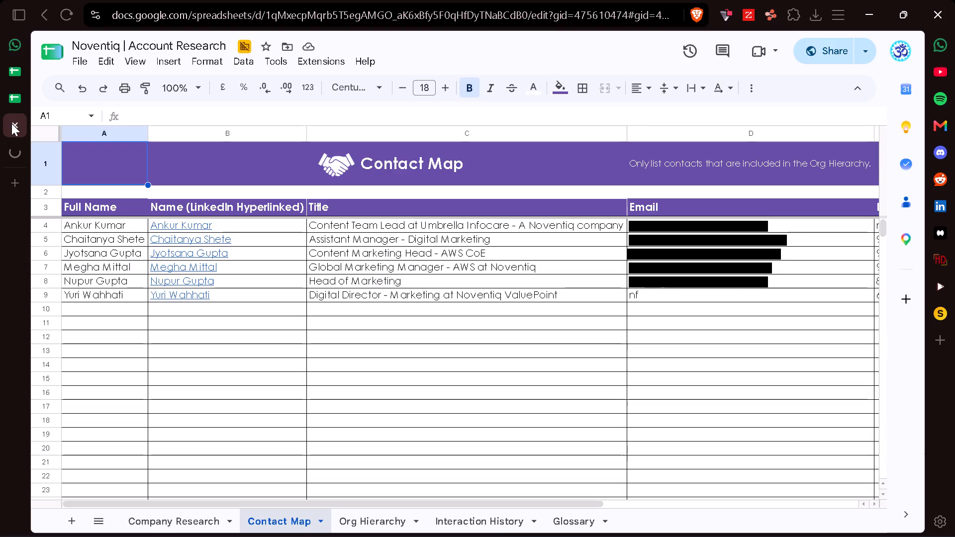
{"action": "left_click", "coordinate": [11, 123]}
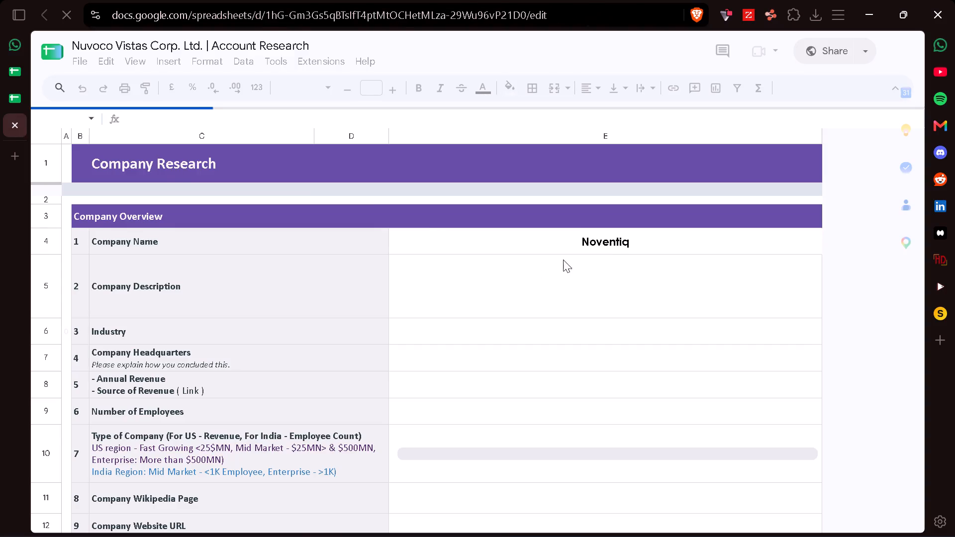
Replace the Company Name in E4 of the new file's Company Research sheet with Nuvoco Vistas Corp. Ltd.
{"action": "left_click", "coordinate": [577, 250]}
{"action": "key", "text": "ctrl+v"}
{"action": "key", "text": "BackSpace"}
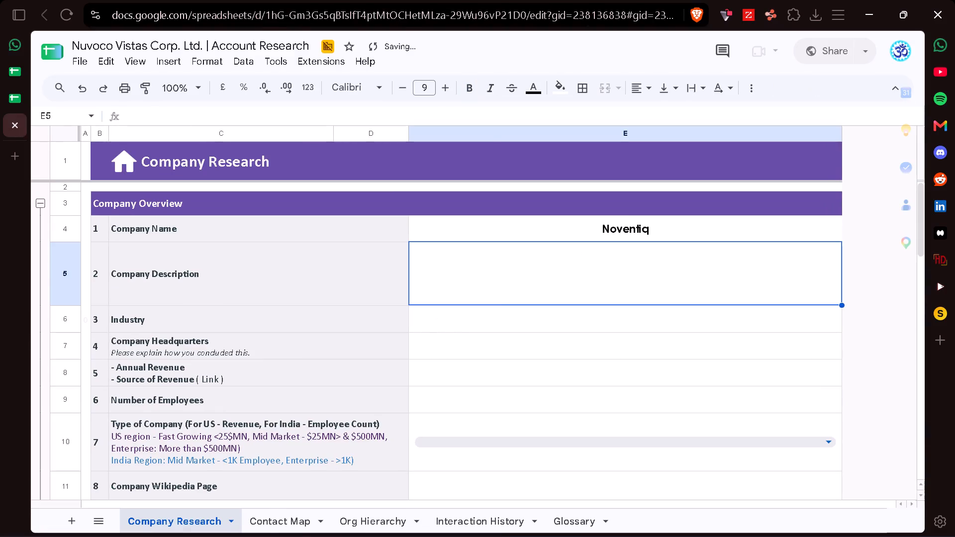
{"action": "key", "text": "Up"}
{"action": "key", "text": "ctrl+v"}
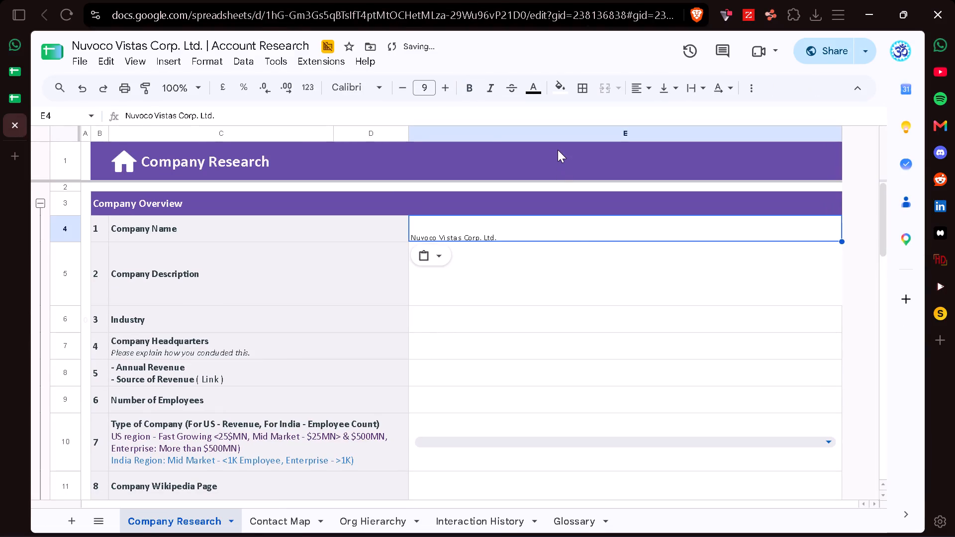
Format the company name in E4 as bold Century Gothic, size 12, centred horizontally and aligned vertically to the middle.
{"action": "left_click_drag", "start_coordinate": [456, 96], "coordinate": [446, 91]}
{"action": "triple_click", "coordinate": [446, 91]}
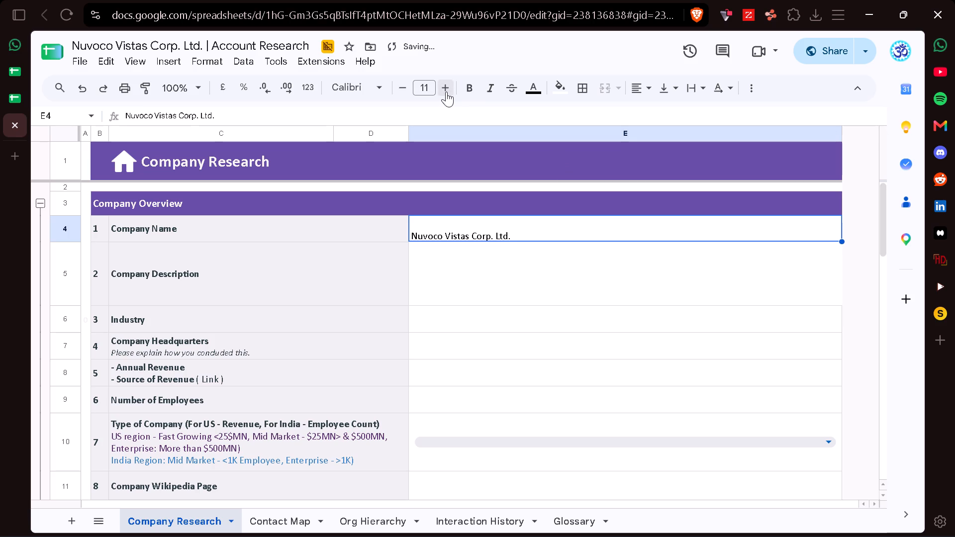
{"action": "left_click", "coordinate": [391, 81]}
{"action": "left_click", "coordinate": [386, 82]}
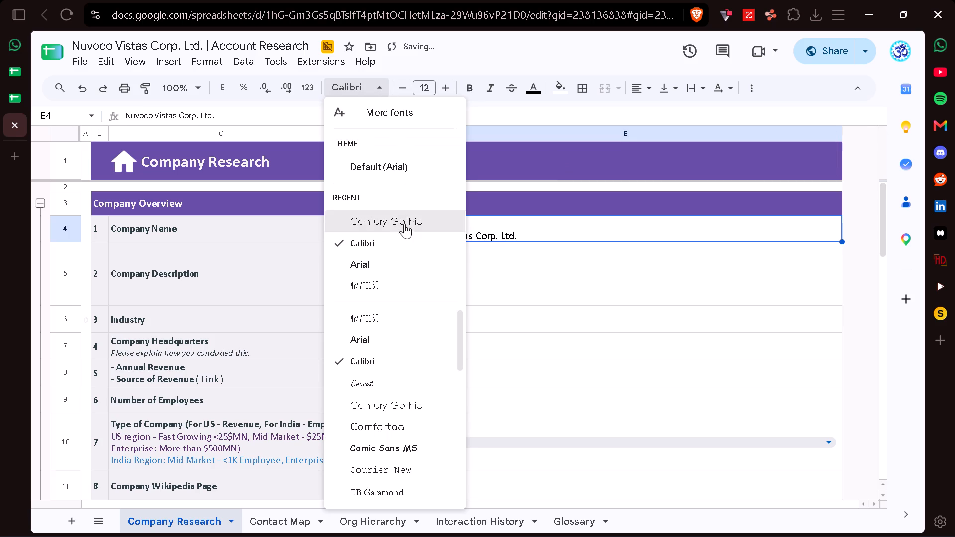
{"action": "left_click", "coordinate": [369, 226]}
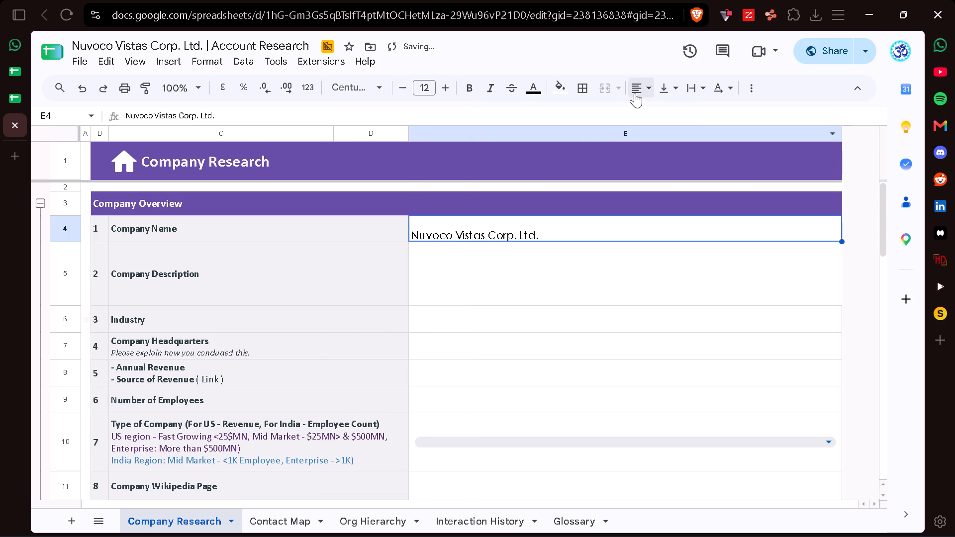
{"action": "left_click", "coordinate": [640, 89]}
{"action": "left_click", "coordinate": [662, 103]}
{"action": "left_click_drag", "start_coordinate": [667, 91], "coordinate": [684, 111]}
{"action": "left_click", "coordinate": [684, 111]}
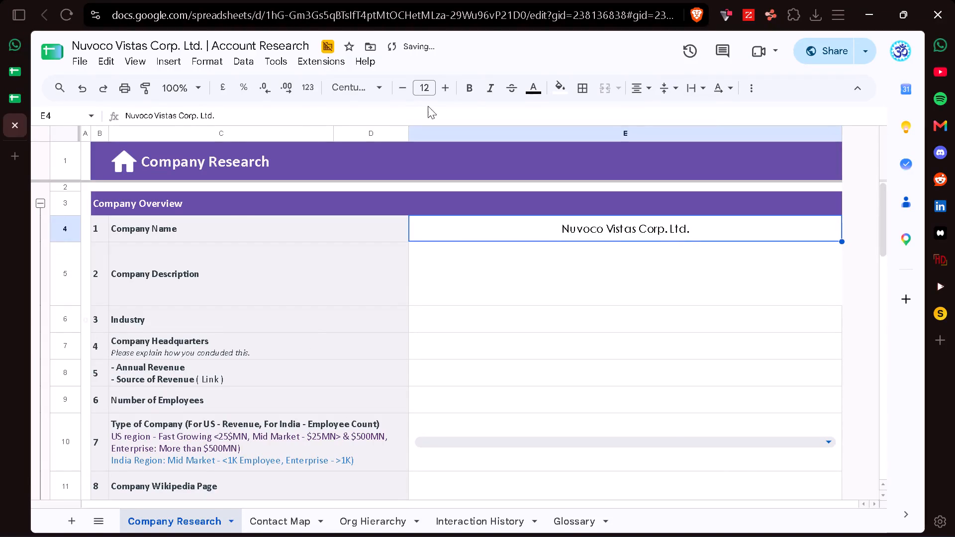
{"action": "left_click", "coordinate": [467, 96]}
Clear the leftover Noventiq contacts in A4:G9 of the Nuvoco Vistas file's Contact Map.
{"action": "left_click", "coordinate": [278, 524]}
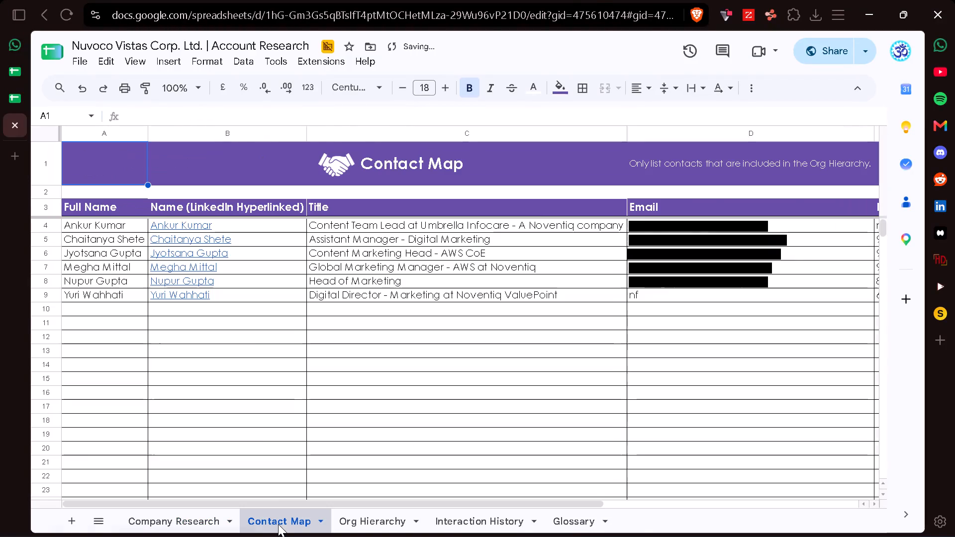
{"action": "left_click", "coordinate": [95, 228]}
{"action": "key", "text": "ctrl+shift+Down"}
{"action": "key", "text": "ctrl+shift+Right"}
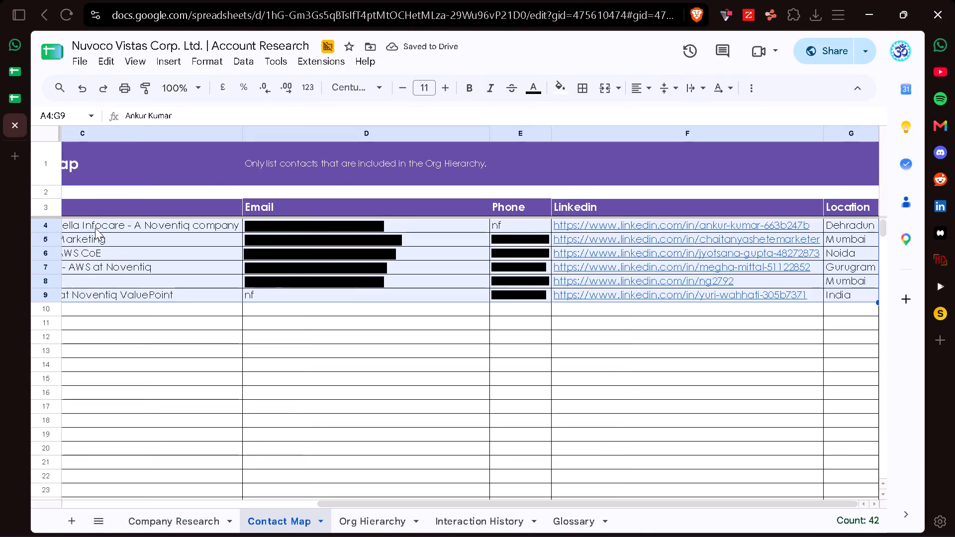
{"action": "key", "text": "BackSpace"}
{"action": "scroll", "coordinate": [95, 228], "scroll_direction": "right", "scroll_amount": 7}
{"action": "left_click", "coordinate": [65, 227]}
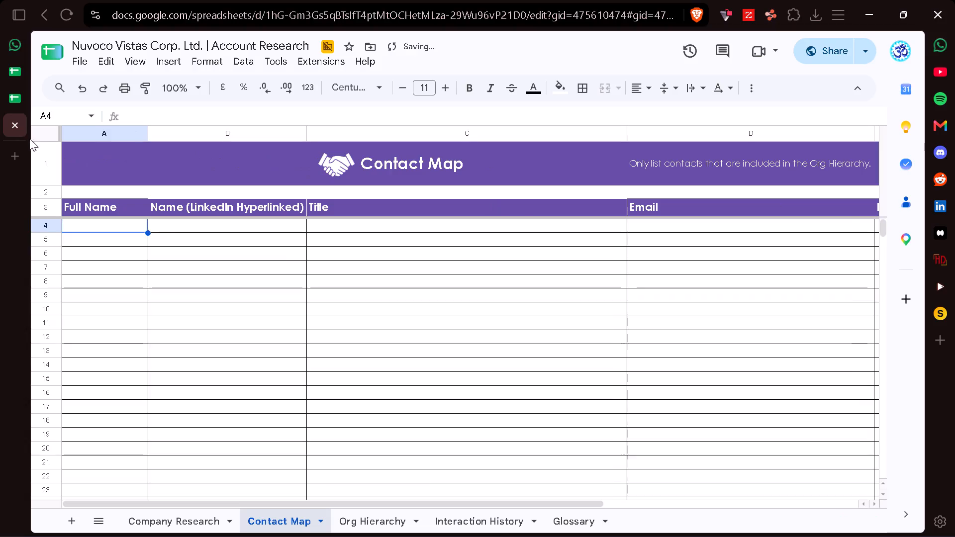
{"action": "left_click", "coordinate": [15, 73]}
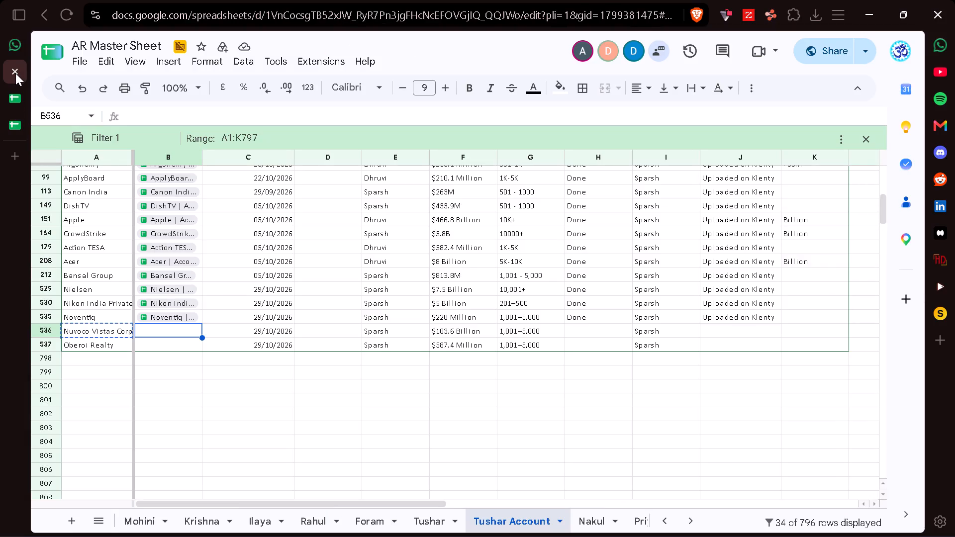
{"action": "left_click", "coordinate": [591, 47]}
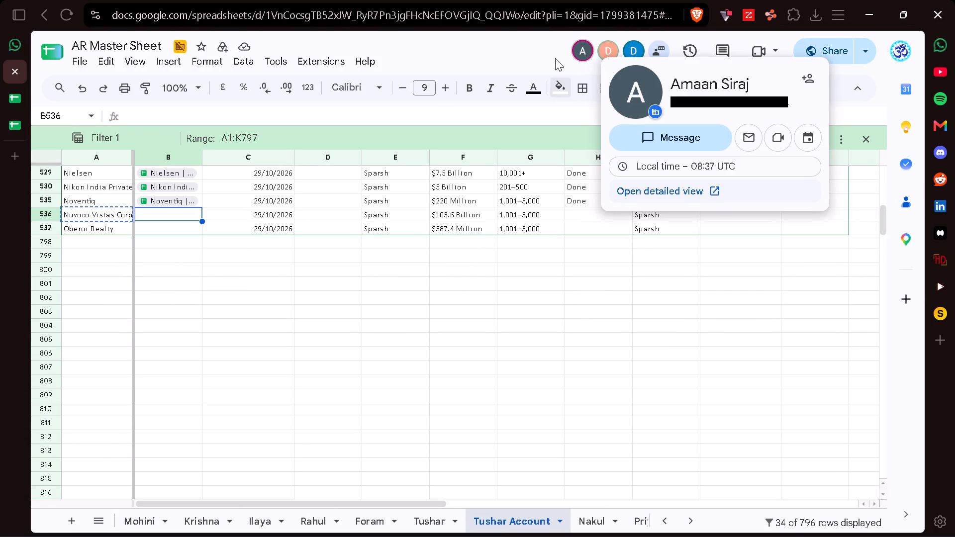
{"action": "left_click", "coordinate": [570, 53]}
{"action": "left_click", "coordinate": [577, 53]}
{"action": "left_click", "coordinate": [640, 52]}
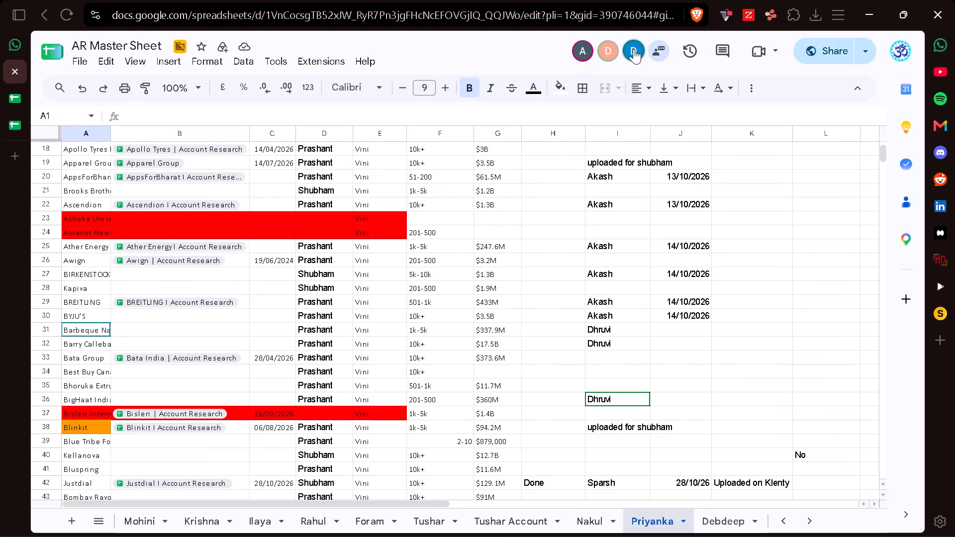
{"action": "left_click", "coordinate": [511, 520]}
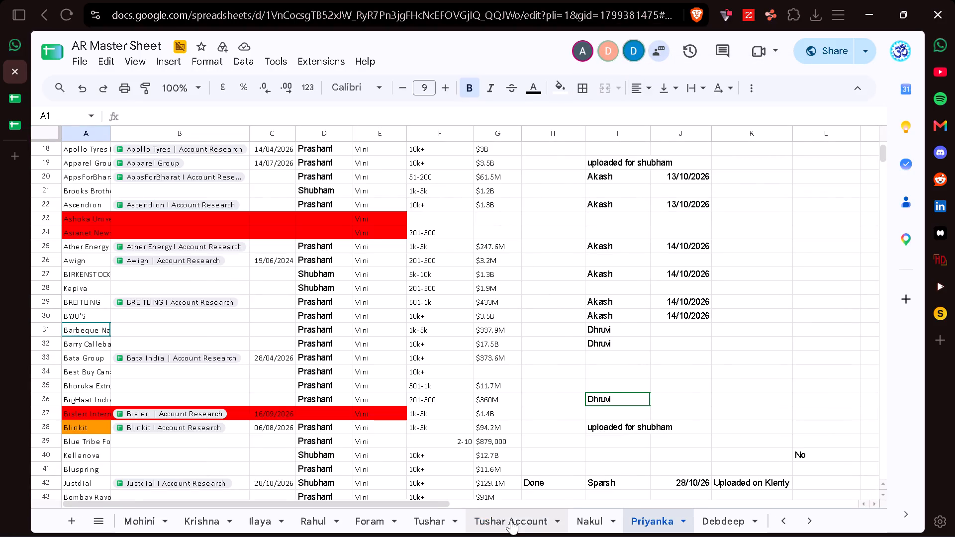
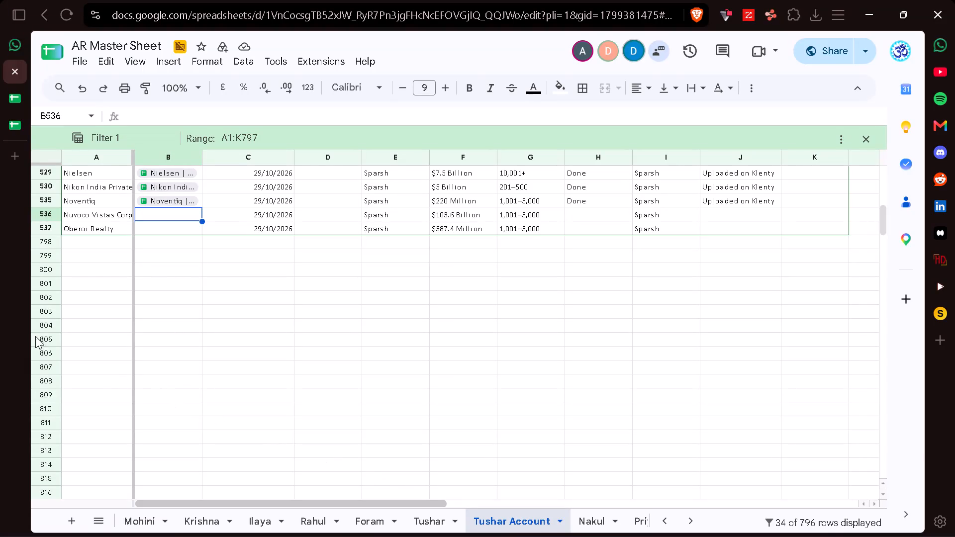
Open LinkedIn in a new tab and go to its Recruiter home page.
{"action": "left_click", "coordinate": [18, 126]}
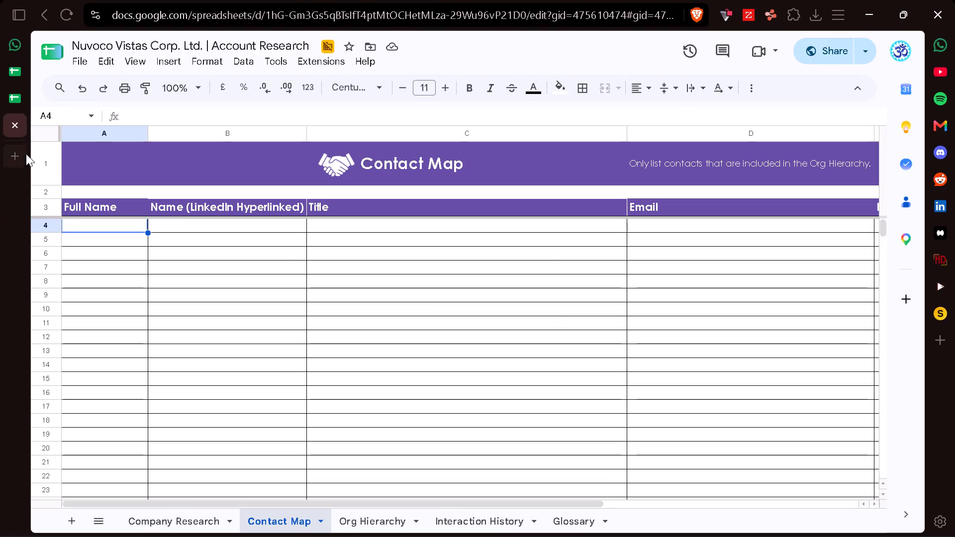
{"action": "left_click", "coordinate": [13, 155]}
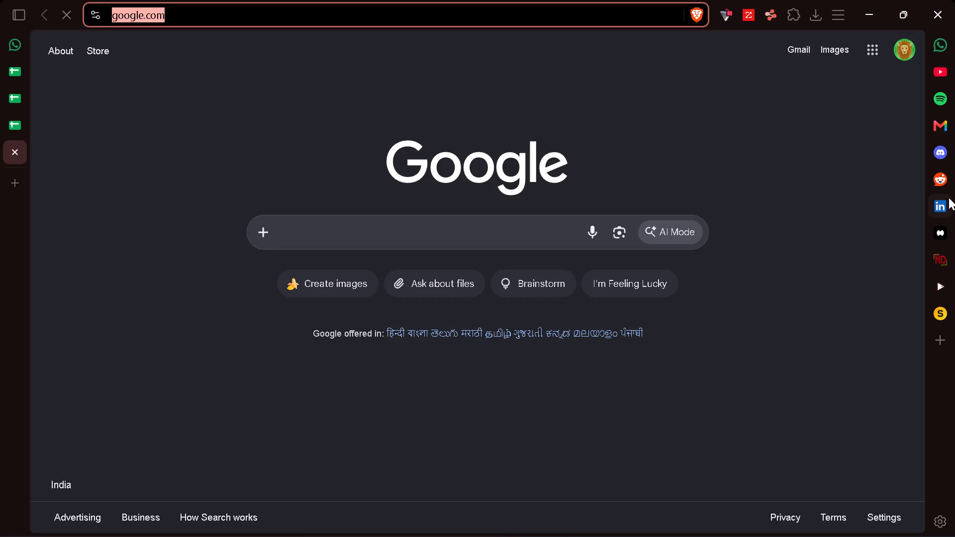
{"action": "left_click", "coordinate": [949, 197]}
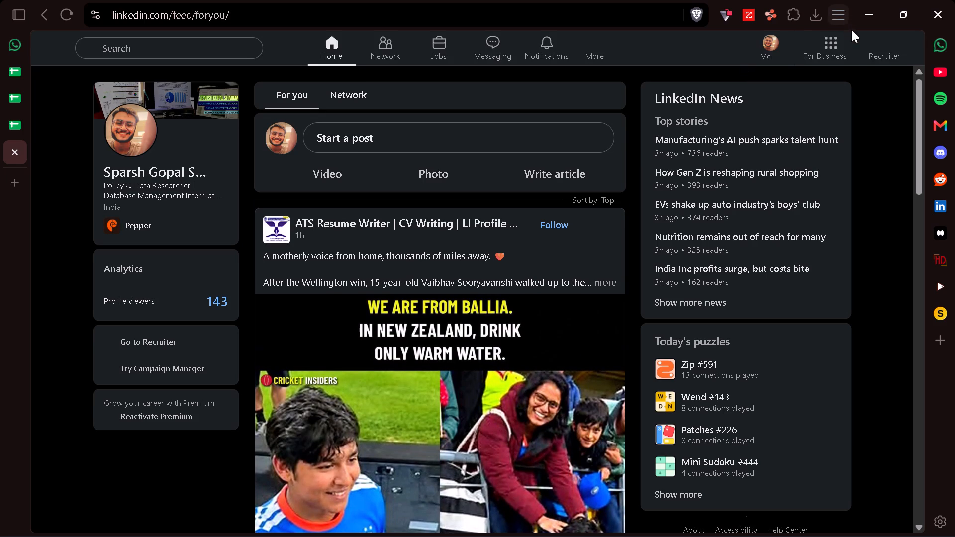
{"action": "left_click", "coordinate": [880, 50]}
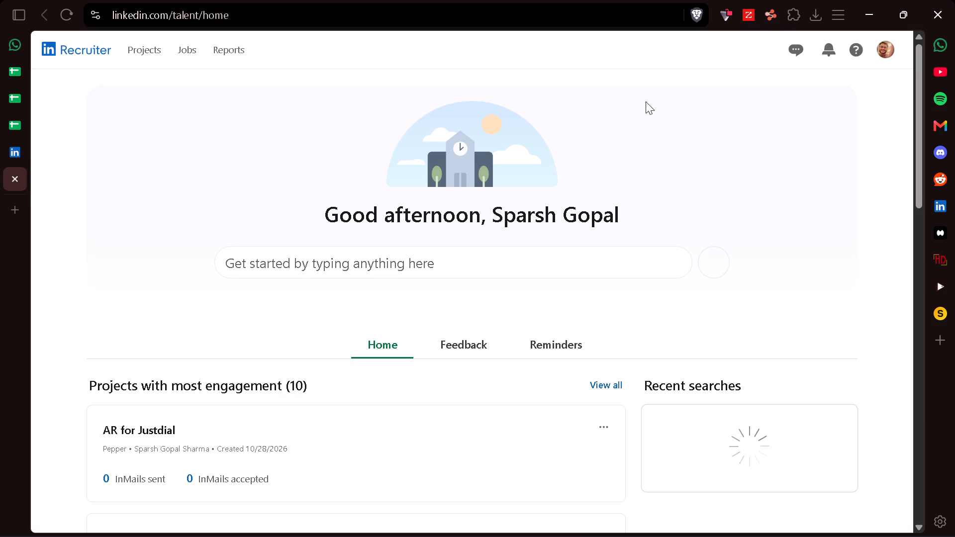
Create a Recruiter project named "AR for Nuvoco Vistas Corp. Ltd." and close the leftover LinkedIn feed tab.
{"action": "left_click", "coordinate": [716, 267]}
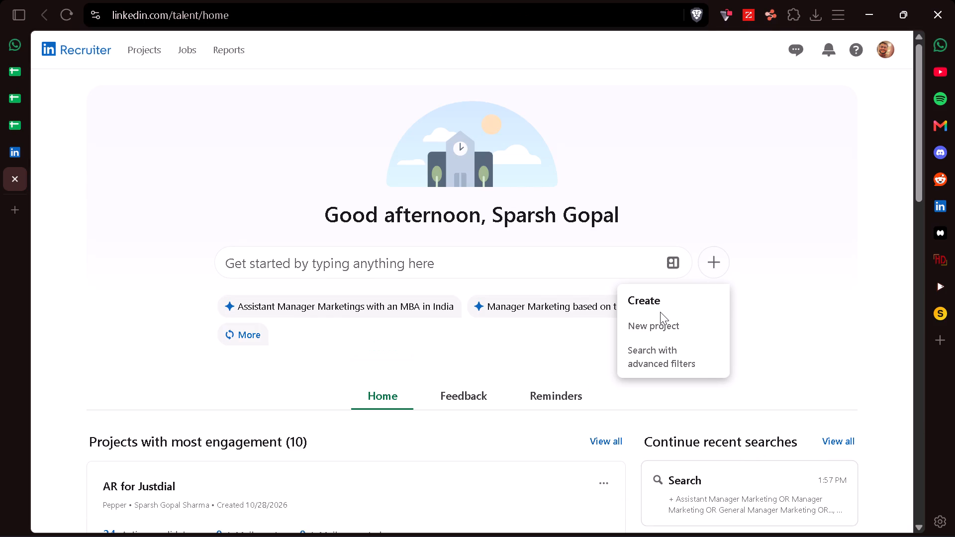
{"action": "left_click", "coordinate": [652, 318]}
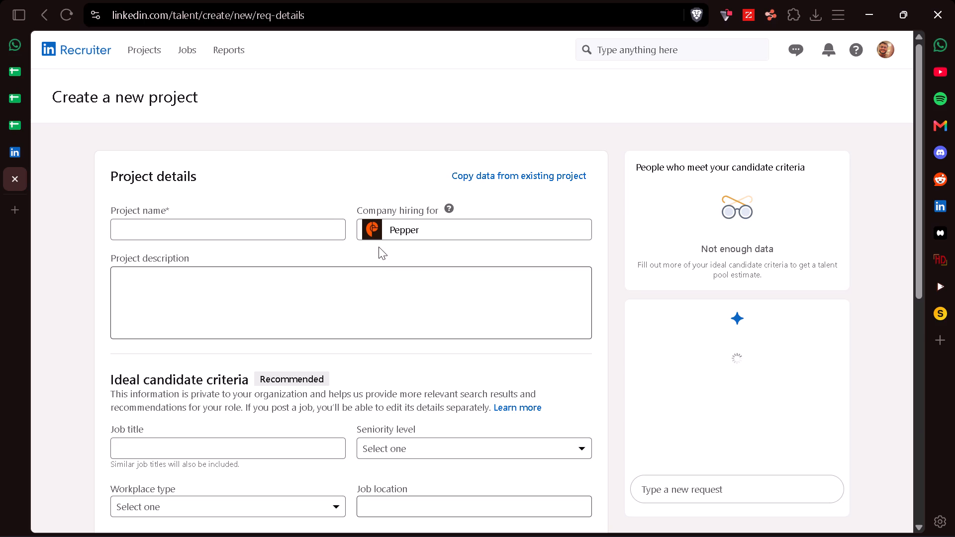
{"action": "left_click", "coordinate": [246, 229]}
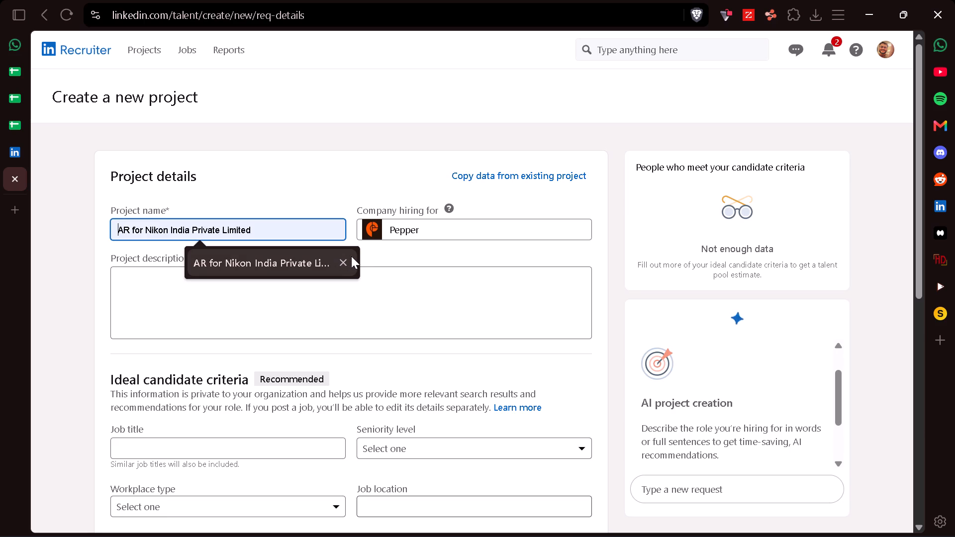
{"action": "left_click", "coordinate": [345, 262]}
{"action": "left_click", "coordinate": [231, 229]}
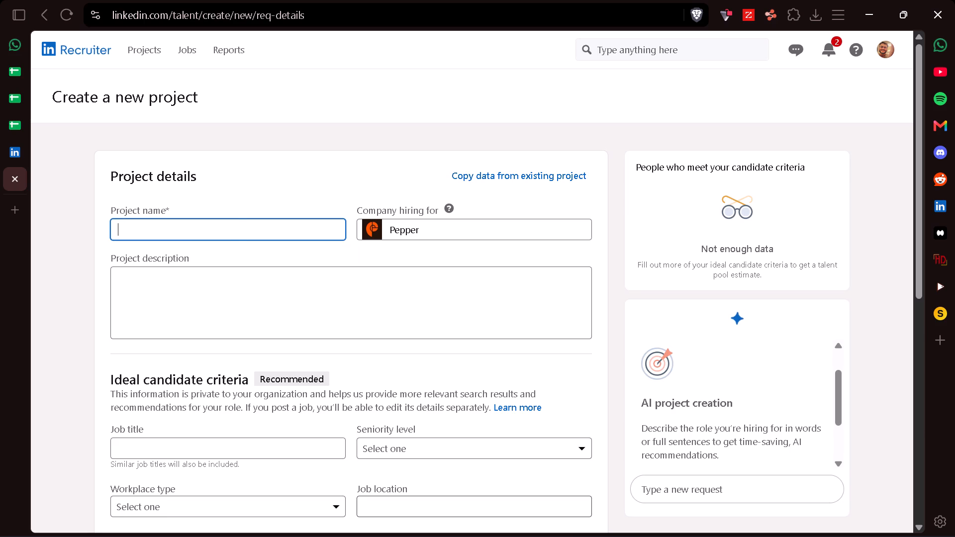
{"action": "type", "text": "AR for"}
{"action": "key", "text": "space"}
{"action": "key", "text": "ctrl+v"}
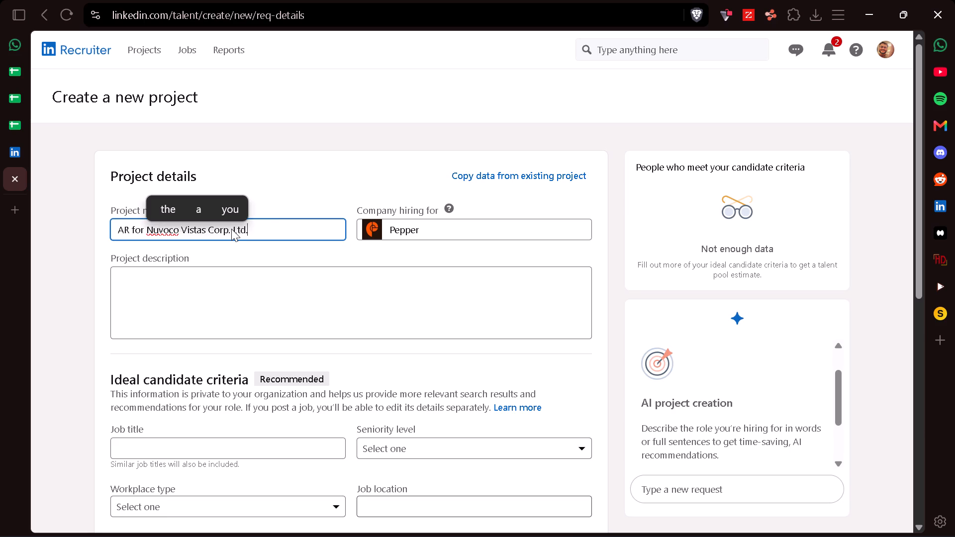
{"action": "scroll", "coordinate": [365, 381], "scroll_direction": "down", "scroll_amount": 5}
{"action": "left_click", "coordinate": [514, 409]}
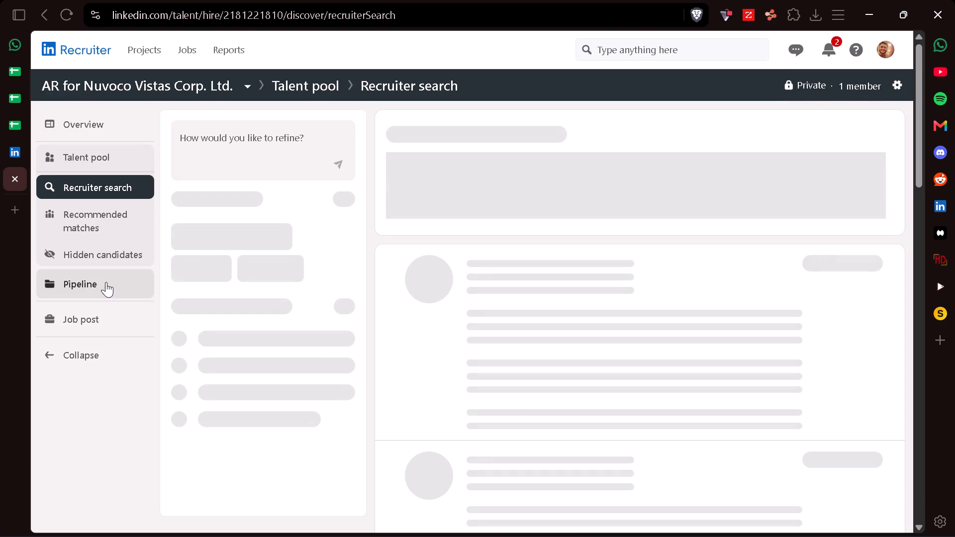
{"action": "double_click", "coordinate": [14, 152]}
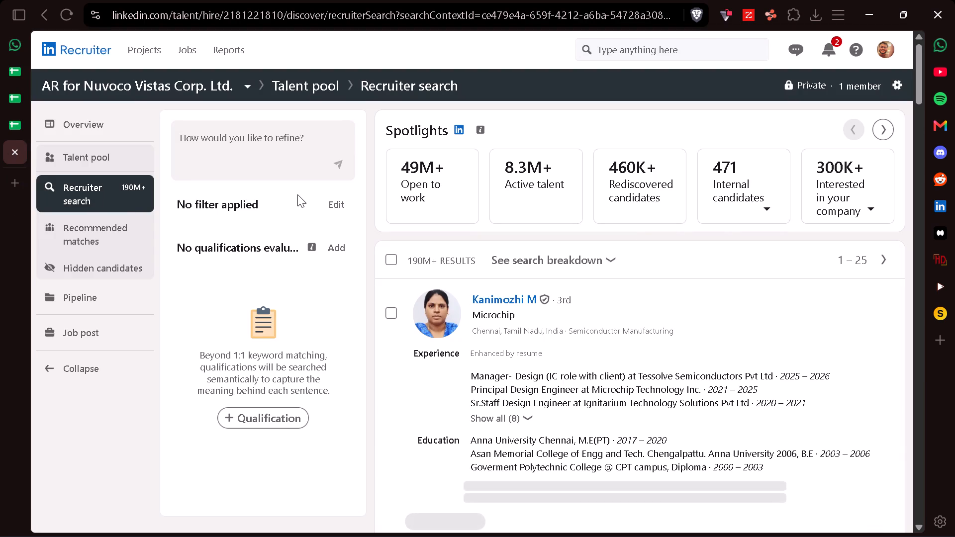
Apply the saved custom filter "main" to the project's Recruiter search.
{"action": "left_click", "coordinate": [333, 201]}
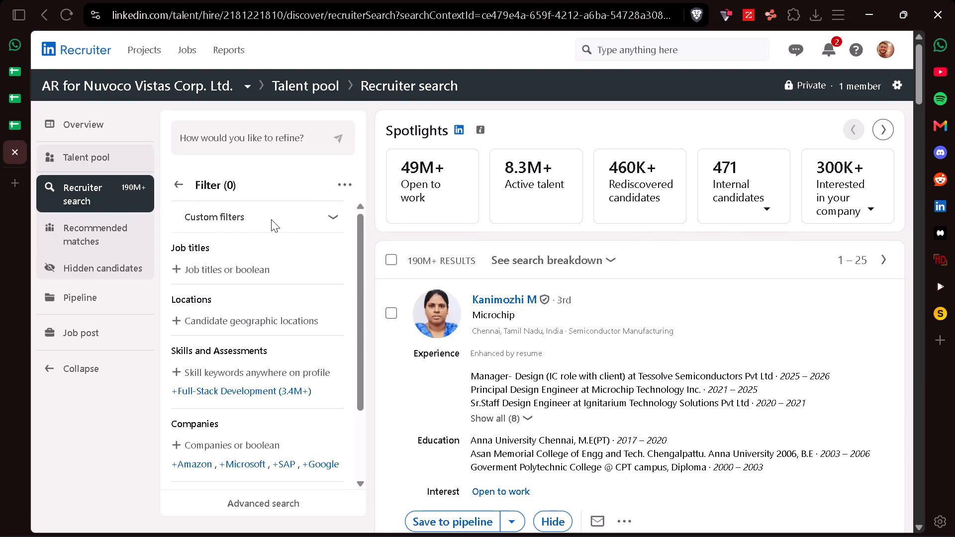
{"action": "left_click", "coordinate": [330, 214]}
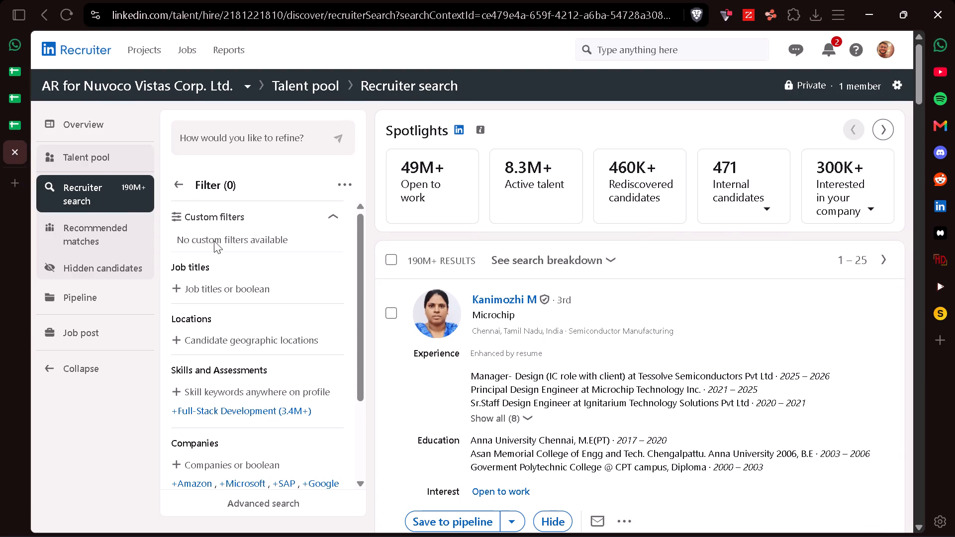
{"action": "left_click", "coordinate": [191, 249]}
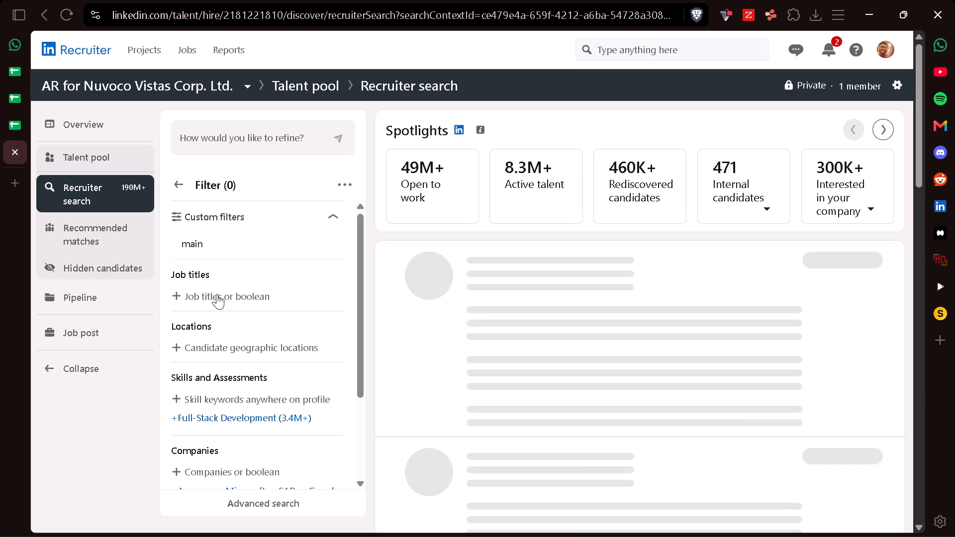
Remove Justdial from the Companies filter.
{"action": "scroll", "coordinate": [217, 294], "scroll_direction": "down", "scroll_amount": 3}
{"action": "scroll", "coordinate": [217, 294], "scroll_direction": "up", "scroll_amount": 3}
{"action": "scroll", "coordinate": [217, 294], "scroll_direction": "down", "scroll_amount": 6}
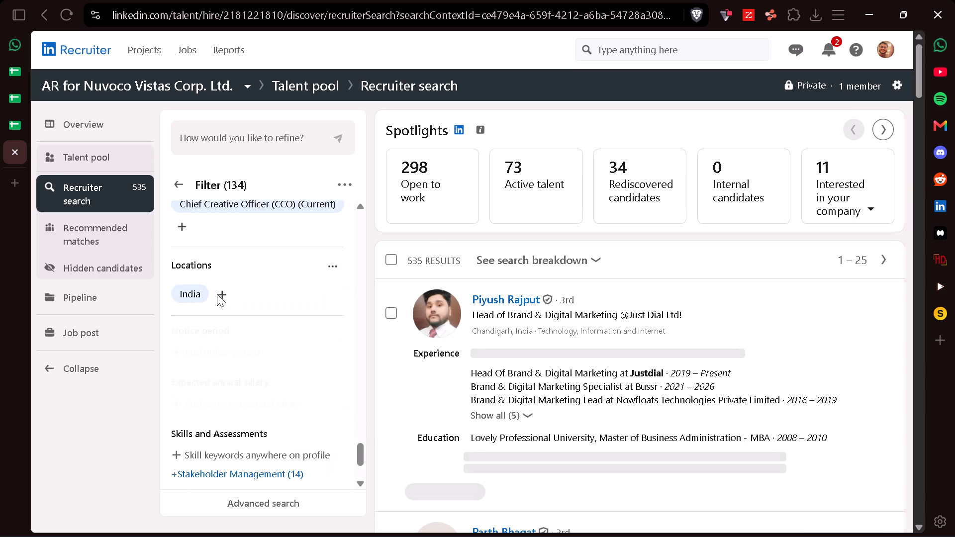
{"action": "scroll", "coordinate": [217, 294], "scroll_direction": "down", "scroll_amount": 5}
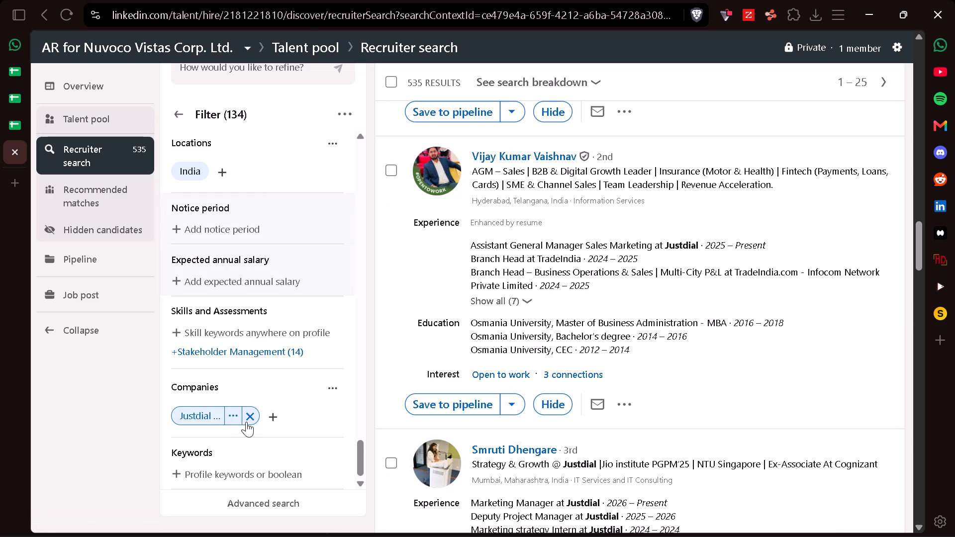
{"action": "left_click", "coordinate": [249, 422]}
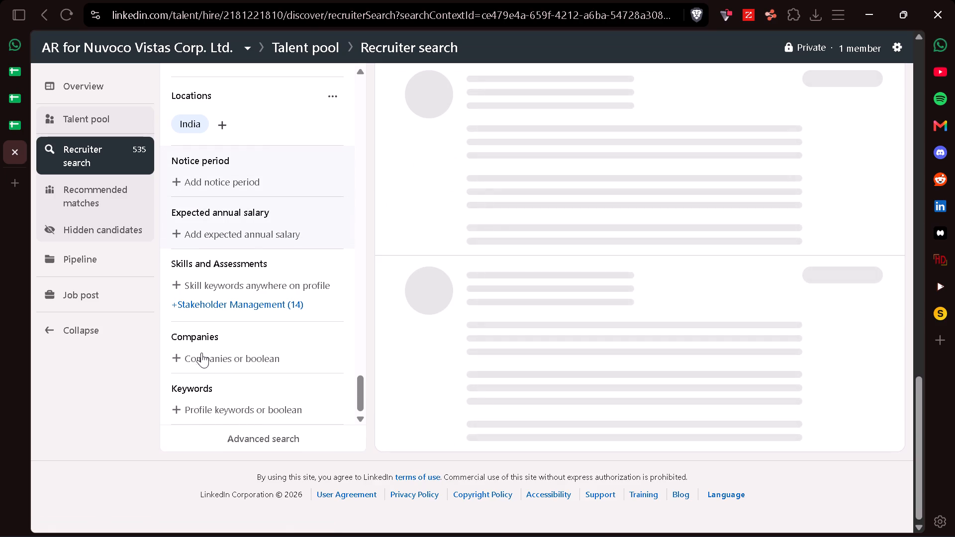
Add Nuvoco Vistas Corp. Ltd. to the Companies filter and set its preference to Current.
{"action": "left_click", "coordinate": [209, 357]}
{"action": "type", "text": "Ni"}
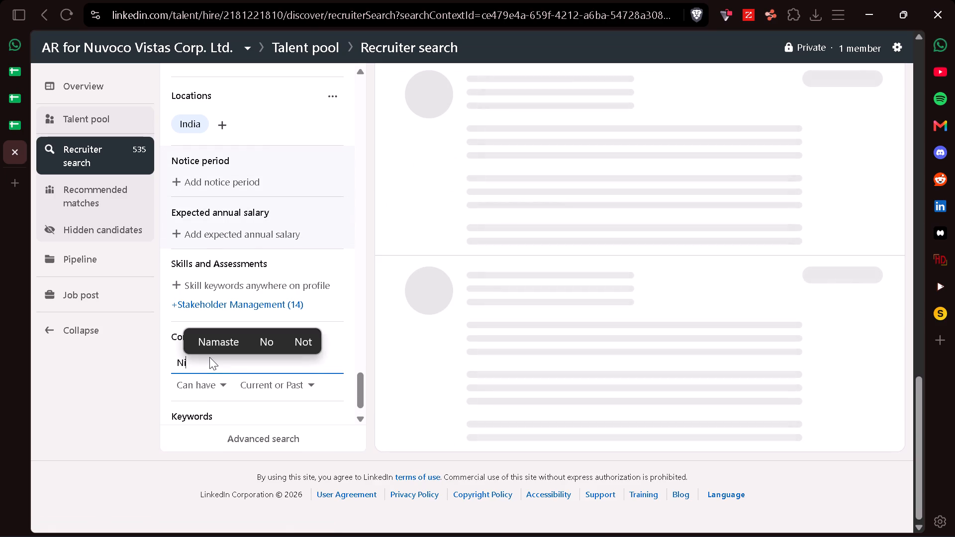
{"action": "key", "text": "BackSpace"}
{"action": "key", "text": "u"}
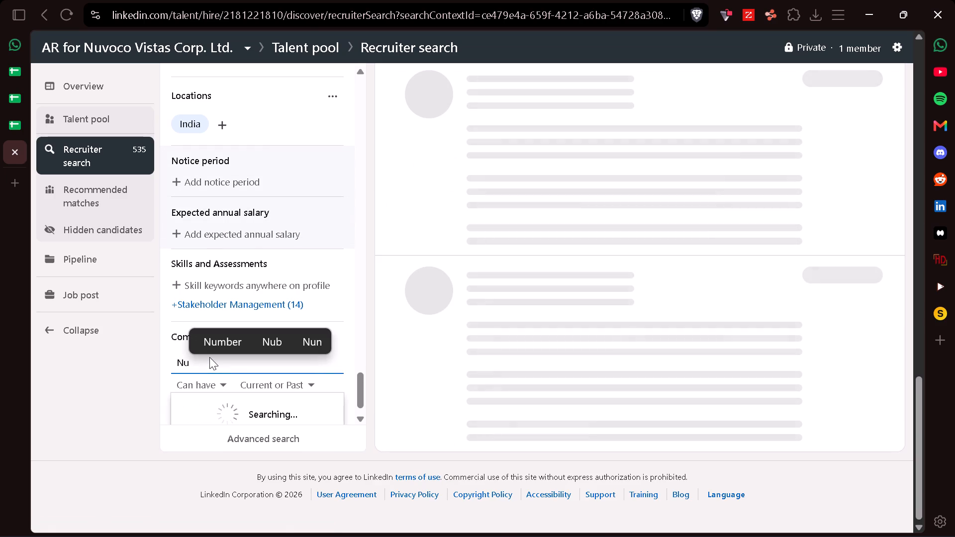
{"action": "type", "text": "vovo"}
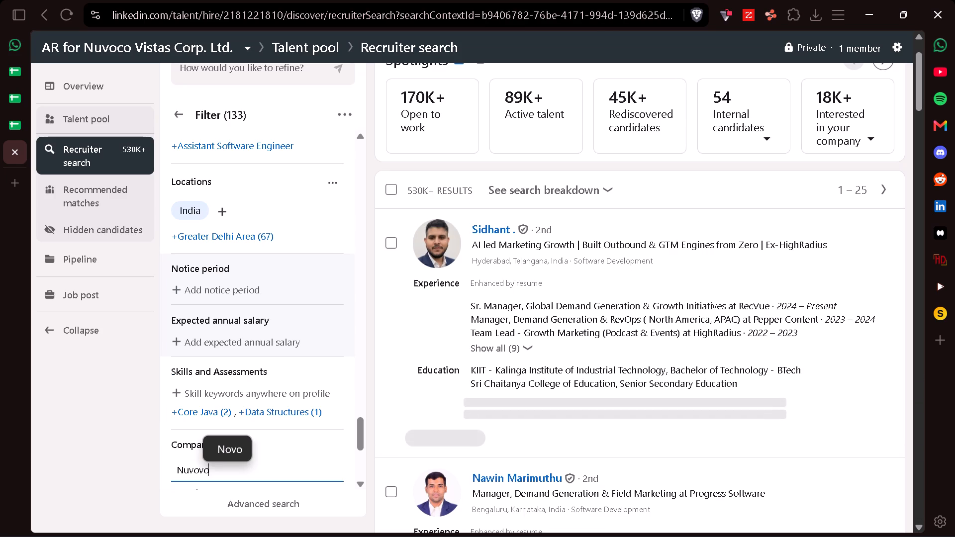
{"action": "scroll", "coordinate": [221, 306], "scroll_direction": "down", "scroll_amount": 4}
{"action": "key", "text": "BackSpace"}
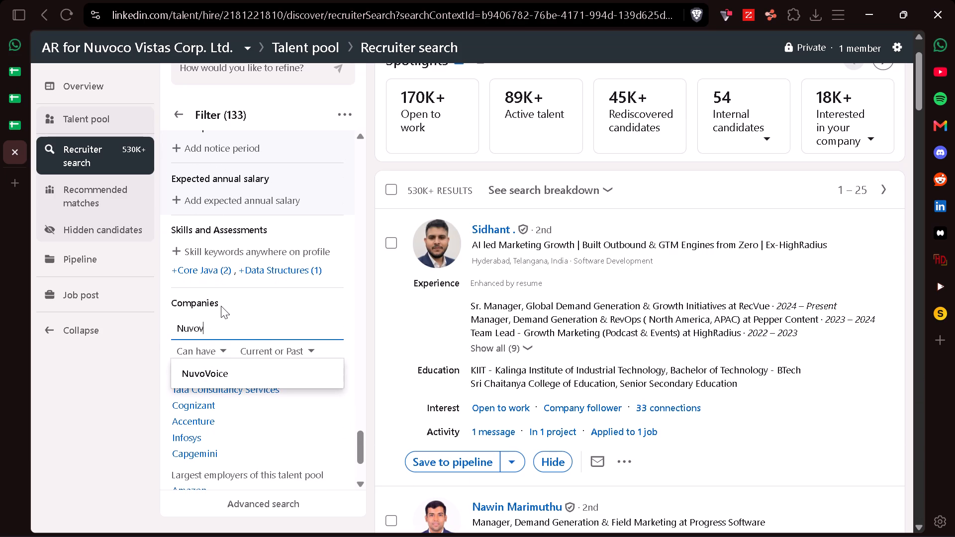
{"action": "key", "text": "BackSpace"}
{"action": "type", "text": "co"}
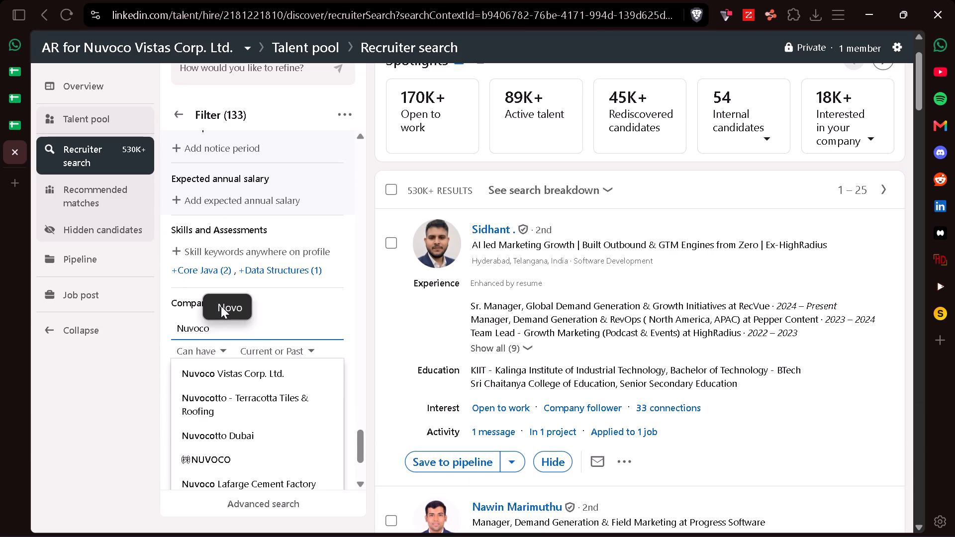
{"action": "left_click", "coordinate": [234, 367]}
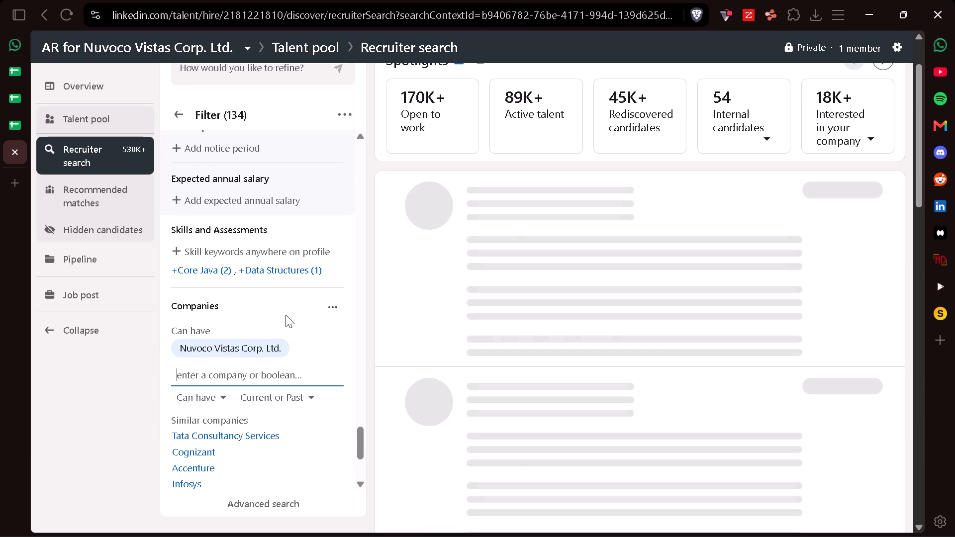
{"action": "left_click", "coordinate": [331, 304]}
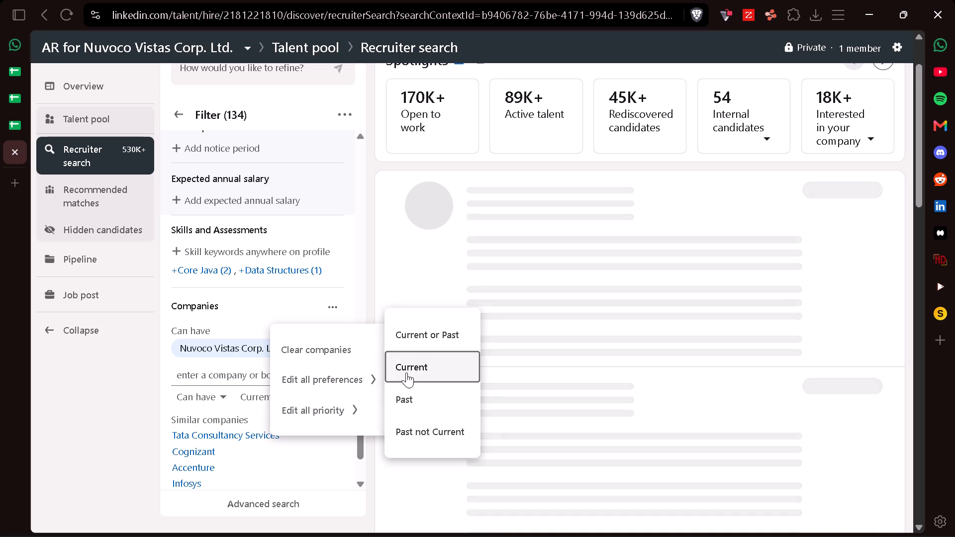
{"action": "left_click", "coordinate": [409, 371]}
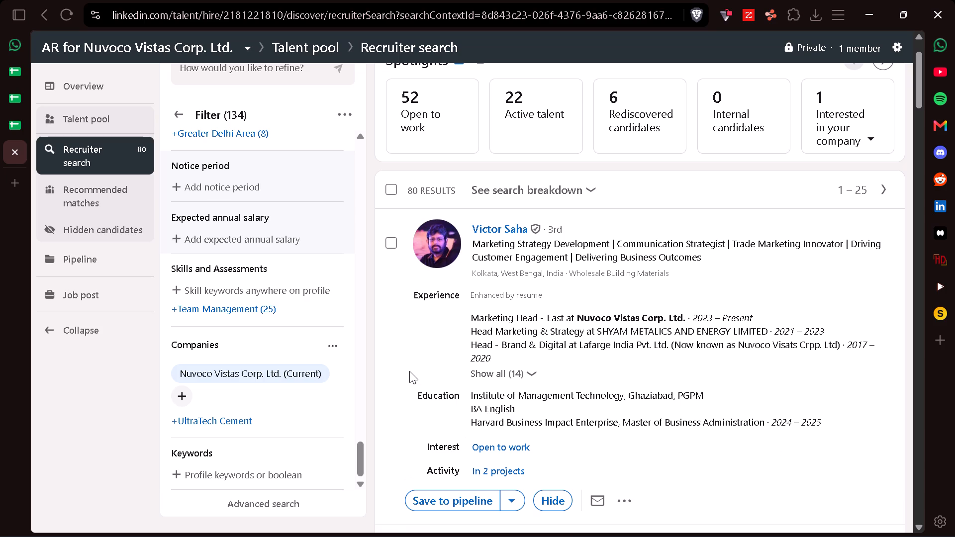
Save the Marketing Head - East and the Assistant General Manager, Marketing for Ready Mix Concrete to the project pipeline.
{"action": "scroll", "coordinate": [463, 320], "scroll_direction": "down", "scroll_amount": 2}
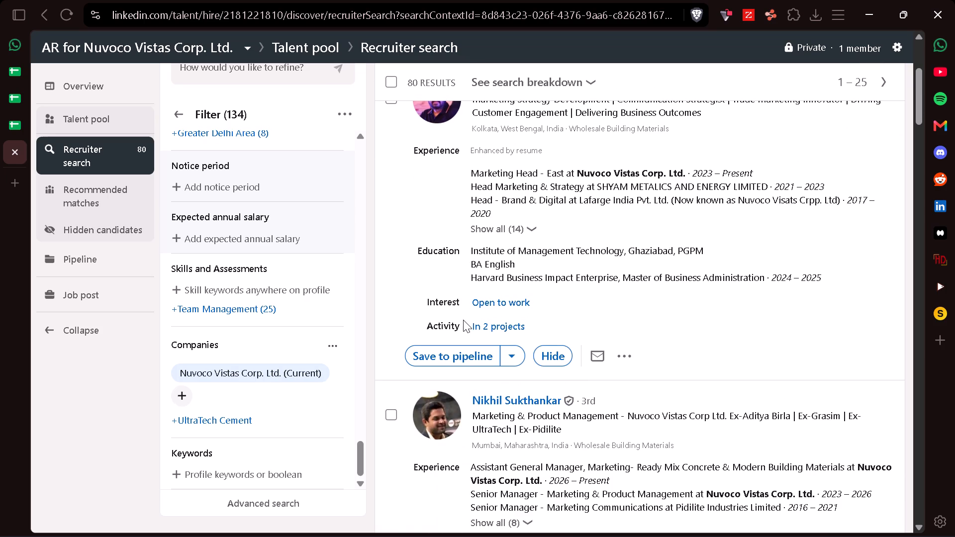
{"action": "scroll", "coordinate": [463, 320], "scroll_direction": "up", "scroll_amount": 2}
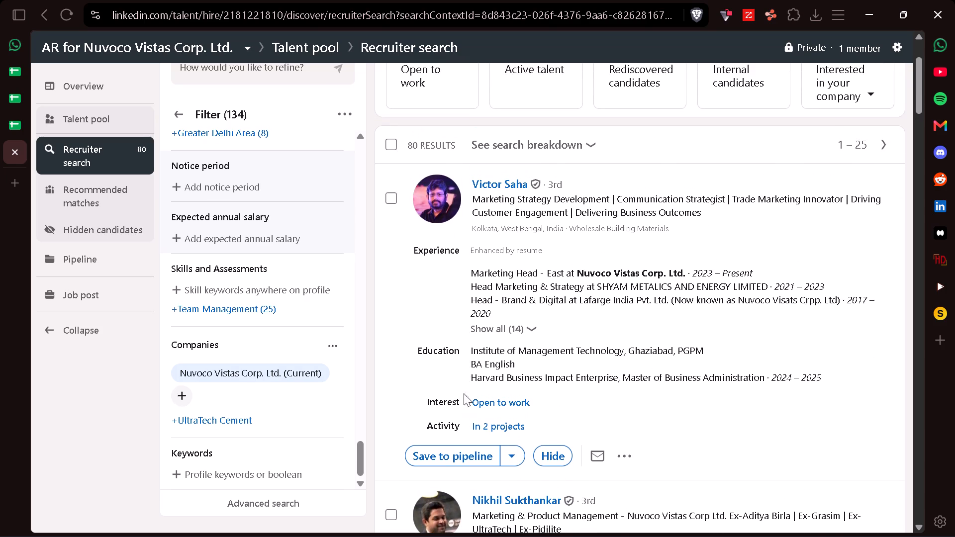
{"action": "left_click", "coordinate": [442, 459]}
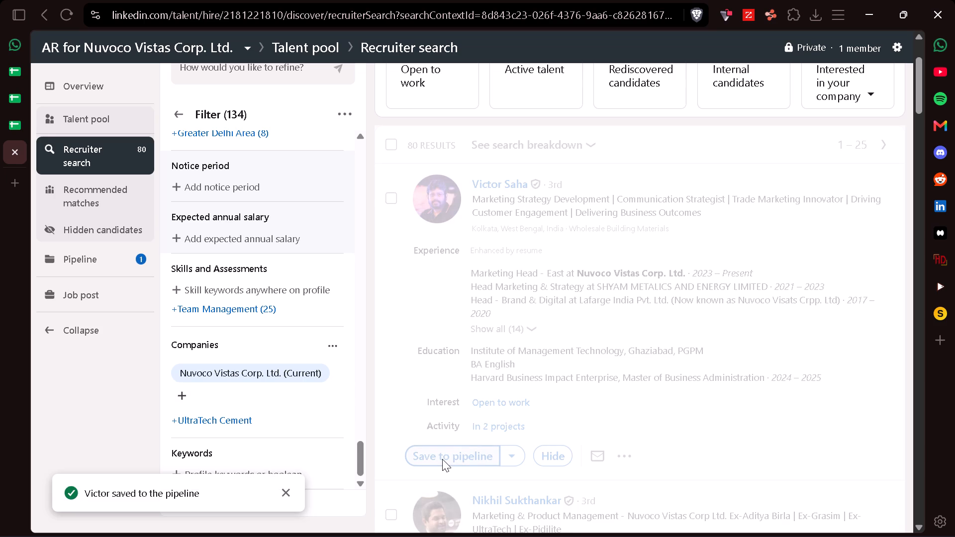
{"action": "scroll", "coordinate": [447, 389], "scroll_direction": "down", "scroll_amount": 3}
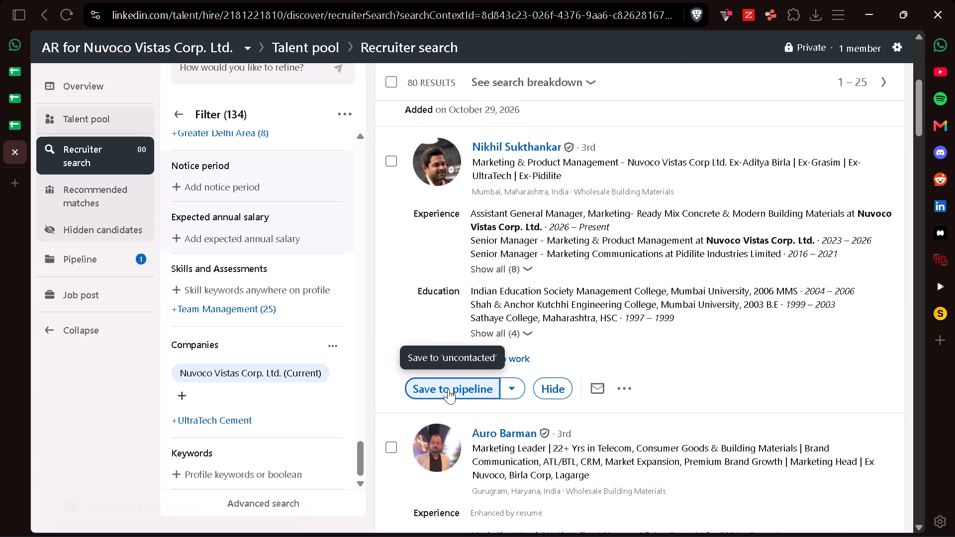
{"action": "left_click", "coordinate": [448, 389]}
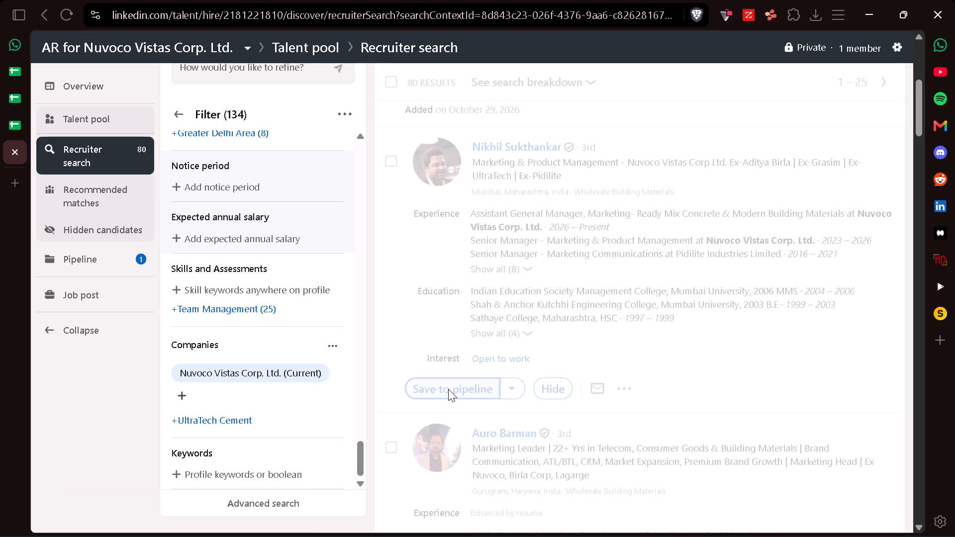
Save the Marketing Head, North India and the Asst Vice President - Marketing to the project pipeline.
{"action": "scroll", "coordinate": [448, 389], "scroll_direction": "down", "scroll_amount": 2}
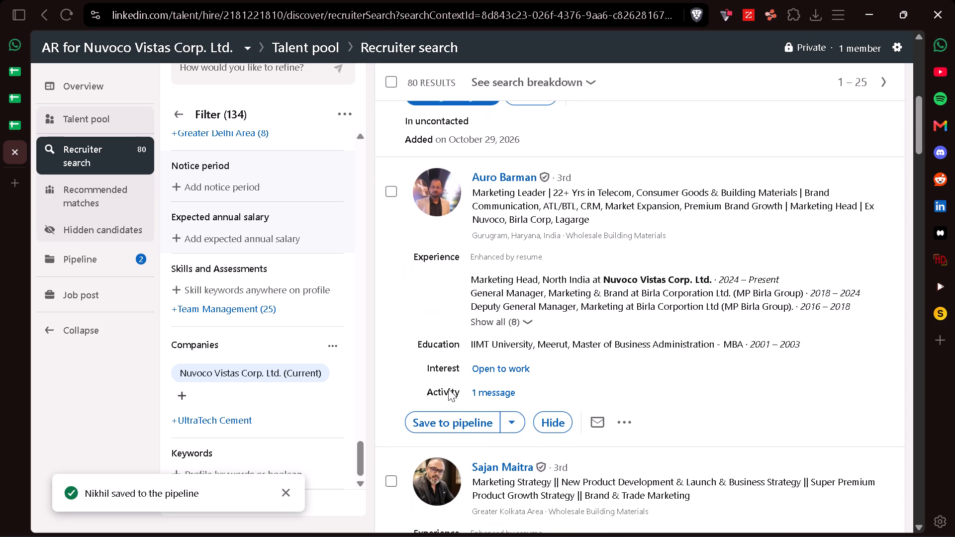
{"action": "left_click", "coordinate": [442, 423]}
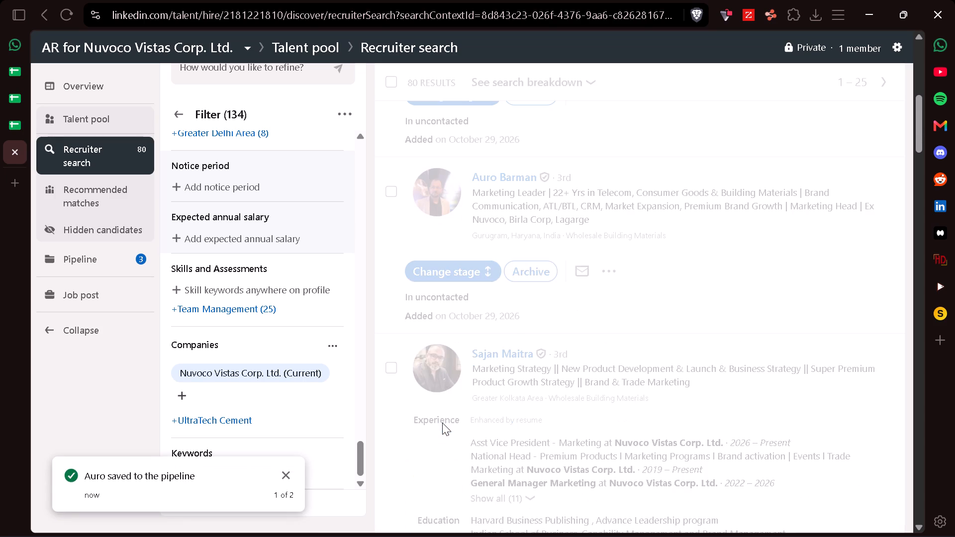
{"action": "scroll", "coordinate": [442, 423], "scroll_direction": "down", "scroll_amount": 2}
{"action": "scroll", "coordinate": [422, 343], "scroll_direction": "down", "scroll_amount": 1}
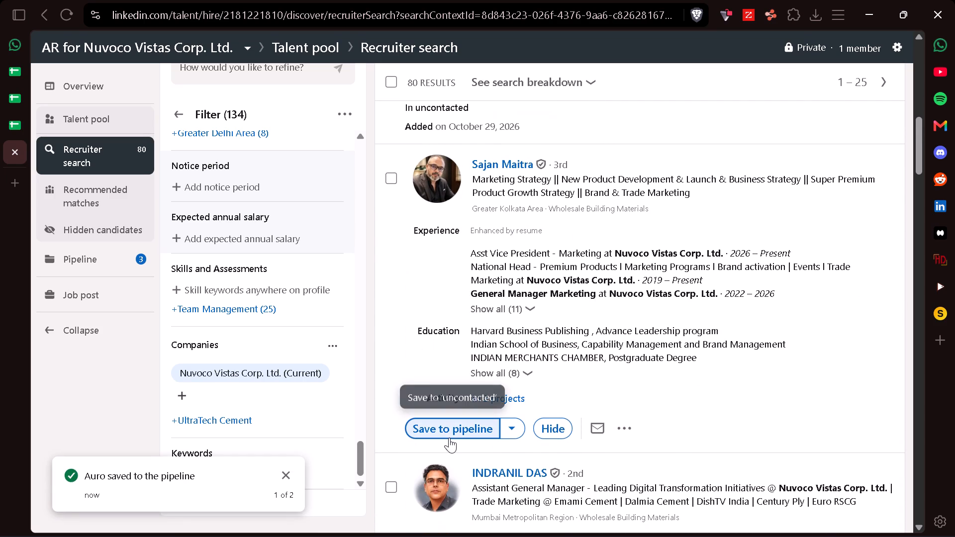
{"action": "left_click", "coordinate": [446, 435]}
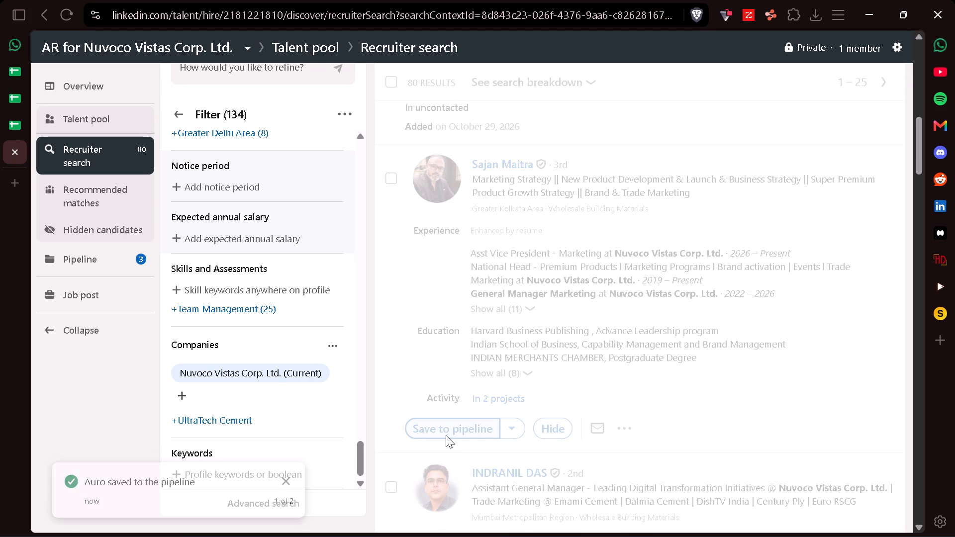
Find the Senior Marketing Communications Manager based in the Mumbai Metropolitan Region in the results and save her to the pipeline.
{"action": "scroll", "coordinate": [446, 435], "scroll_direction": "down", "scroll_amount": 2}
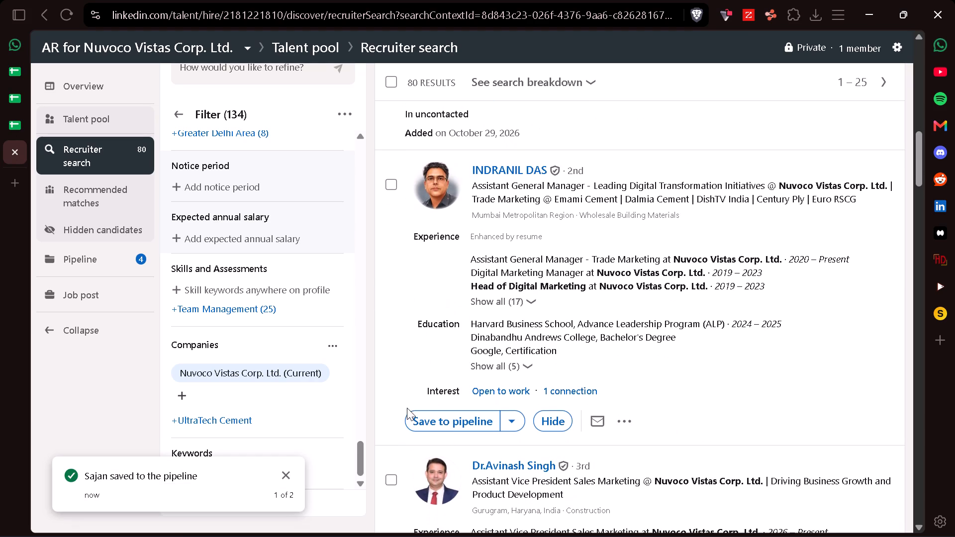
{"action": "scroll", "coordinate": [456, 393], "scroll_direction": "down", "scroll_amount": 2}
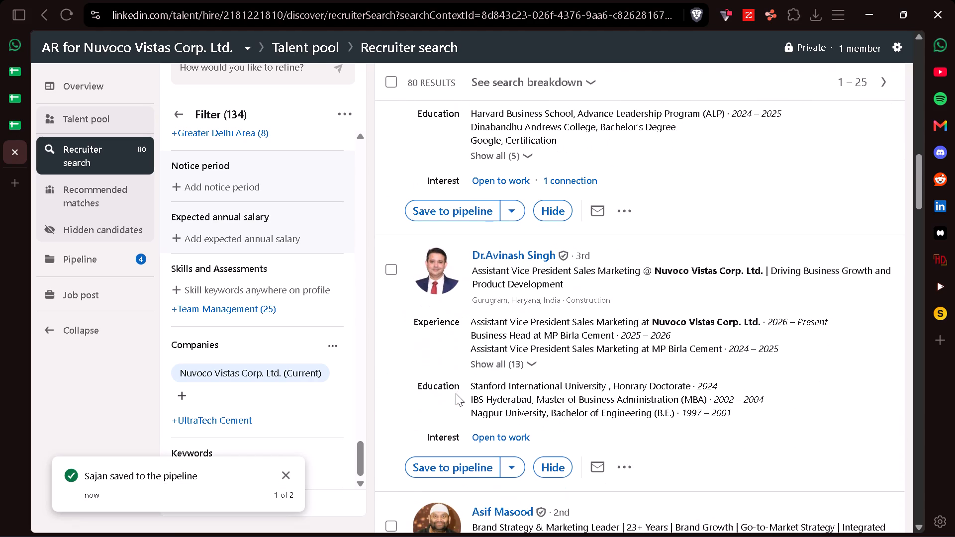
{"action": "scroll", "coordinate": [456, 393], "scroll_direction": "down", "scroll_amount": 4}
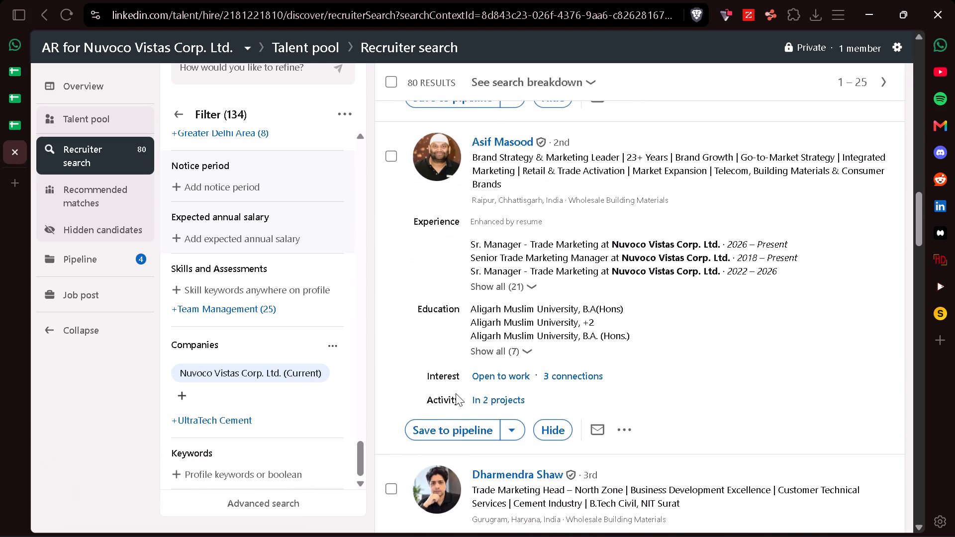
{"action": "scroll", "coordinate": [456, 393], "scroll_direction": "down", "scroll_amount": 4}
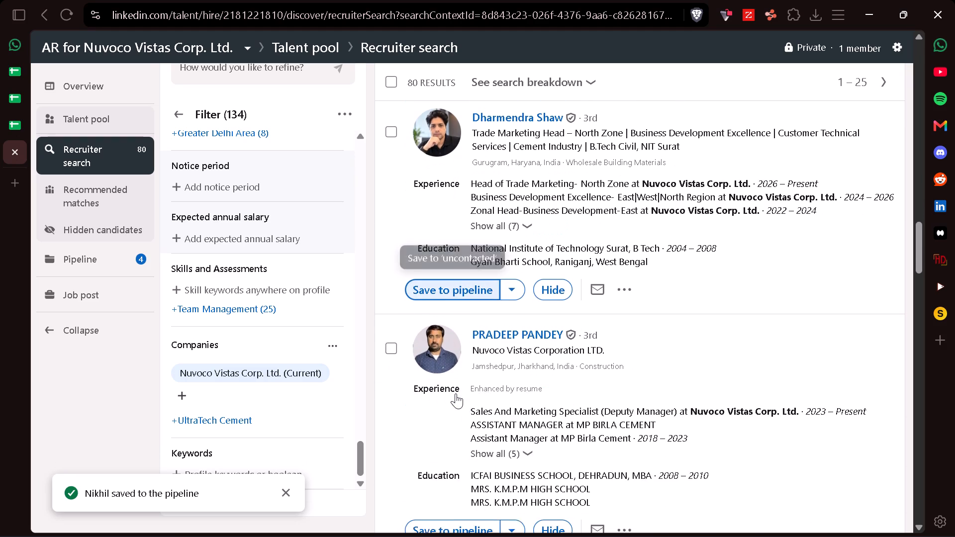
{"action": "scroll", "coordinate": [456, 393], "scroll_direction": "down", "scroll_amount": 5}
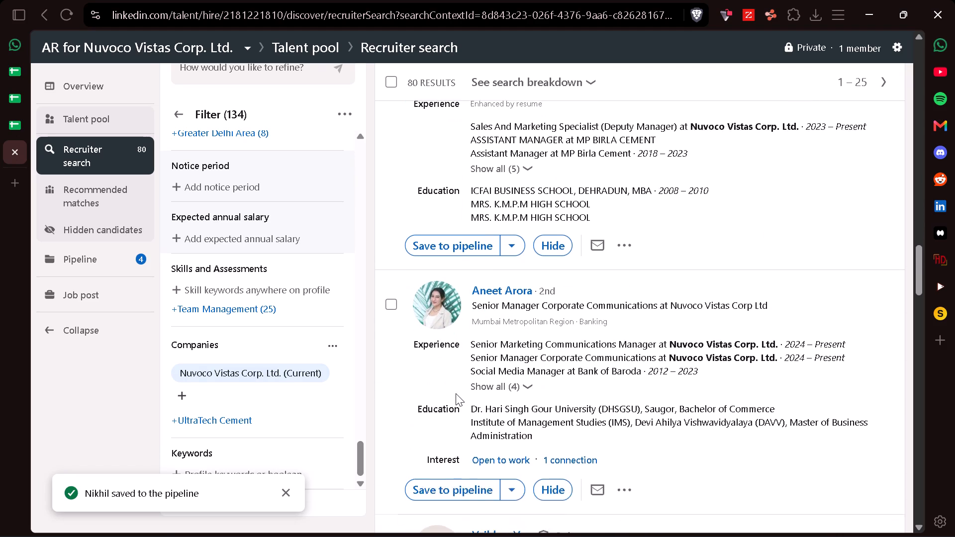
{"action": "scroll", "coordinate": [456, 393], "scroll_direction": "down", "scroll_amount": 1}
{"action": "left_click", "coordinate": [443, 471]}
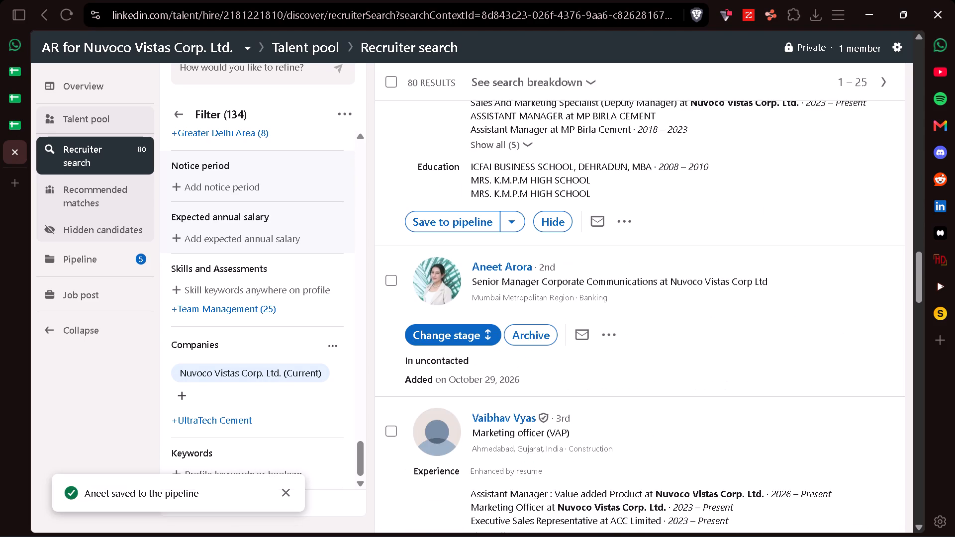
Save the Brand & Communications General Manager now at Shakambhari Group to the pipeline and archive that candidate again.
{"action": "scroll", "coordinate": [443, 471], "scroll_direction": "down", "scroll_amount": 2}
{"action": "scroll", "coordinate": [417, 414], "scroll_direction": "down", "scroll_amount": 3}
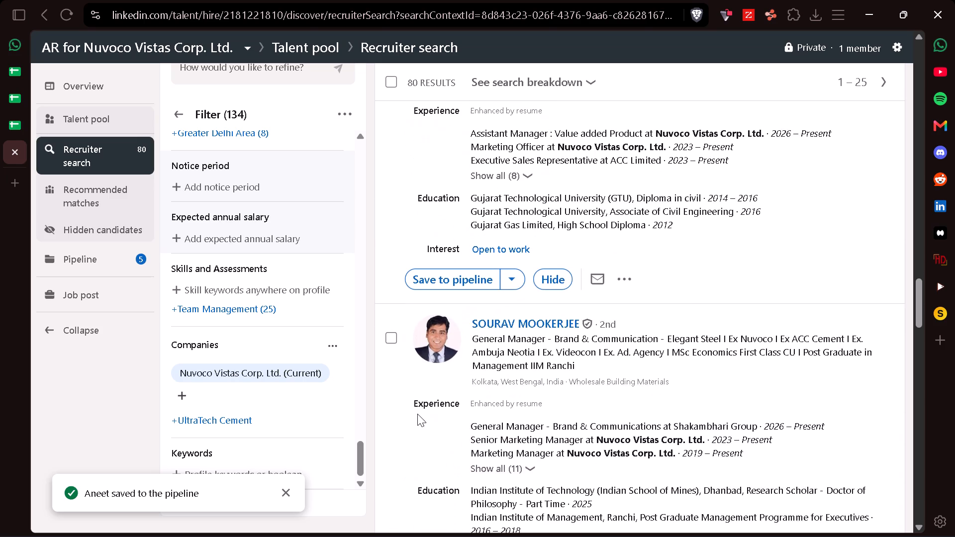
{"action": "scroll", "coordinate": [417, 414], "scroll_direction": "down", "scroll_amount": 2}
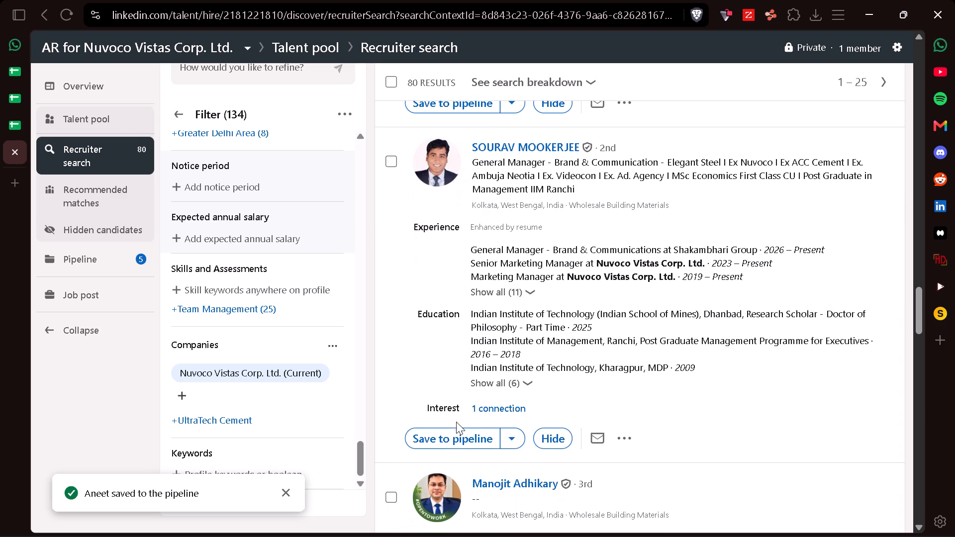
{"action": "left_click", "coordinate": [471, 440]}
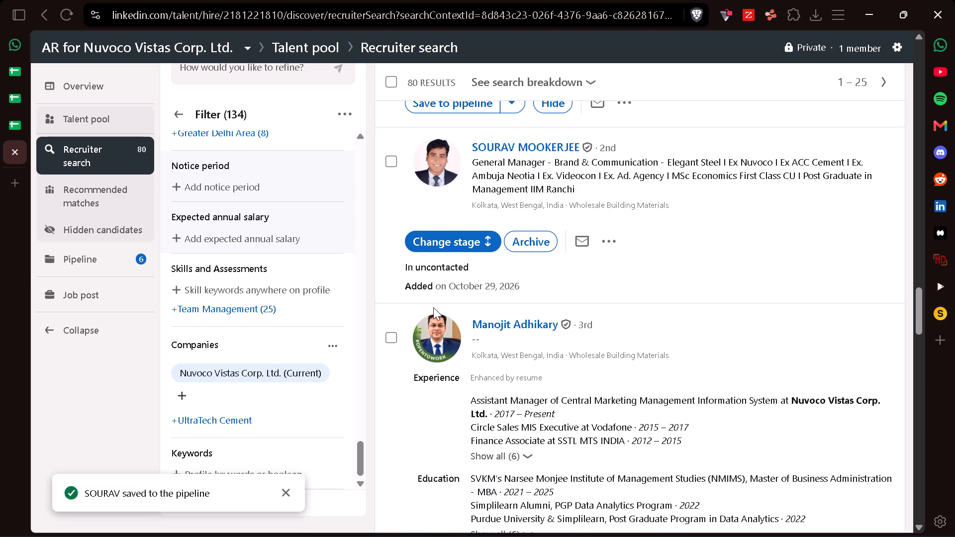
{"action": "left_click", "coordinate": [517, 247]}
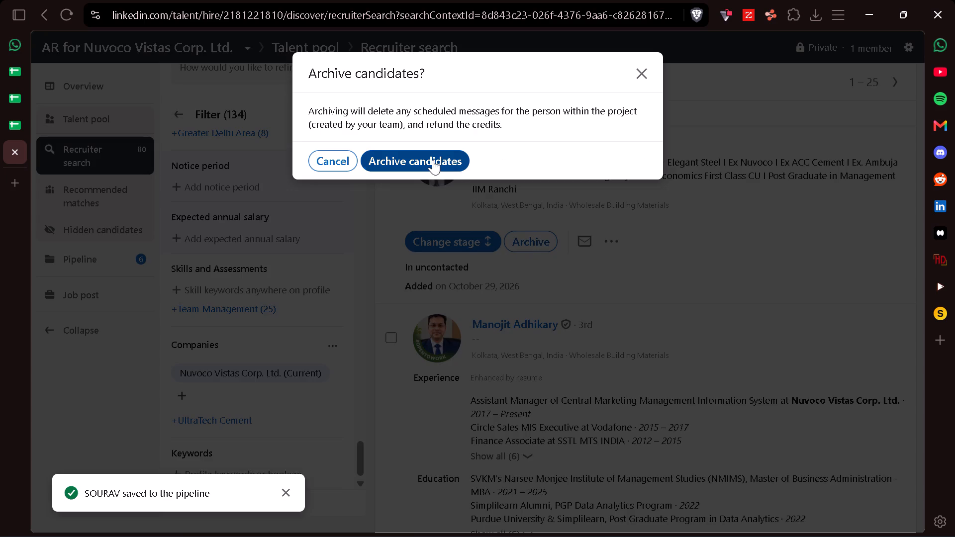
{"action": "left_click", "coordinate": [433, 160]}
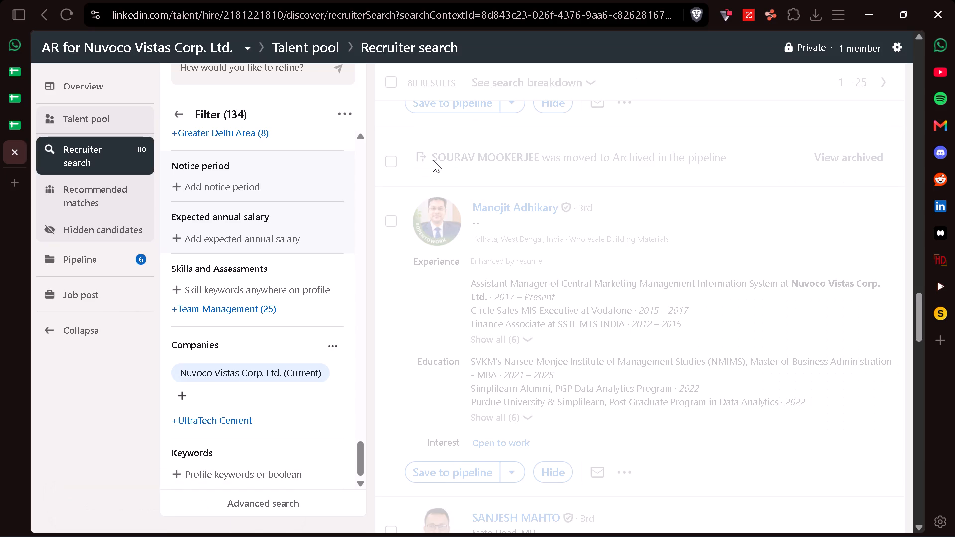
Find the Mumbai-based Deputy Manager Marketing with a Prism Johnson background in the results and save her to the pipeline.
{"action": "scroll", "coordinate": [432, 310], "scroll_direction": "down", "scroll_amount": 1}
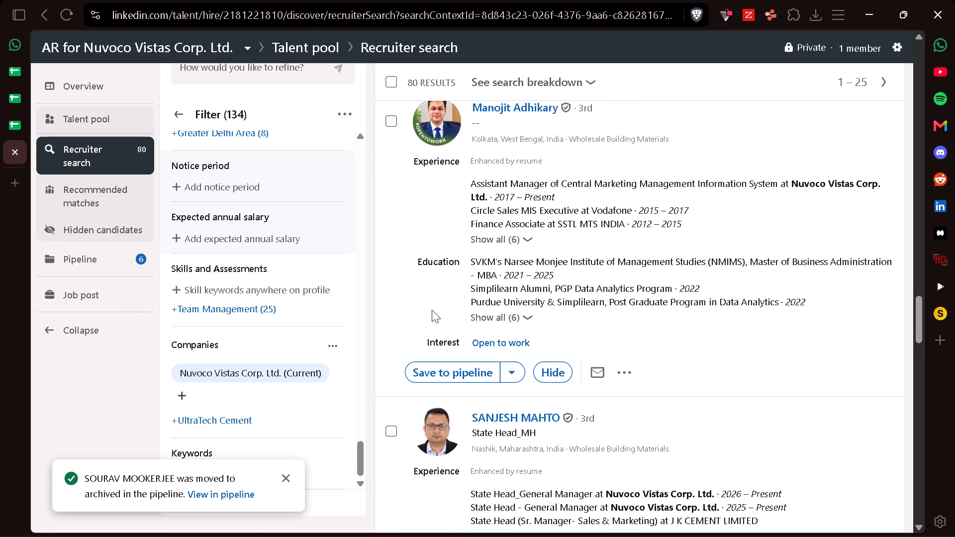
{"action": "scroll", "coordinate": [432, 310], "scroll_direction": "down", "scroll_amount": 2}
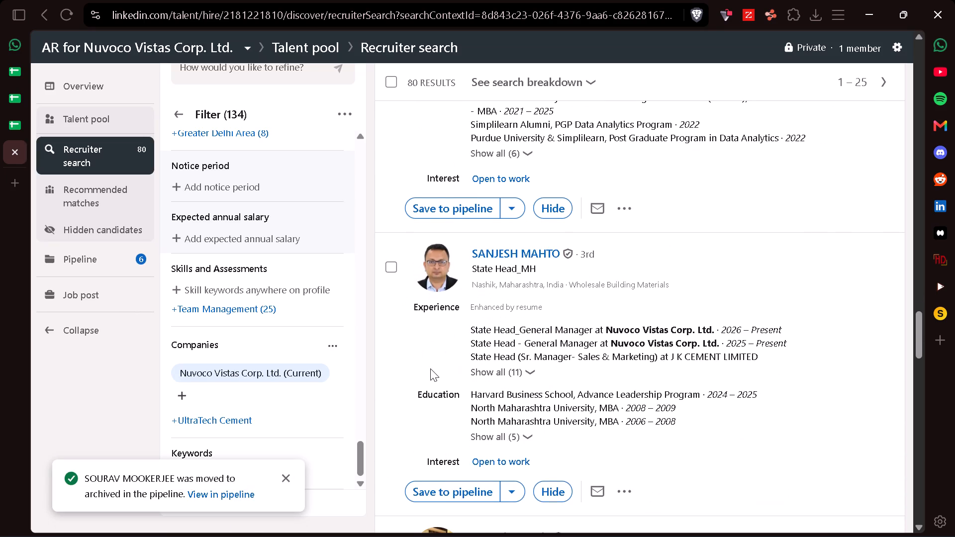
{"action": "scroll", "coordinate": [430, 368], "scroll_direction": "down", "scroll_amount": 5}
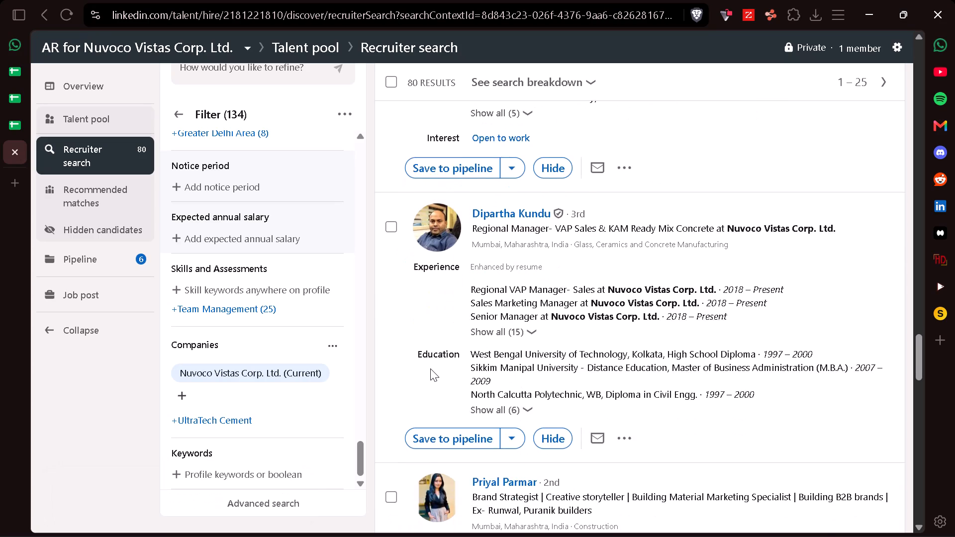
{"action": "scroll", "coordinate": [430, 368], "scroll_direction": "down", "scroll_amount": 4}
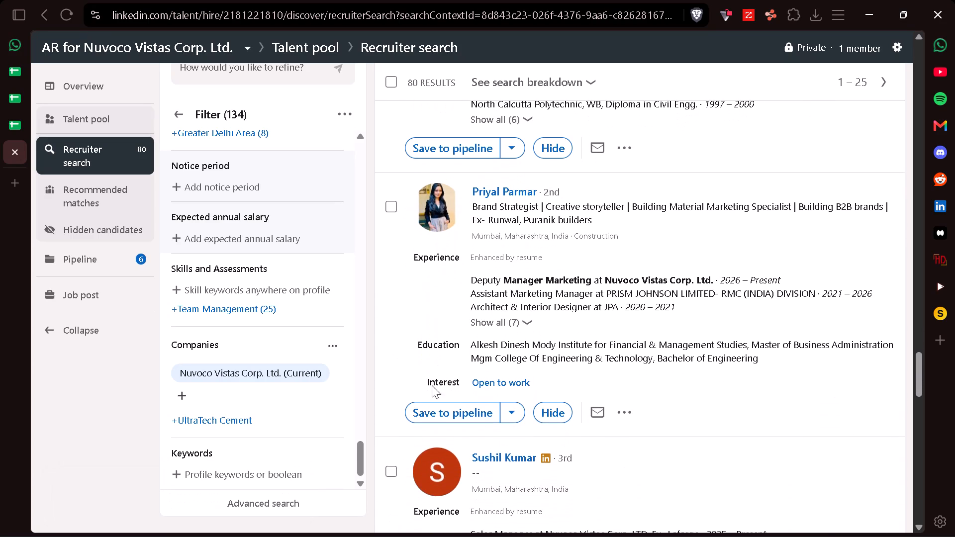
{"action": "left_click", "coordinate": [439, 422]}
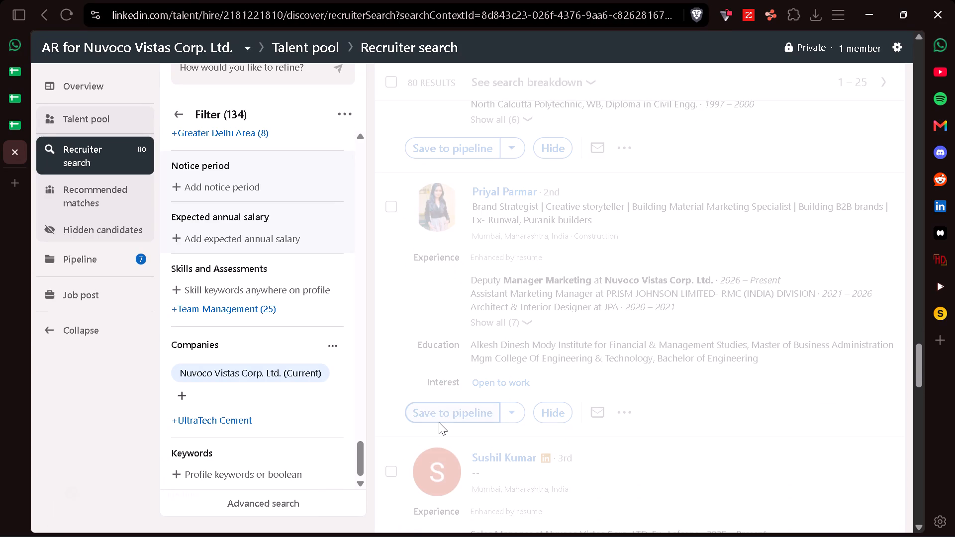
Review the profile of the Deputy General Manager Marketing from Ghaziabad and save that candidate to the pipeline.
{"action": "scroll", "coordinate": [439, 422], "scroll_direction": "down", "scroll_amount": 2}
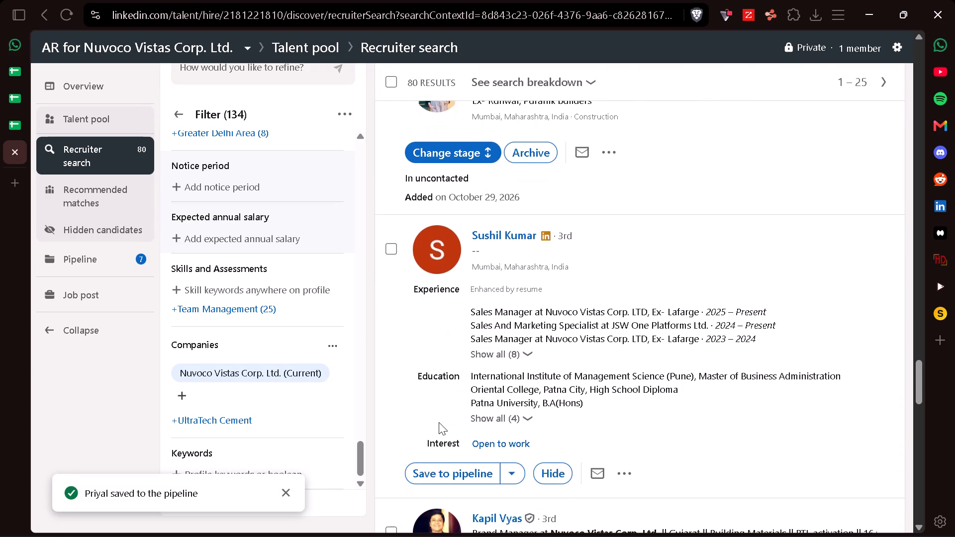
{"action": "scroll", "coordinate": [439, 422], "scroll_direction": "down", "scroll_amount": 4}
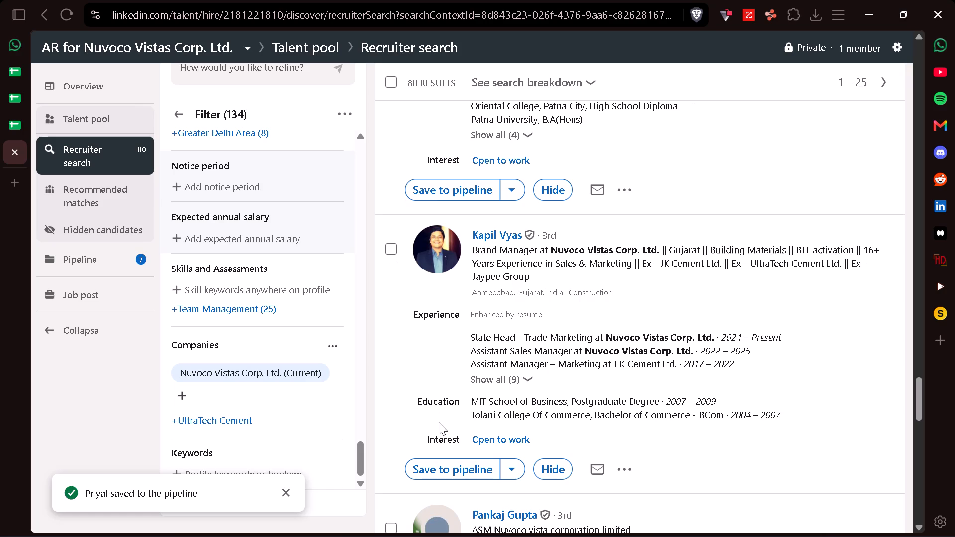
{"action": "scroll", "coordinate": [435, 365], "scroll_direction": "down", "scroll_amount": 1}
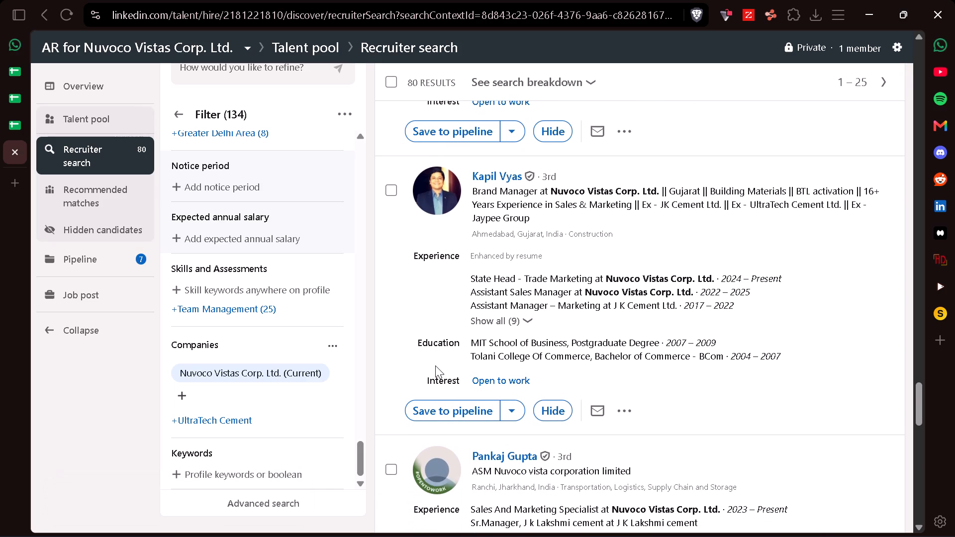
{"action": "scroll", "coordinate": [435, 365], "scroll_direction": "down", "scroll_amount": 5}
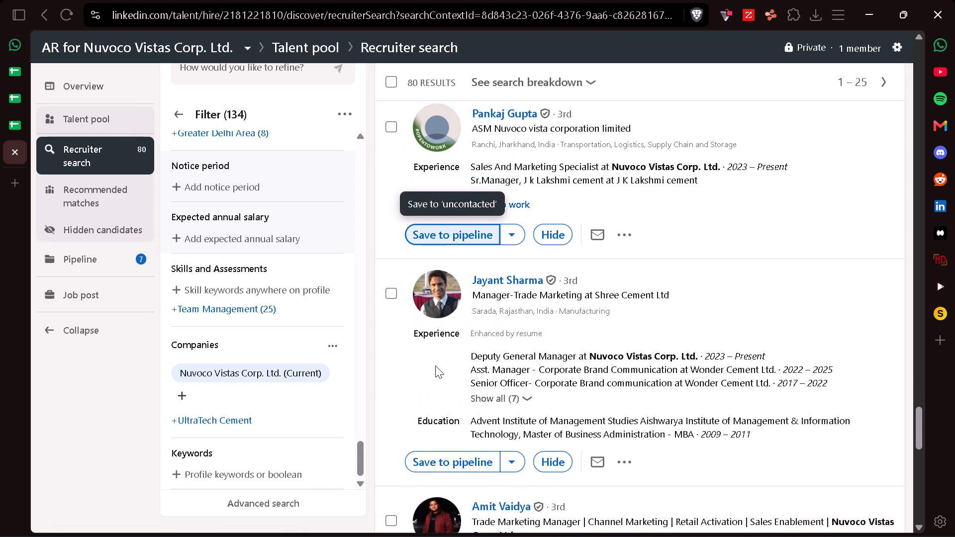
{"action": "scroll", "coordinate": [435, 365], "scroll_direction": "down", "scroll_amount": 5}
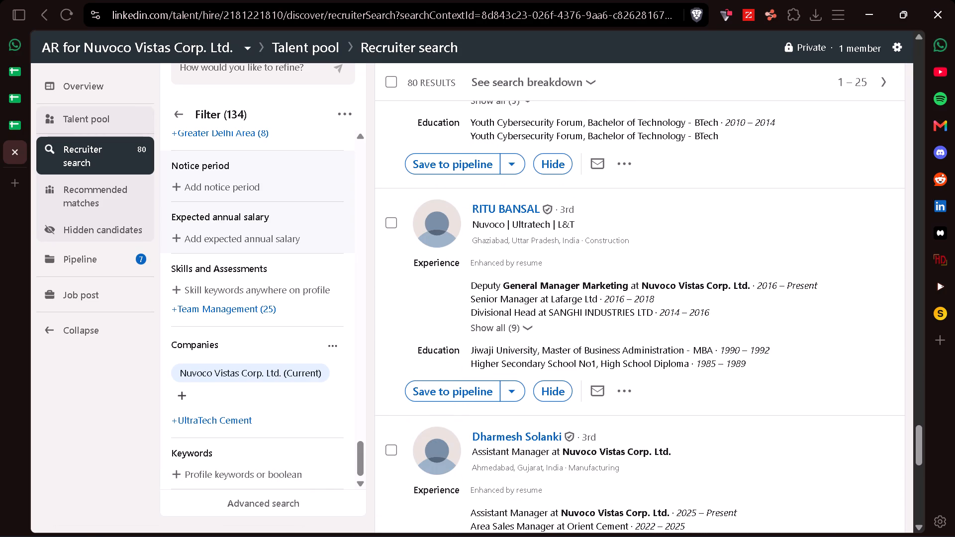
{"action": "left_click", "coordinate": [514, 203]}
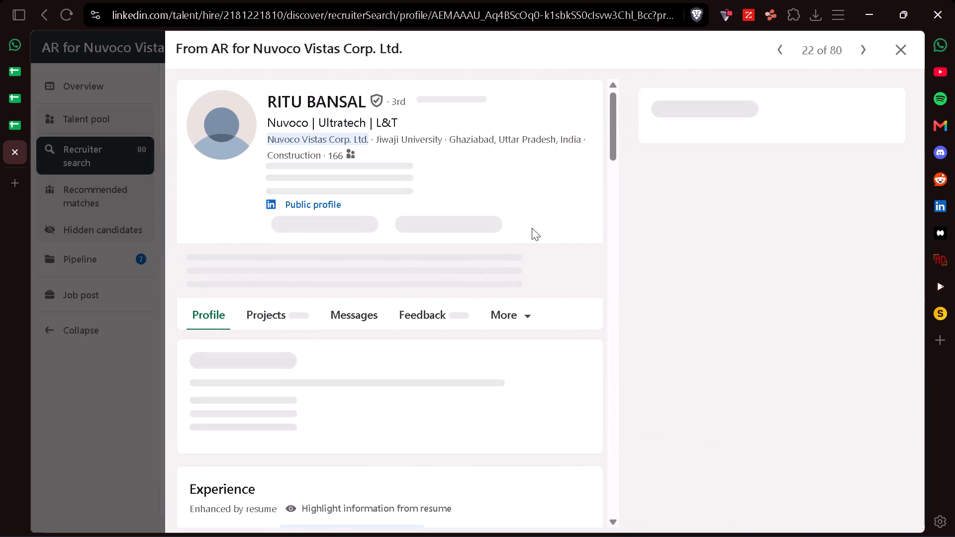
{"action": "scroll", "coordinate": [439, 307], "scroll_direction": "down", "scroll_amount": 3}
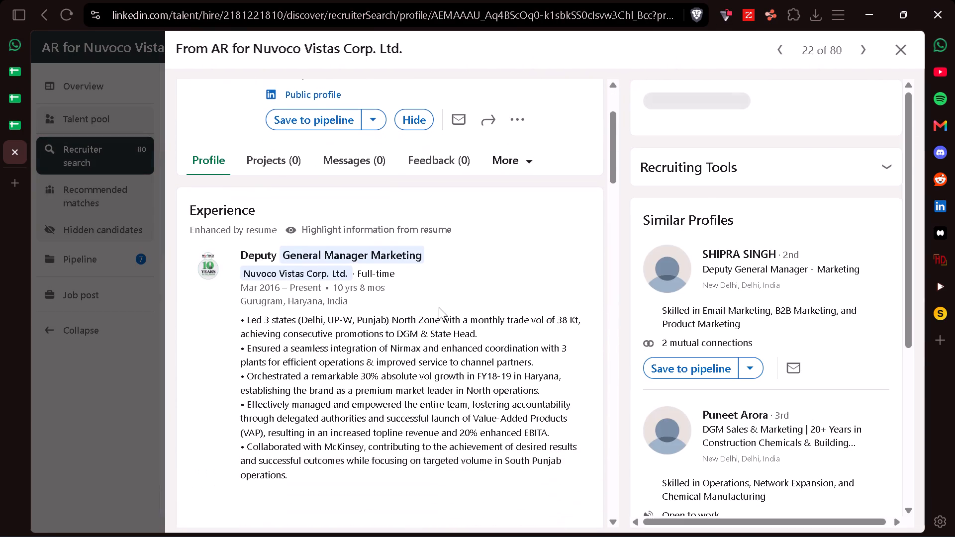
{"action": "left_click", "coordinate": [897, 54]}
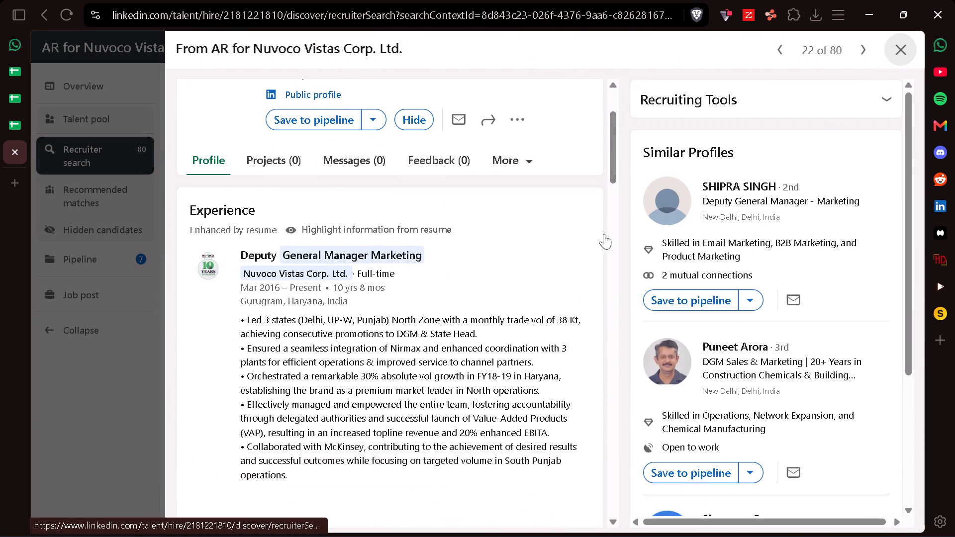
{"action": "left_click", "coordinate": [449, 396]}
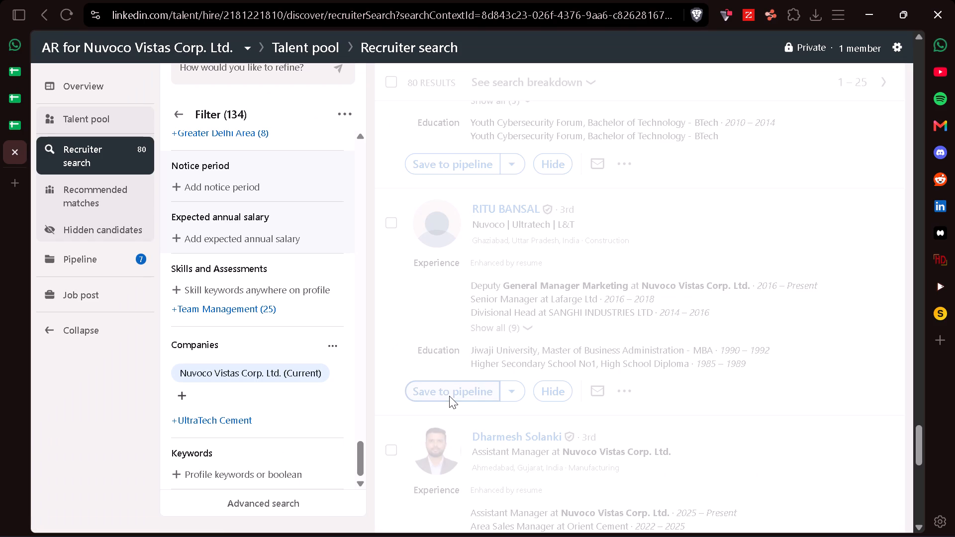
{"action": "scroll", "coordinate": [449, 396], "scroll_direction": "down", "scroll_amount": 1}
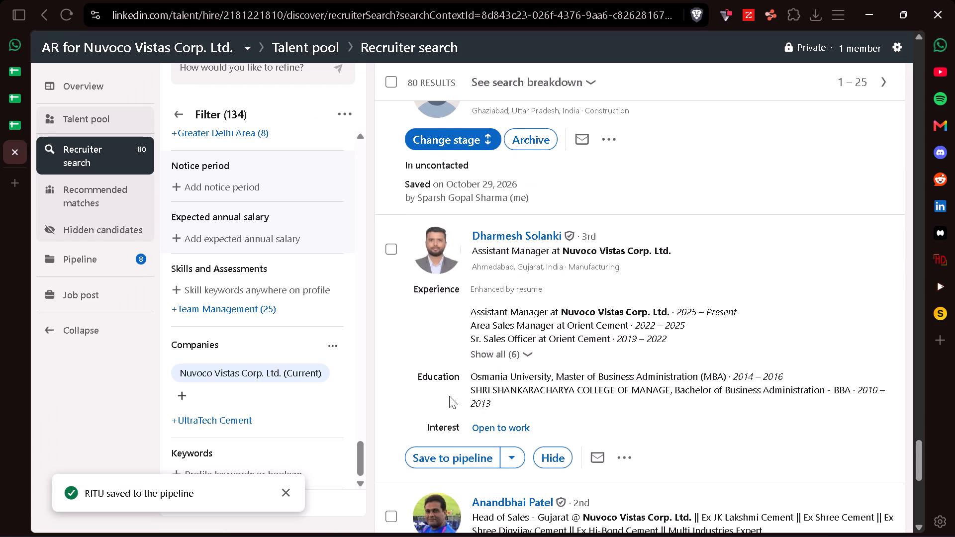
Check the remaining candidates on the first results page and open page 2 of the results.
{"action": "scroll", "coordinate": [449, 396], "scroll_direction": "down", "scroll_amount": 6}
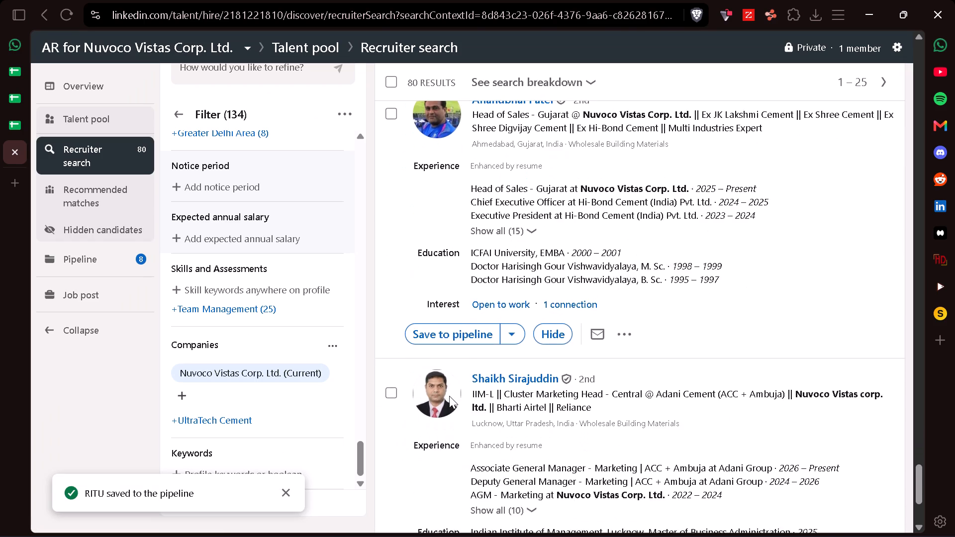
{"action": "scroll", "coordinate": [449, 396], "scroll_direction": "down", "scroll_amount": 3}
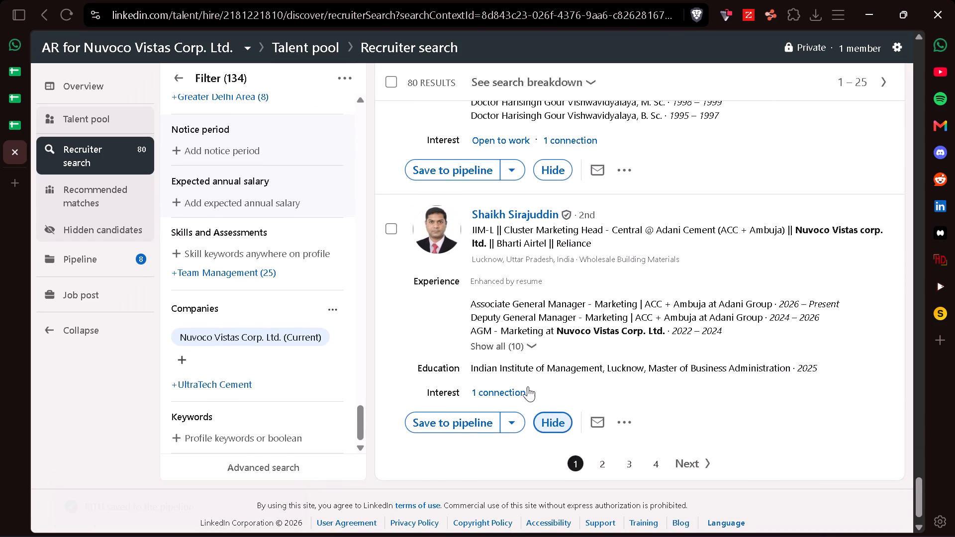
{"action": "left_click", "coordinate": [600, 466]}
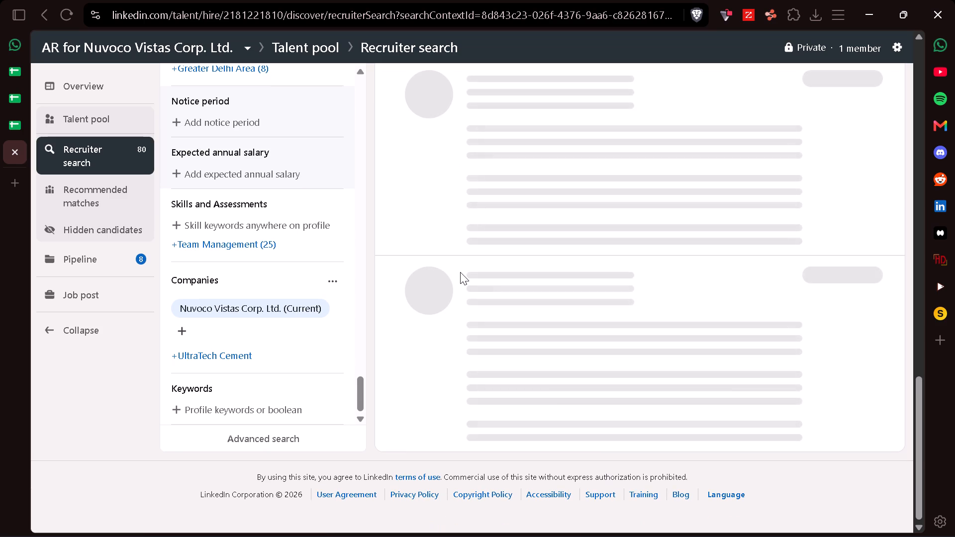
Find the Nuvoco Marketing Manager from the Greater Raipur Area, review the candidate's profile and save the candidate to the pipeline.
{"action": "scroll", "coordinate": [460, 272], "scroll_direction": "up", "scroll_amount": 9}
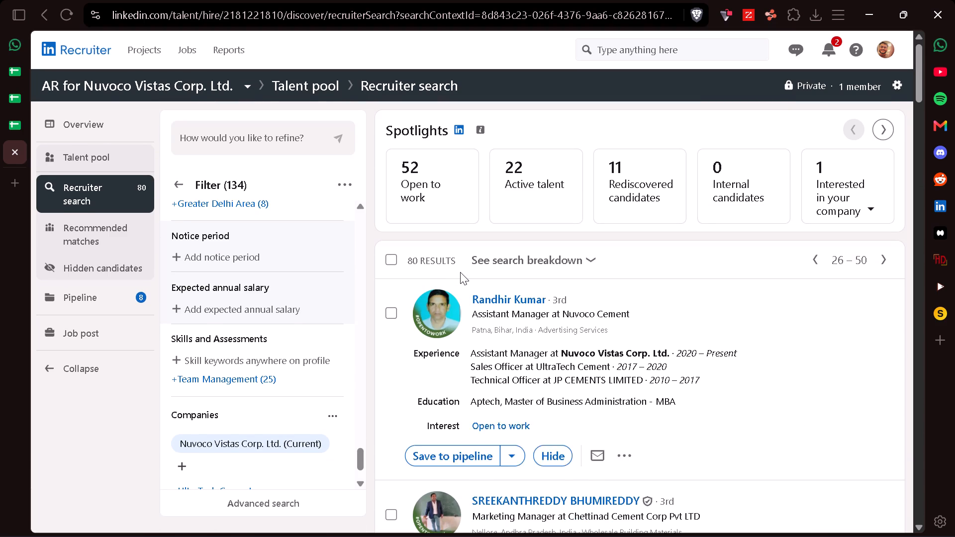
{"action": "scroll", "coordinate": [460, 272], "scroll_direction": "down", "scroll_amount": 2}
{"action": "scroll", "coordinate": [456, 364], "scroll_direction": "down", "scroll_amount": 3}
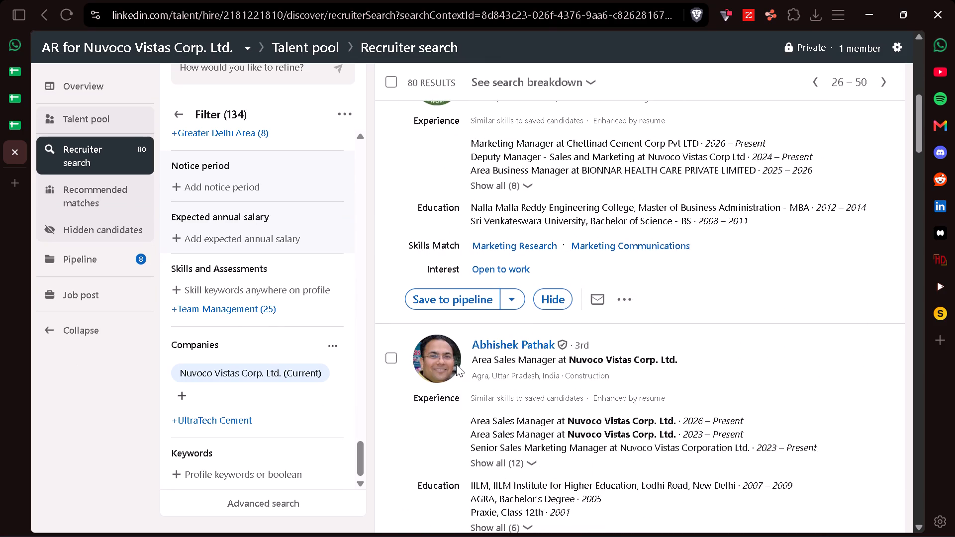
{"action": "scroll", "coordinate": [456, 364], "scroll_direction": "down", "scroll_amount": 5}
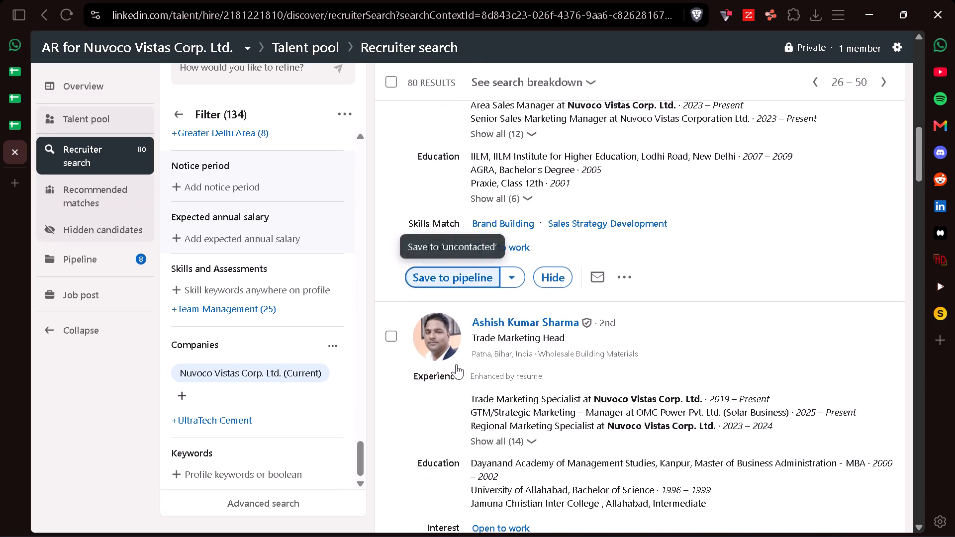
{"action": "scroll", "coordinate": [456, 364], "scroll_direction": "down", "scroll_amount": 4}
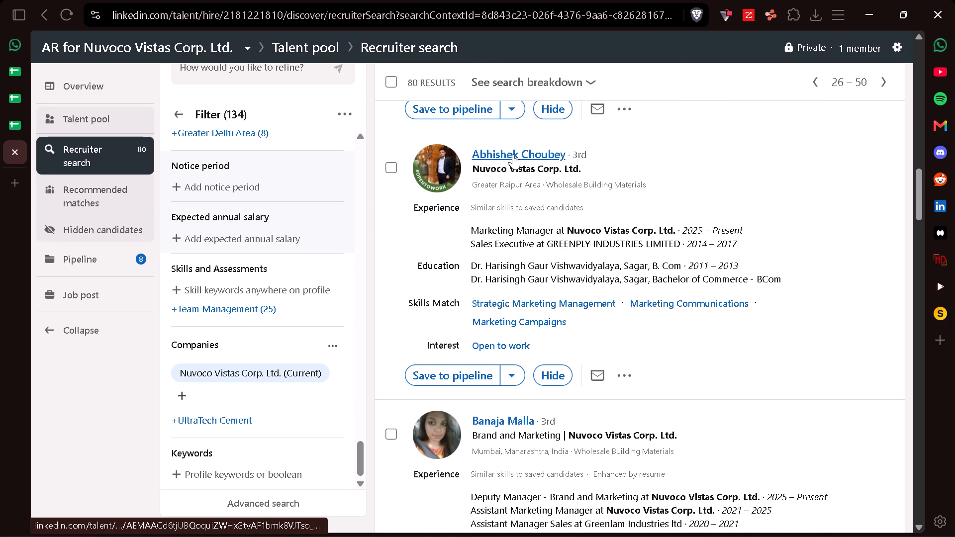
{"action": "left_click", "coordinate": [513, 154]}
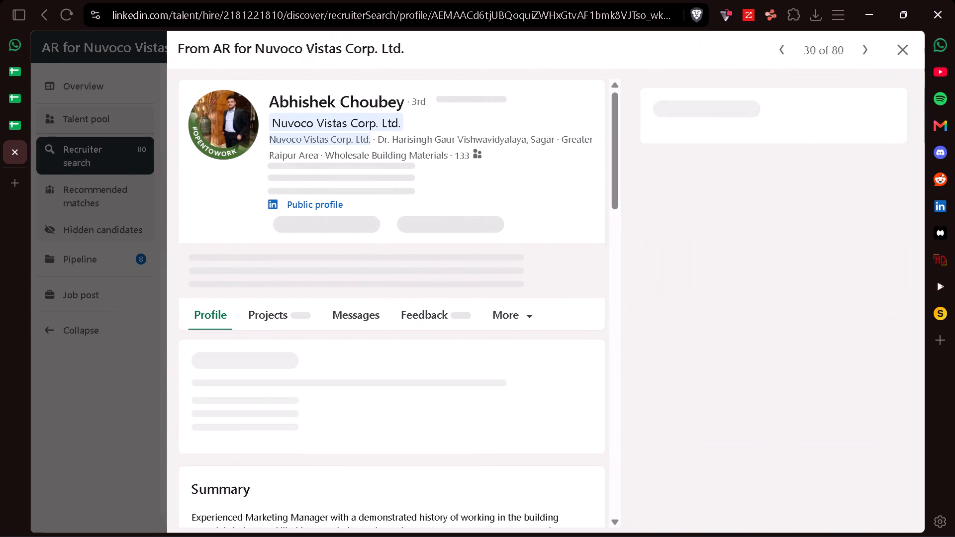
{"action": "scroll", "coordinate": [433, 292], "scroll_direction": "down", "scroll_amount": 2}
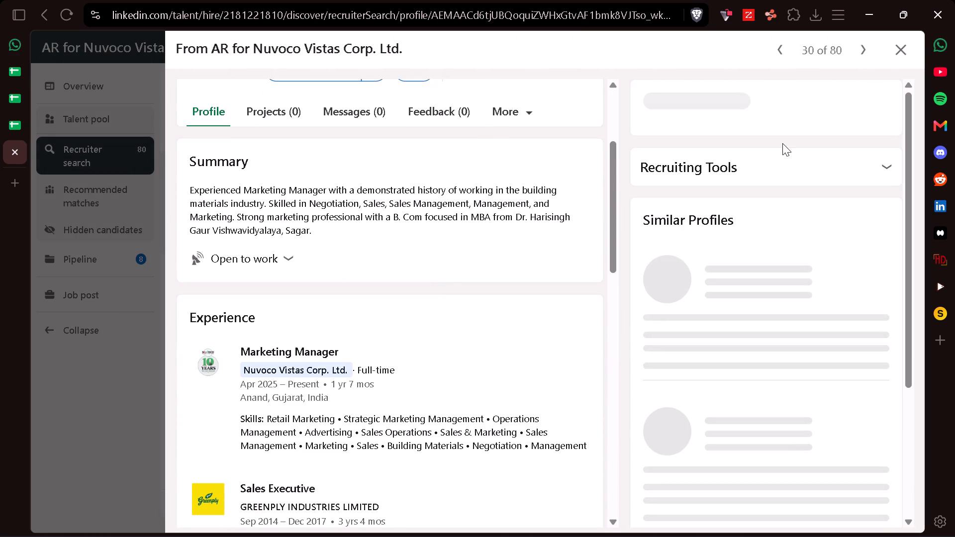
{"action": "left_click", "coordinate": [896, 53]}
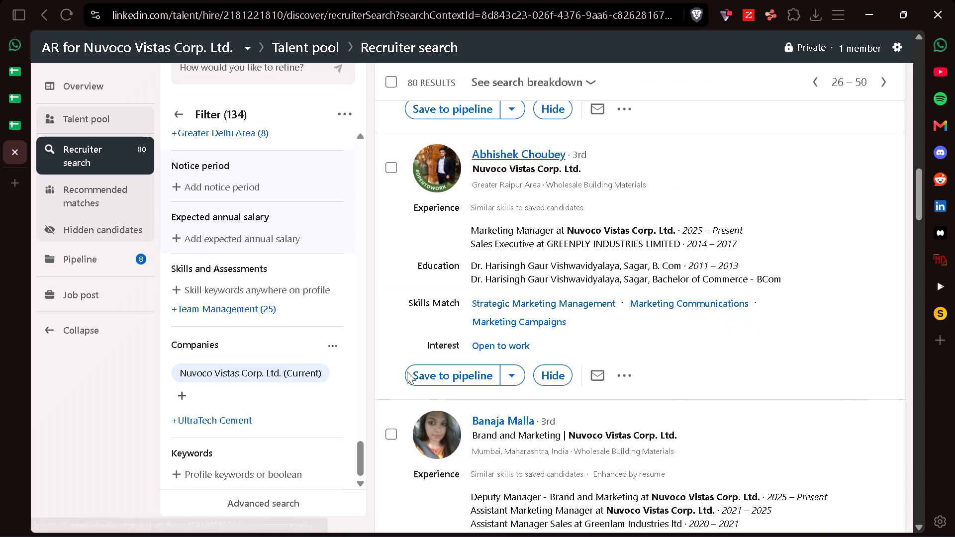
{"action": "left_click", "coordinate": [452, 379]}
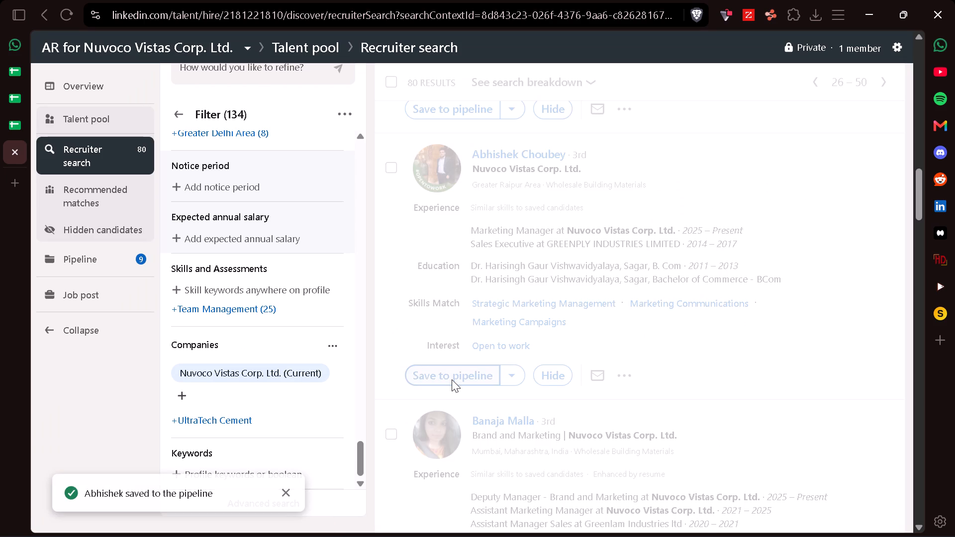
Save the Mumbai-based Deputy Manager - Brand and Marketing at Nuvoco Vistas to the pipeline.
{"action": "scroll", "coordinate": [452, 379], "scroll_direction": "down", "scroll_amount": 2}
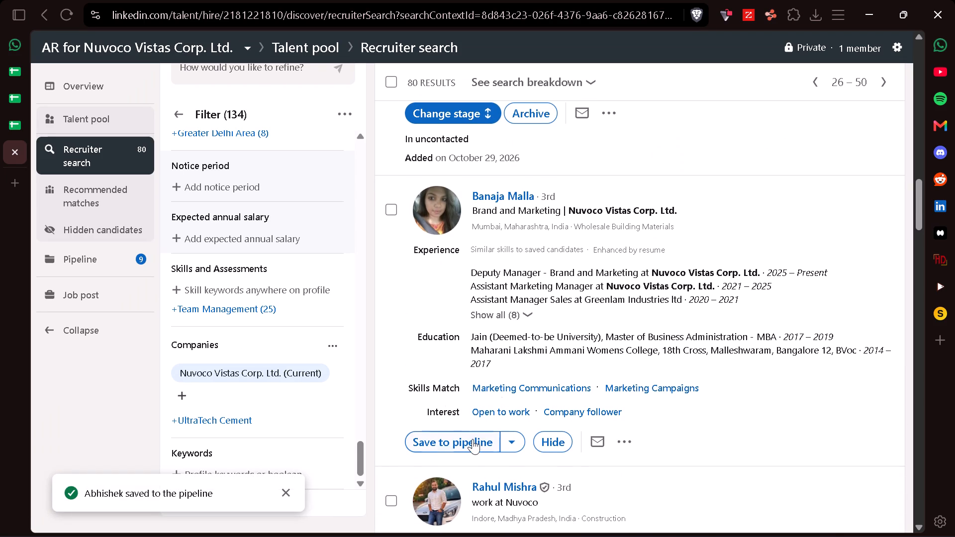
{"action": "left_click", "coordinate": [473, 439]}
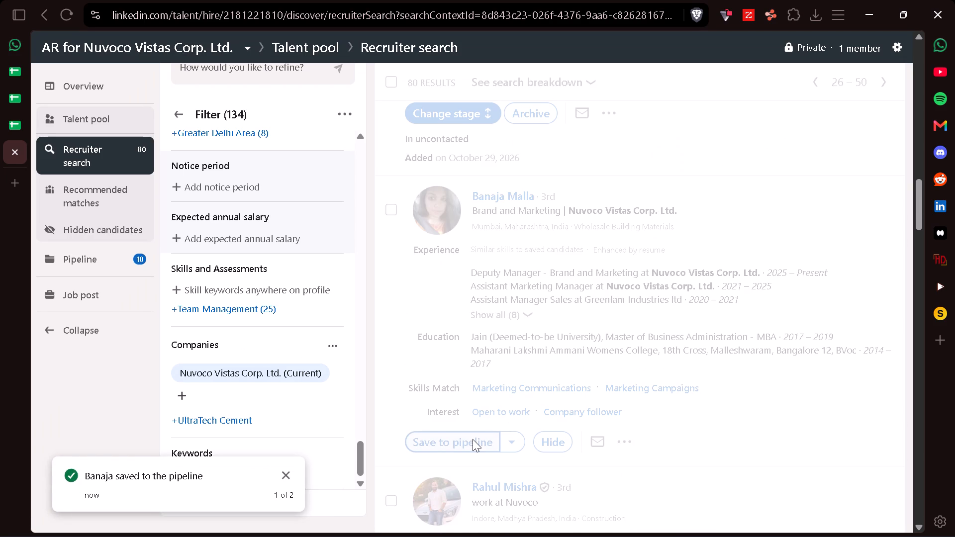
Examine the remaining candidates on results page 2 for current Nuvoco Vistas marketing, brand or communications roles.
{"action": "scroll", "coordinate": [473, 439], "scroll_direction": "down", "scroll_amount": 4}
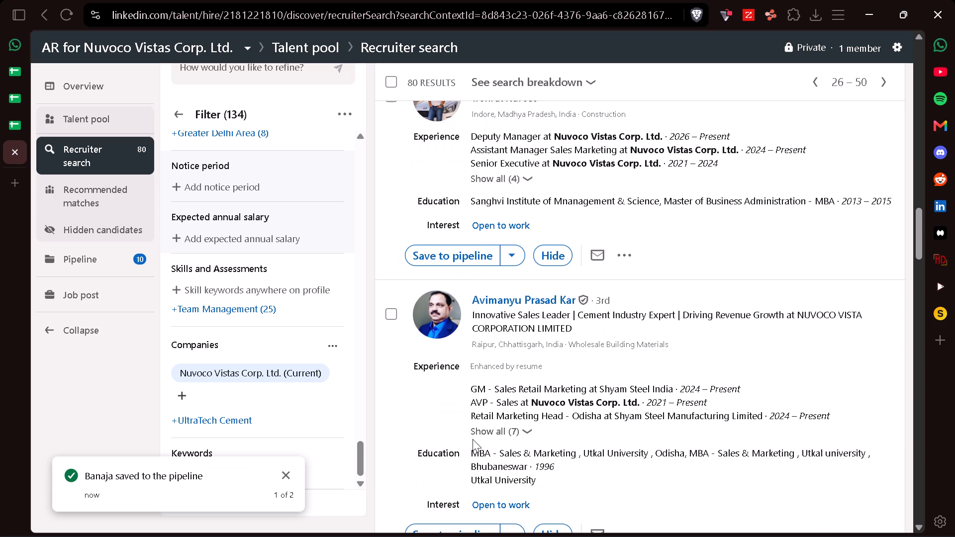
{"action": "scroll", "coordinate": [473, 439], "scroll_direction": "down", "scroll_amount": 2}
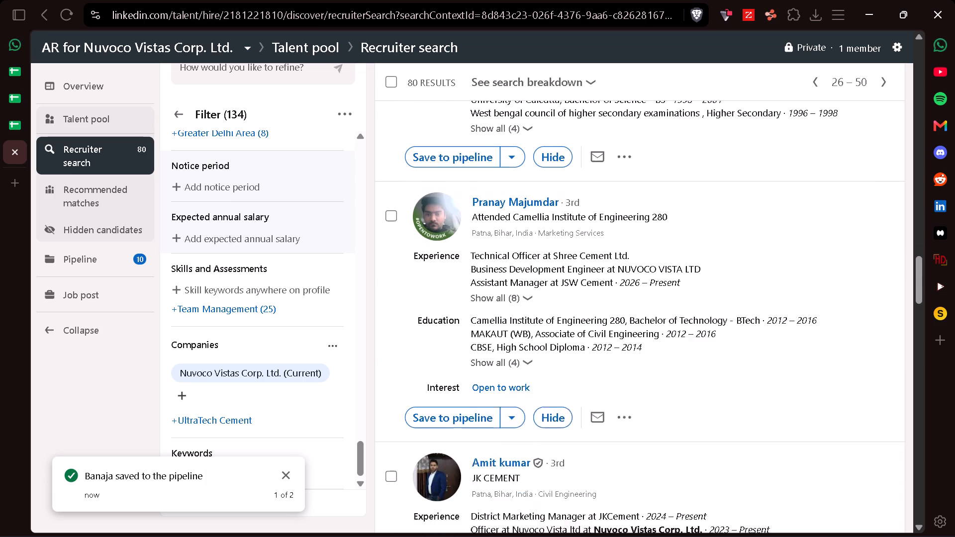
{"action": "scroll", "coordinate": [473, 439], "scroll_direction": "down", "scroll_amount": 5}
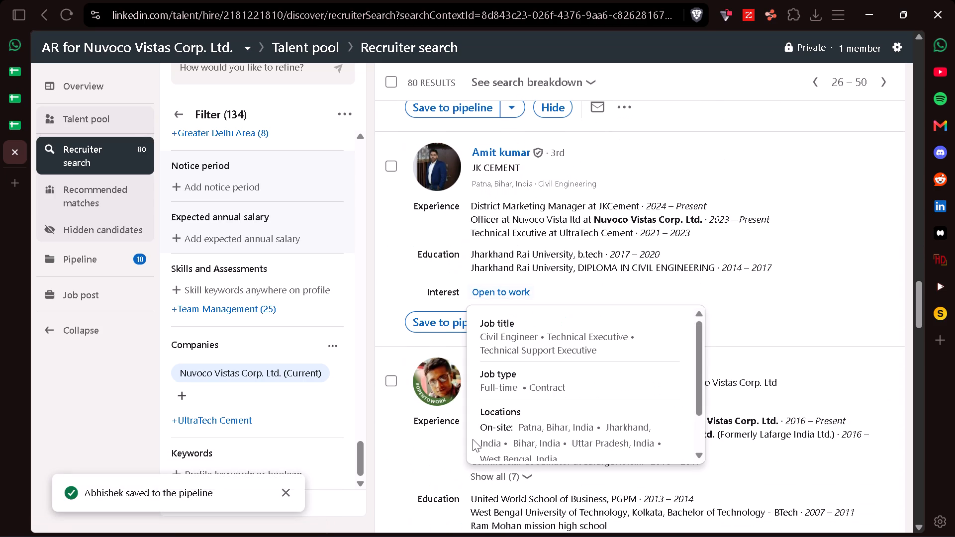
{"action": "scroll", "coordinate": [473, 439], "scroll_direction": "down", "scroll_amount": 3}
{"action": "scroll", "coordinate": [402, 444], "scroll_direction": "down", "scroll_amount": 2}
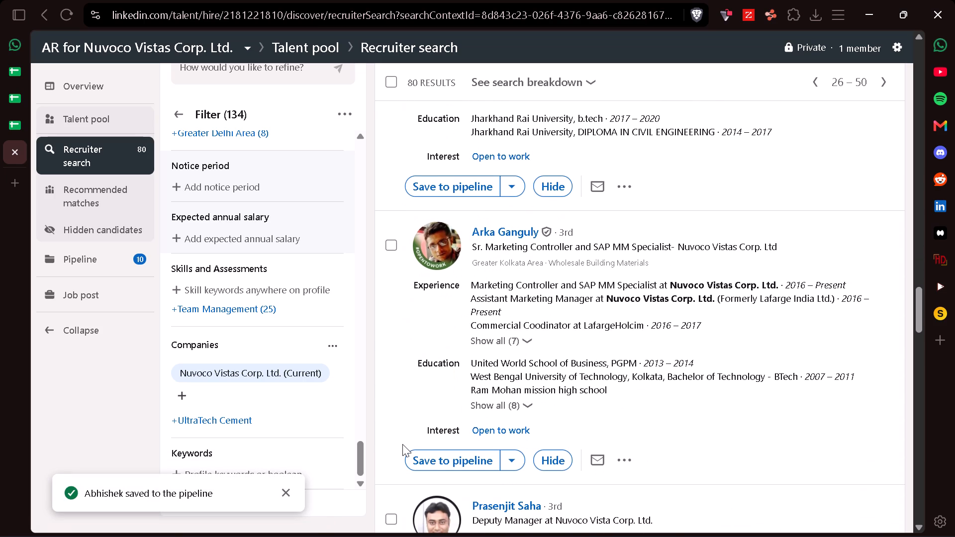
{"action": "scroll", "coordinate": [402, 444], "scroll_direction": "down", "scroll_amount": 2}
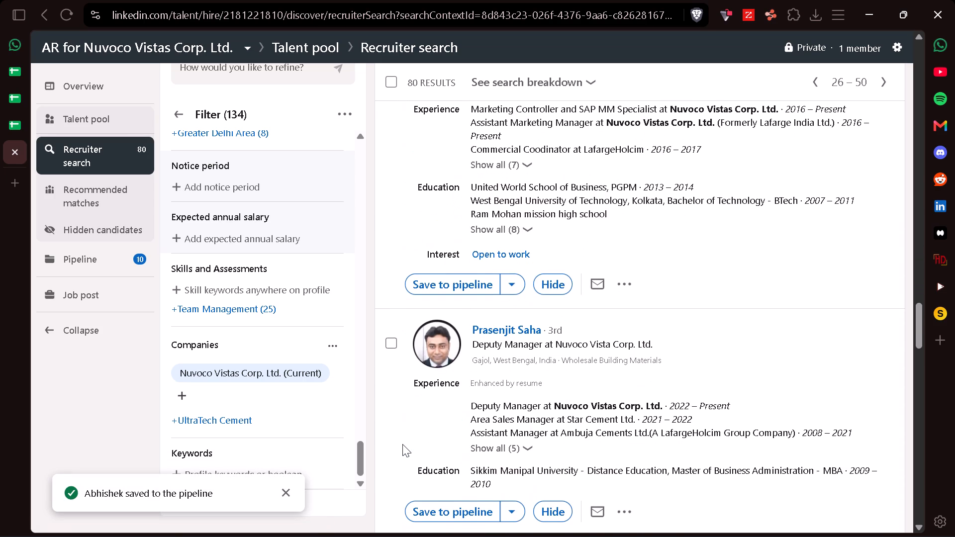
{"action": "scroll", "coordinate": [402, 444], "scroll_direction": "down", "scroll_amount": 3}
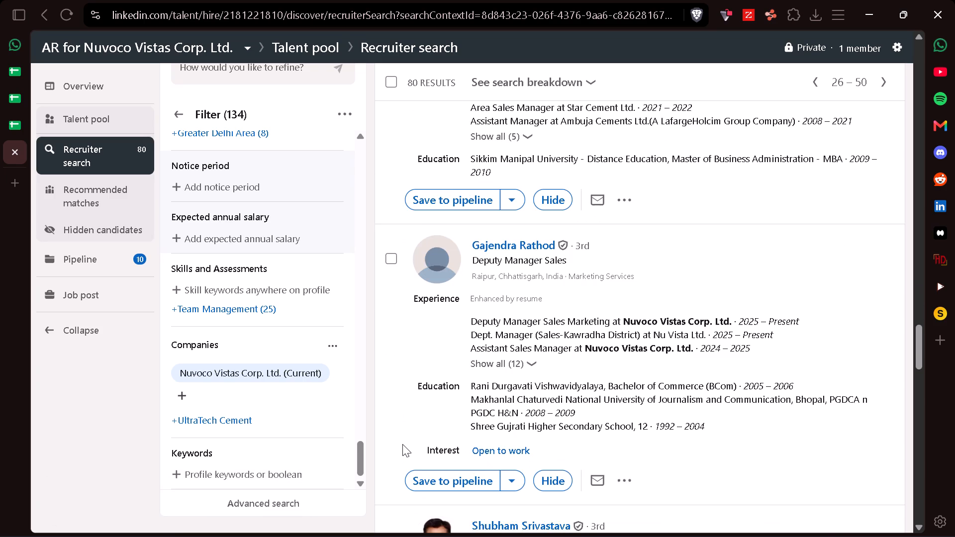
{"action": "scroll", "coordinate": [402, 444], "scroll_direction": "down", "scroll_amount": 4}
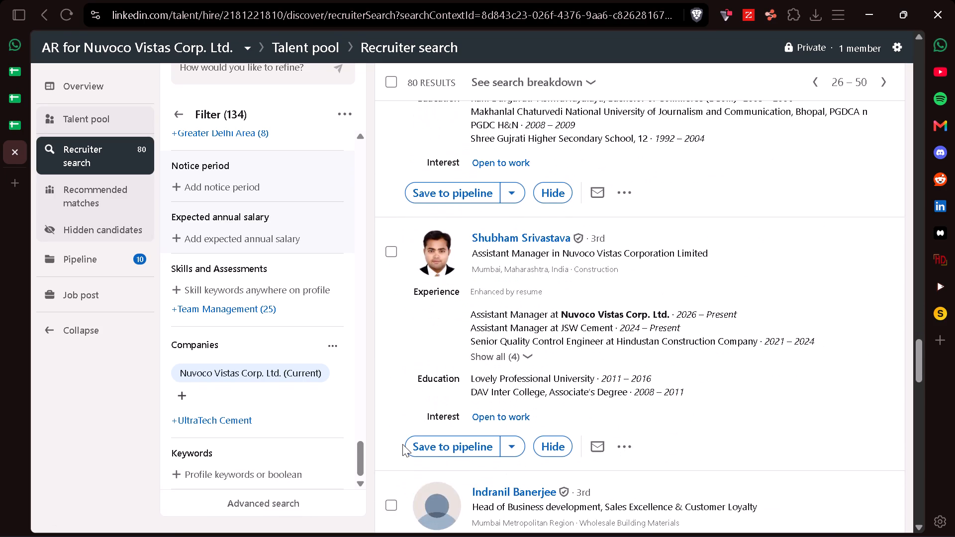
{"action": "scroll", "coordinate": [402, 444], "scroll_direction": "down", "scroll_amount": 6}
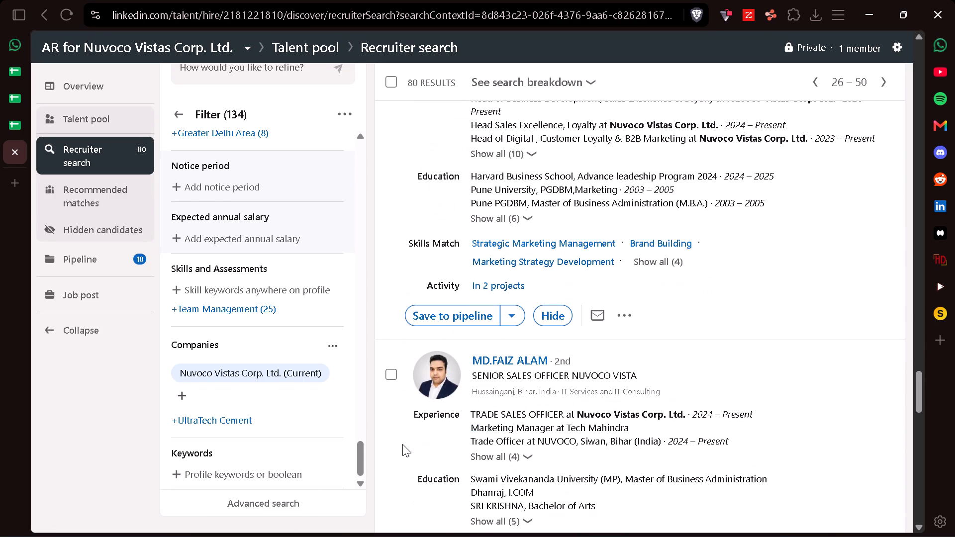
{"action": "scroll", "coordinate": [402, 444], "scroll_direction": "down", "scroll_amount": 6}
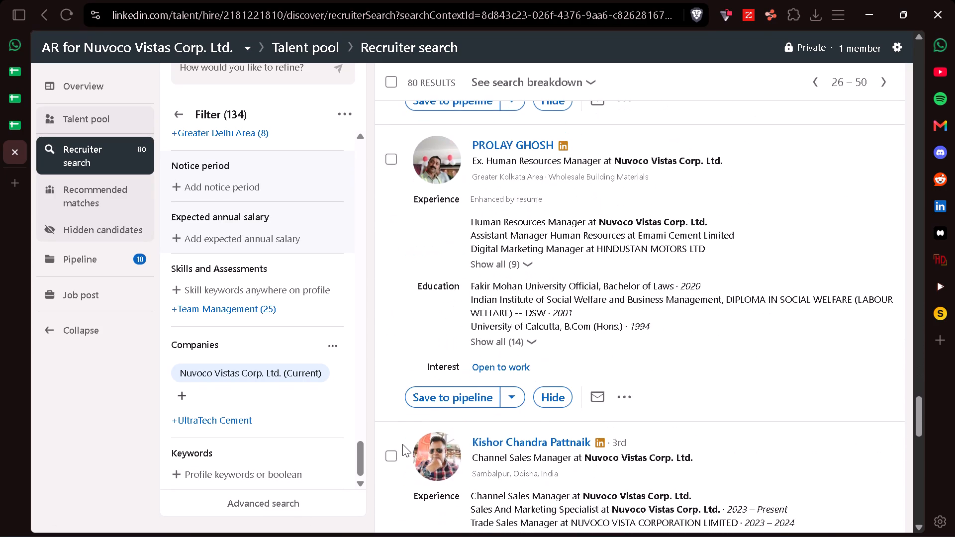
{"action": "scroll", "coordinate": [402, 444], "scroll_direction": "down", "scroll_amount": 8}
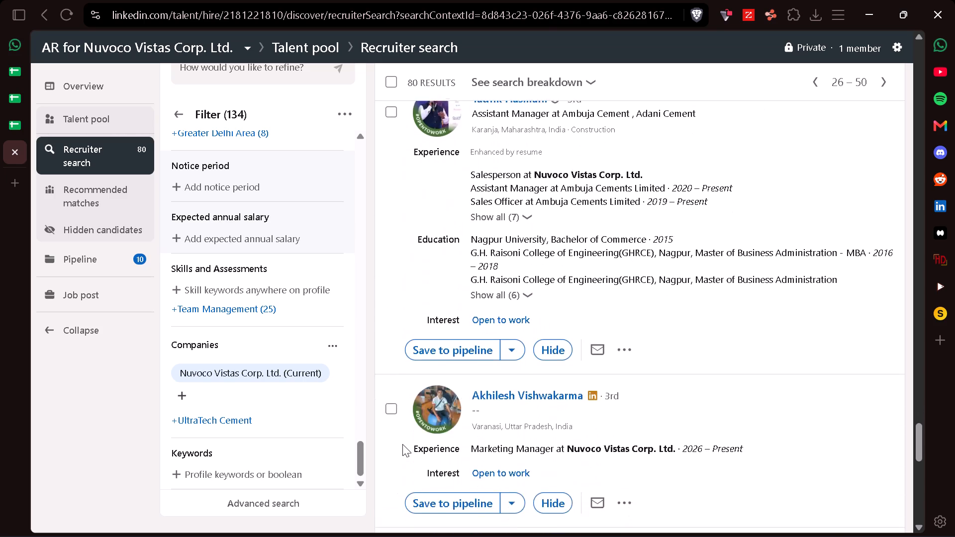
{"action": "scroll", "coordinate": [402, 444], "scroll_direction": "down", "scroll_amount": 2}
{"action": "scroll", "coordinate": [448, 422], "scroll_direction": "down", "scroll_amount": 1}
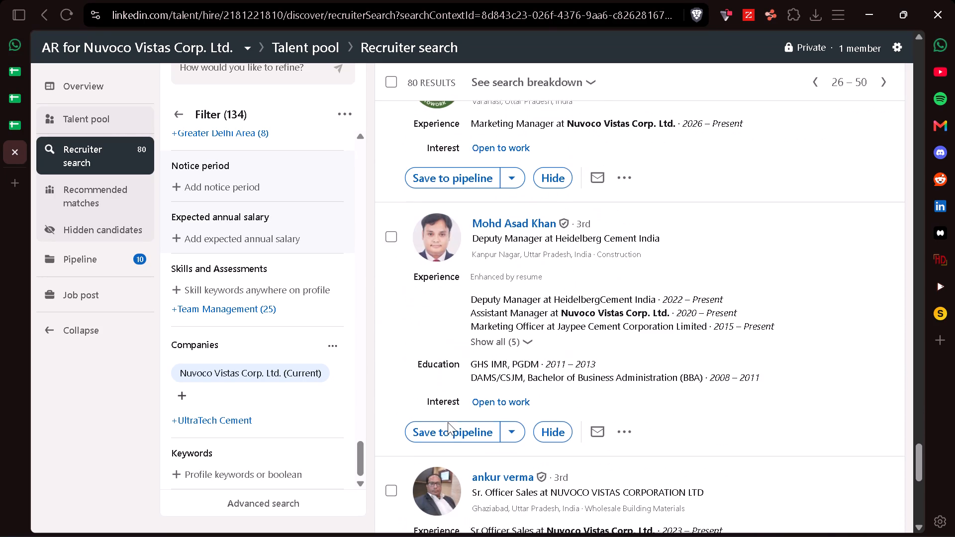
{"action": "scroll", "coordinate": [448, 422], "scroll_direction": "down", "scroll_amount": 5}
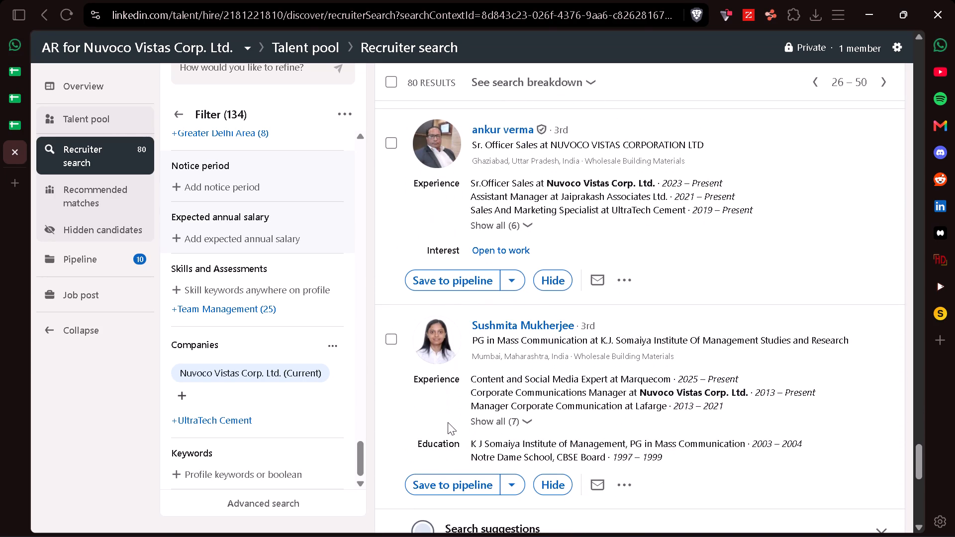
{"action": "scroll", "coordinate": [448, 422], "scroll_direction": "down", "scroll_amount": 6}
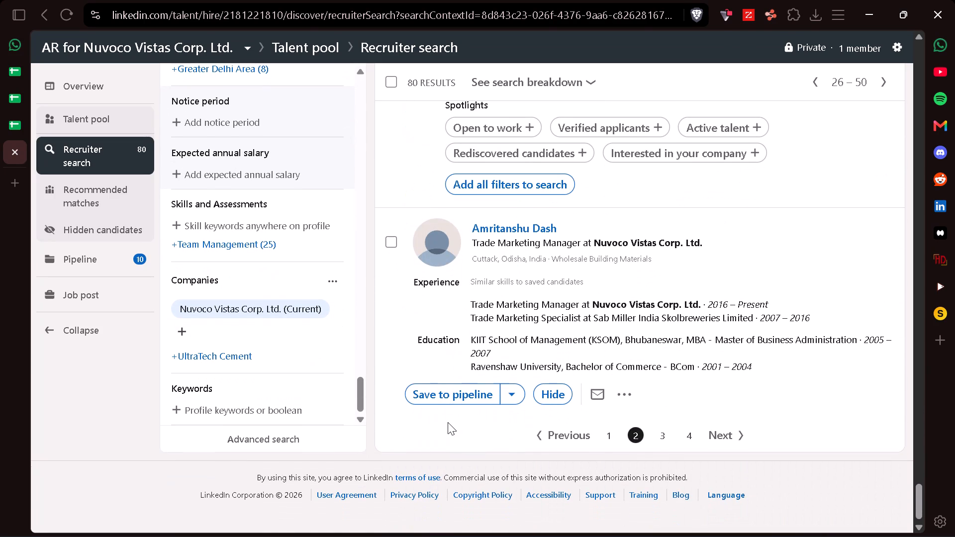
{"action": "scroll", "coordinate": [448, 422], "scroll_direction": "down", "scroll_amount": 1}
On results page 3, find the Mumbai-based Brand Manager with a Yokohama-ATG background, review her profile and save her to the pipeline.
{"action": "left_click", "coordinate": [668, 436]}
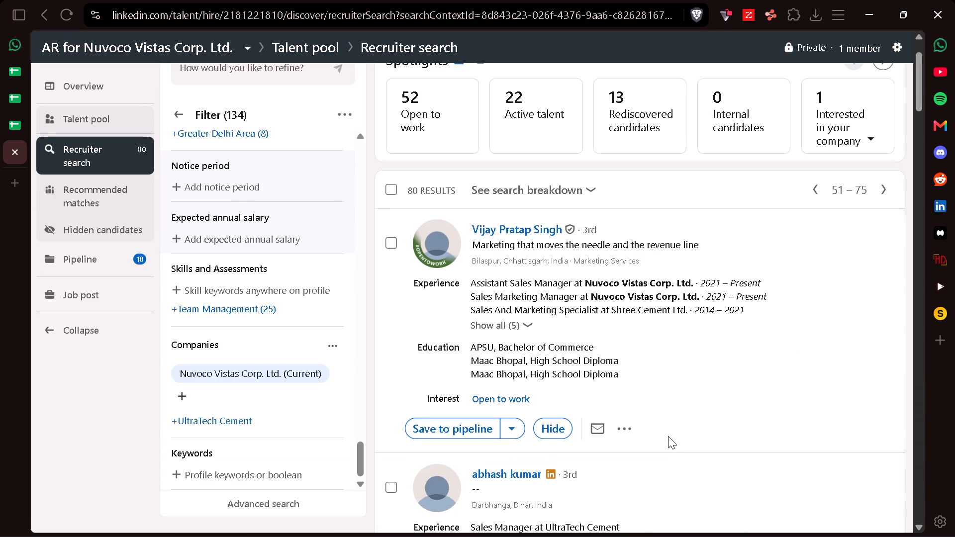
{"action": "scroll", "coordinate": [404, 336], "scroll_direction": "down", "scroll_amount": 3}
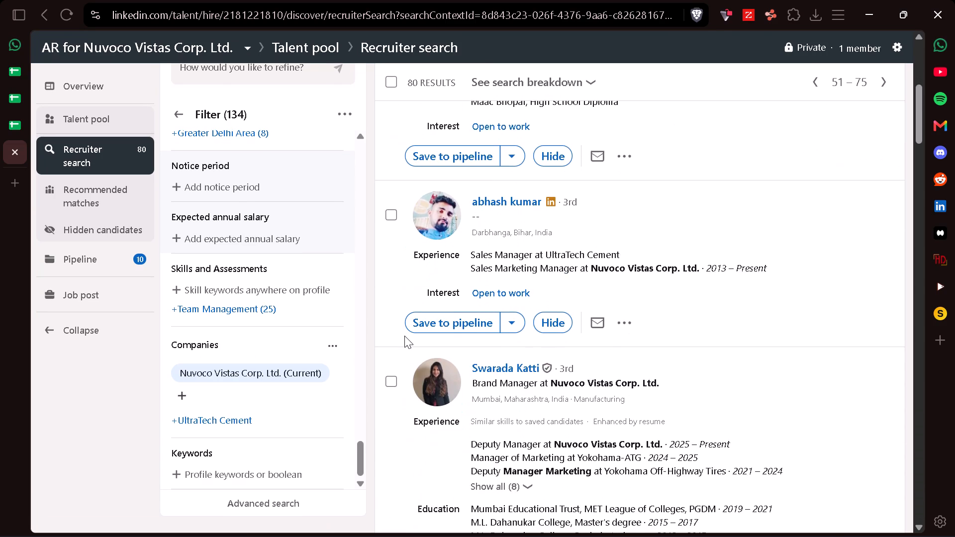
{"action": "scroll", "coordinate": [404, 336], "scroll_direction": "down", "scroll_amount": 2}
{"action": "left_click", "coordinate": [512, 266]}
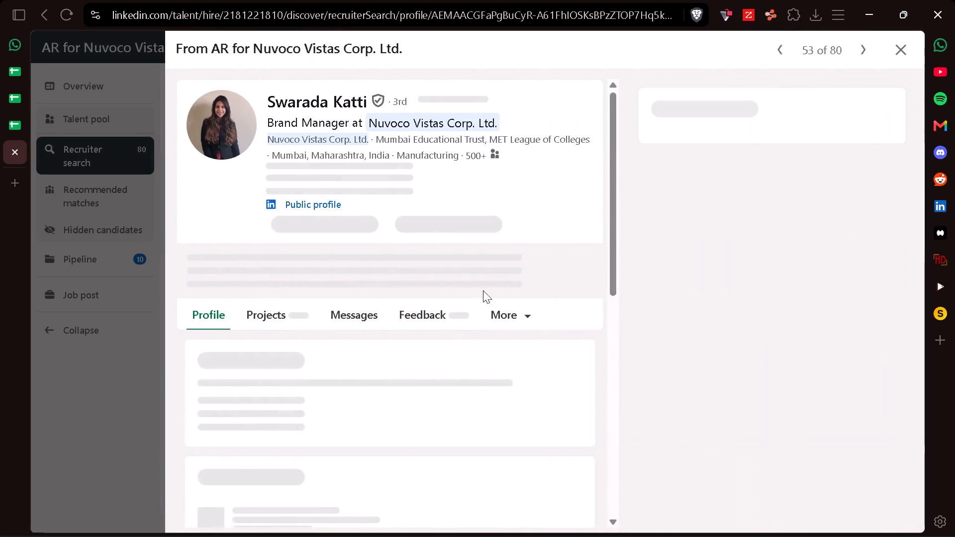
{"action": "scroll", "coordinate": [406, 399], "scroll_direction": "down", "scroll_amount": 5}
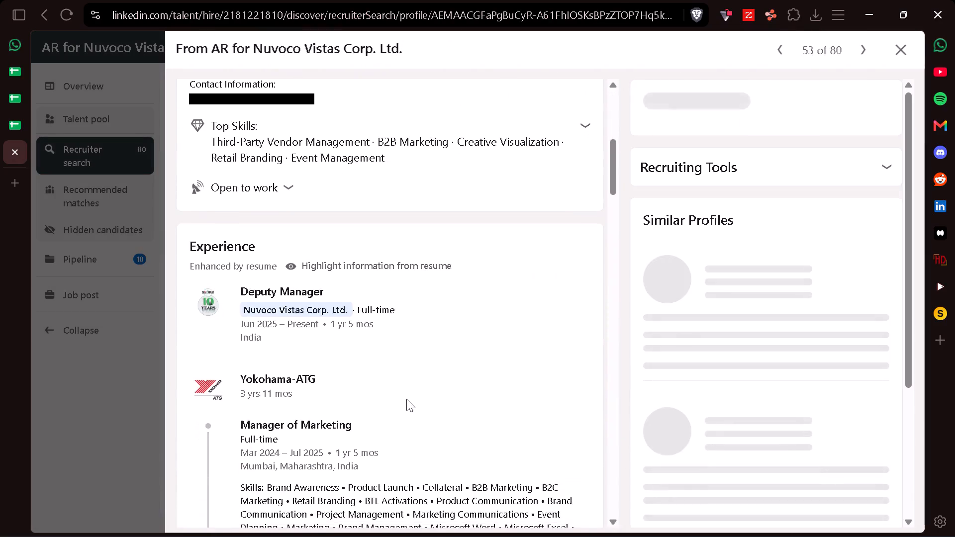
{"action": "scroll", "coordinate": [406, 399], "scroll_direction": "down", "scroll_amount": 2}
{"action": "left_click", "coordinate": [895, 51]}
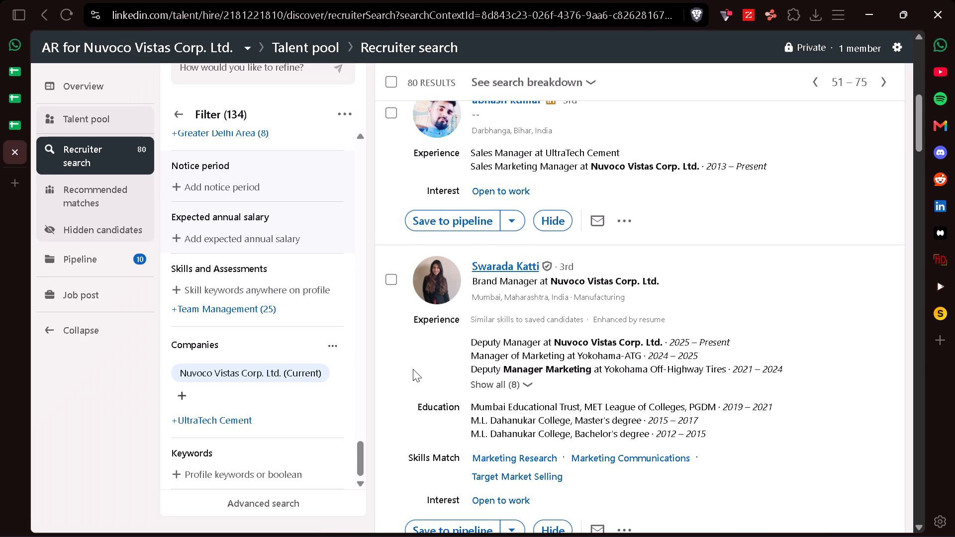
{"action": "scroll", "coordinate": [413, 369], "scroll_direction": "down", "scroll_amount": 1}
{"action": "left_click", "coordinate": [449, 427]}
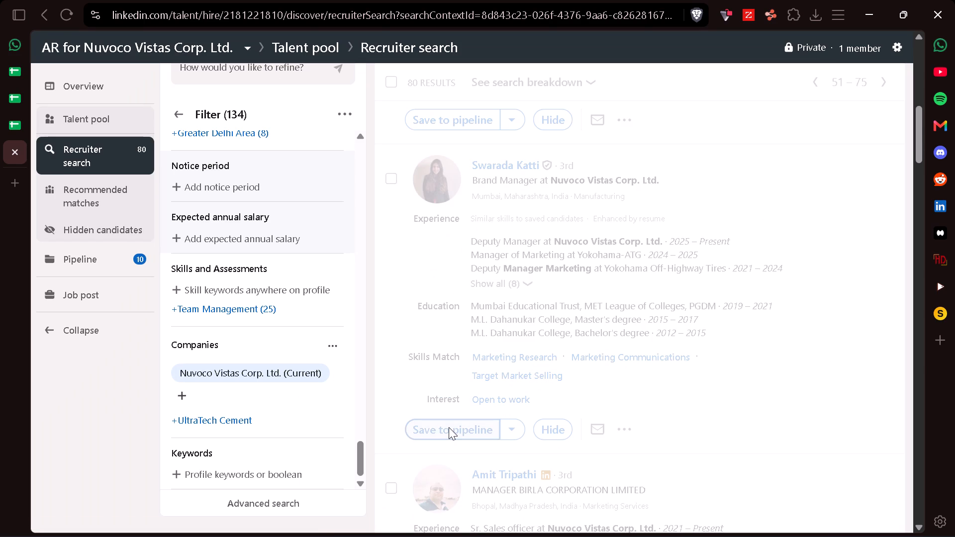
Examine further candidates on results page 3 for current Nuvoco marketing roles, including the profile of the Delhi-based Marketing Manager.
{"action": "scroll", "coordinate": [449, 427], "scroll_direction": "down", "scroll_amount": 2}
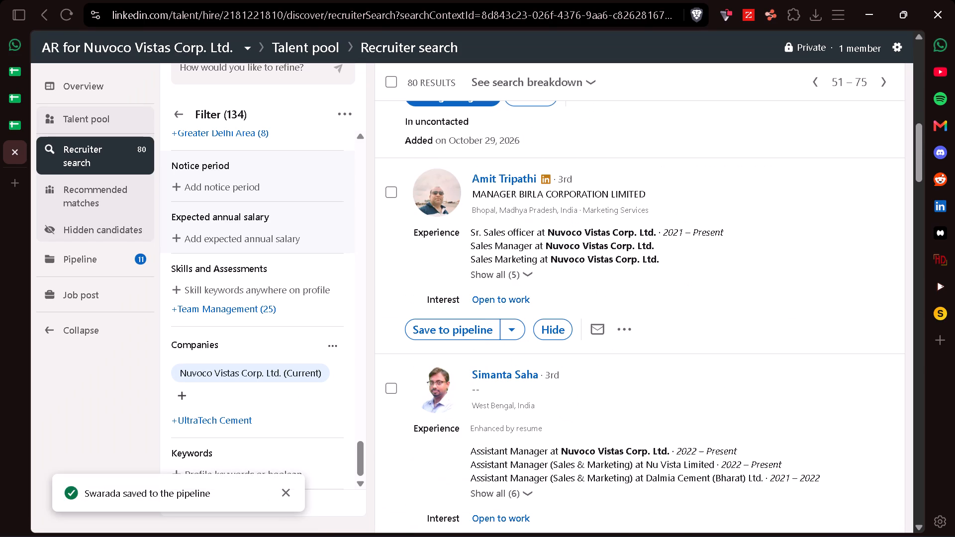
{"action": "scroll", "coordinate": [449, 427], "scroll_direction": "down", "scroll_amount": 1}
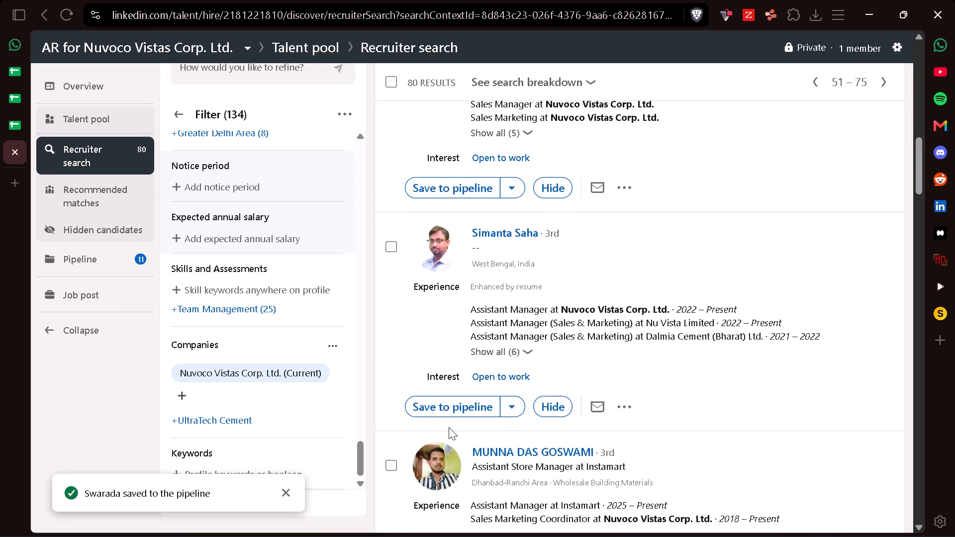
{"action": "scroll", "coordinate": [449, 427], "scroll_direction": "down", "scroll_amount": 6}
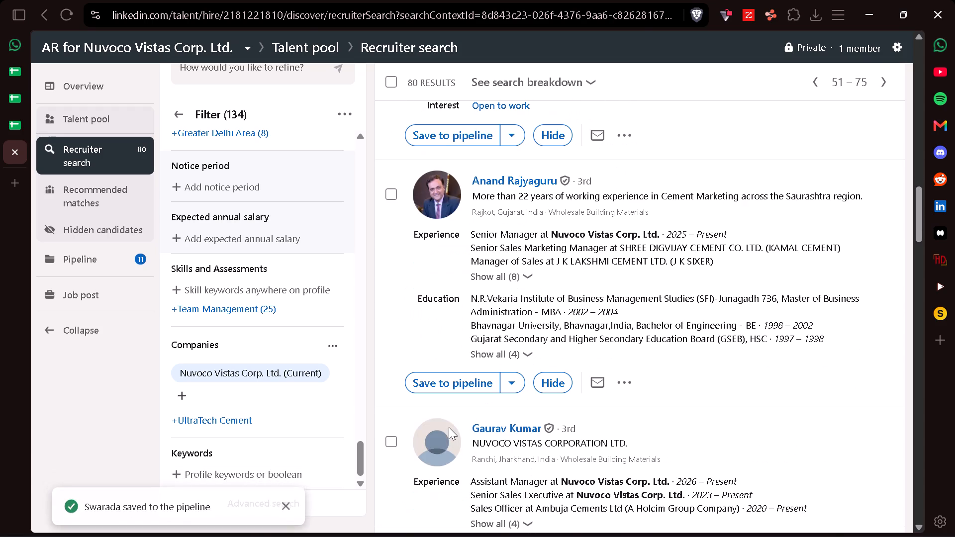
{"action": "scroll", "coordinate": [449, 427], "scroll_direction": "down", "scroll_amount": 4}
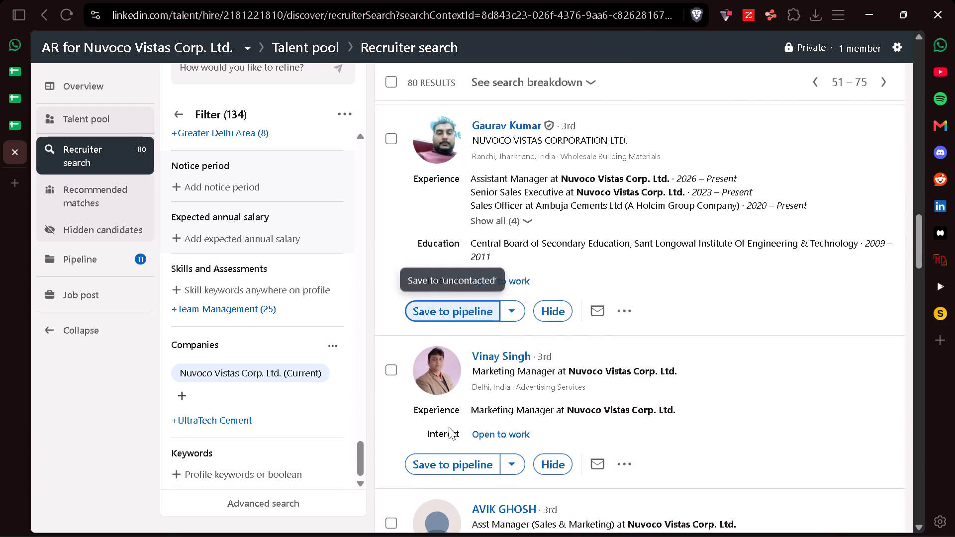
{"action": "scroll", "coordinate": [449, 427], "scroll_direction": "down", "scroll_amount": 1}
{"action": "left_click", "coordinate": [506, 237]}
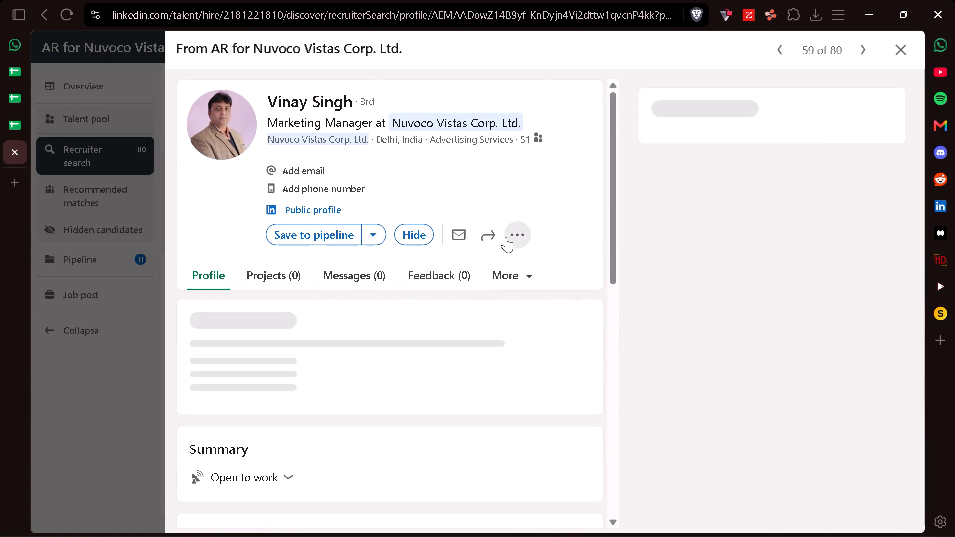
{"action": "left_click", "coordinate": [892, 54]}
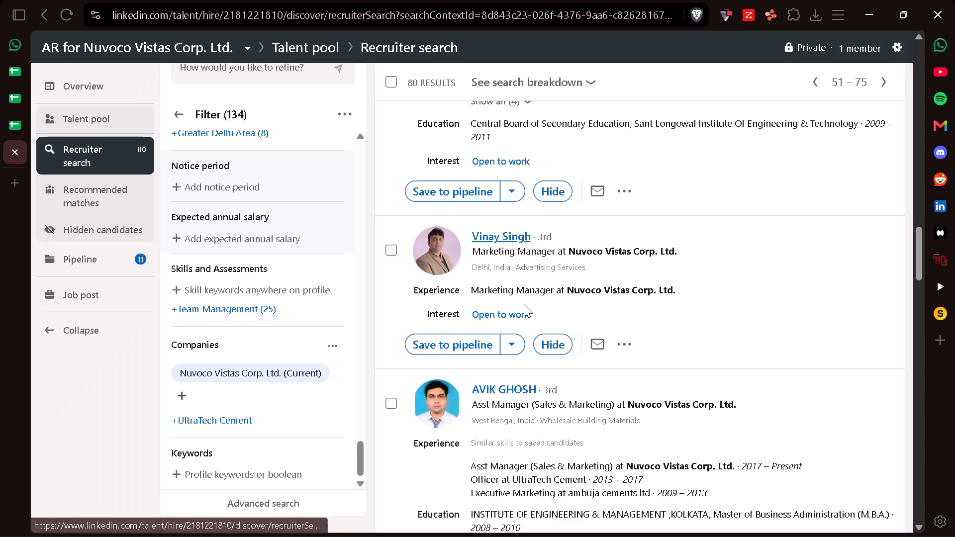
Continue examining the candidates on results page 3, including the profile of the Nuvoco Marketing Manager based in Raipur, Chhattisgarh.
{"action": "scroll", "coordinate": [513, 326], "scroll_direction": "down", "scroll_amount": 2}
{"action": "scroll", "coordinate": [441, 376], "scroll_direction": "down", "scroll_amount": 4}
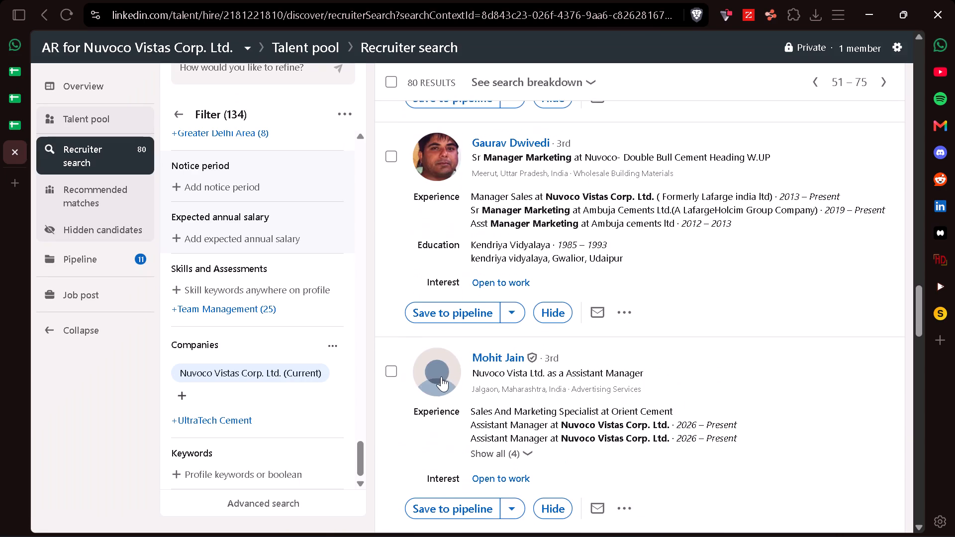
{"action": "scroll", "coordinate": [441, 376], "scroll_direction": "down", "scroll_amount": 6}
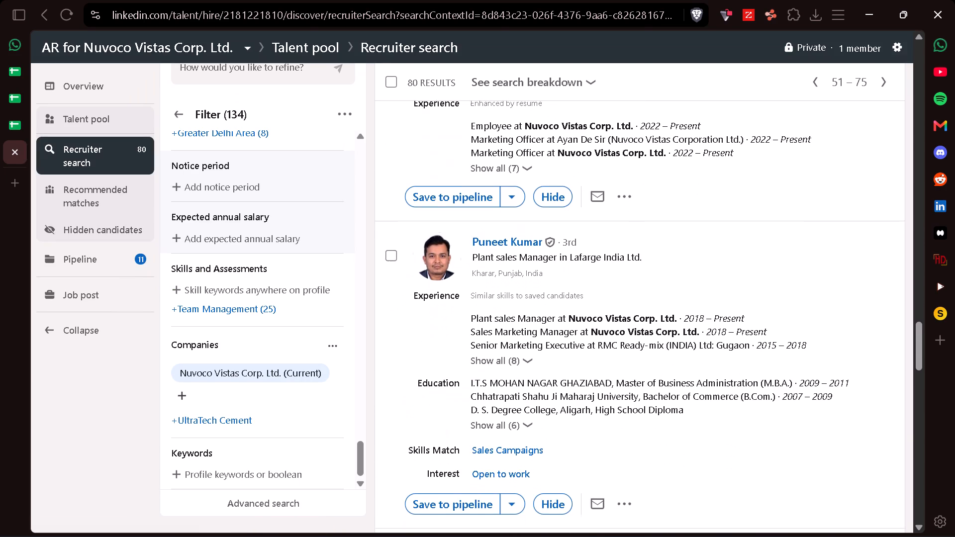
{"action": "scroll", "coordinate": [441, 376], "scroll_direction": "down", "scroll_amount": 4}
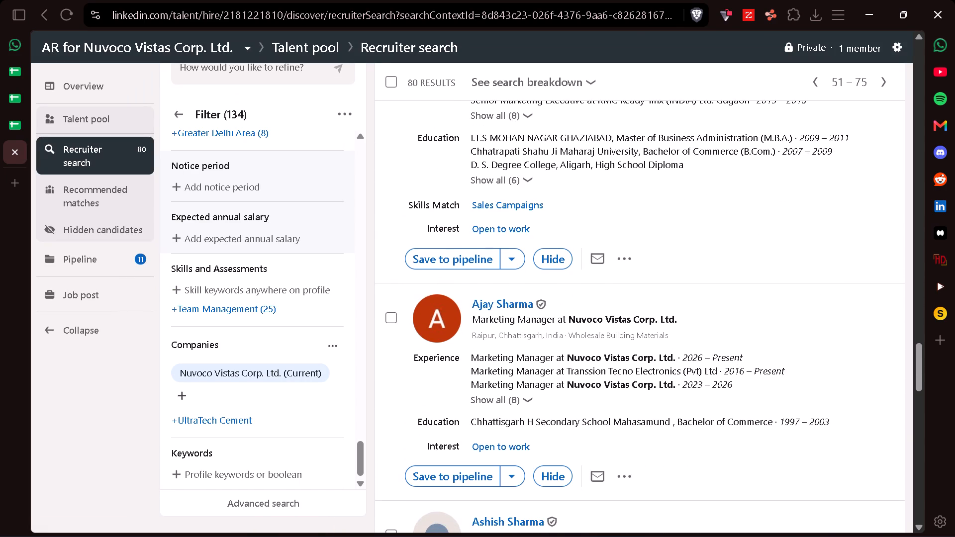
{"action": "left_click", "coordinate": [518, 304]}
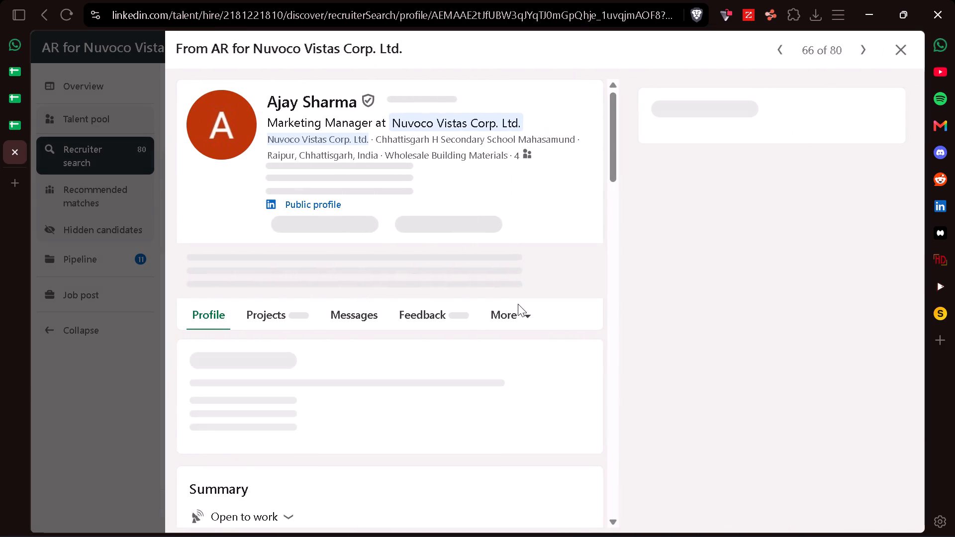
{"action": "left_click", "coordinate": [906, 56]}
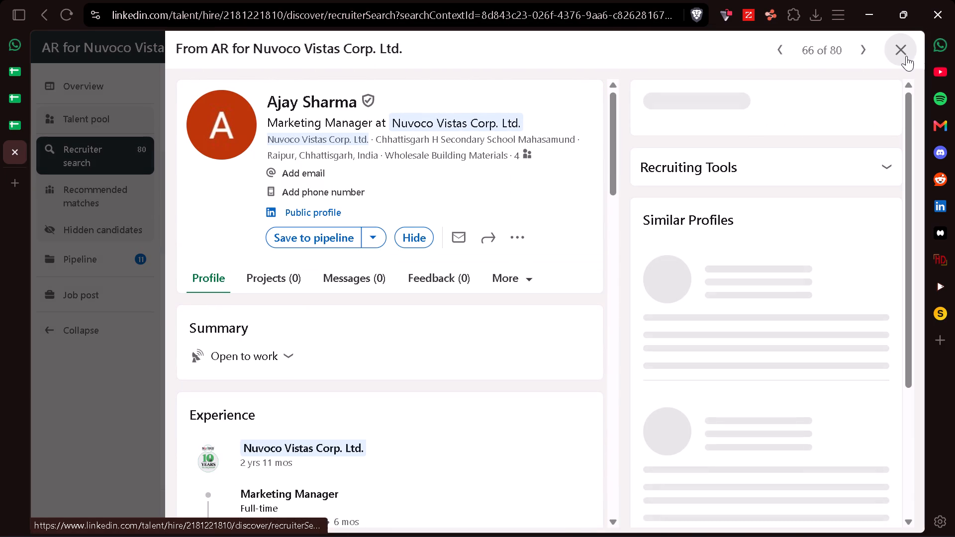
Examine the remaining candidates on results page 3 for current Nuvoco Vistas marketing, brand or communications roles.
{"action": "scroll", "coordinate": [570, 349], "scroll_direction": "down", "scroll_amount": 3}
{"action": "scroll", "coordinate": [435, 415], "scroll_direction": "down", "scroll_amount": 2}
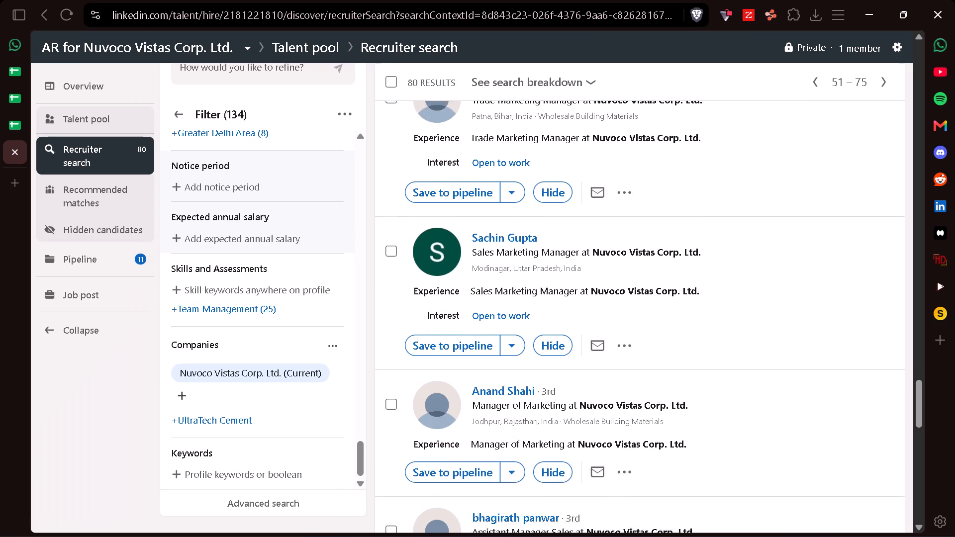
{"action": "scroll", "coordinate": [435, 415], "scroll_direction": "down", "scroll_amount": 6}
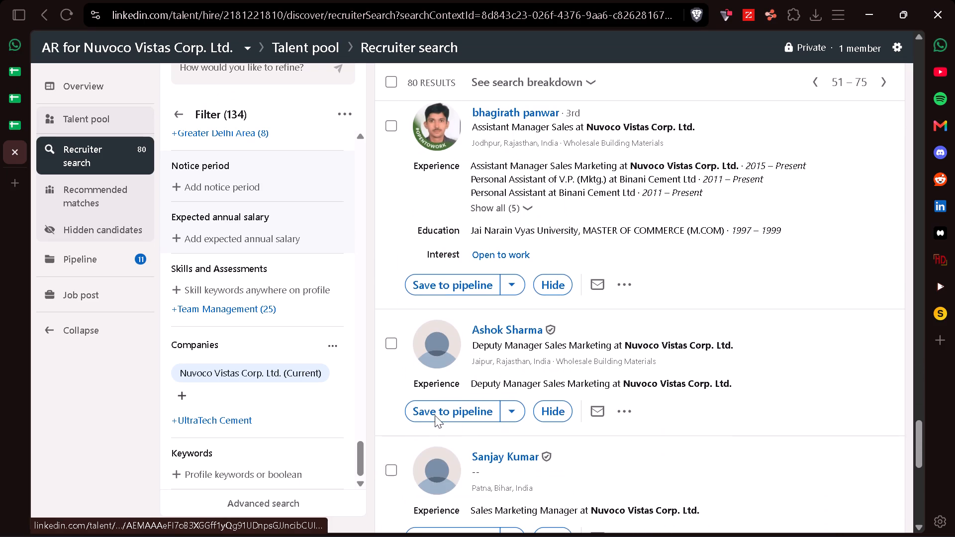
{"action": "scroll", "coordinate": [435, 415], "scroll_direction": "down", "scroll_amount": 5}
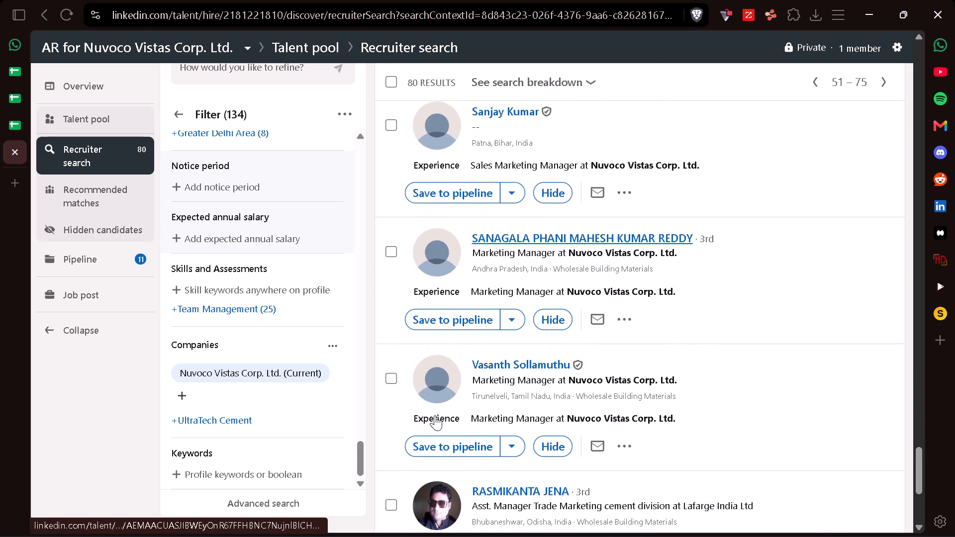
{"action": "scroll", "coordinate": [435, 415], "scroll_direction": "down", "scroll_amount": 2}
{"action": "scroll", "coordinate": [444, 374], "scroll_direction": "down", "scroll_amount": 2}
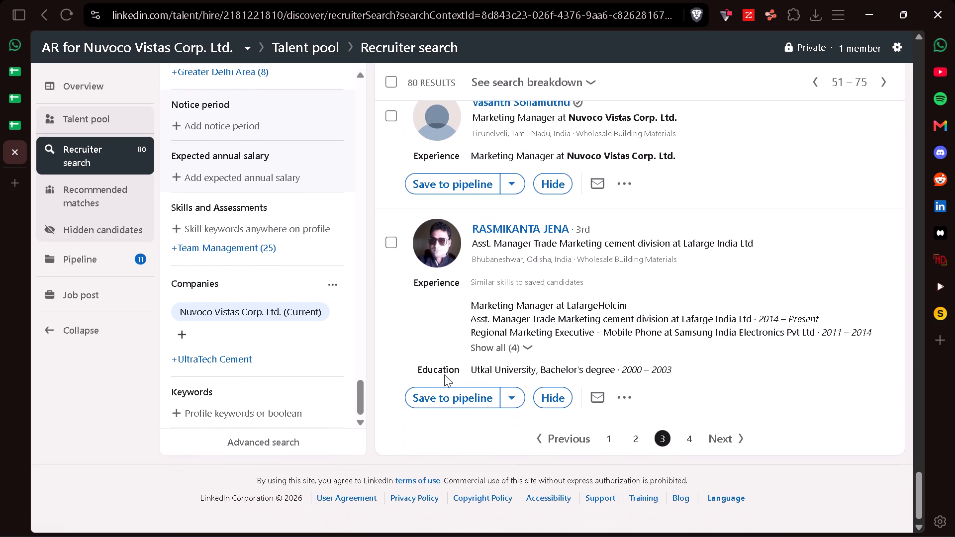
On results page 4, review the profile of the Mumbai-based Marketing Manager at Nuvoco Vistas Group and save the candidate to the pipeline.
{"action": "left_click", "coordinate": [694, 441]}
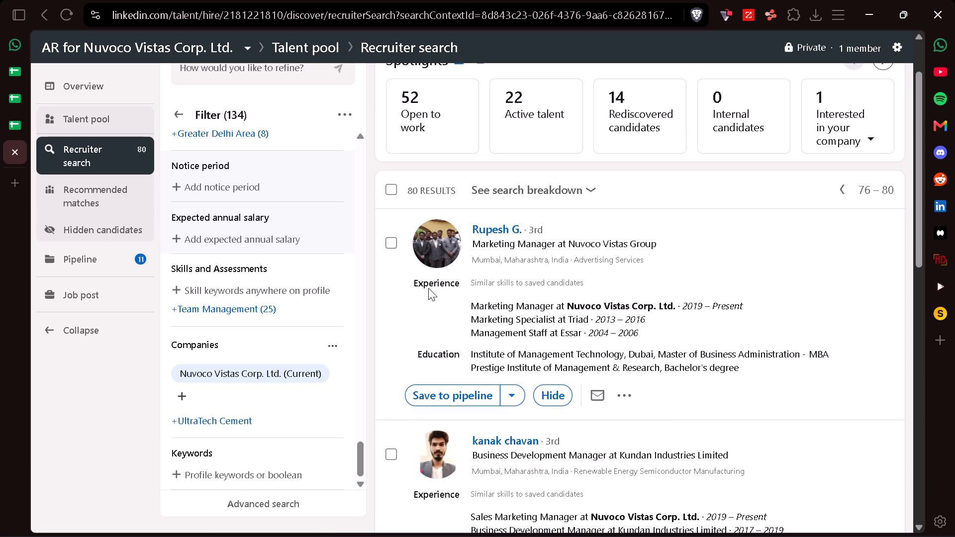
{"action": "left_click", "coordinate": [507, 230]}
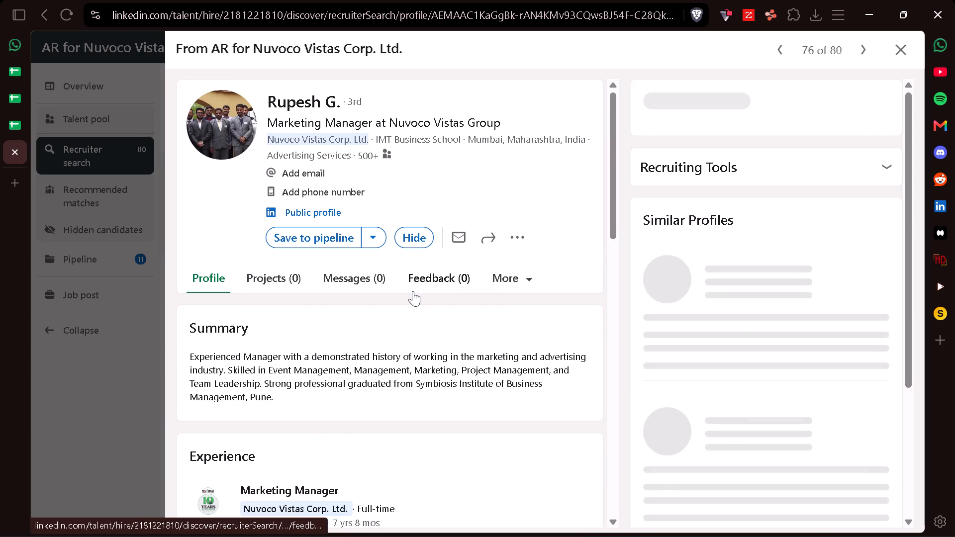
{"action": "left_click", "coordinate": [891, 59]}
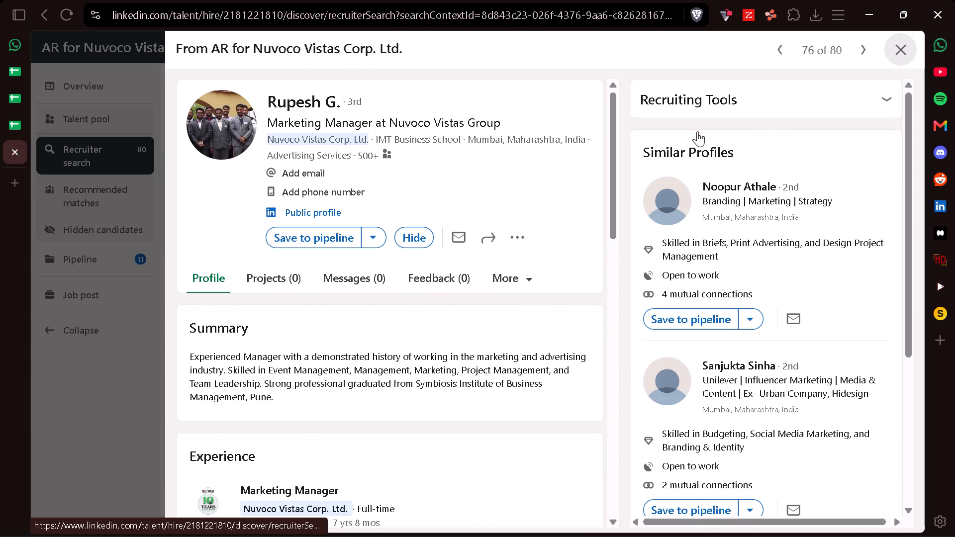
{"action": "left_click", "coordinate": [452, 389]}
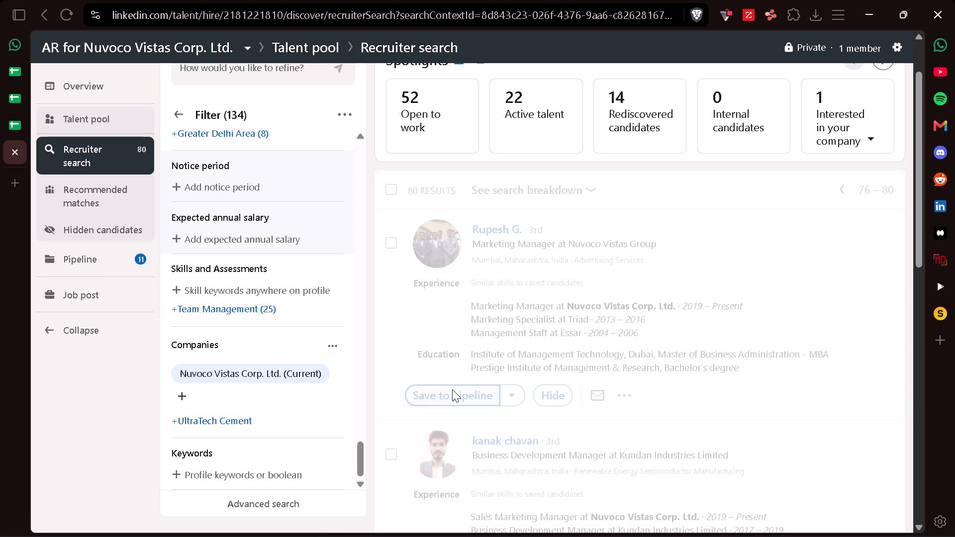
Examine the remaining candidates on results page 4, reviewing the profiles of the Bihar-based Marketing Manager and the last listed candidate.
{"action": "scroll", "coordinate": [455, 378], "scroll_direction": "down", "scroll_amount": 6}
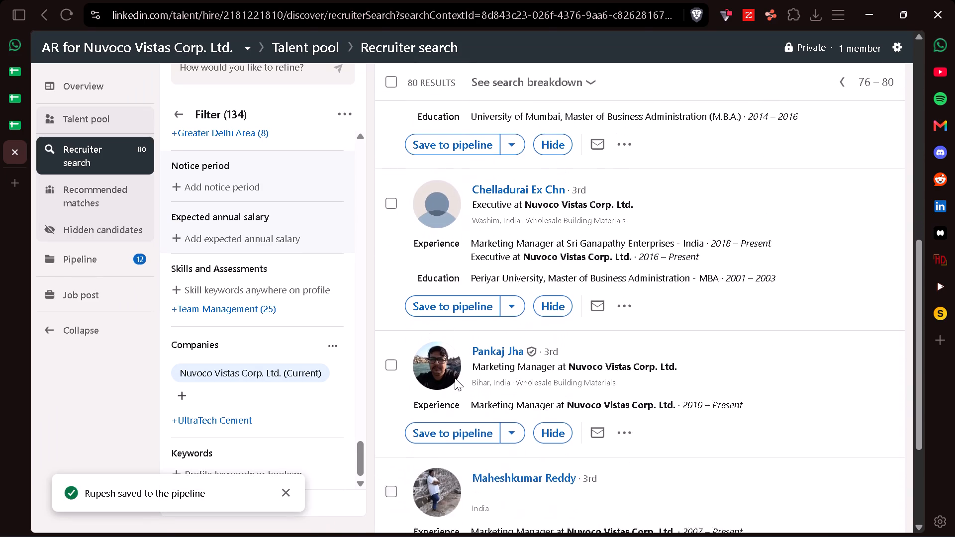
{"action": "scroll", "coordinate": [455, 378], "scroll_direction": "down", "scroll_amount": 1}
{"action": "scroll", "coordinate": [473, 321], "scroll_direction": "down", "scroll_amount": 1}
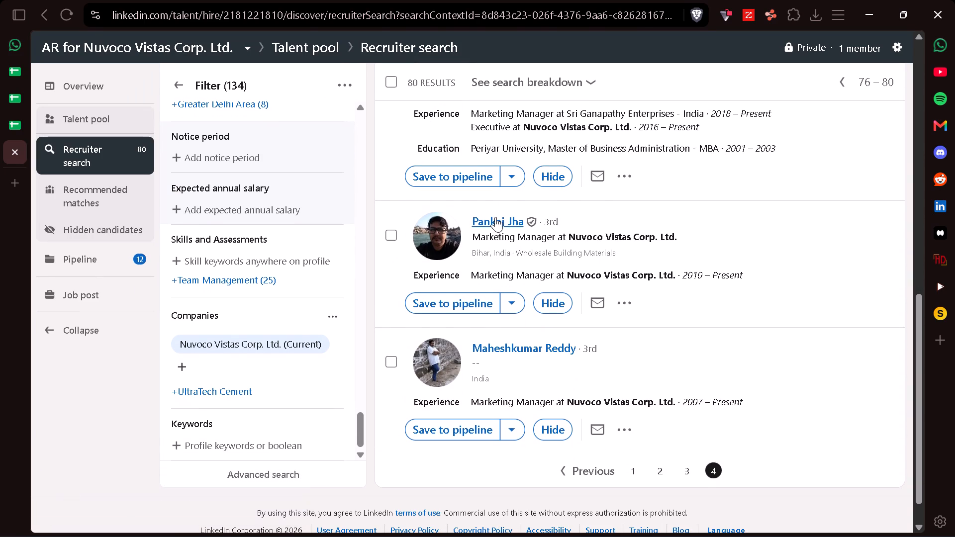
{"action": "left_click", "coordinate": [495, 217]}
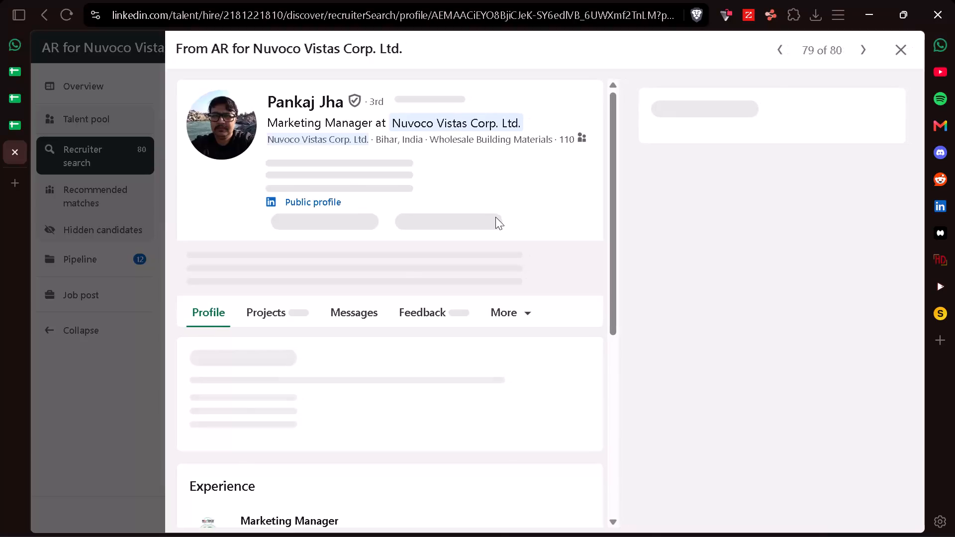
{"action": "scroll", "coordinate": [451, 414], "scroll_direction": "down", "scroll_amount": 1}
{"action": "scroll", "coordinate": [451, 414], "scroll_direction": "up", "scroll_amount": 2}
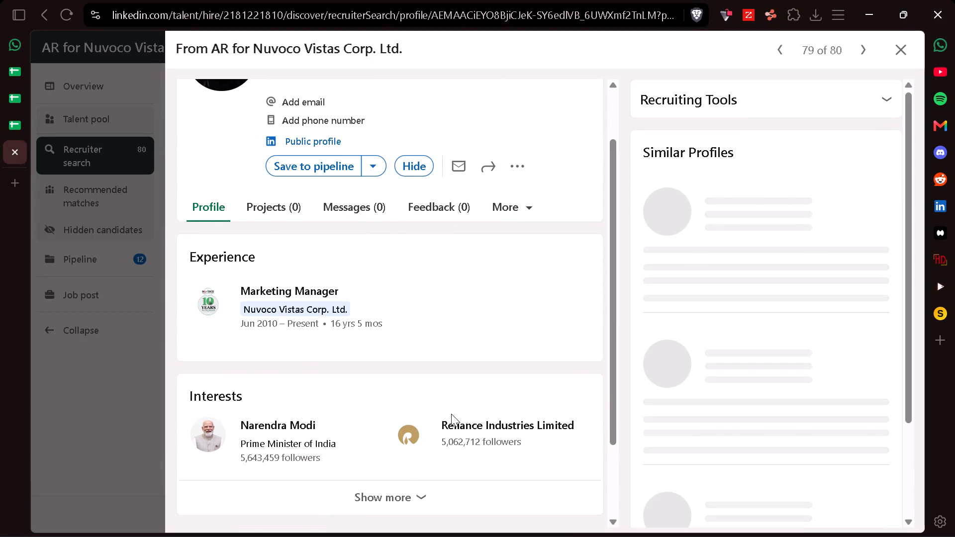
{"action": "scroll", "coordinate": [451, 414], "scroll_direction": "up", "scroll_amount": 1}
{"action": "scroll", "coordinate": [451, 414], "scroll_direction": "down", "scroll_amount": 1}
{"action": "scroll", "coordinate": [451, 414], "scroll_direction": "up", "scroll_amount": 2}
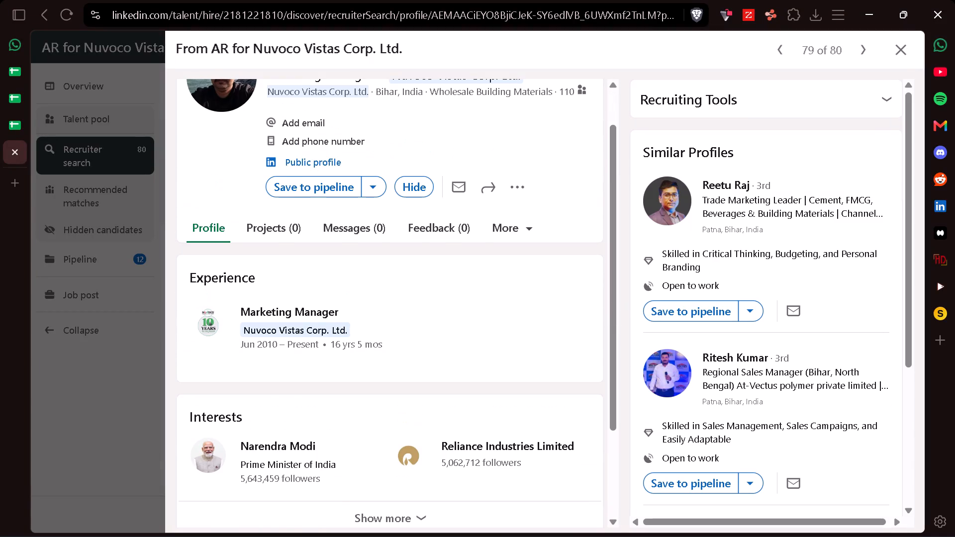
{"action": "left_click", "coordinate": [866, 56]}
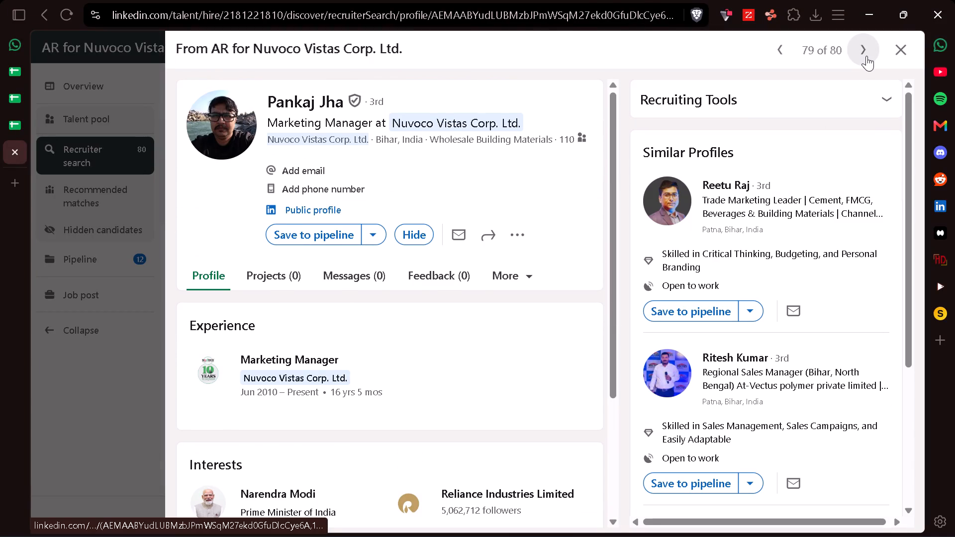
{"action": "scroll", "coordinate": [537, 311], "scroll_direction": "down", "scroll_amount": 1}
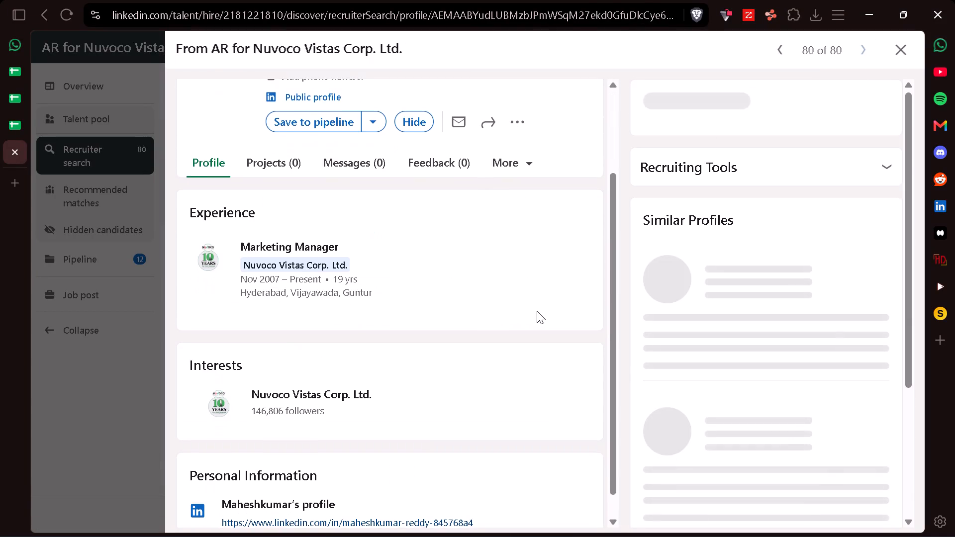
{"action": "scroll", "coordinate": [537, 311], "scroll_direction": "up", "scroll_amount": 2}
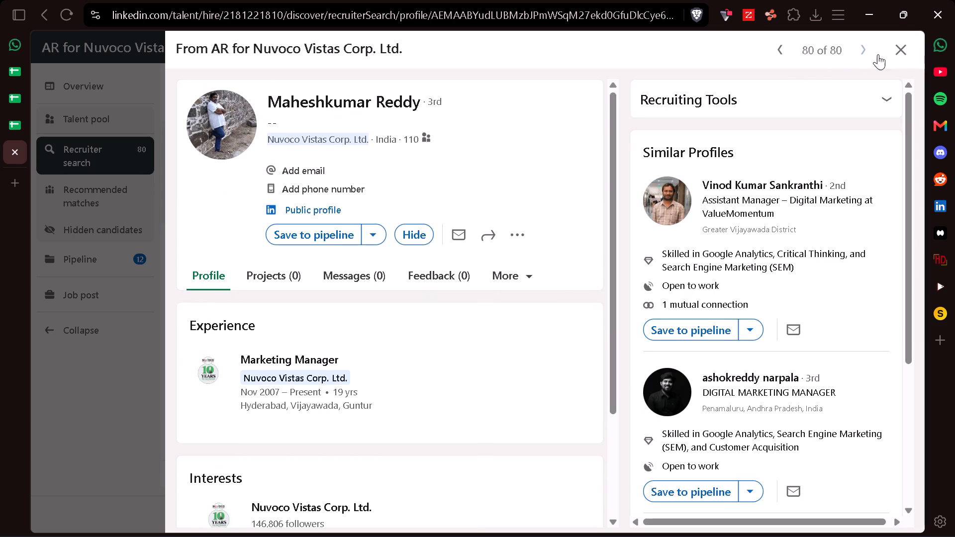
{"action": "left_click", "coordinate": [896, 56]}
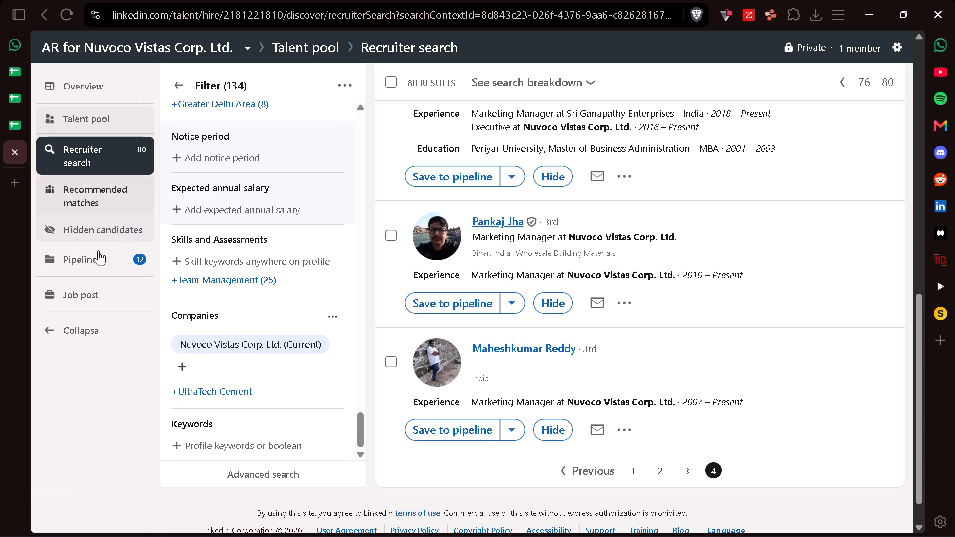
Select all candidates in the project's pipeline and export them to a CSV file.
{"action": "left_click", "coordinate": [92, 254]}
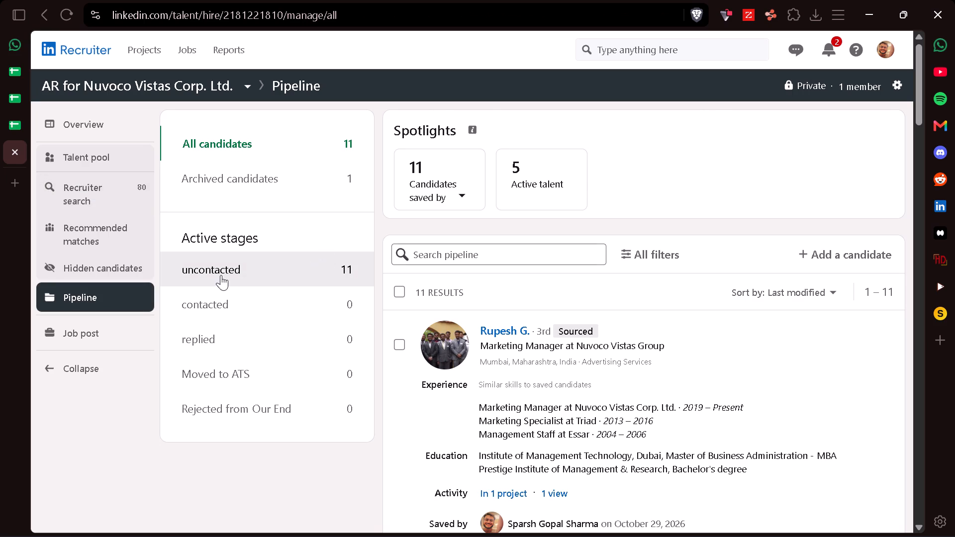
{"action": "left_click", "coordinate": [395, 297]}
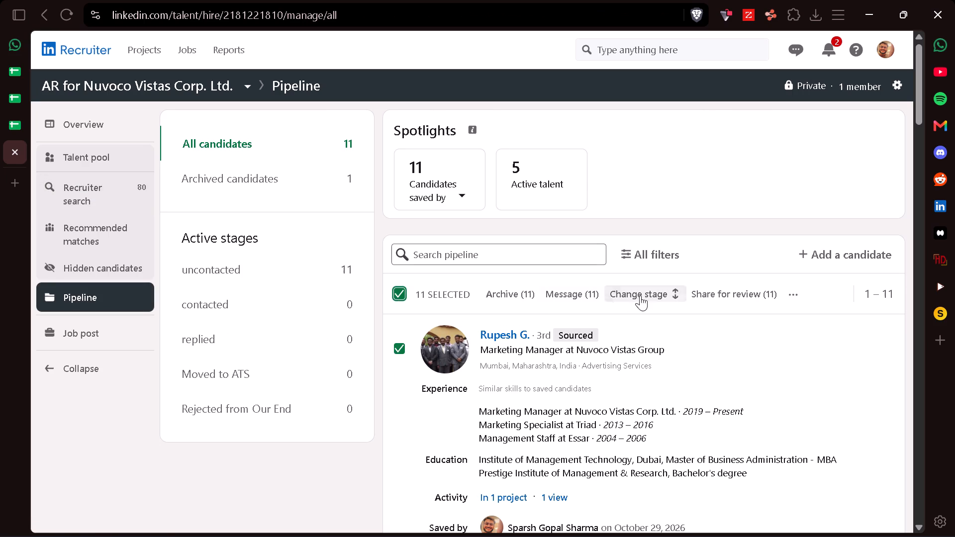
{"action": "left_click", "coordinate": [796, 294]}
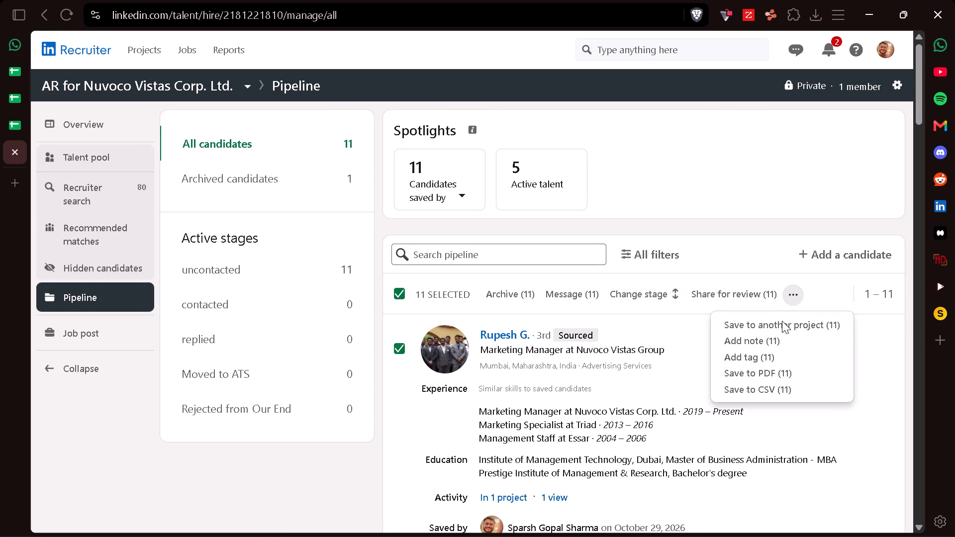
{"action": "left_click", "coordinate": [749, 394]}
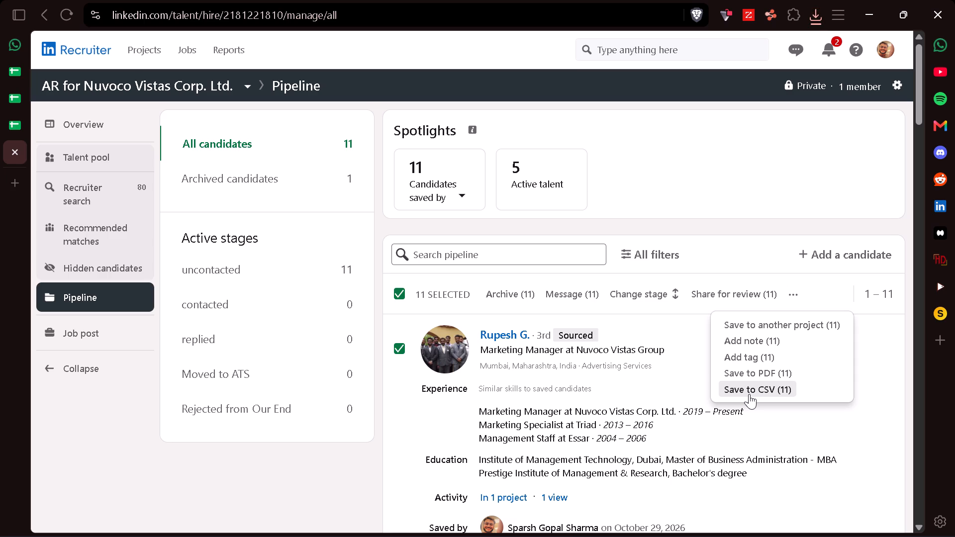
Switch from Excel back to the browser and close the LinkedIn Recruiter page to return to the Account Research spreadsheet's Contact Map sheet.
{"action": "left_click", "coordinate": [15, 149]}
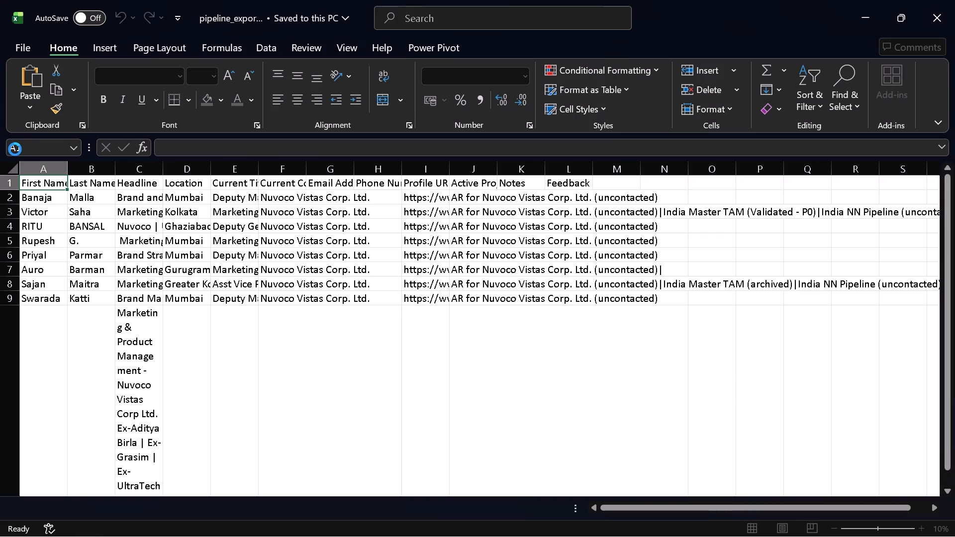
{"action": "left_click", "coordinate": [479, 523]}
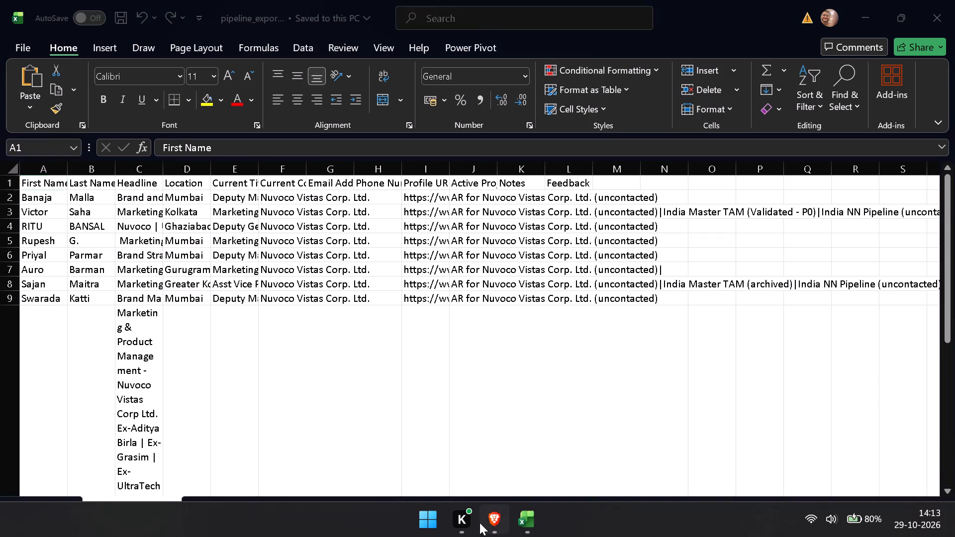
{"action": "left_click", "coordinate": [14, 152]}
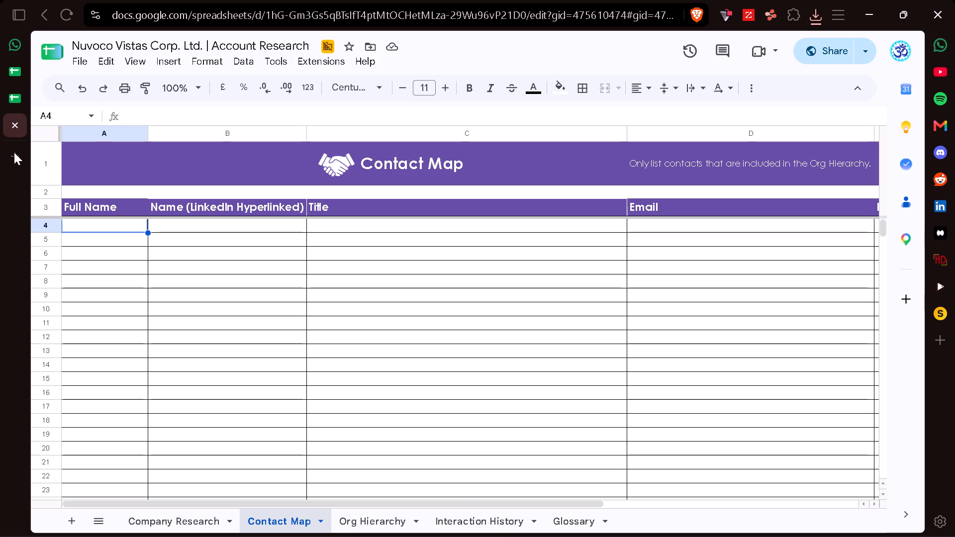
Switch to the exported pipeline CSV in Excel and replace the Headline column with an empty column before Location.
{"action": "left_click", "coordinate": [529, 520]}
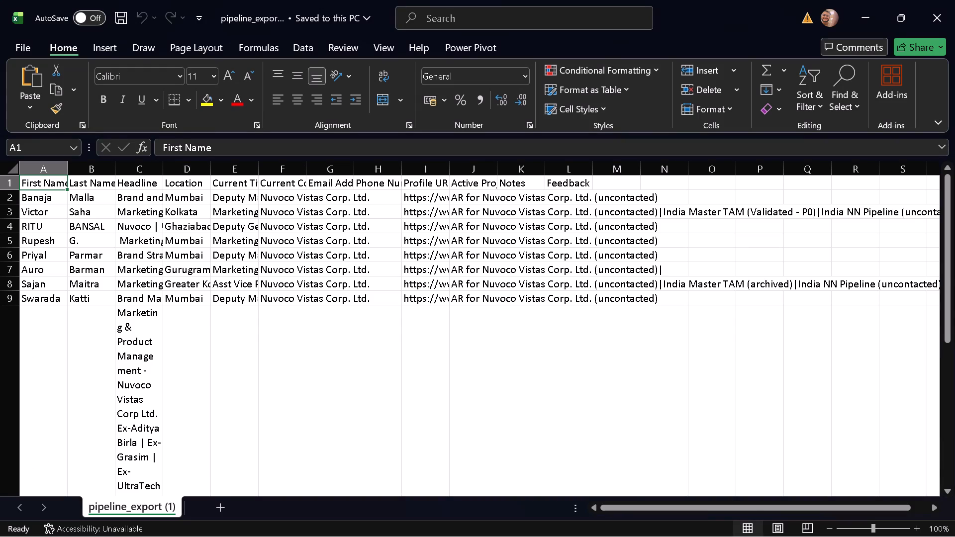
{"action": "left_click", "coordinate": [134, 169]}
{"action": "right_click", "coordinate": [134, 169]}
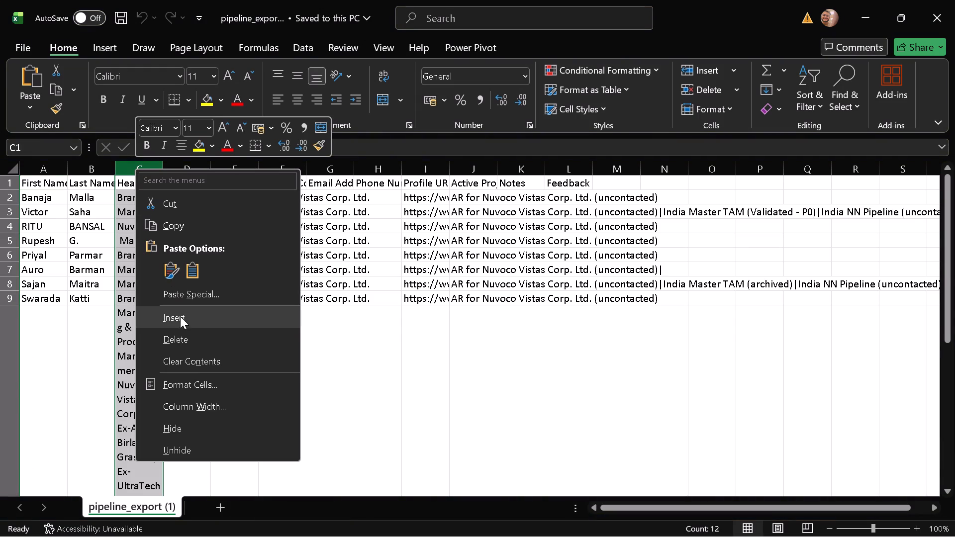
{"action": "left_click", "coordinate": [171, 335]}
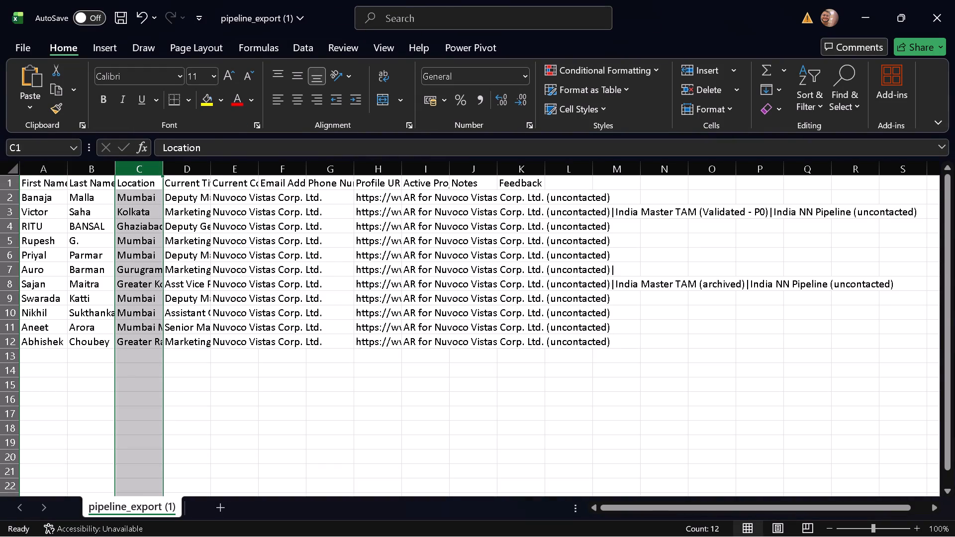
{"action": "right_click", "coordinate": [134, 163]}
{"action": "left_click", "coordinate": [173, 311]}
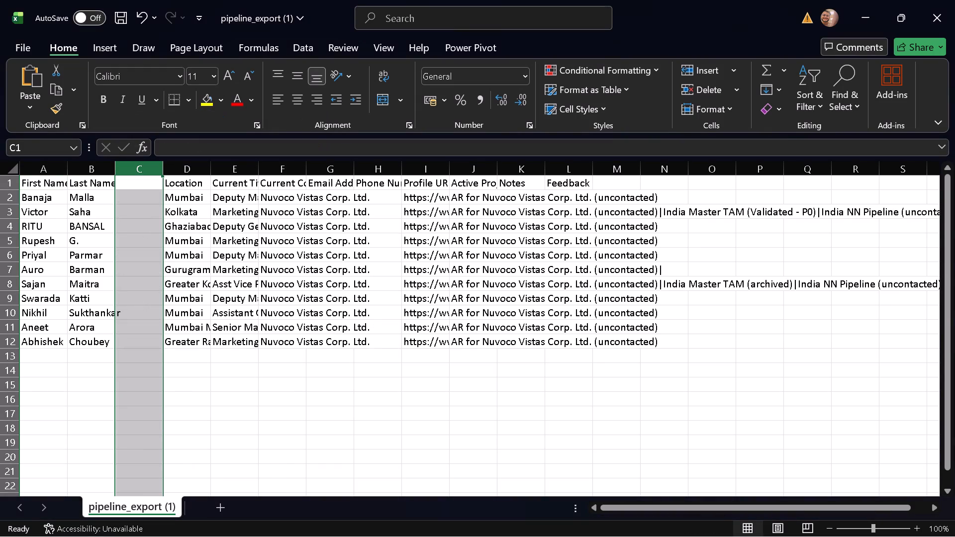
Combine first and last names in column C with =CONCATENATE(A2," ",B2) and fill the formula down to row 12.
{"action": "left_click", "coordinate": [130, 196]}
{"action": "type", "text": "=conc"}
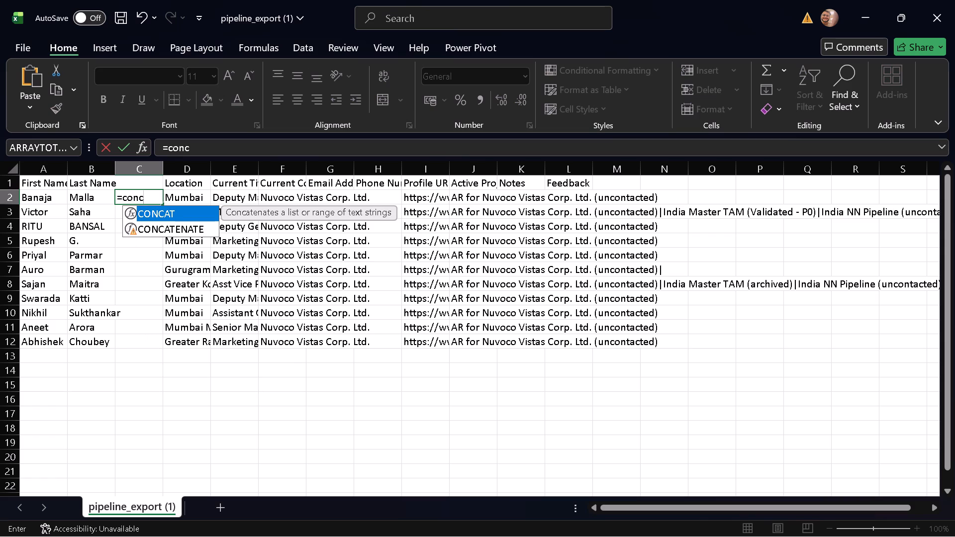
{"action": "double_click", "coordinate": [160, 232]}
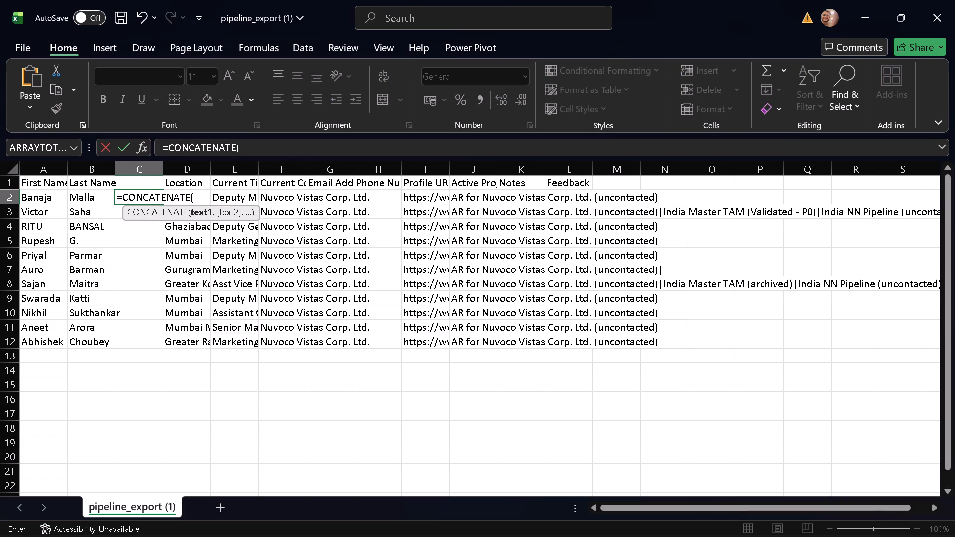
{"action": "left_click", "coordinate": [47, 192]}
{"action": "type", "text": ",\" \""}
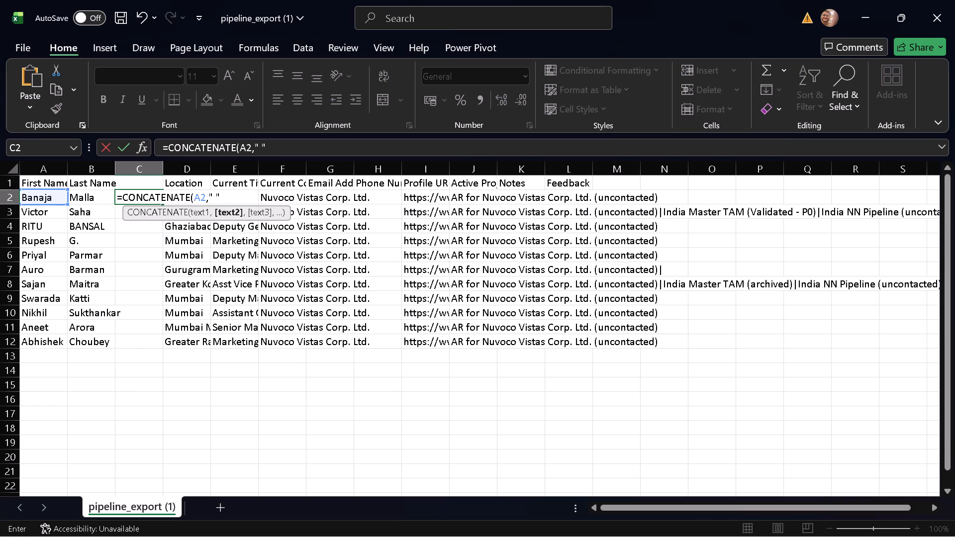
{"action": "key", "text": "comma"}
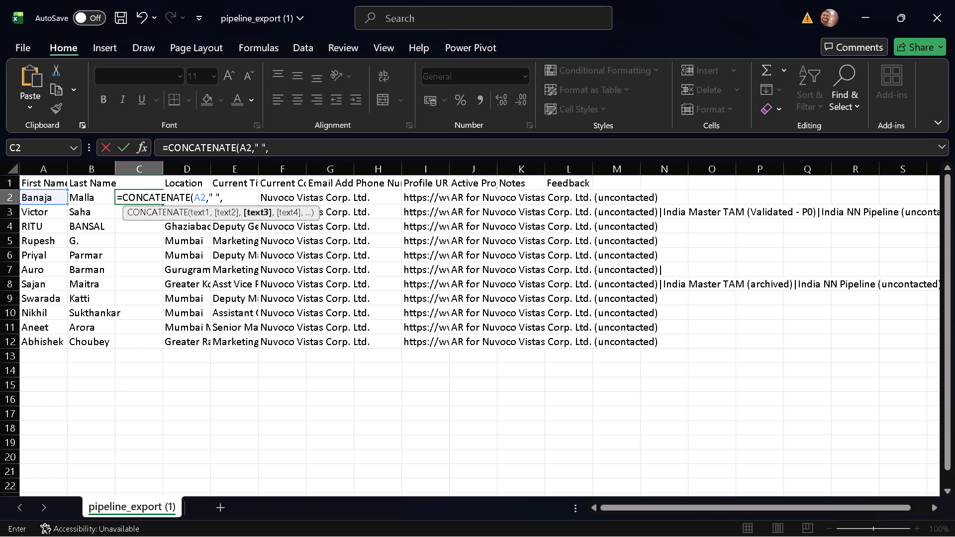
{"action": "left_click", "coordinate": [81, 194]}
{"action": "key", "text": "Return"}
{"action": "key", "text": "Return"}
{"action": "key", "text": "Up"}
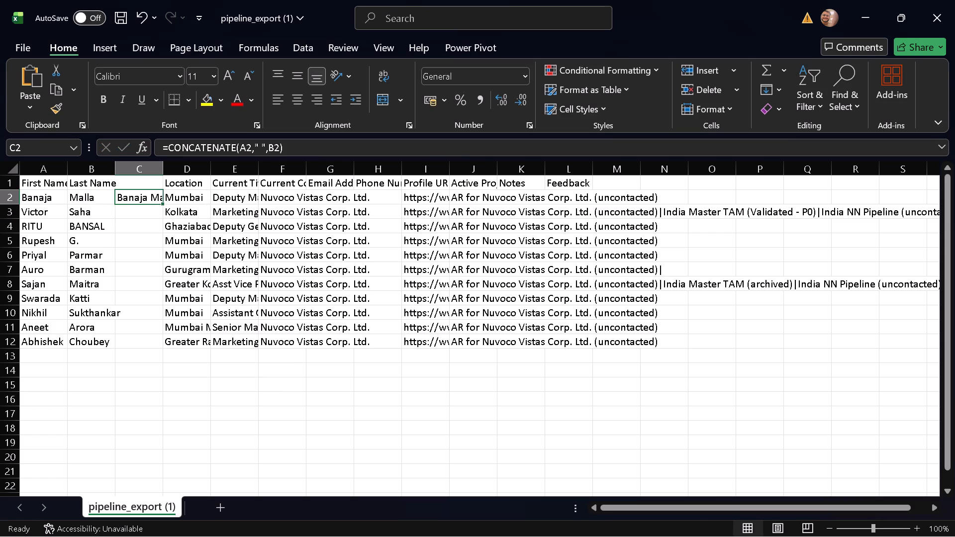
{"action": "left_click_drag", "start_coordinate": [161, 203], "coordinate": [147, 342]}
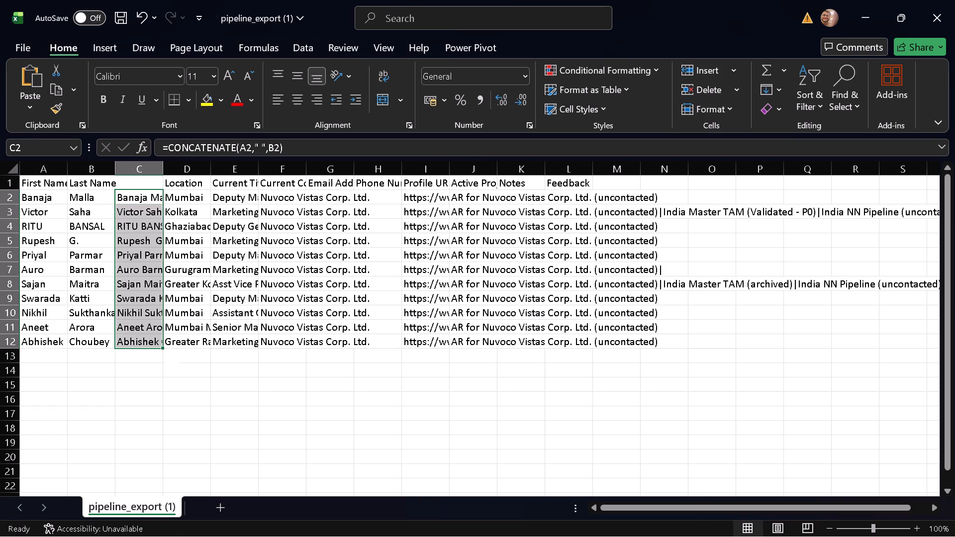
Copy the combined names C2:C12 into the Contact Map's Full Name column from A4 in the browser spreadsheet.
{"action": "key", "text": "ctrl+c"}
{"action": "left_click", "coordinate": [492, 508]}
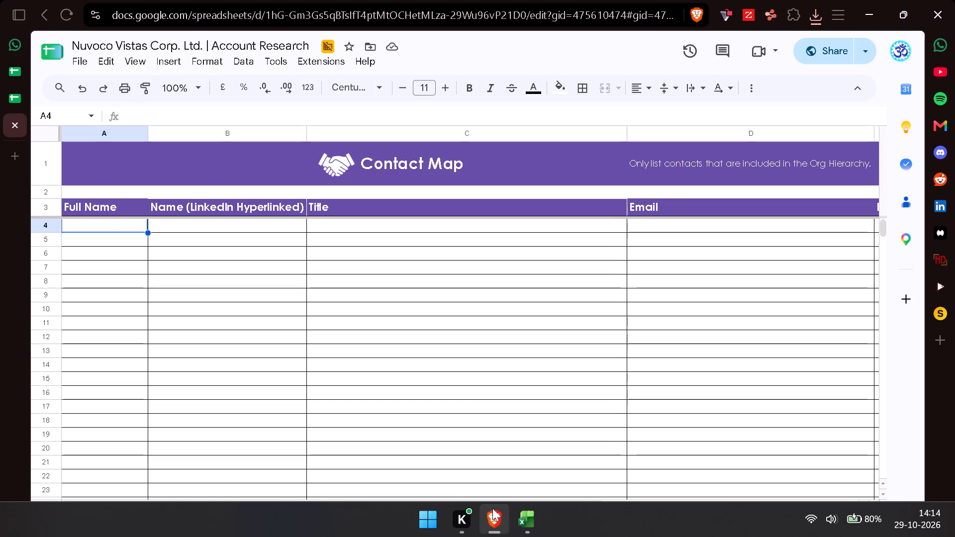
{"action": "key", "text": "ctrl+v"}
Copy the current titles E2:E12 from the Excel export into the Contact Map's Title column starting at C4.
{"action": "key", "text": "Right"}
{"action": "key", "text": "Right"}
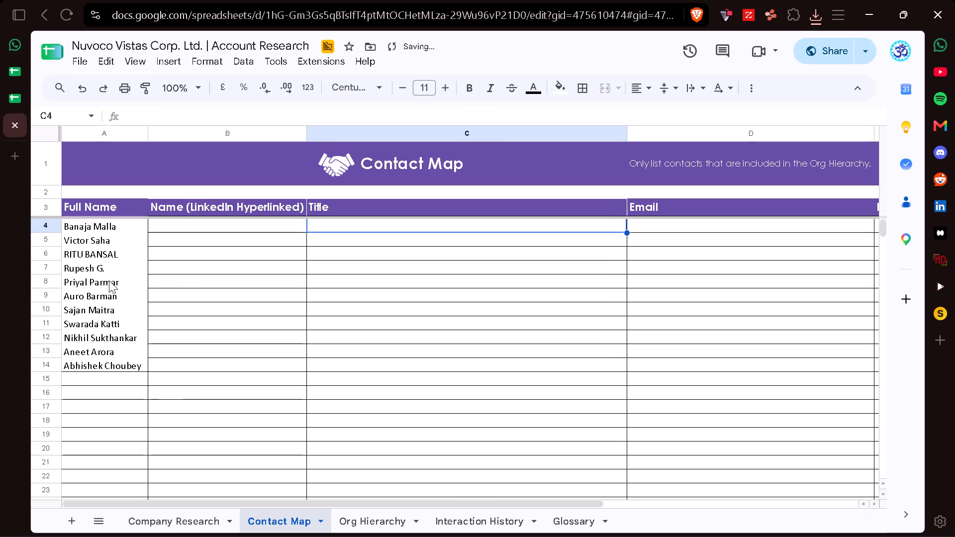
{"action": "left_click", "coordinate": [531, 532]}
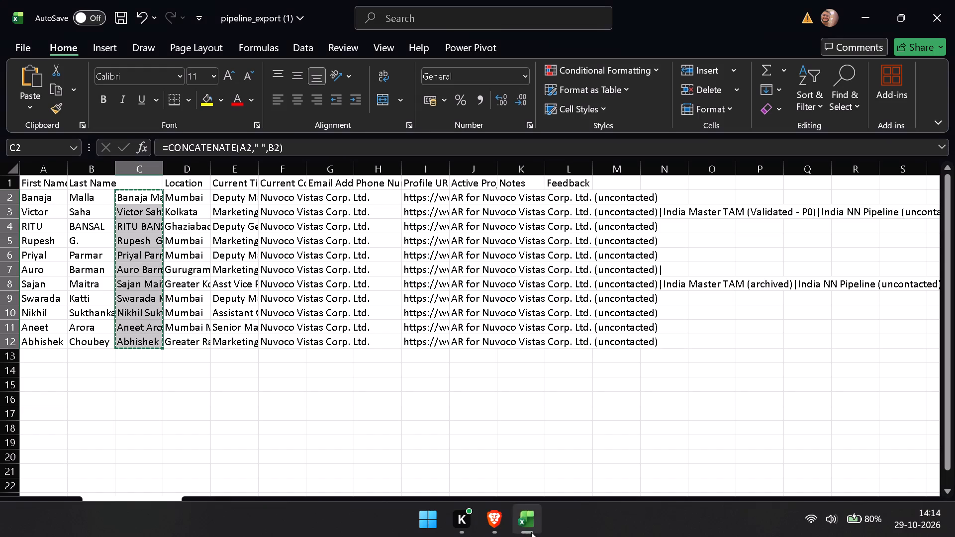
{"action": "left_click", "coordinate": [240, 201]}
{"action": "key", "text": "ctrl+shift+Down"}
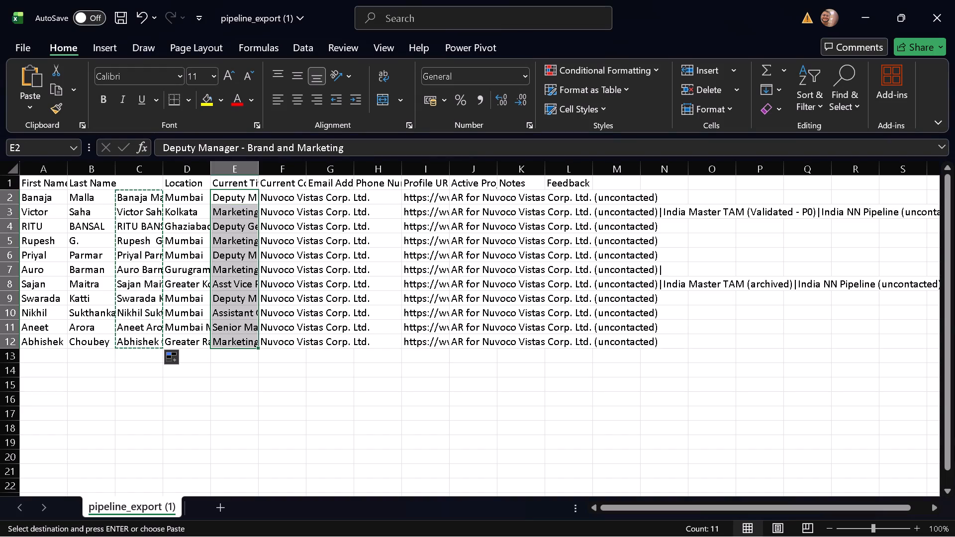
{"action": "key", "text": "ctrl+c"}
{"action": "left_click", "coordinate": [509, 520]}
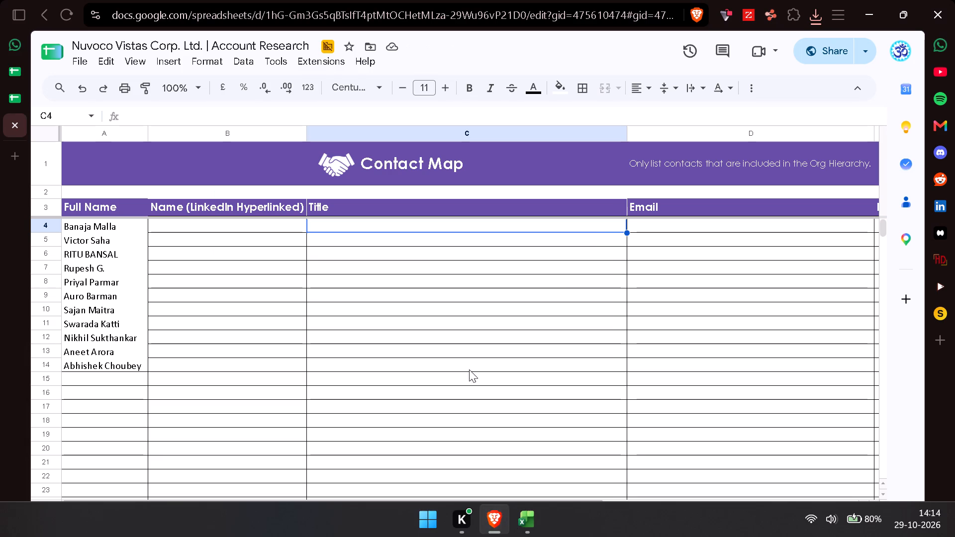
{"action": "key", "text": "ctrl+v"}
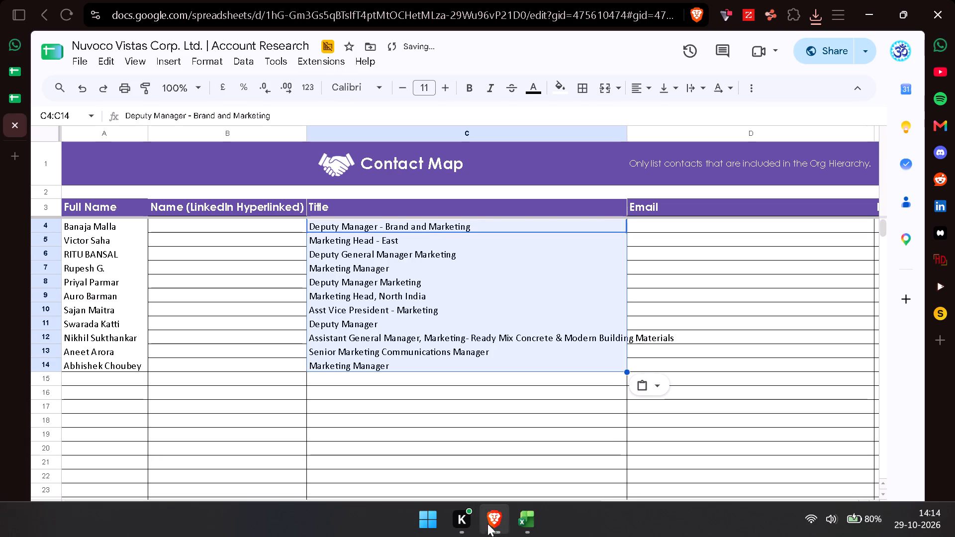
Copy the profile URLs I2:I12 from the Excel export into the Contact Map's Linkedin column starting at F4.
{"action": "left_click", "coordinate": [521, 512]}
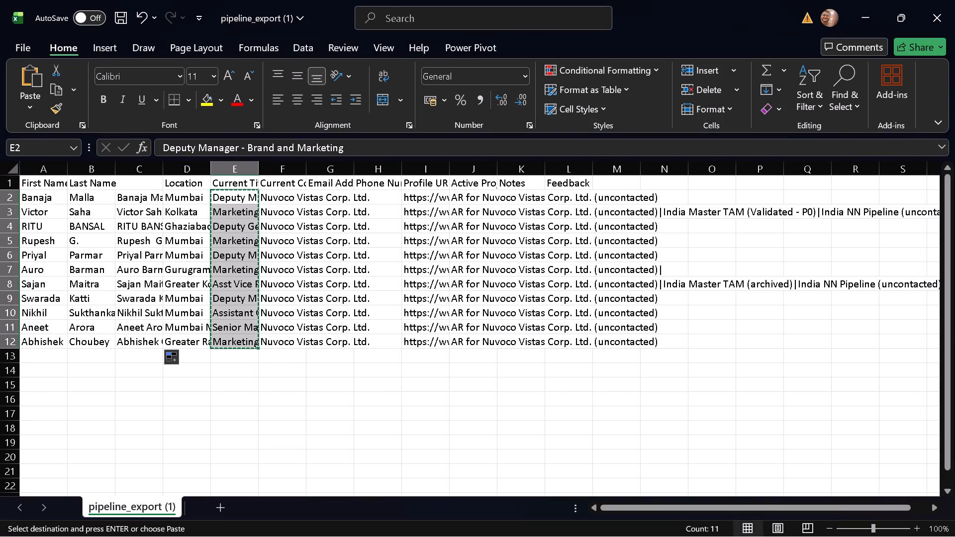
{"action": "left_click", "coordinate": [421, 199]}
{"action": "key", "text": "ctrl+Down"}
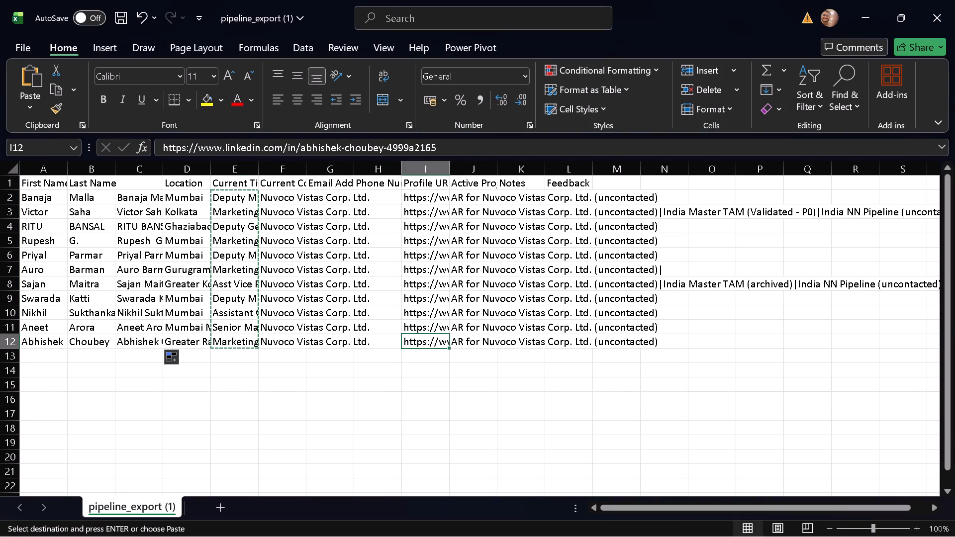
{"action": "left_click", "coordinate": [421, 199]}
{"action": "key", "text": "ctrl+shift+Down"}
{"action": "key", "text": "ctrl+c"}
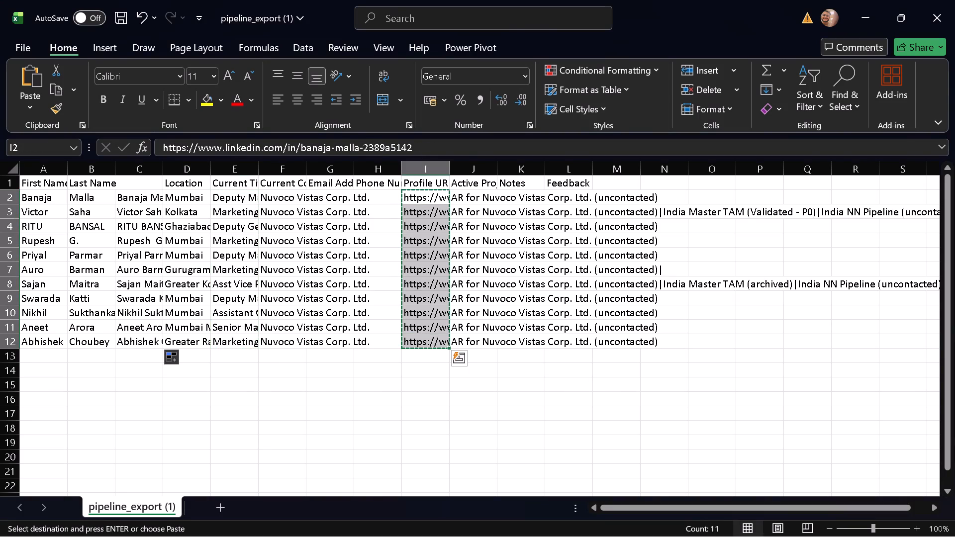
{"action": "left_click", "coordinate": [489, 529]}
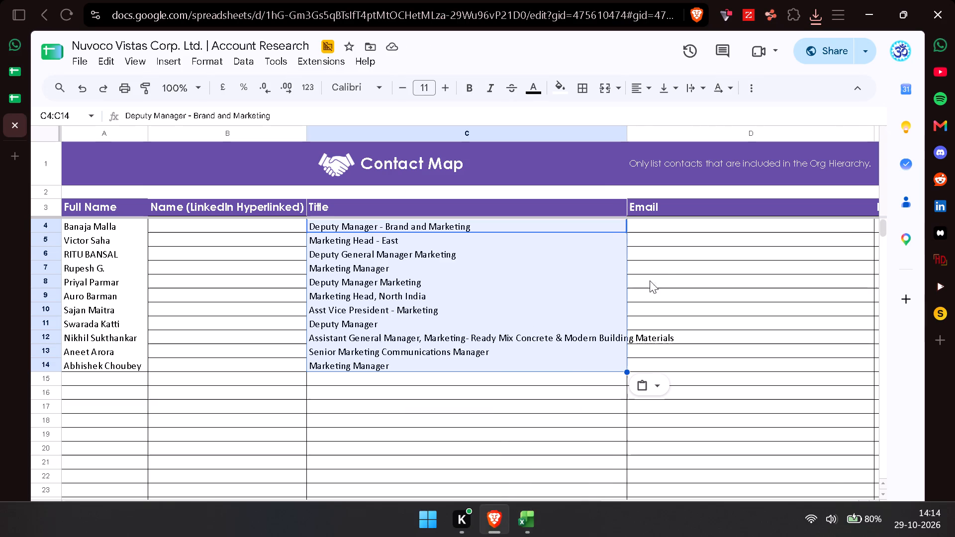
{"action": "scroll", "coordinate": [662, 262], "scroll_direction": "left", "scroll_amount": 5}
{"action": "left_click", "coordinate": [614, 232]}
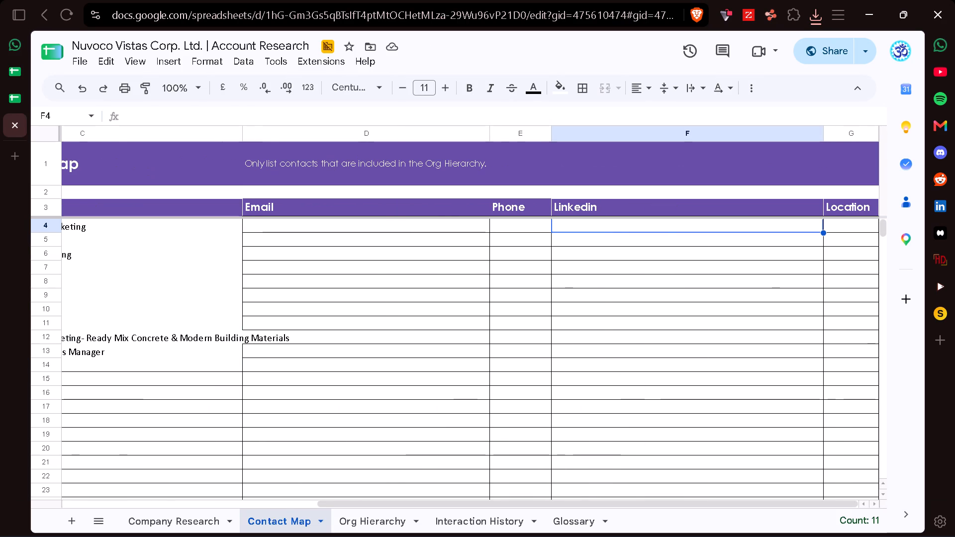
{"action": "key", "text": "ctrl+v"}
Copy the locations D2:D12 from the Excel export into the Contact Map's Location column starting at G4.
{"action": "left_click", "coordinate": [545, 527]}
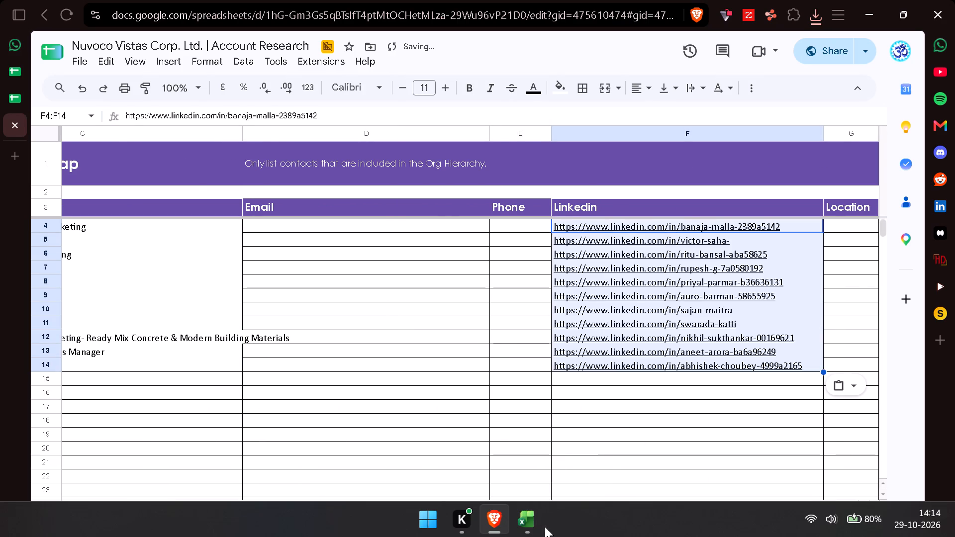
{"action": "left_click", "coordinate": [514, 520]}
{"action": "left_click", "coordinate": [202, 199]}
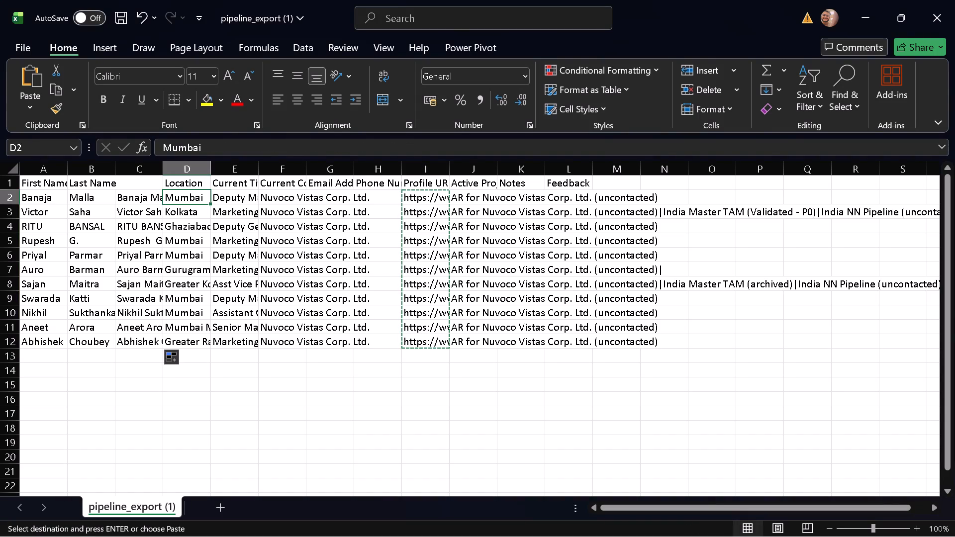
{"action": "key", "text": "ctrl+shift+Down"}
{"action": "key", "text": "ctrl+c"}
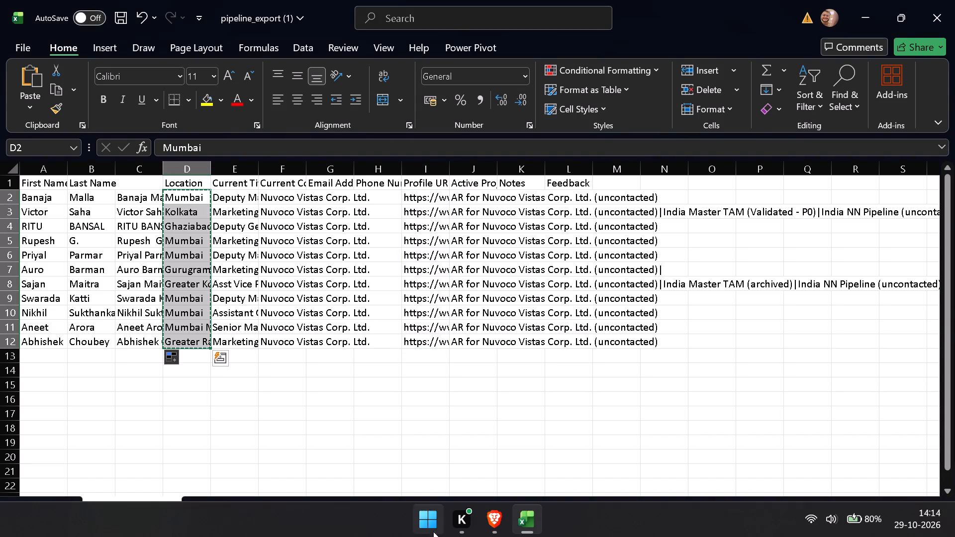
{"action": "left_click", "coordinate": [501, 529]}
{"action": "left_click", "coordinate": [834, 232]}
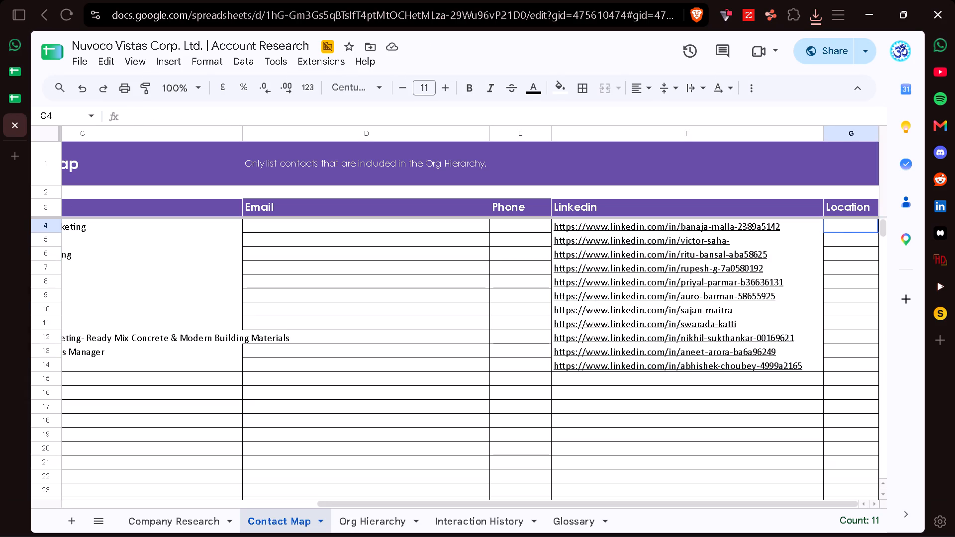
{"action": "key", "text": "ctrl+v"}
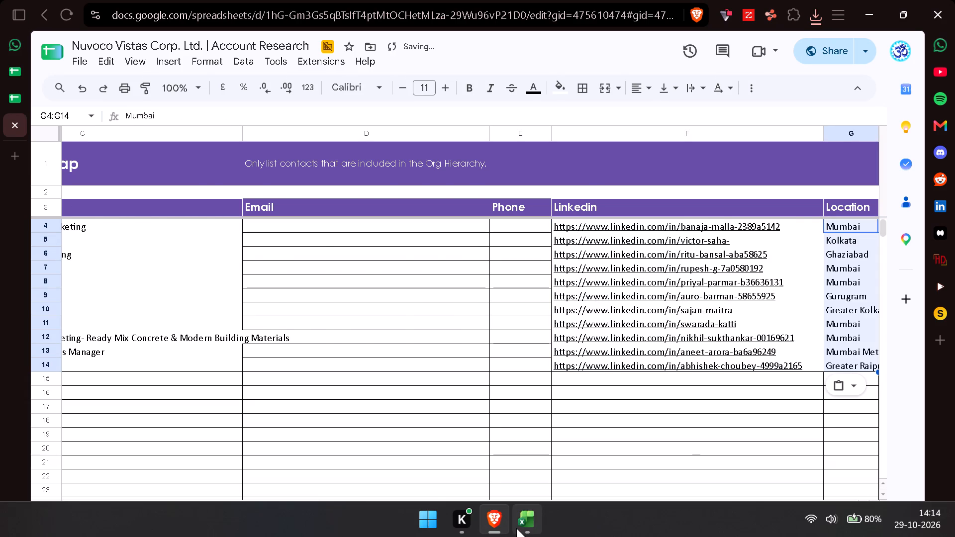
Close the pipeline export workbook in Excel without saving the changes.
{"action": "left_click", "coordinate": [516, 528]}
{"action": "left_click", "coordinate": [954, 0]}
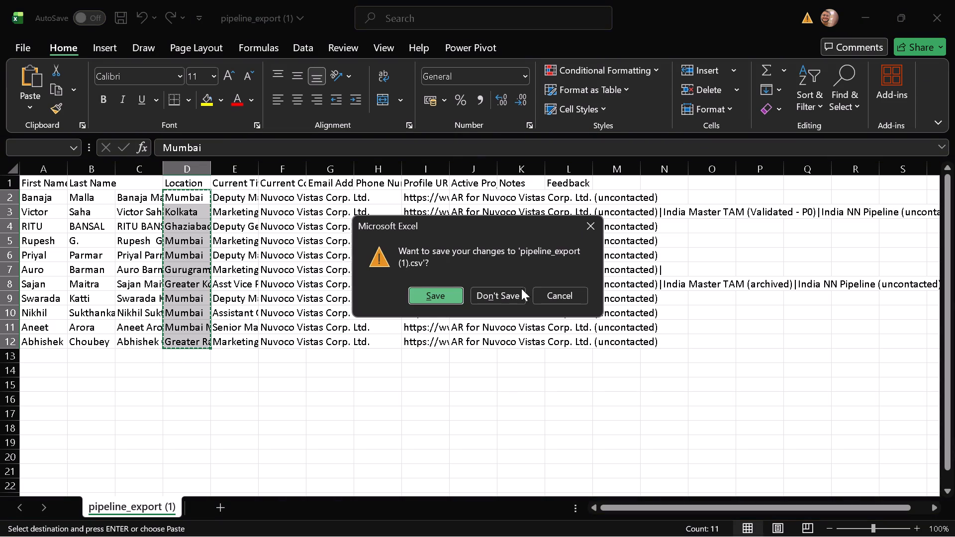
{"action": "left_click", "coordinate": [508, 296]}
Enter =HYPERLINK(F4,A4) in B4 of the Name (LinkedIn Hyperlinked) column and fill it down to B14.
{"action": "scroll", "coordinate": [508, 296], "scroll_direction": "right", "scroll_amount": 5}
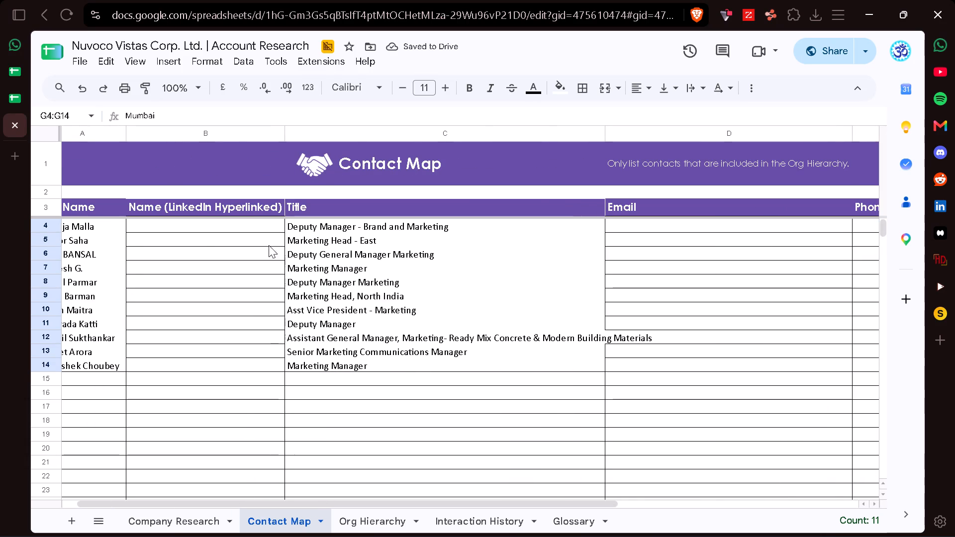
{"action": "left_click", "coordinate": [194, 230]}
{"action": "scroll", "coordinate": [194, 230], "scroll_direction": "right", "scroll_amount": 3}
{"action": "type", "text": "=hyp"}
{"action": "left_click", "coordinate": [216, 263]}
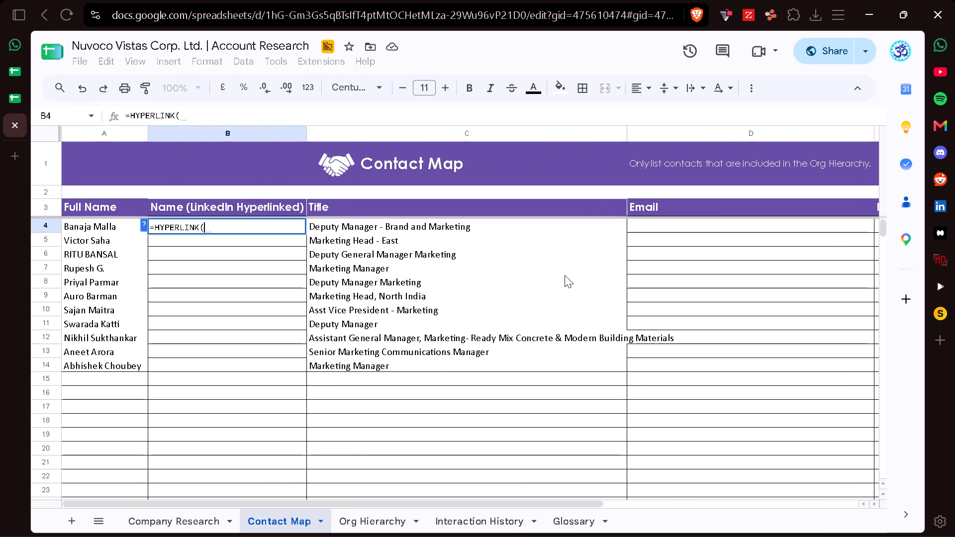
{"action": "scroll", "coordinate": [565, 275], "scroll_direction": "left", "scroll_amount": 7}
{"action": "left_click", "coordinate": [672, 226]}
{"action": "scroll", "coordinate": [402, 274], "scroll_direction": "up", "scroll_amount": 2}
{"action": "scroll", "coordinate": [402, 274], "scroll_direction": "right", "scroll_amount": 2}
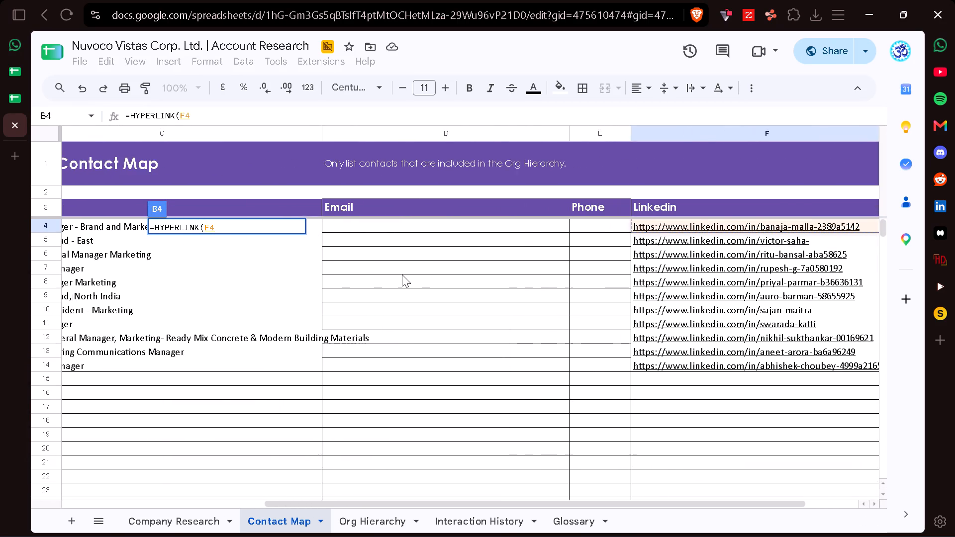
{"action": "scroll", "coordinate": [402, 274], "scroll_direction": "right", "scroll_amount": 4}
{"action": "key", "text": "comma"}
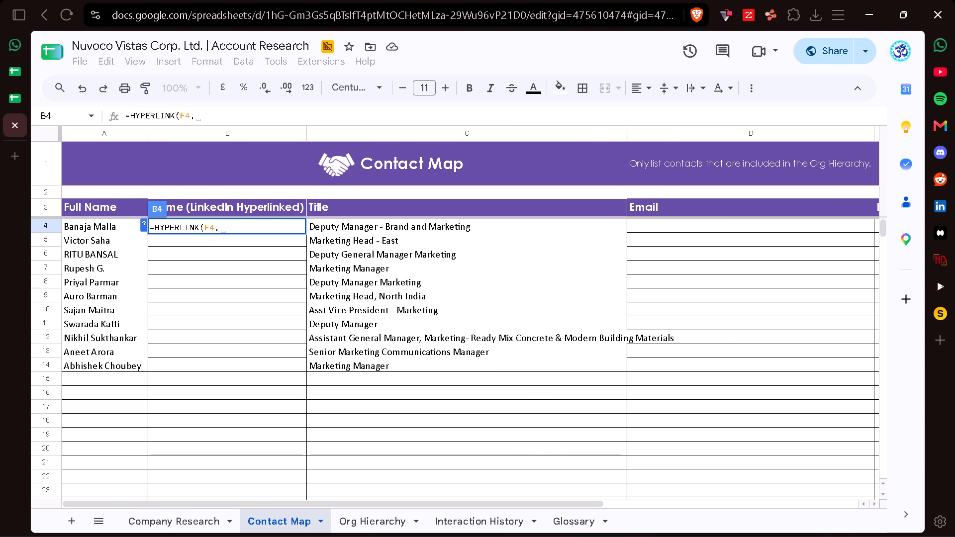
{"action": "left_click", "coordinate": [99, 223]}
{"action": "key", "text": "Return"}
{"action": "key", "text": "Up"}
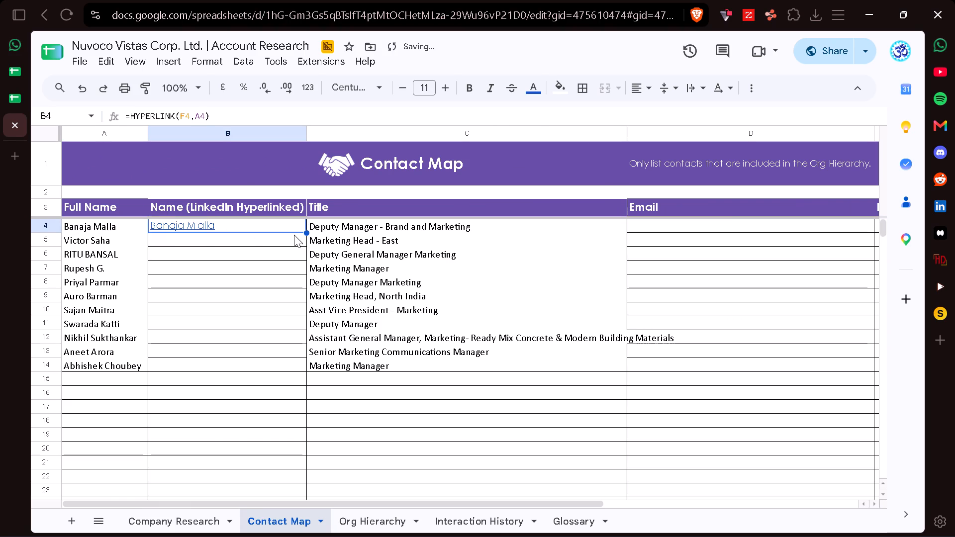
{"action": "left_click_drag", "start_coordinate": [308, 232], "coordinate": [179, 368]}
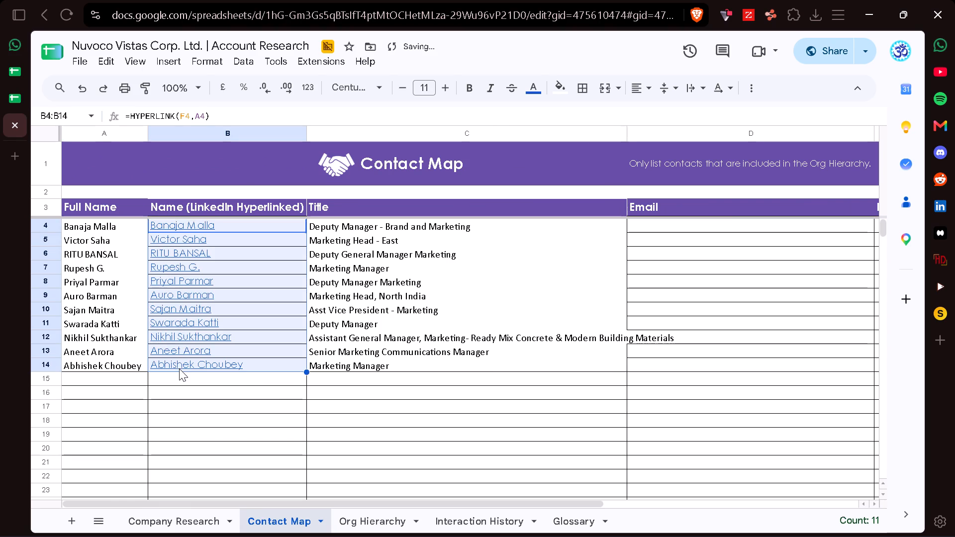
Set the font of the contact entries in A4:G14 to Century Gothic.
{"action": "left_click", "coordinate": [91, 222]}
{"action": "key", "text": "ctrl+shift+Down"}
{"action": "key", "text": "ctrl+shift+Right"}
{"action": "key", "text": "ctrl+shift+Right"}
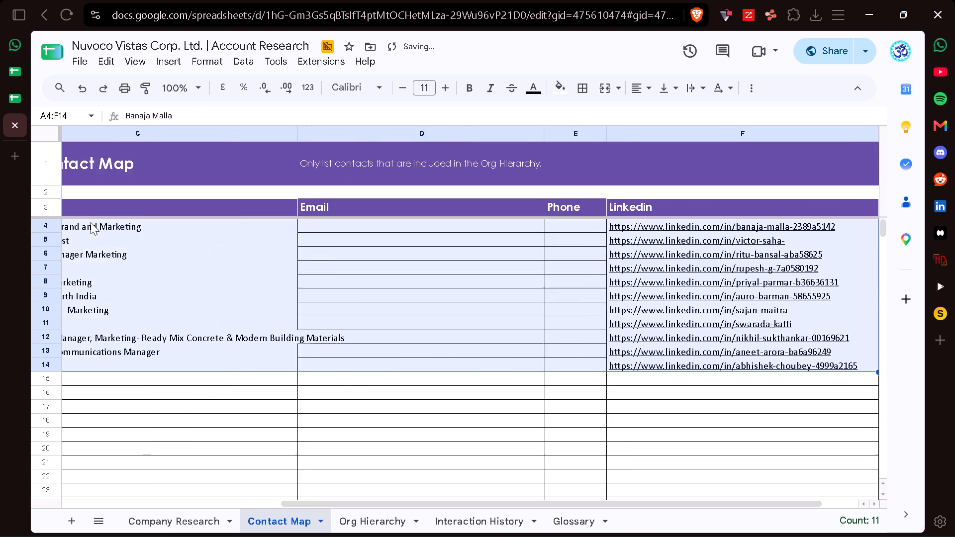
{"action": "key", "text": "ctrl+shift+Right"}
{"action": "key", "text": "ctrl+shift+Right"}
{"action": "left_click", "coordinate": [376, 93]}
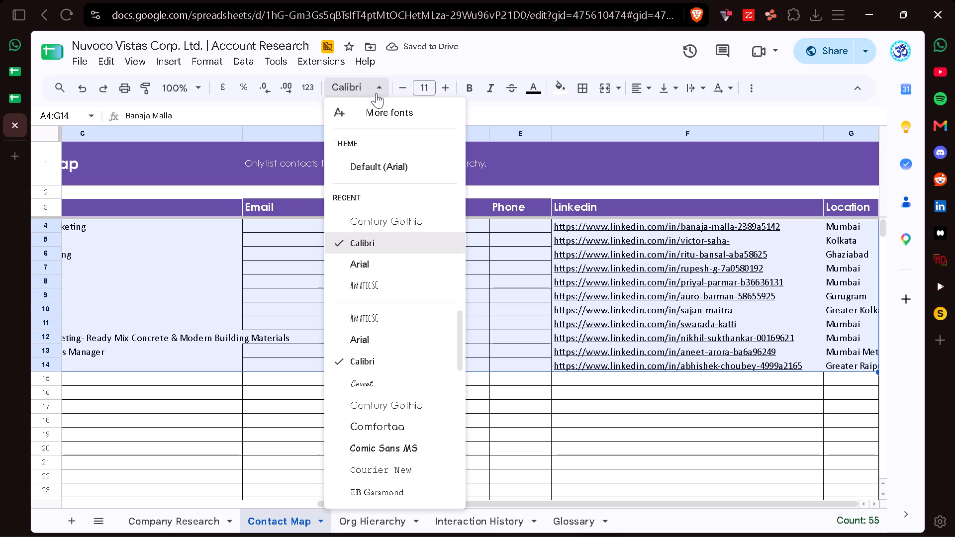
{"action": "left_click", "coordinate": [374, 216]}
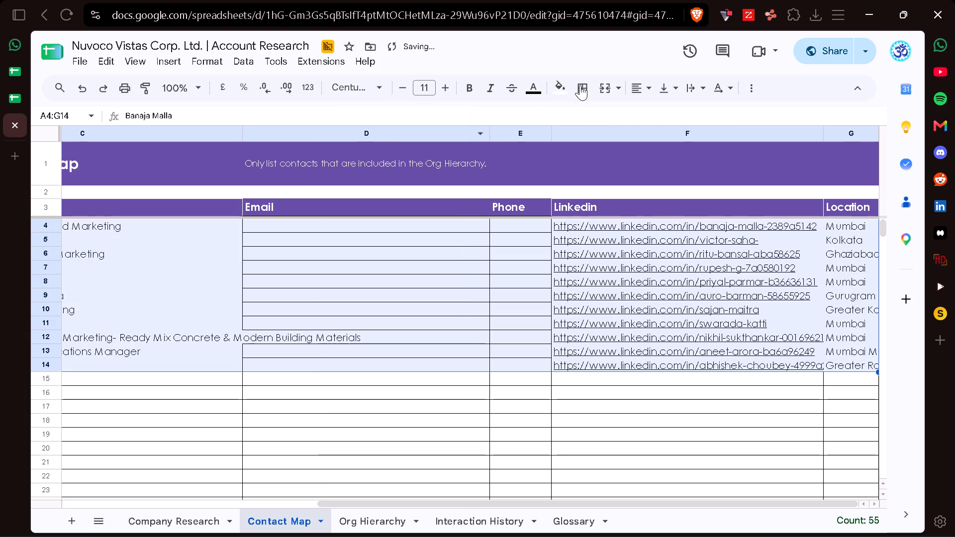
Apply all borders to the contact entries in A4:G14 and align them vertically to the middle.
{"action": "left_click", "coordinate": [580, 85]}
{"action": "left_click", "coordinate": [590, 106]}
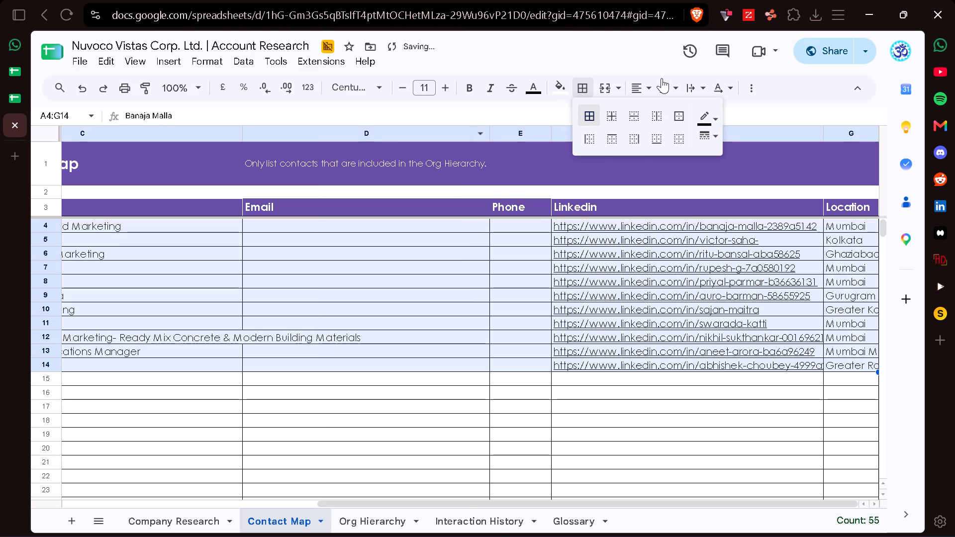
{"action": "left_click", "coordinate": [673, 82]}
{"action": "left_click", "coordinate": [686, 103]}
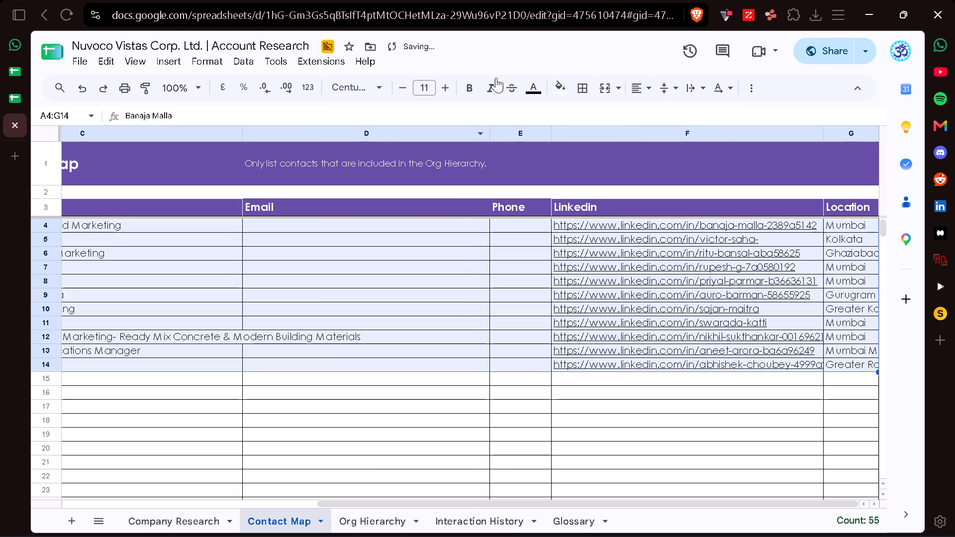
Reset the text colour of the contact entries in A4:G14 and reapply all borders.
{"action": "left_click", "coordinate": [580, 90]}
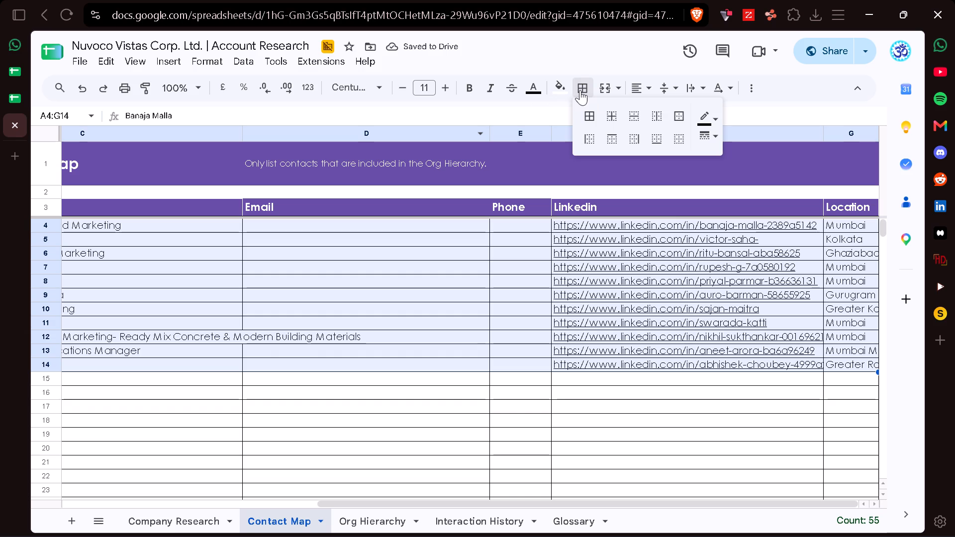
{"action": "left_click", "coordinate": [532, 89]}
{"action": "left_click", "coordinate": [545, 112]}
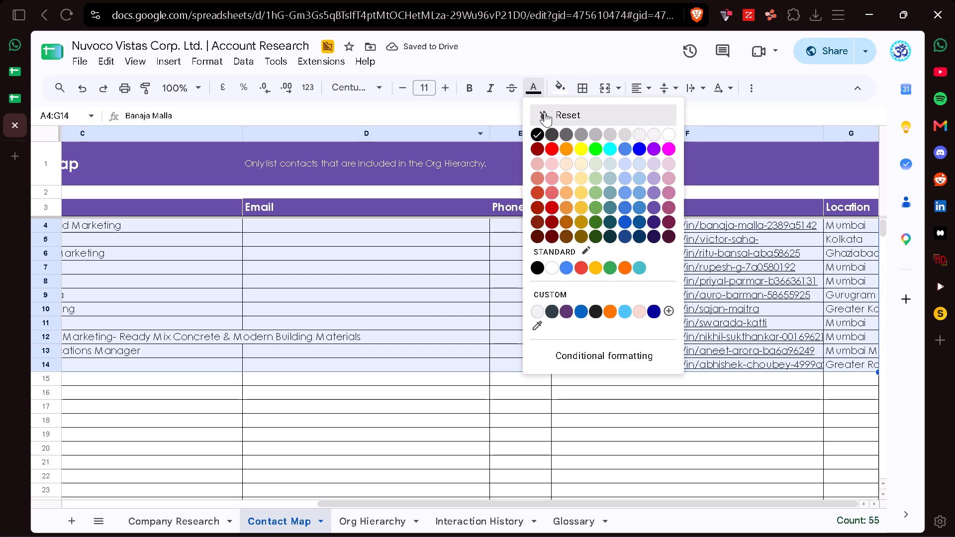
{"action": "scroll", "coordinate": [250, 331], "scroll_direction": "right", "scroll_amount": 3}
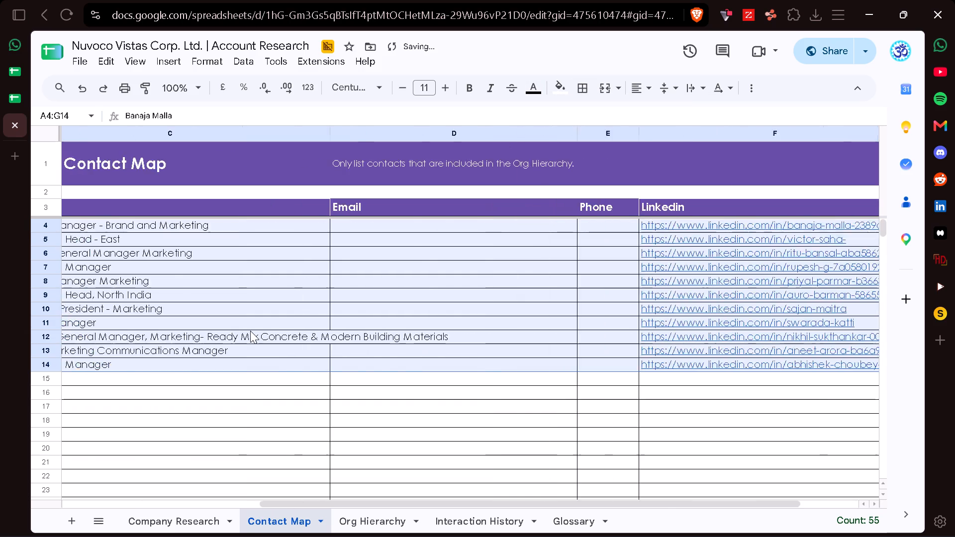
{"action": "scroll", "coordinate": [250, 331], "scroll_direction": "right", "scroll_amount": 1}
{"action": "left_click", "coordinate": [579, 88]}
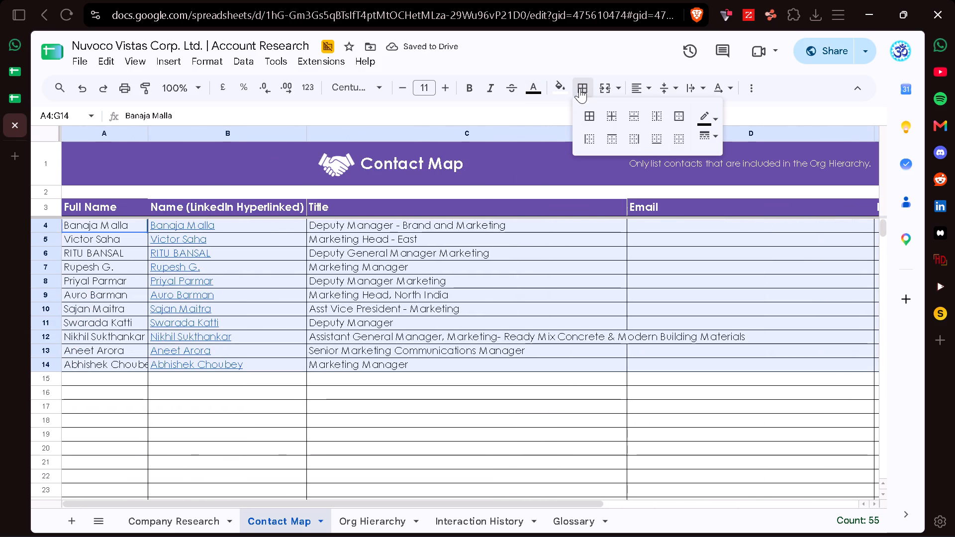
{"action": "left_click", "coordinate": [589, 115]}
{"action": "left_click", "coordinate": [403, 461]}
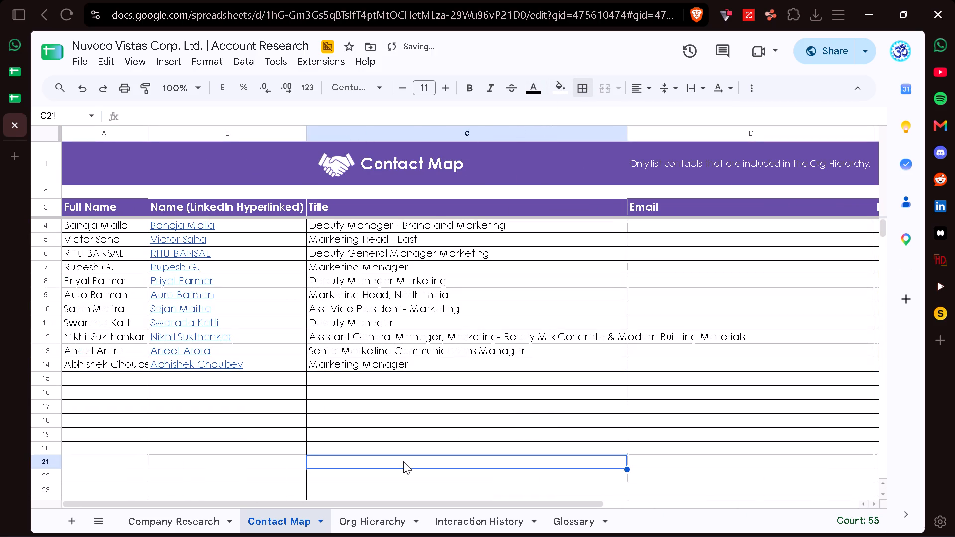
Sort the contact range A4:G14 by column A from A to Z, without a header row.
{"action": "left_click", "coordinate": [110, 228]}
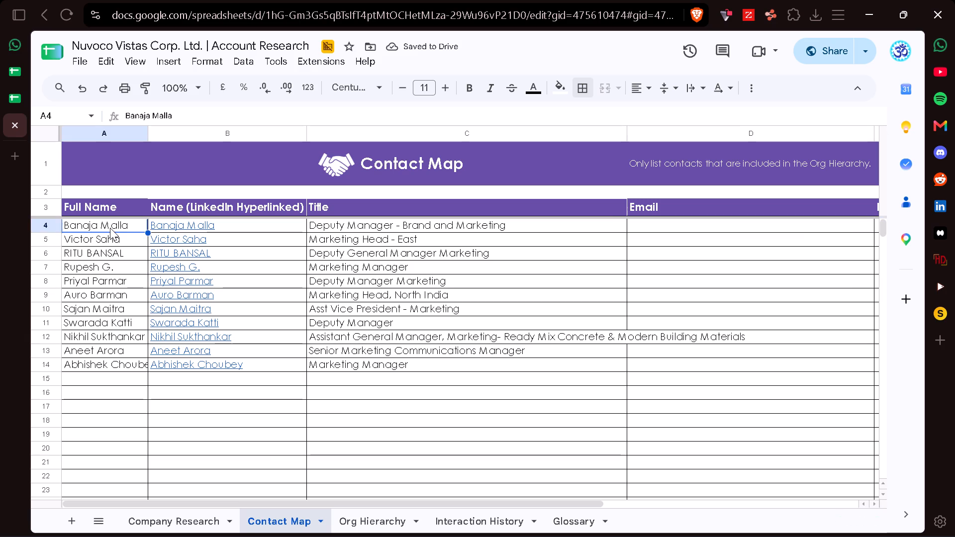
{"action": "key", "text": "ctrl+shift+Down"}
{"action": "key", "text": "ctrl+shift+Right"}
{"action": "key", "text": "ctrl+shift+Right"}
{"action": "key", "text": "ctrl+shift+Right"}
{"action": "key", "text": "ctrl+shift+Right"}
{"action": "right_click", "coordinate": [110, 228]}
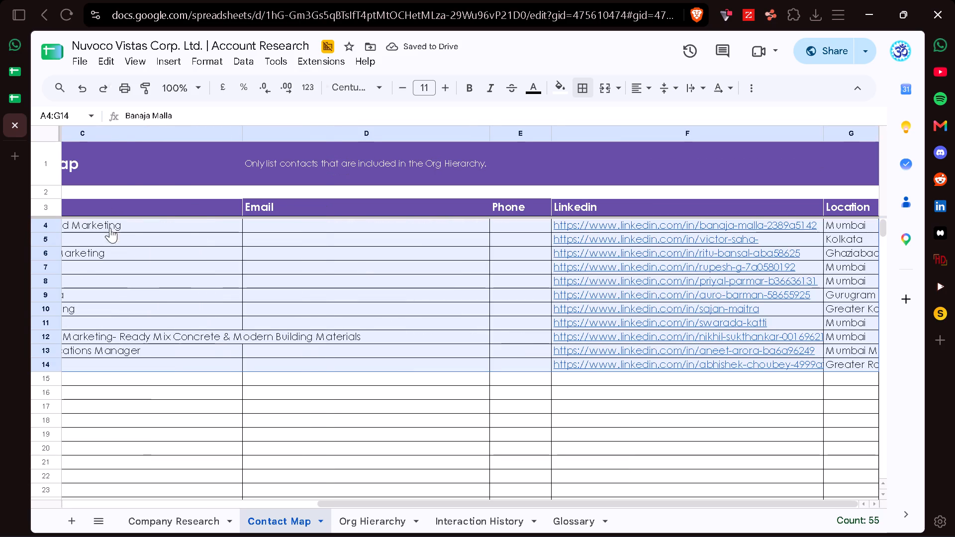
{"action": "scroll", "coordinate": [198, 401], "scroll_direction": "down", "scroll_amount": 3}
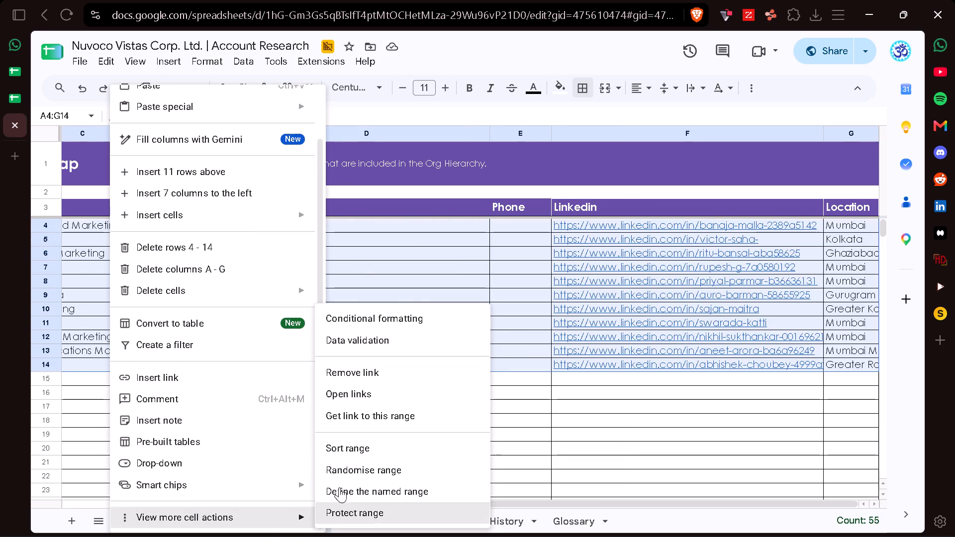
{"action": "left_click", "coordinate": [357, 455]}
{"action": "left_click", "coordinate": [592, 358]}
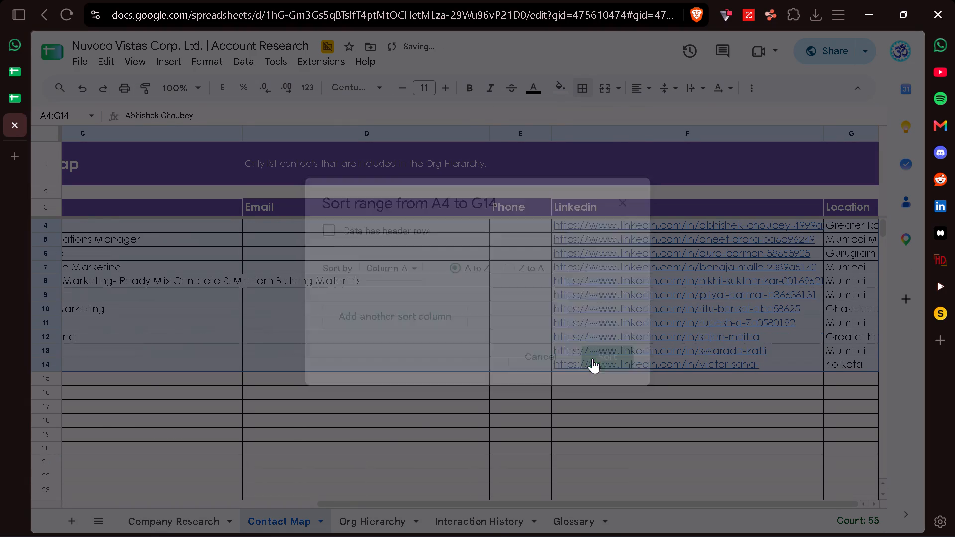
Open the row 4 contact's LinkedIn profile from the Contact Map and copy their business email from ZoomInfo.
{"action": "scroll", "coordinate": [409, 386], "scroll_direction": "right", "scroll_amount": 9}
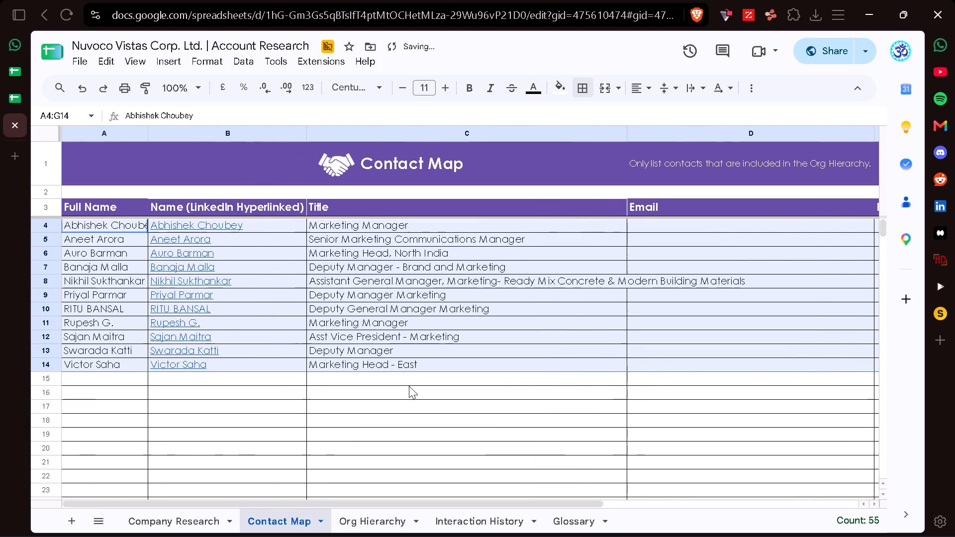
{"action": "scroll", "coordinate": [409, 386], "scroll_direction": "left", "scroll_amount": 5}
{"action": "left_click", "coordinate": [339, 230]}
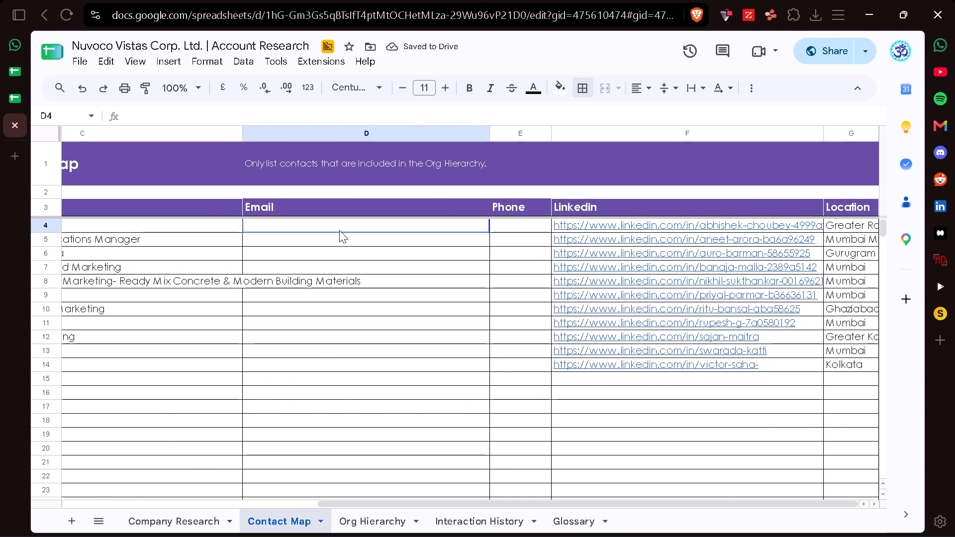
{"action": "scroll", "coordinate": [339, 230], "scroll_direction": "left", "scroll_amount": 4}
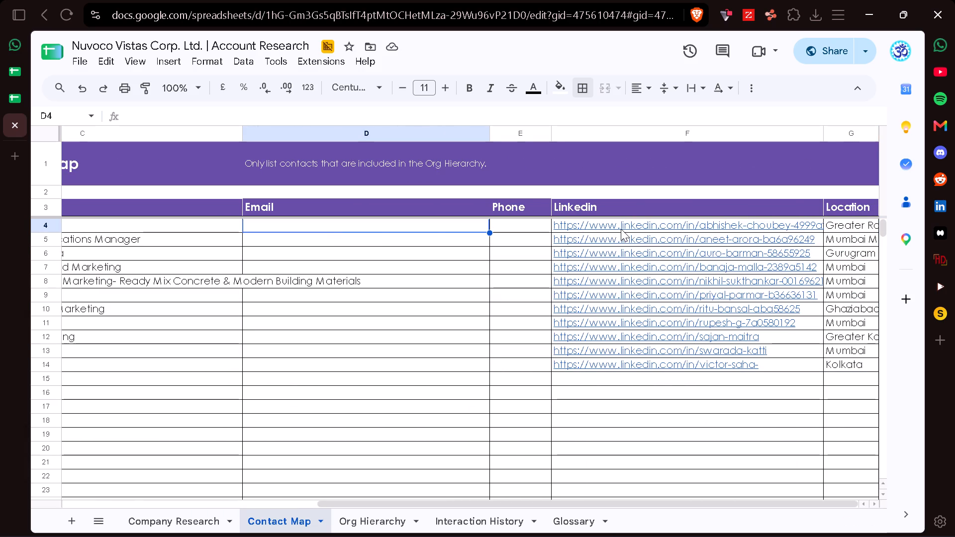
{"action": "left_click", "coordinate": [667, 255]}
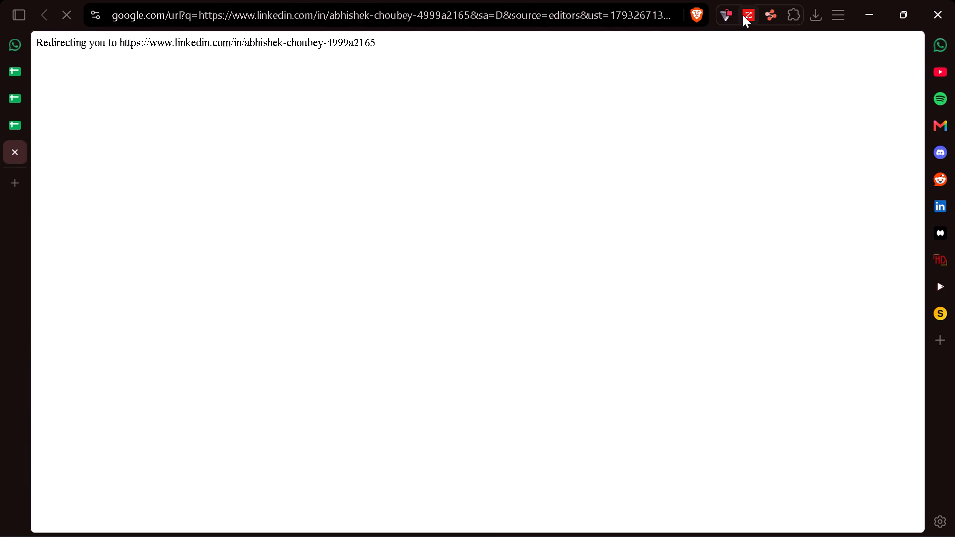
{"action": "left_click", "coordinate": [743, 15]}
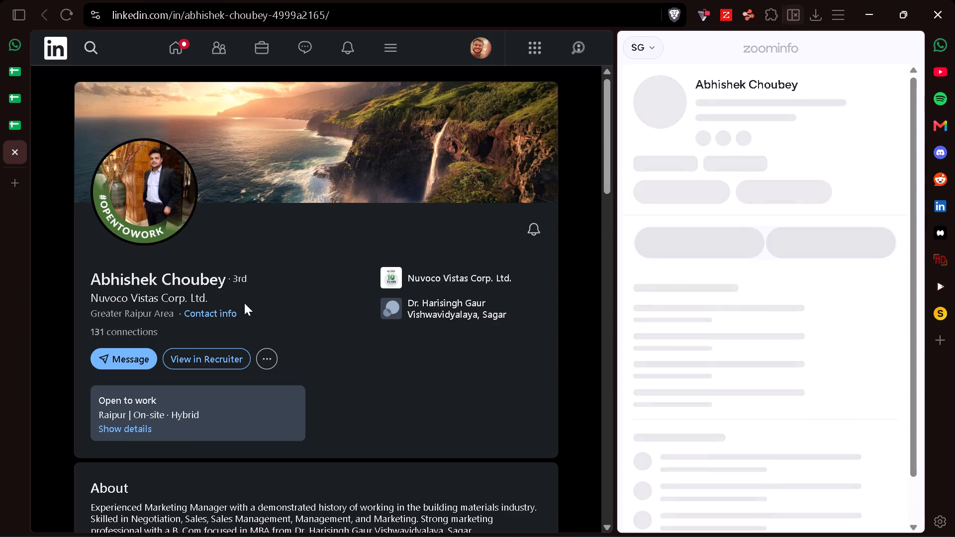
{"action": "scroll", "coordinate": [257, 369], "scroll_direction": "down", "scroll_amount": 2}
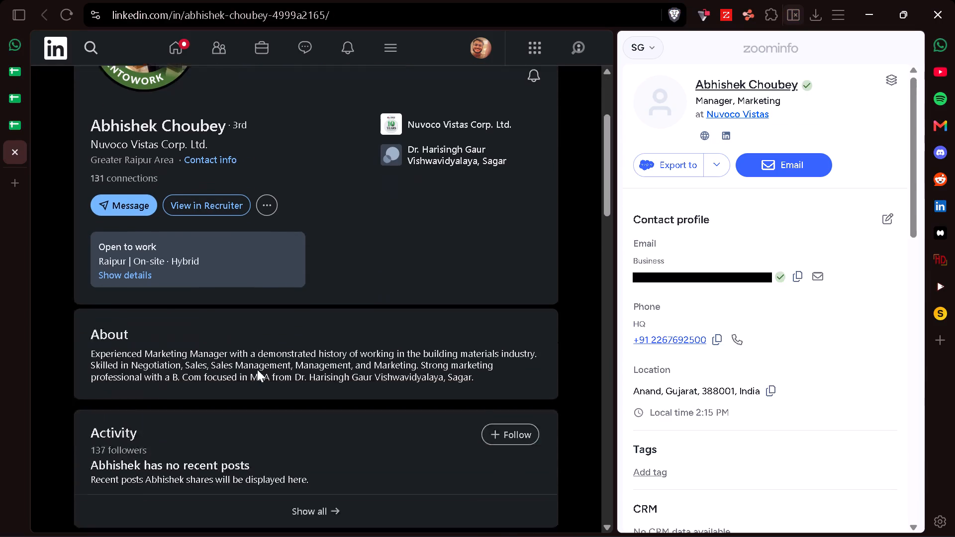
{"action": "scroll", "coordinate": [257, 369], "scroll_direction": "down", "scroll_amount": 4}
{"action": "scroll", "coordinate": [257, 369], "scroll_direction": "up", "scroll_amount": 7}
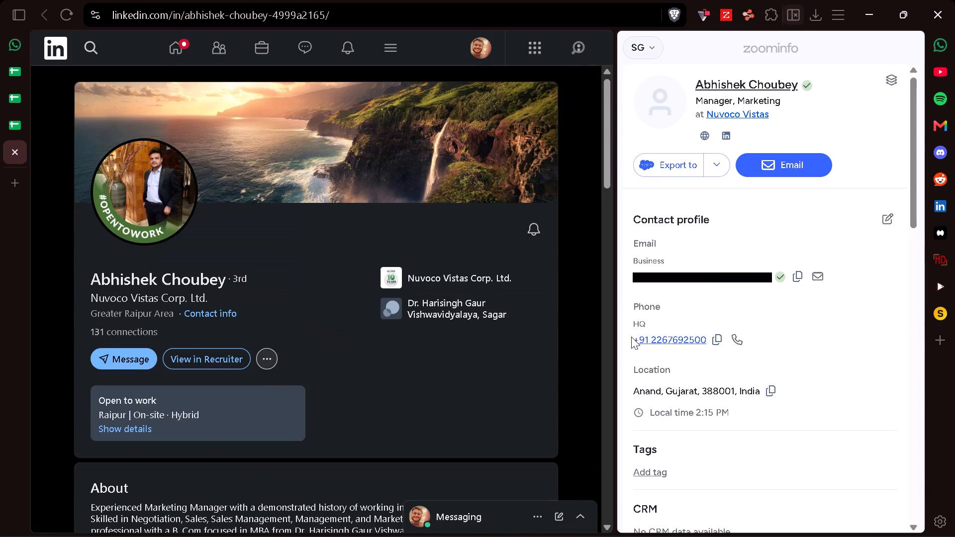
{"action": "left_click", "coordinate": [793, 277]}
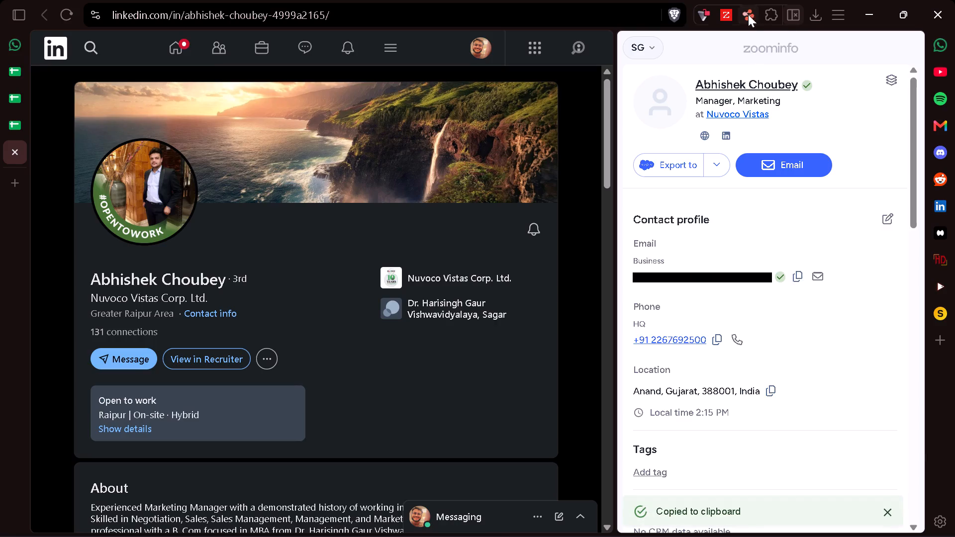
Close ZoomInfo and reveal the row 4 contact's details in the SMARTe extension.
{"action": "left_click", "coordinate": [787, 15]}
{"action": "left_click", "coordinate": [765, 15]}
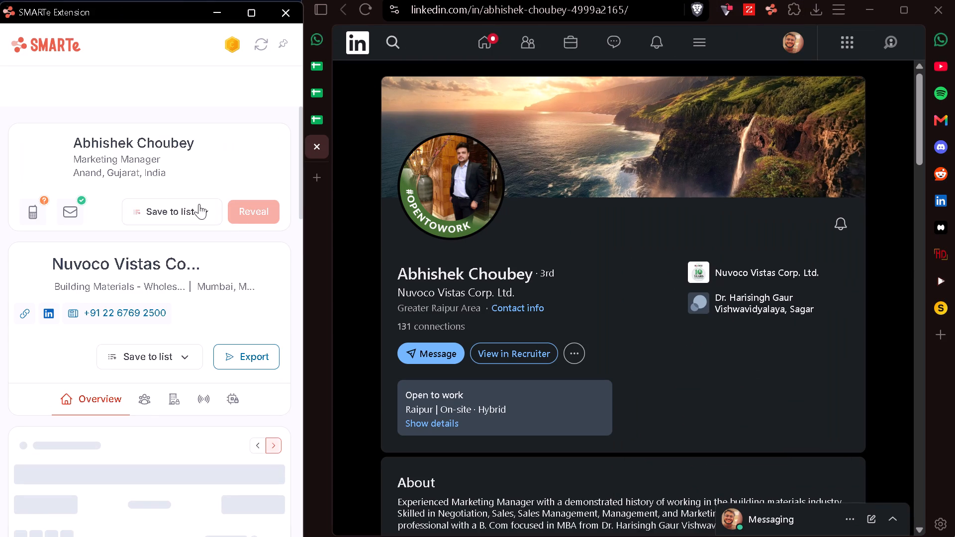
{"action": "left_click", "coordinate": [256, 215]}
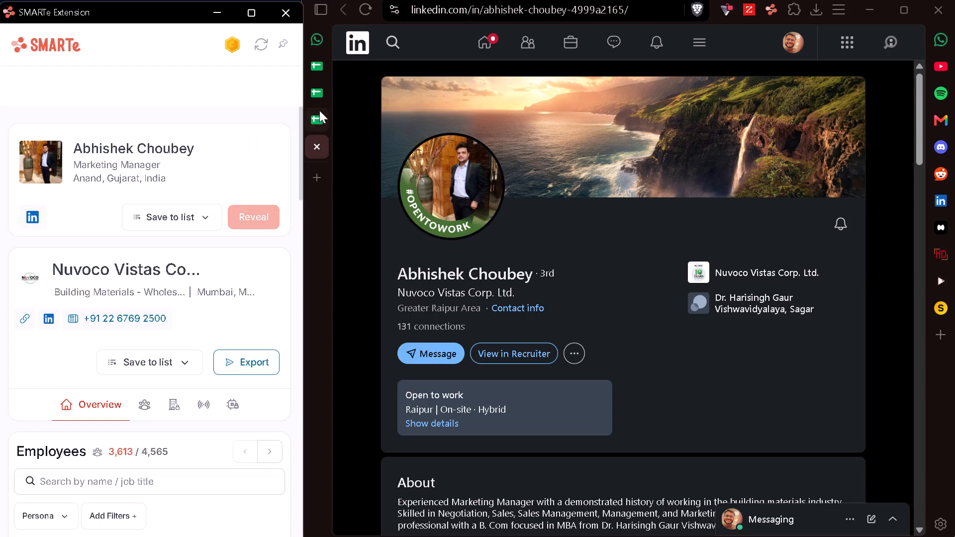
Paste the copied email into D4 of the Contact Map and enter nf as the phone in E4.
{"action": "left_click", "coordinate": [319, 110]}
{"action": "key", "text": "ctrl+v"}
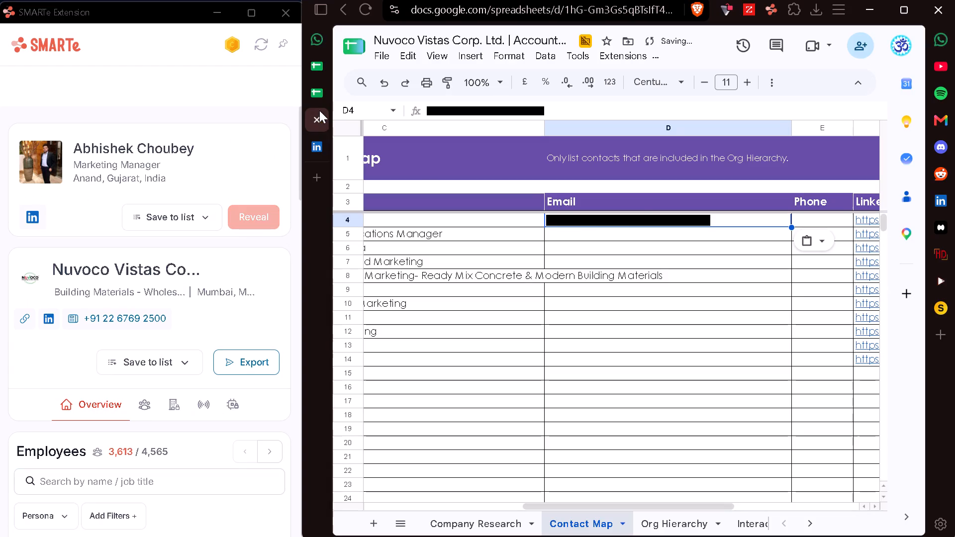
{"action": "scroll", "coordinate": [653, 261], "scroll_direction": "left", "scroll_amount": 1}
{"action": "key", "text": "Right"}
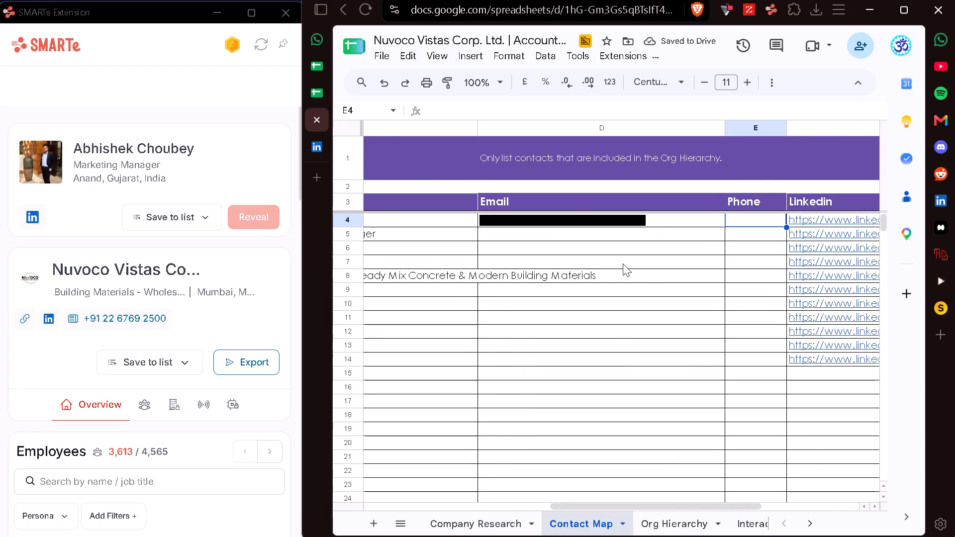
{"action": "scroll", "coordinate": [623, 264], "scroll_direction": "left", "scroll_amount": 1}
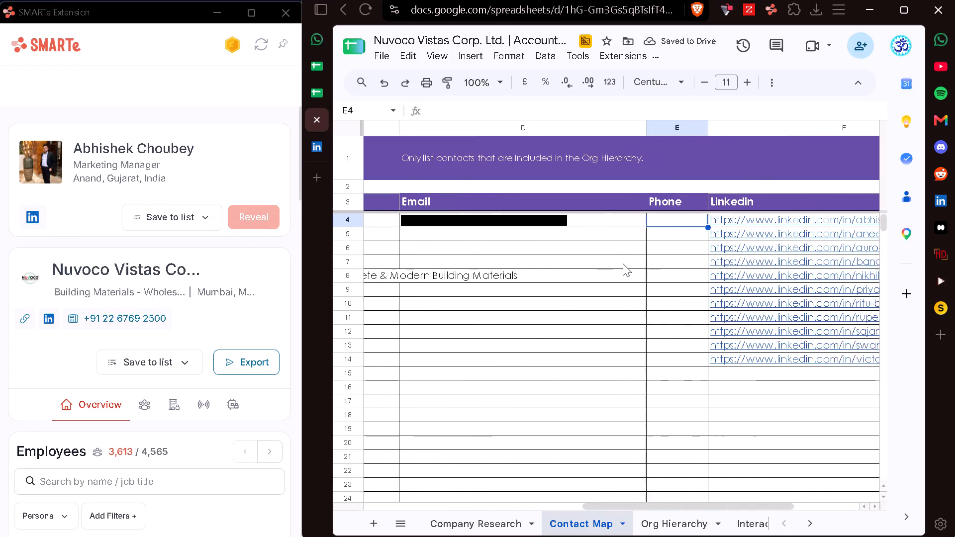
{"action": "scroll", "coordinate": [623, 264], "scroll_direction": "left", "scroll_amount": 1}
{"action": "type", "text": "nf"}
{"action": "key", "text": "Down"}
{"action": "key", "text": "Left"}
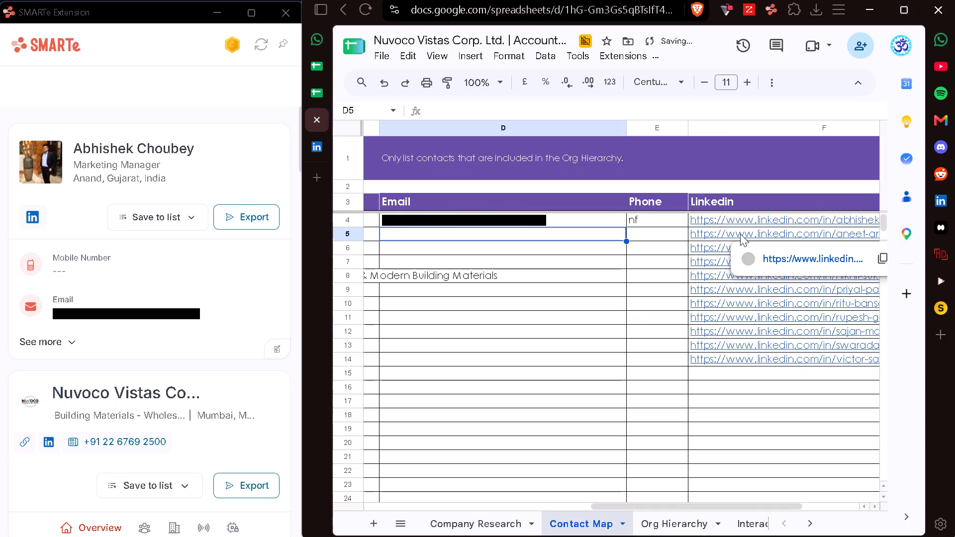
Open the row 5 contact's LinkedIn profile with ZoomInfo and reveal their details in the SMARTe extension.
{"action": "left_click", "coordinate": [784, 255]}
{"action": "left_click", "coordinate": [748, 3]}
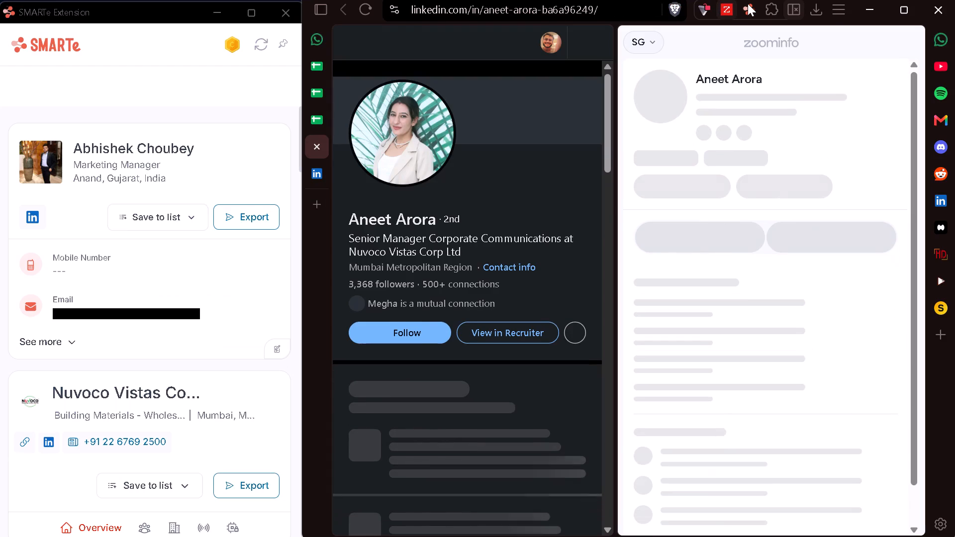
{"action": "scroll", "coordinate": [471, 403], "scroll_direction": "down", "scroll_amount": 4}
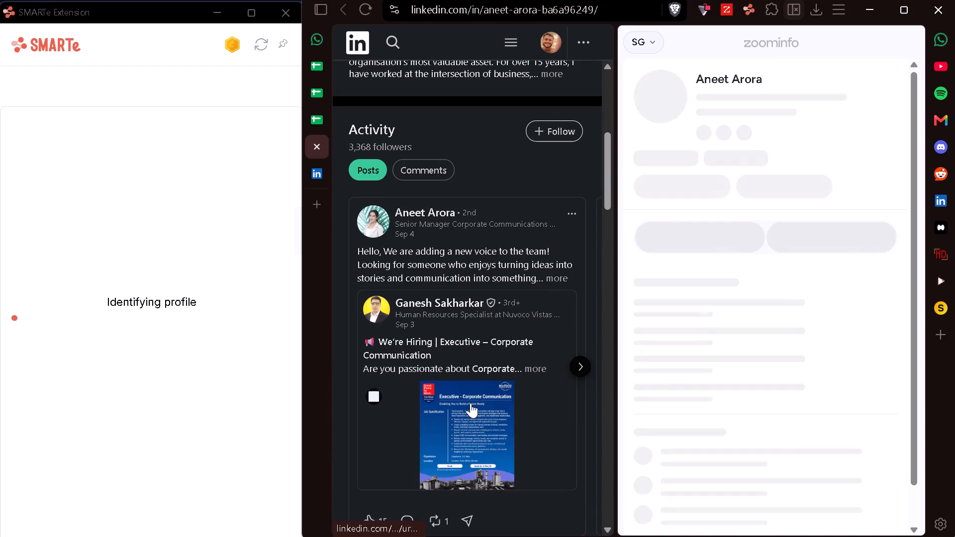
{"action": "scroll", "coordinate": [471, 403], "scroll_direction": "down", "scroll_amount": 3}
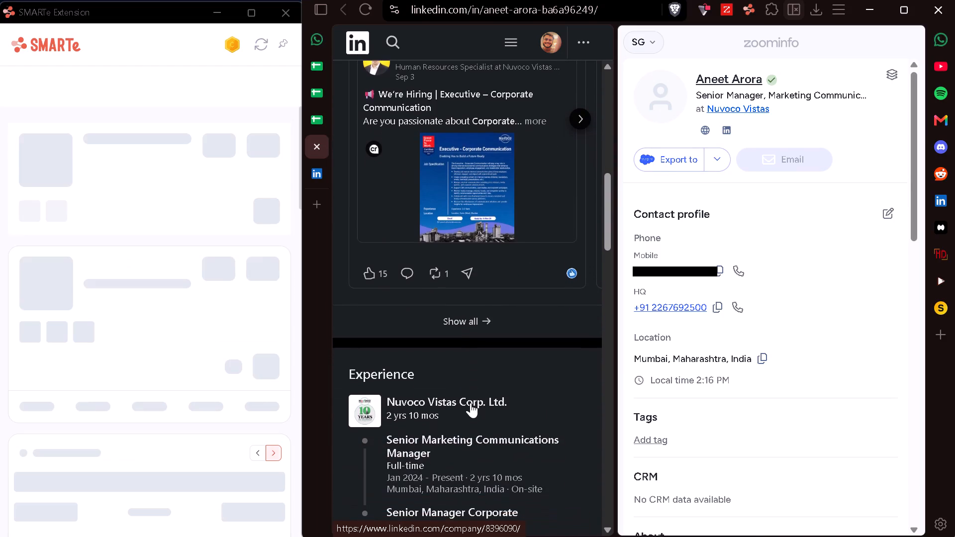
{"action": "scroll", "coordinate": [471, 403], "scroll_direction": "up", "scroll_amount": 6}
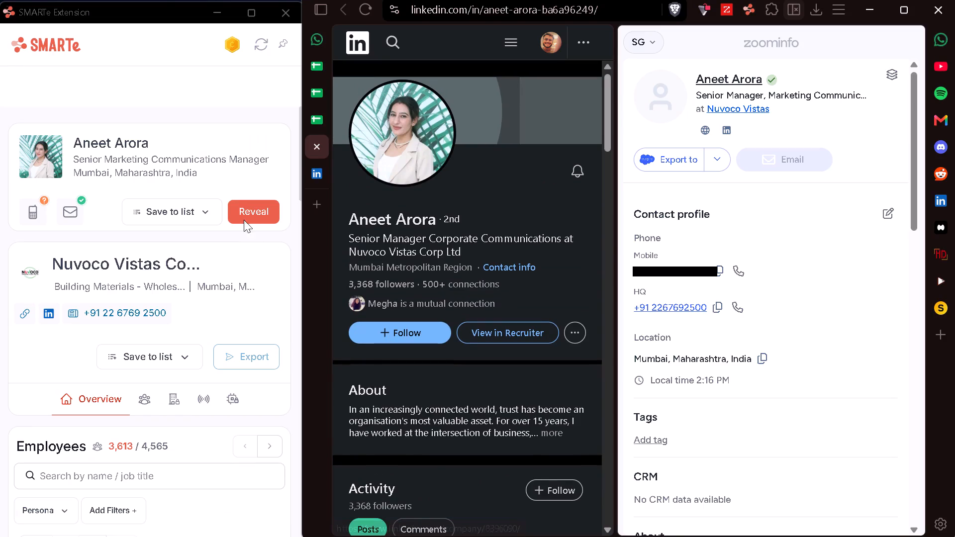
{"action": "left_click", "coordinate": [258, 208]}
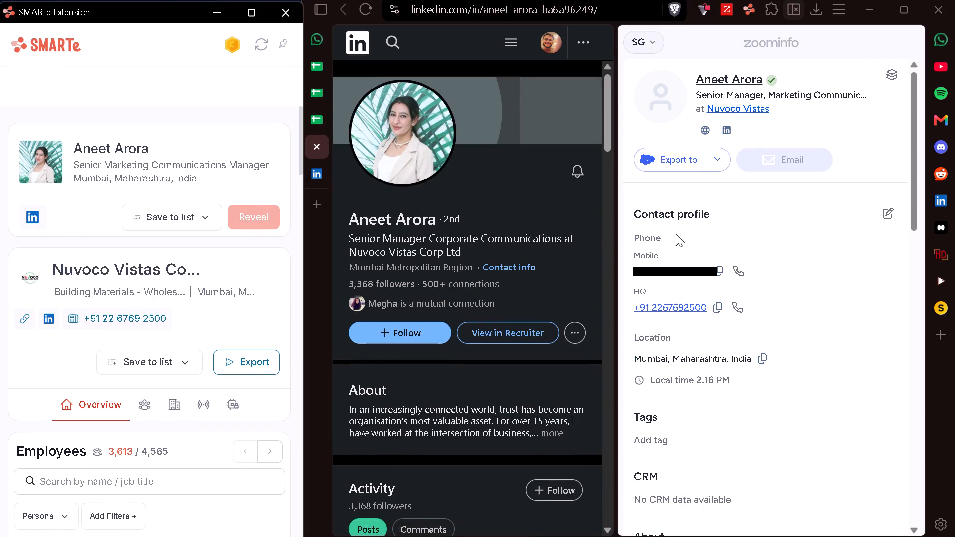
Copy the row 5 contact's mobile number from ZoomInfo, paste it into E5 of the Contact Map and strip its leading prefix.
{"action": "left_click", "coordinate": [717, 267]}
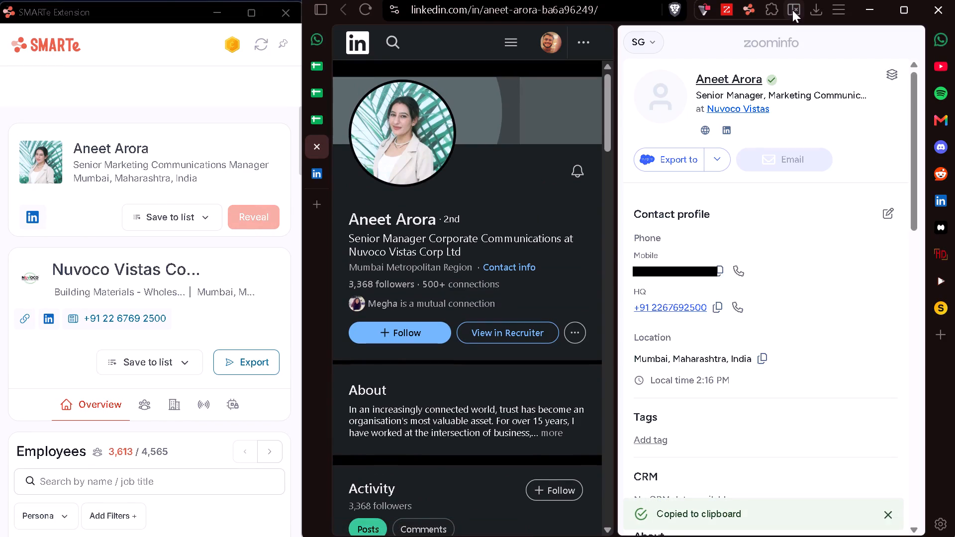
{"action": "left_click", "coordinate": [792, 10]}
{"action": "left_click", "coordinate": [317, 129]}
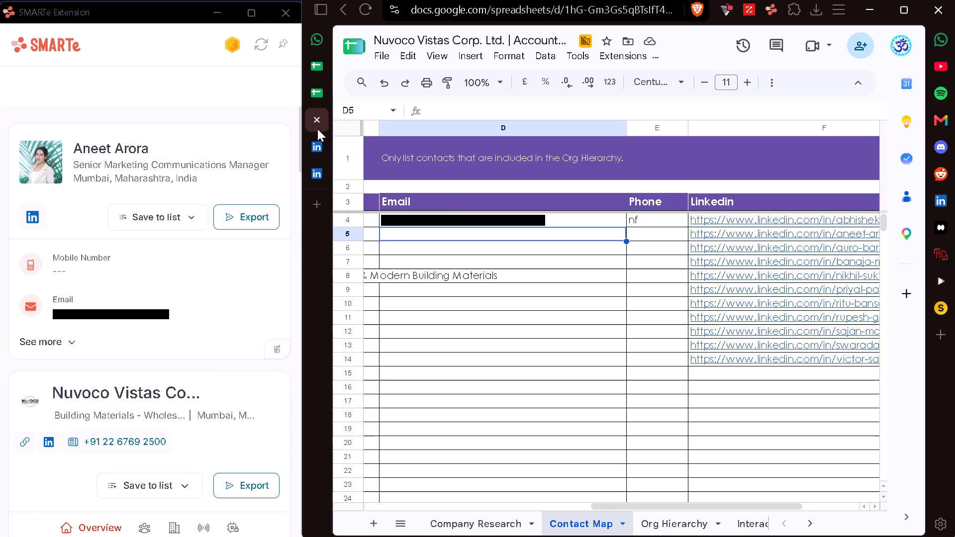
{"action": "key", "text": "Right"}
{"action": "key", "text": "ctrl+v"}
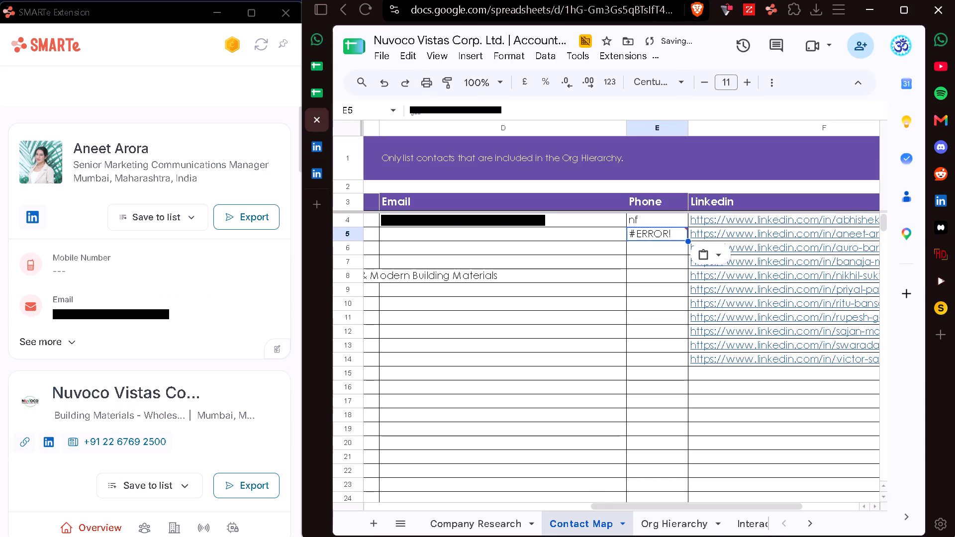
{"action": "left_click", "coordinate": [444, 106]}
{"action": "key", "text": "BackSpace"}
{"action": "key", "text": "BackSpace"}
{"action": "key", "text": "BackSpace"}
{"action": "key", "text": "BackSpace"}
{"action": "key", "text": "BackSpace"}
{"action": "key", "text": "BackSpace"}
{"action": "key", "text": "BackSpace"}
{"action": "key", "text": "BackSpace"}
{"action": "key", "text": "BackSpace"}
{"action": "key", "text": "BackSpace"}
{"action": "key", "text": "BackSpace"}
{"action": "key", "text": "BackSpace"}
{"action": "key", "text": "BackSpace"}
{"action": "key", "text": "BackSpace"}
{"action": "left_click", "coordinate": [415, 236]}
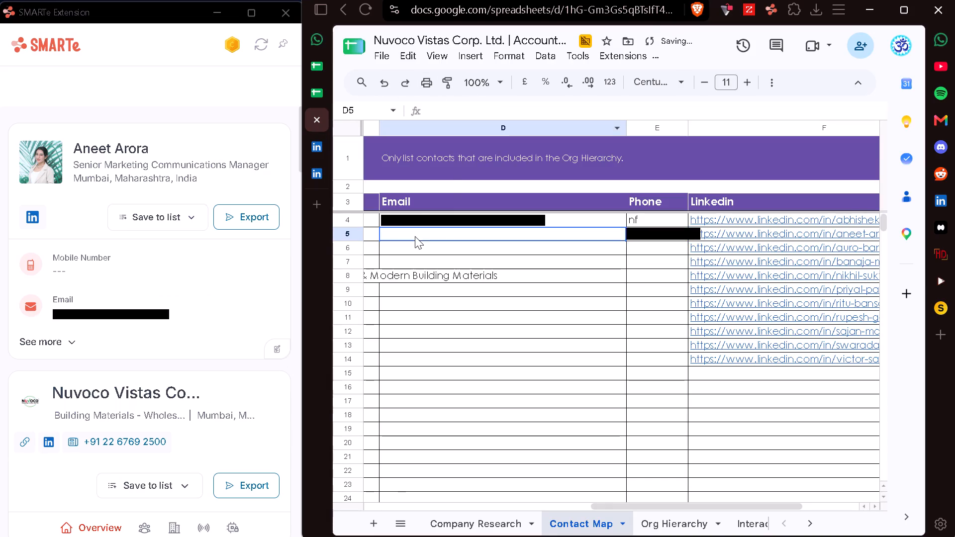
Copy the row 5 contact's email from SMARTe into D5 and close the open LinkedIn tabs.
{"action": "left_click", "coordinate": [180, 315]}
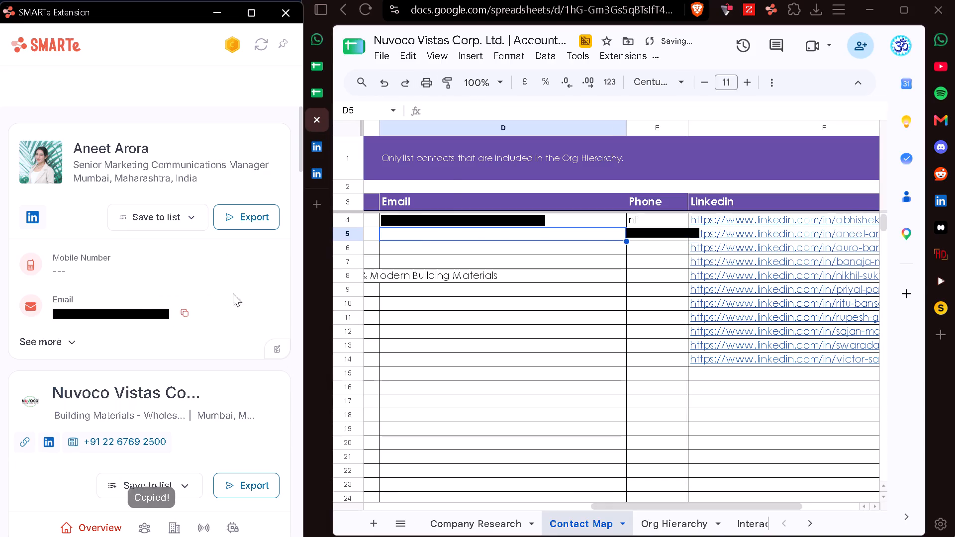
{"action": "left_click", "coordinate": [411, 236]}
{"action": "key", "text": "ctrl+v"}
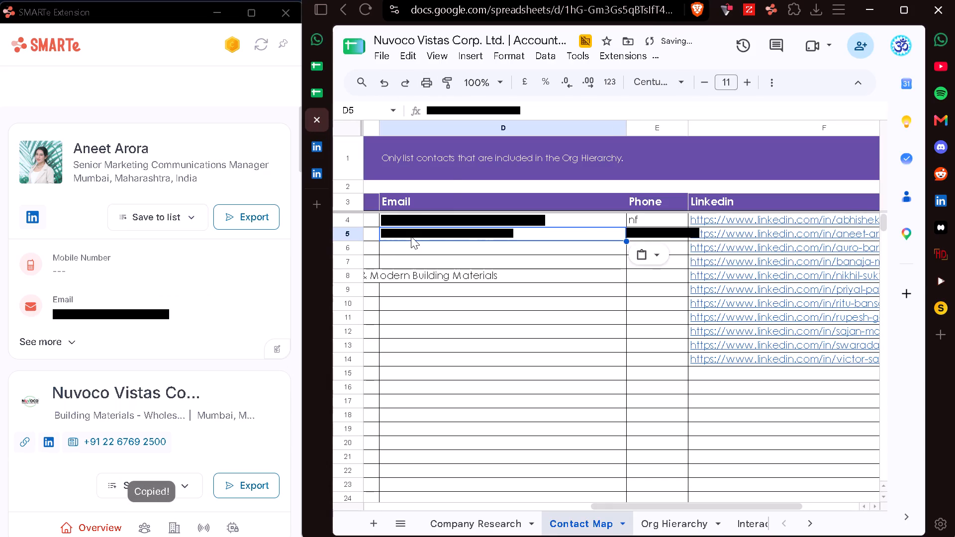
{"action": "key", "text": "Down"}
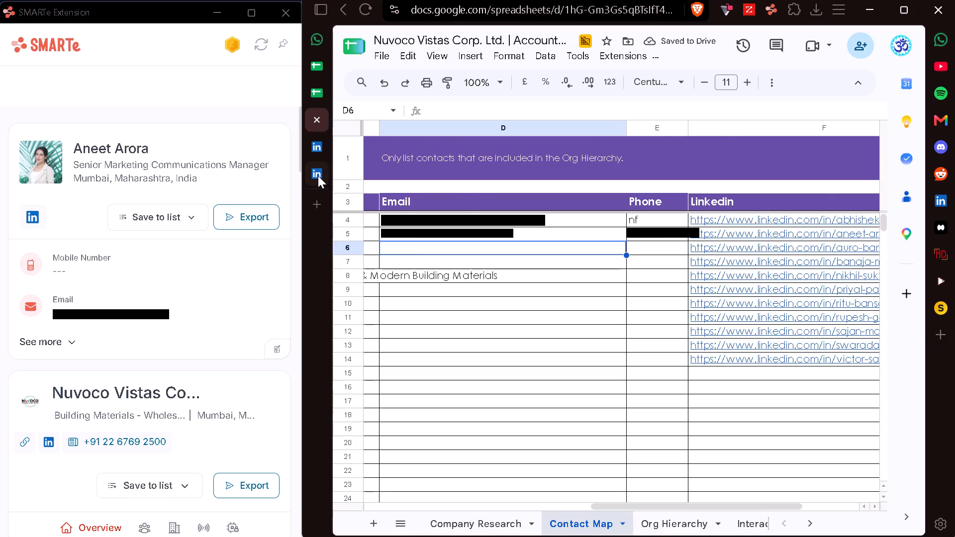
{"action": "double_click", "coordinate": [318, 176]}
{"action": "left_click", "coordinate": [318, 153]}
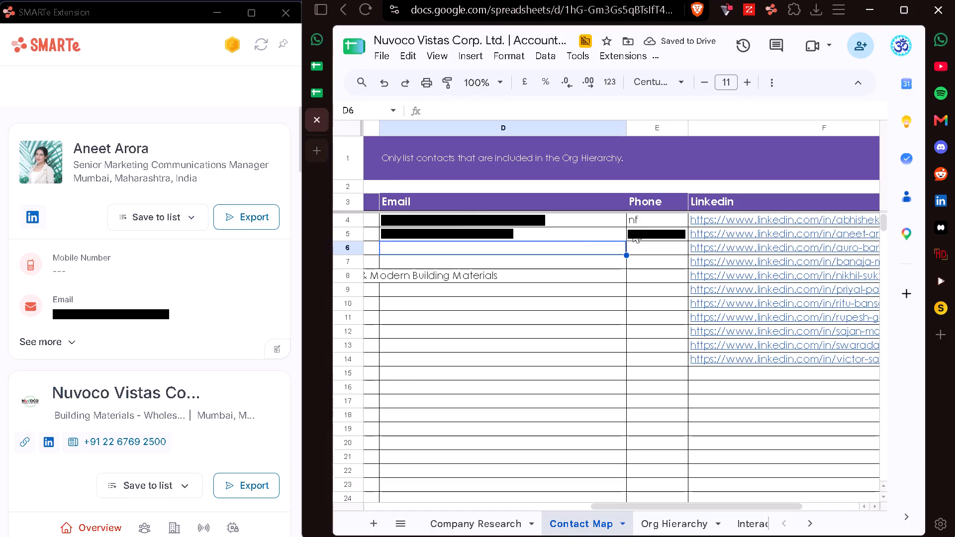
Open the row 6 contact's LinkedIn profile with ZoomInfo and check their contact details and current experience.
{"action": "left_click", "coordinate": [804, 273]}
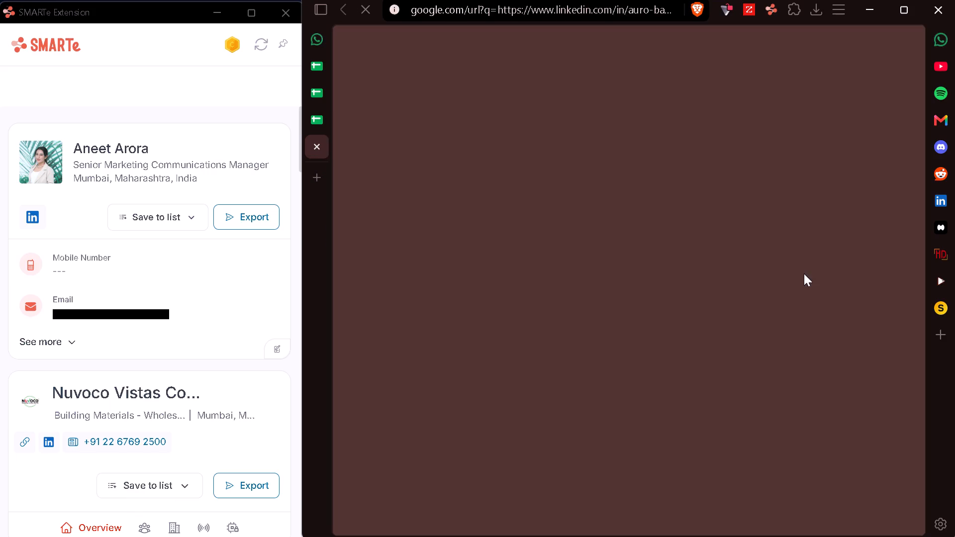
{"action": "left_click", "coordinate": [743, 10]}
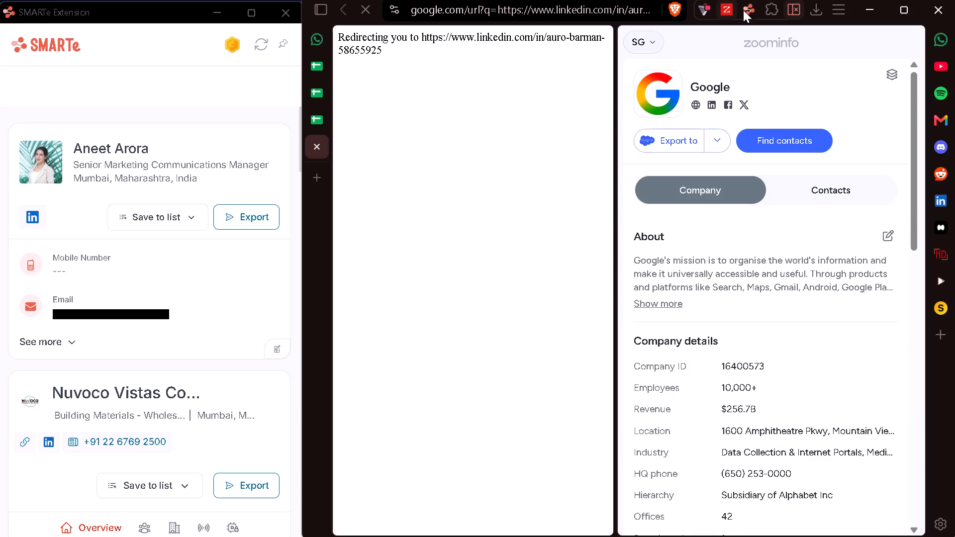
{"action": "double_click", "coordinate": [369, 12]}
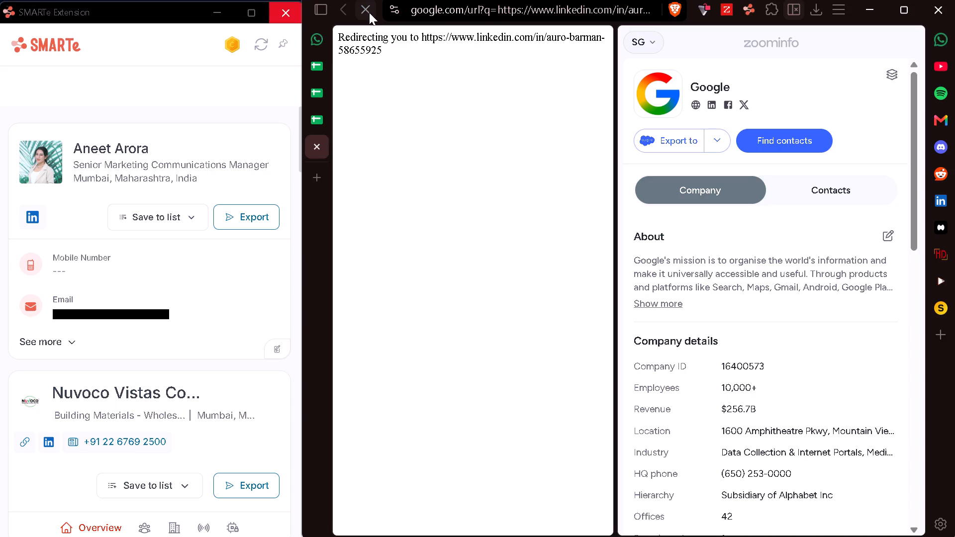
{"action": "scroll", "coordinate": [428, 231], "scroll_direction": "left", "scroll_amount": 2}
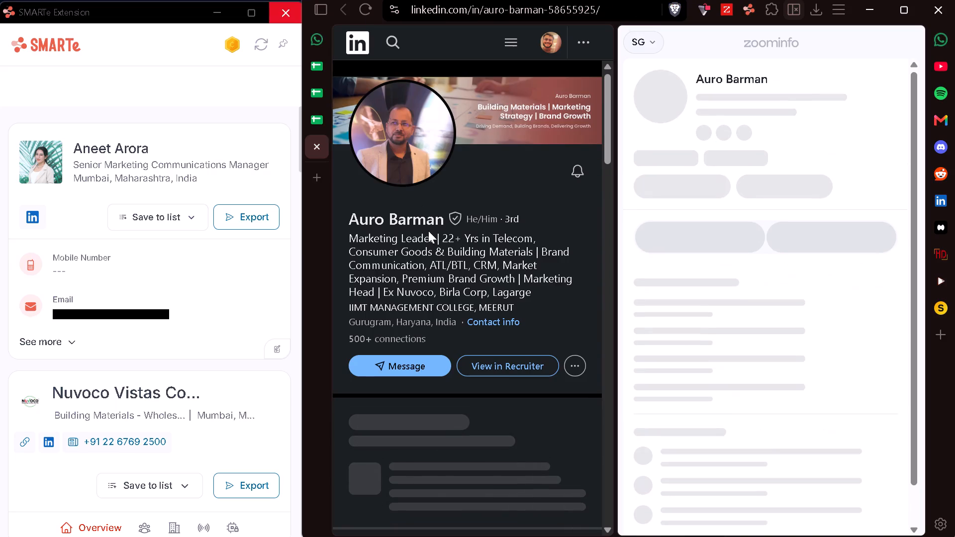
{"action": "scroll", "coordinate": [428, 231], "scroll_direction": "left", "scroll_amount": 3}
{"action": "scroll", "coordinate": [428, 231], "scroll_direction": "down", "scroll_amount": 2}
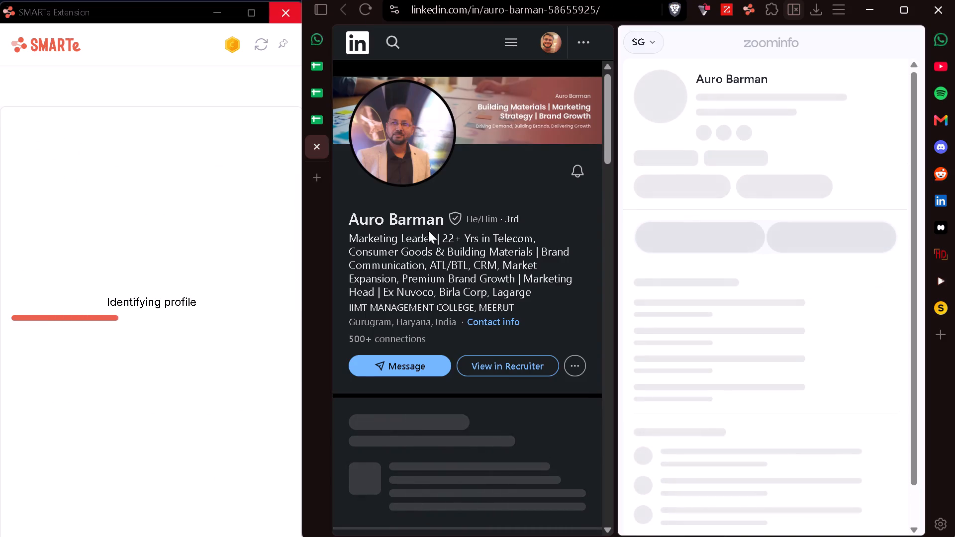
{"action": "scroll", "coordinate": [428, 231], "scroll_direction": "down", "scroll_amount": 5}
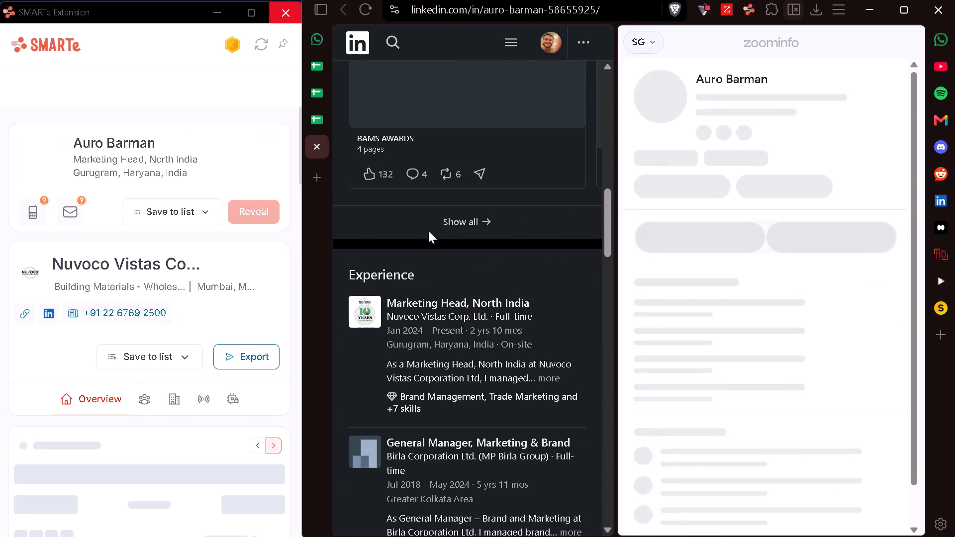
{"action": "scroll", "coordinate": [428, 231], "scroll_direction": "up", "scroll_amount": 7}
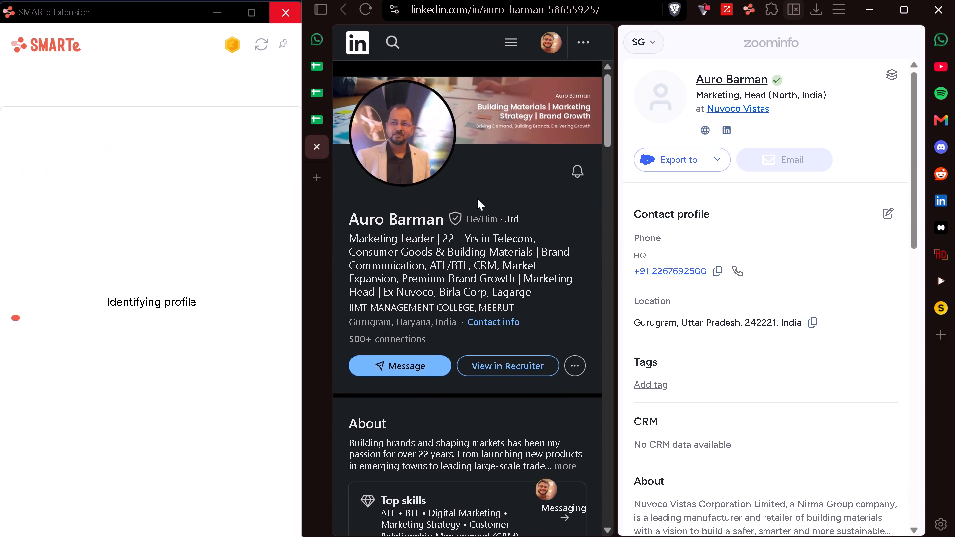
Close ZoomInfo and reveal the row 6 contact's details in the SMARTe extension while reviewing their LinkedIn experience.
{"action": "left_click", "coordinate": [800, 12]}
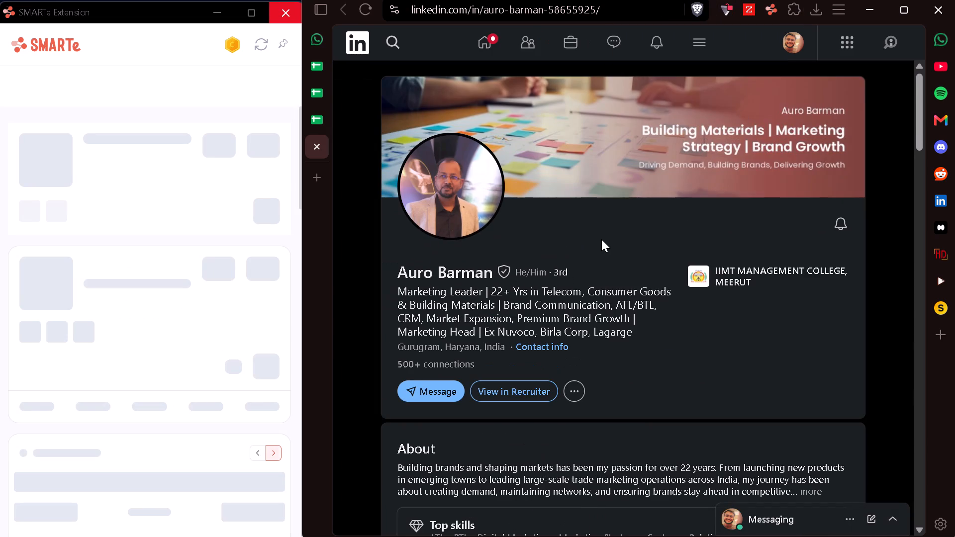
{"action": "scroll", "coordinate": [601, 239], "scroll_direction": "down", "scroll_amount": 7}
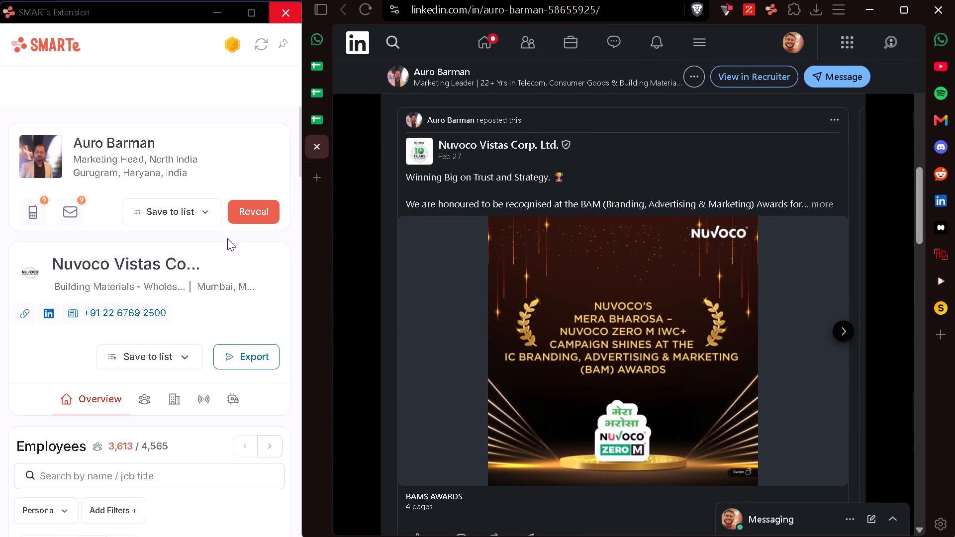
{"action": "left_click", "coordinate": [247, 211]}
{"action": "scroll", "coordinate": [491, 371], "scroll_direction": "down", "scroll_amount": 4}
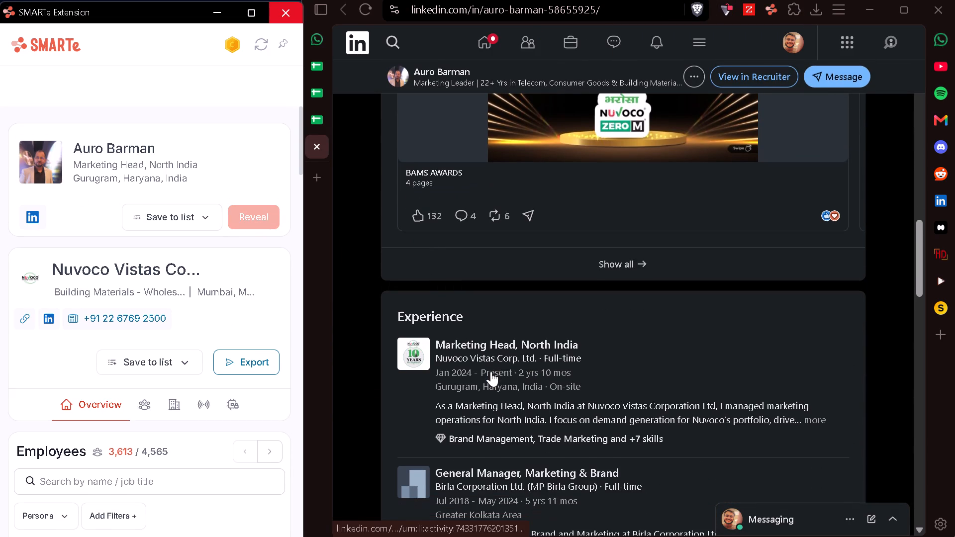
{"action": "scroll", "coordinate": [491, 371], "scroll_direction": "up", "scroll_amount": 10}
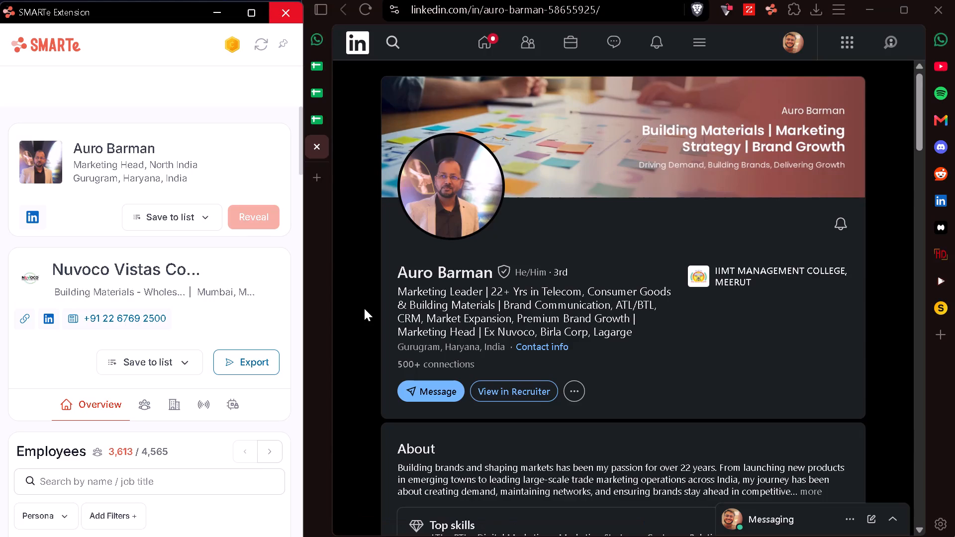
{"action": "scroll", "coordinate": [192, 313], "scroll_direction": "up", "scroll_amount": 1}
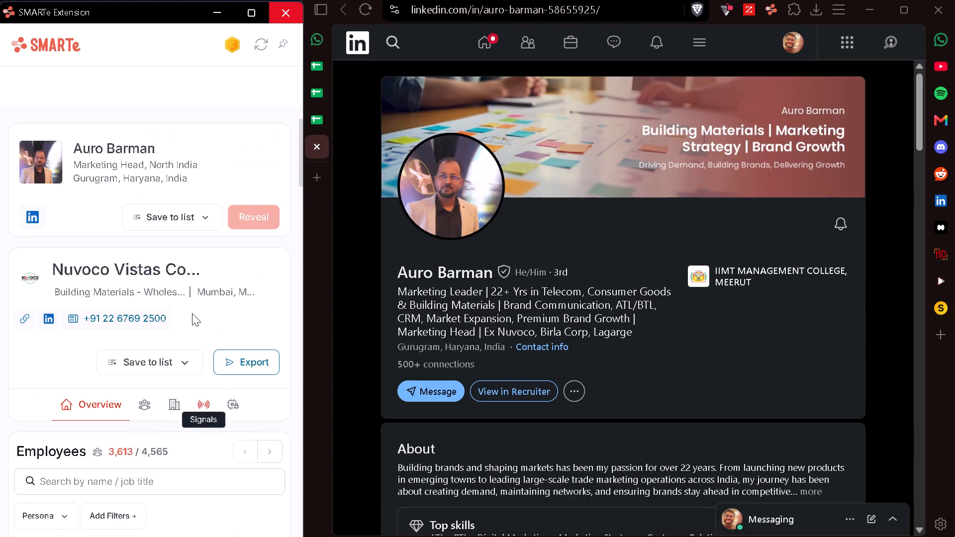
{"action": "scroll", "coordinate": [192, 313], "scroll_direction": "up", "scroll_amount": 1}
{"action": "scroll", "coordinate": [362, 324], "scroll_direction": "down", "scroll_amount": 4}
{"action": "scroll", "coordinate": [362, 324], "scroll_direction": "up", "scroll_amount": 6}
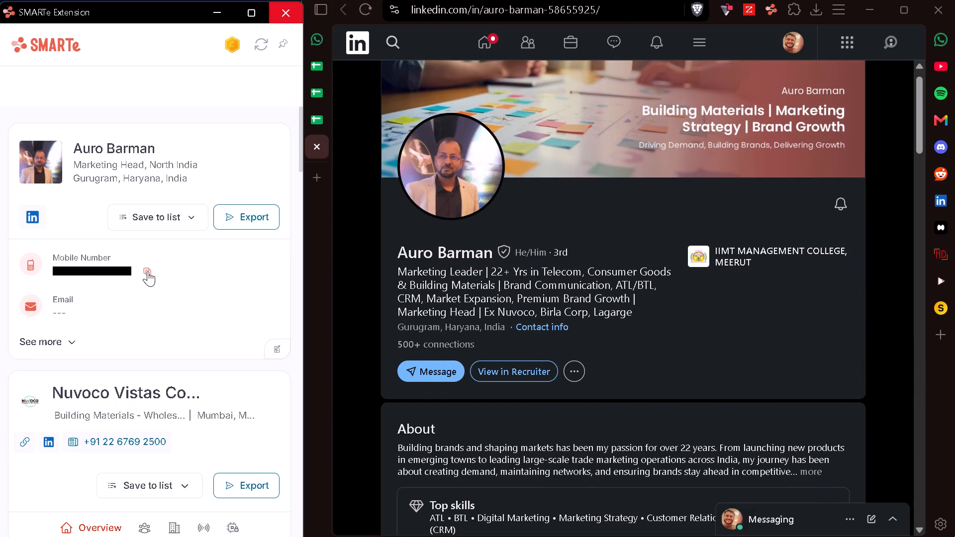
Enter nf as the email in D6 and paste the mobile number from SMARTe into E6, stripping its leading prefix.
{"action": "left_click", "coordinate": [148, 271]}
{"action": "left_click", "coordinate": [311, 148]}
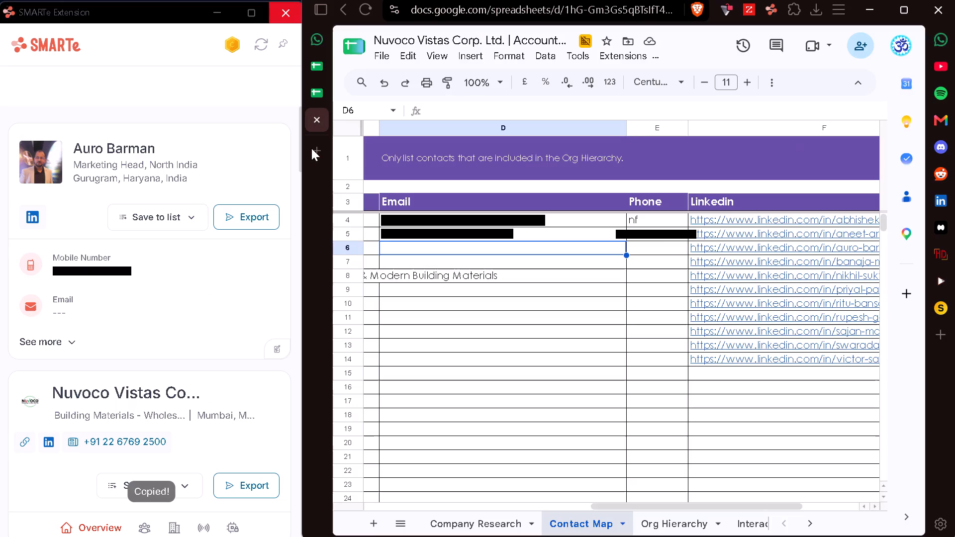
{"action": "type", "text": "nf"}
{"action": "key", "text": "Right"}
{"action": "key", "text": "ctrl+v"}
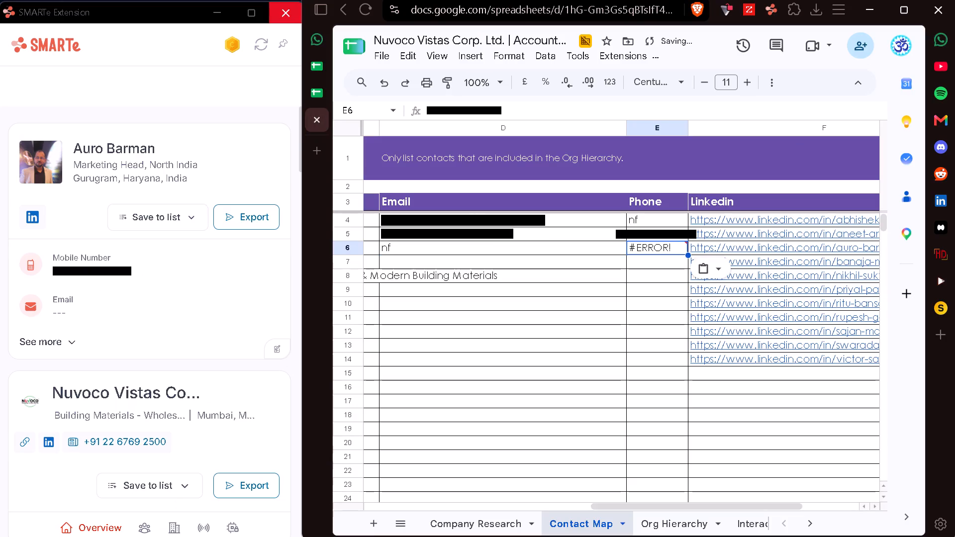
{"action": "left_click", "coordinate": [448, 108]}
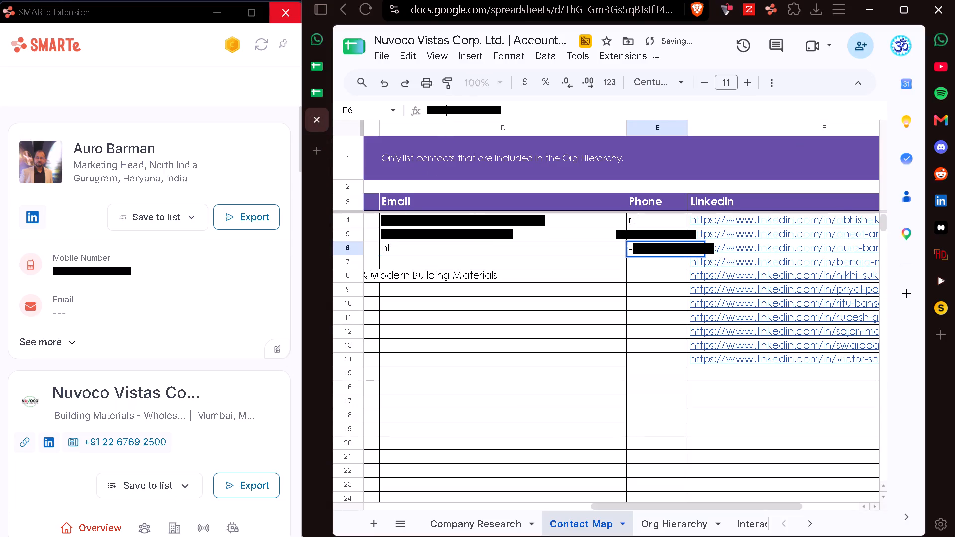
{"action": "key", "text": "BackSpace"}
{"action": "key", "text": "BackSpace"}
{"action": "key", "text": "BackSpace"}
{"action": "key", "text": "BackSpace"}
{"action": "key", "text": "BackSpace"}
{"action": "key", "text": "BackSpace"}
{"action": "key", "text": "BackSpace"}
{"action": "key", "text": "BackSpace"}
{"action": "key", "text": "BackSpace"}
{"action": "key", "text": "BackSpace"}
{"action": "key", "text": "BackSpace"}
{"action": "key", "text": "BackSpace"}
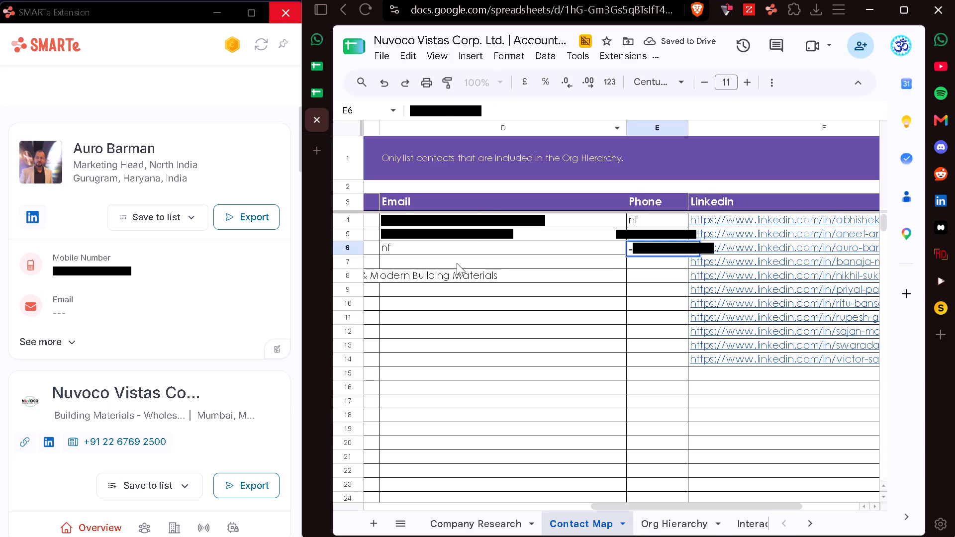
{"action": "left_click", "coordinate": [457, 263]}
Open the row 7 contact's LinkedIn profile with ZoomInfo and copy their business email into D7 of the Contact Map.
{"action": "scroll", "coordinate": [519, 276], "scroll_direction": "left", "scroll_amount": 1}
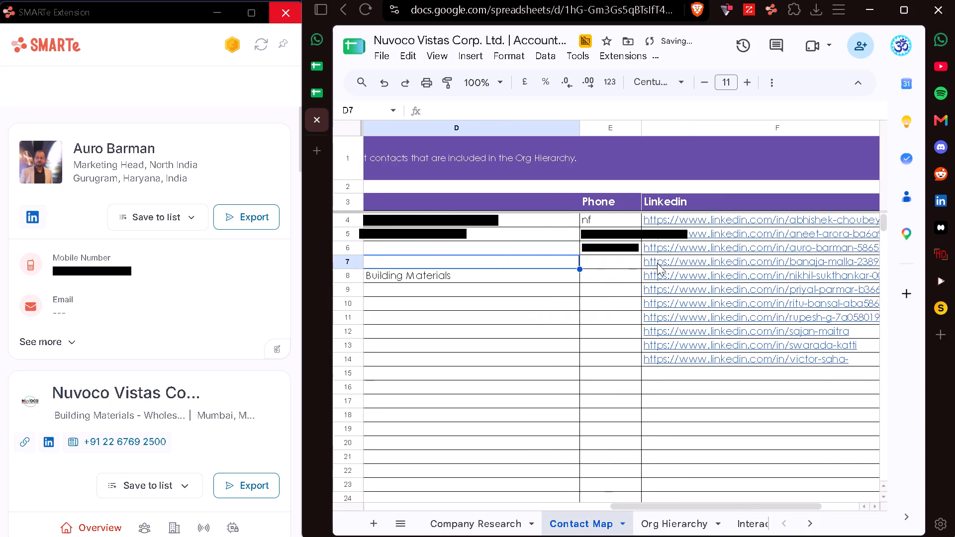
{"action": "left_click", "coordinate": [745, 283]}
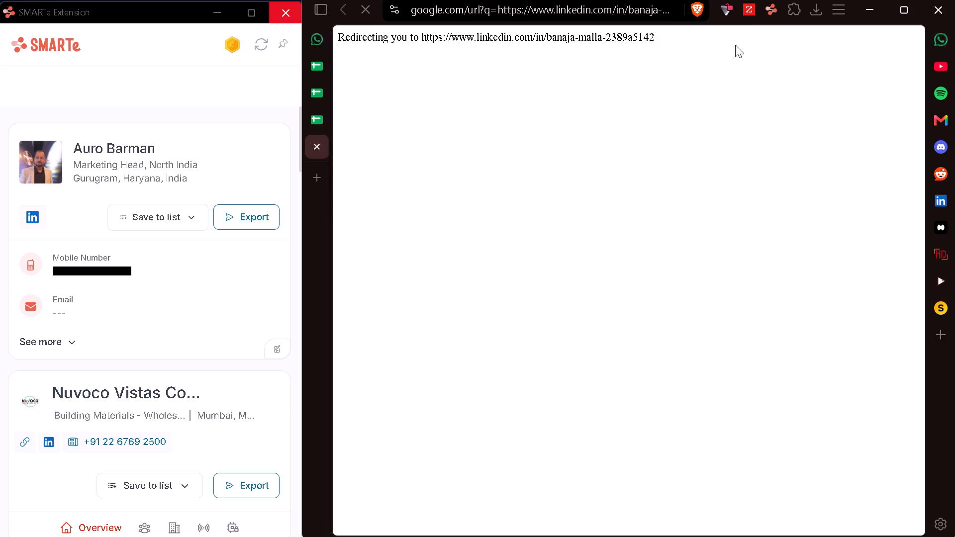
{"action": "left_click", "coordinate": [749, 11]}
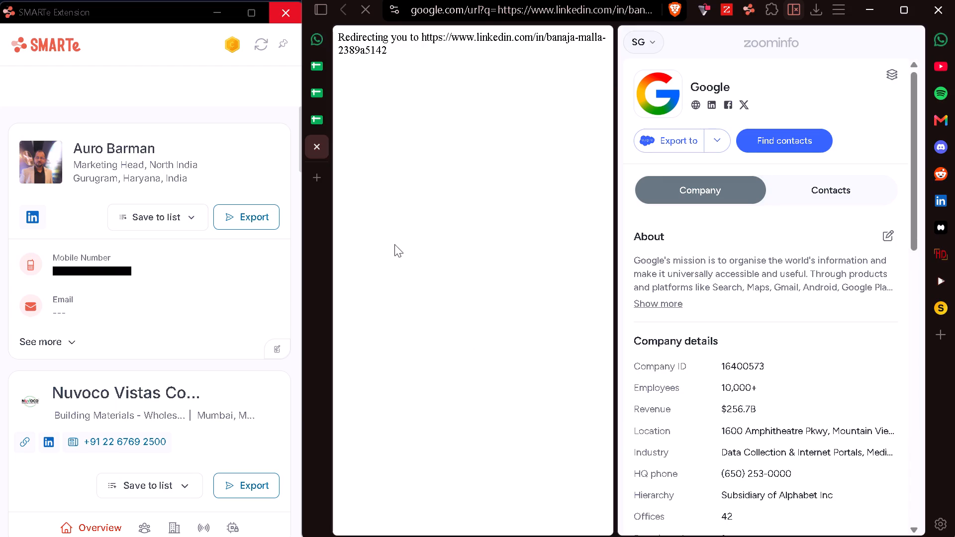
{"action": "triple_click", "coordinate": [367, 13]}
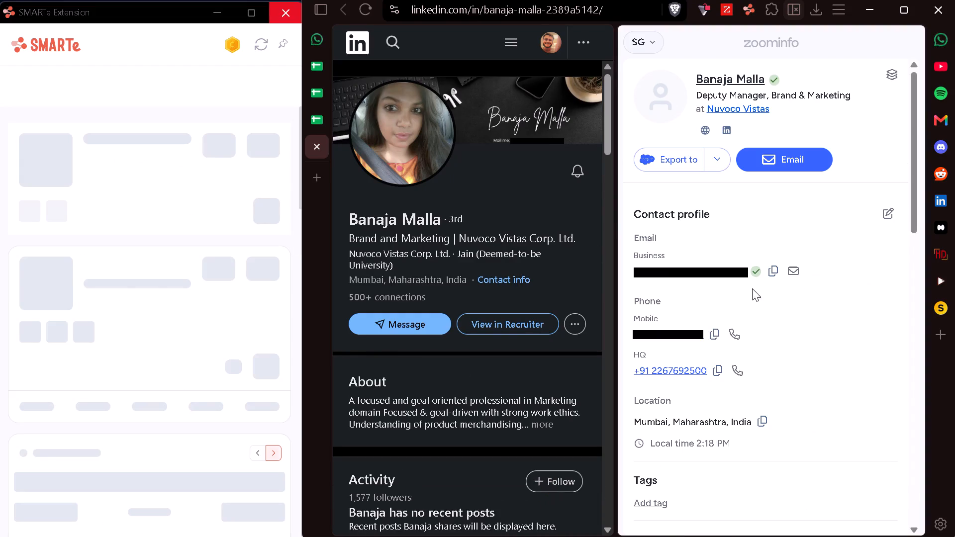
{"action": "left_click", "coordinate": [771, 276]}
{"action": "left_click", "coordinate": [321, 124]}
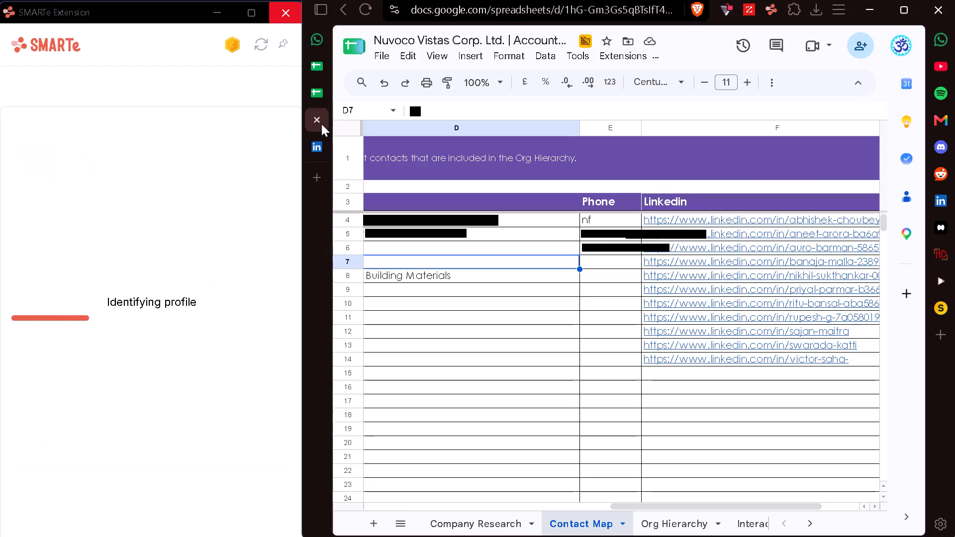
{"action": "key", "text": "ctrl+v"}
{"action": "scroll", "coordinate": [321, 124], "scroll_direction": "right", "scroll_amount": 3}
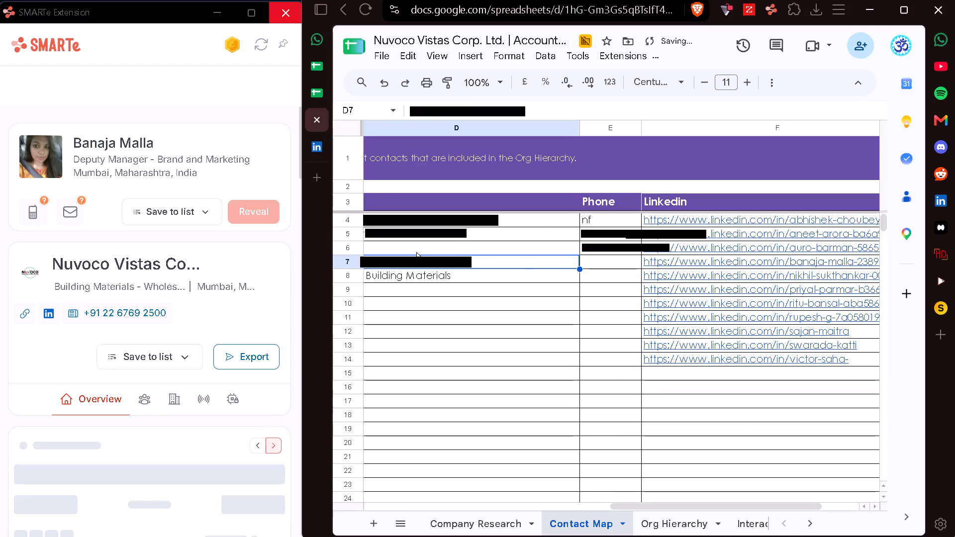
Copy the row 7 contact's mobile number from ZoomInfo into E7, undoing a misplaced paste in D7 and stripping the number's leading prefix.
{"action": "left_click", "coordinate": [308, 145]}
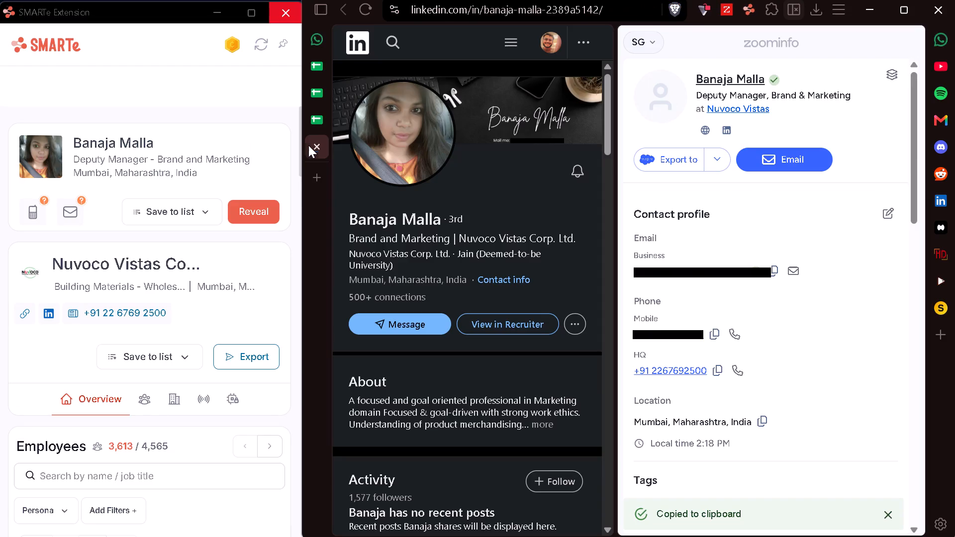
{"action": "left_click", "coordinate": [714, 336]}
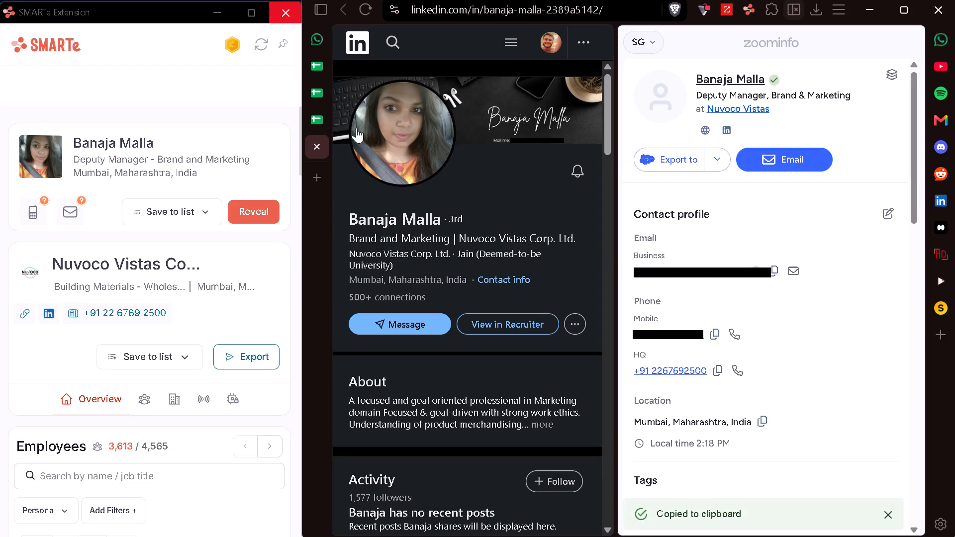
{"action": "left_click", "coordinate": [322, 145]}
{"action": "key", "text": "ctrl+v"}
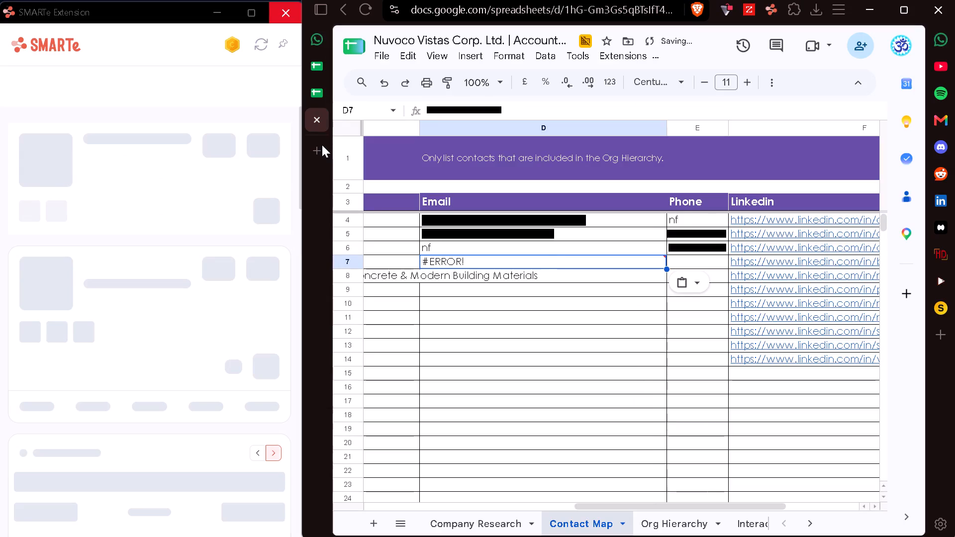
{"action": "left_click", "coordinate": [385, 71]}
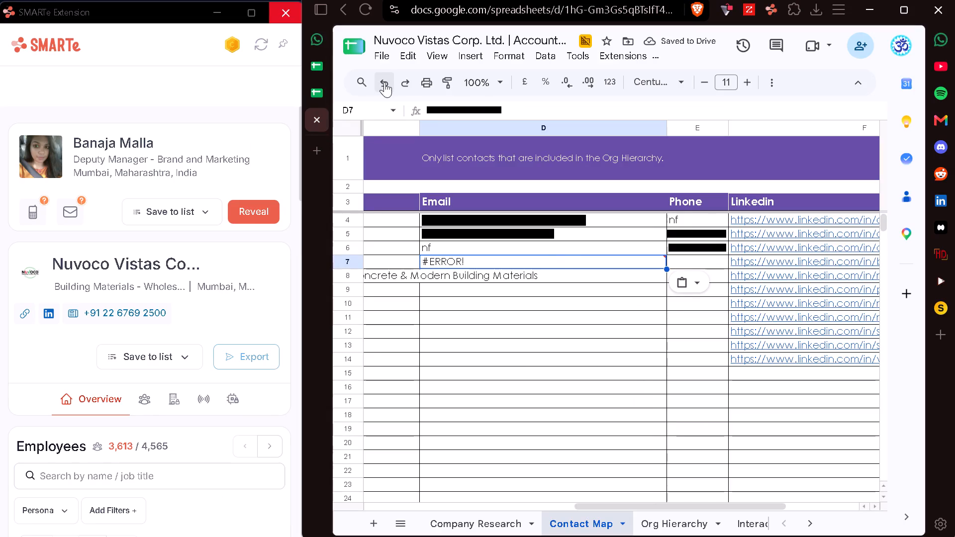
{"action": "left_click", "coordinate": [384, 82]}
{"action": "key", "text": "Right"}
{"action": "key", "text": "ctrl+v"}
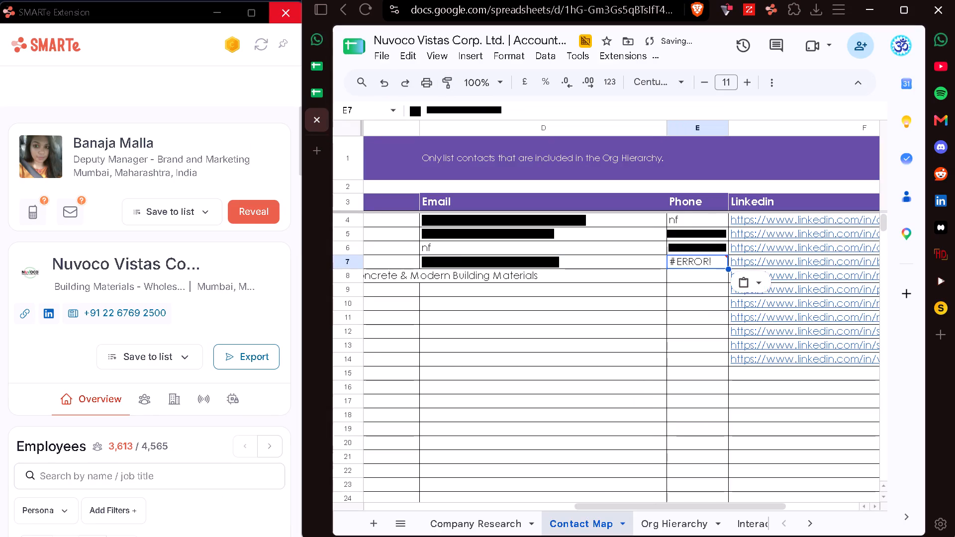
{"action": "left_click", "coordinate": [445, 107]}
{"action": "key", "text": "BackSpace"}
{"action": "key", "text": "BackSpace"}
{"action": "key", "text": "BackSpace"}
{"action": "key", "text": "BackSpace"}
{"action": "key", "text": "BackSpace"}
{"action": "key", "text": "BackSpace"}
{"action": "key", "text": "BackSpace"}
{"action": "key", "text": "BackSpace"}
{"action": "key", "text": "BackSpace"}
{"action": "key", "text": "BackSpace"}
{"action": "key", "text": "BackSpace"}
{"action": "key", "text": "BackSpace"}
{"action": "left_click", "coordinate": [449, 281]}
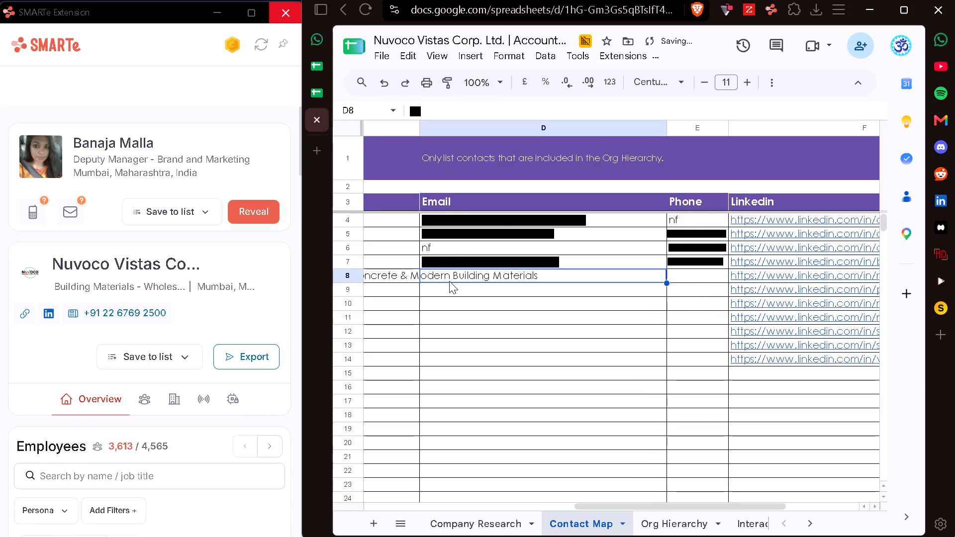
Open the row 8 contact's LinkedIn profile with ZoomInfo, check their current experience, and copy their business email into D8.
{"action": "left_click", "coordinate": [822, 297]}
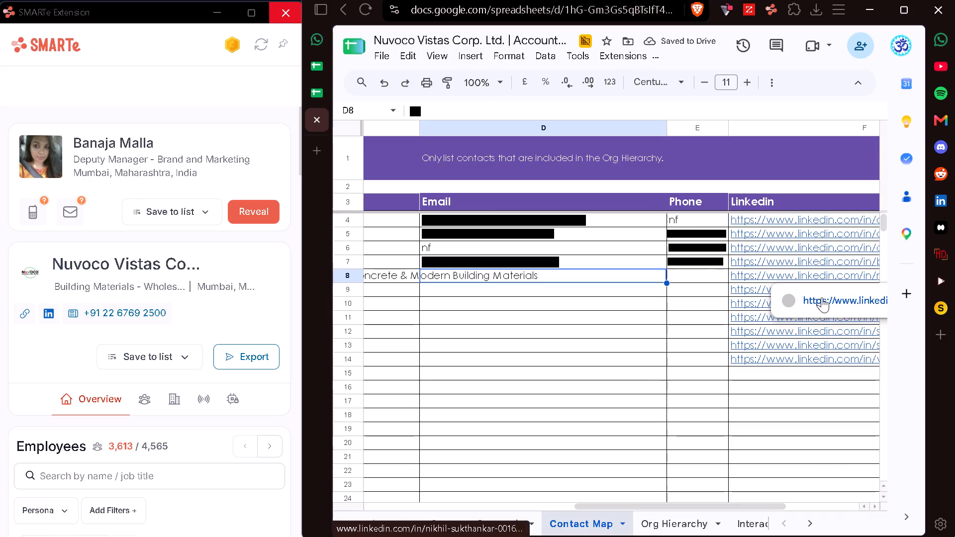
{"action": "left_click", "coordinate": [748, 11]}
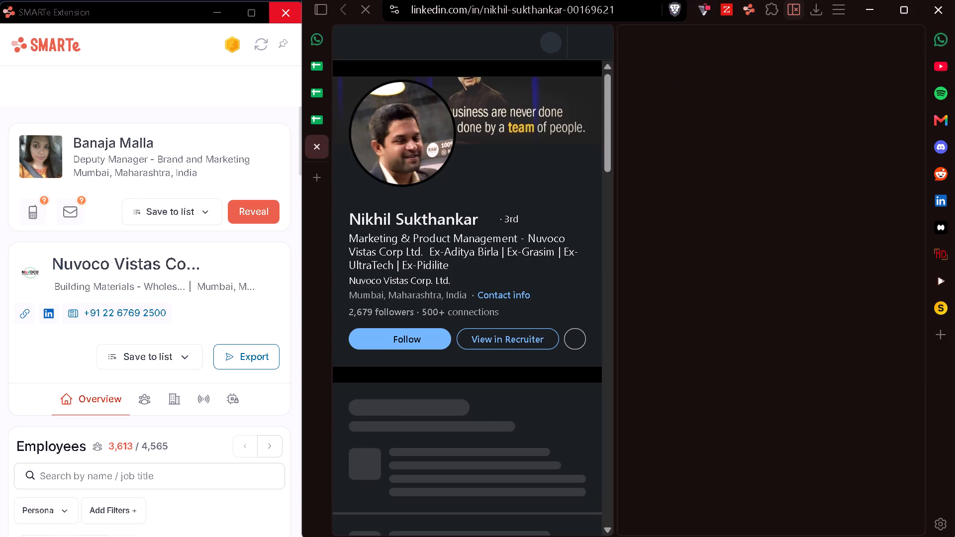
{"action": "scroll", "coordinate": [439, 294], "scroll_direction": "down", "scroll_amount": 1}
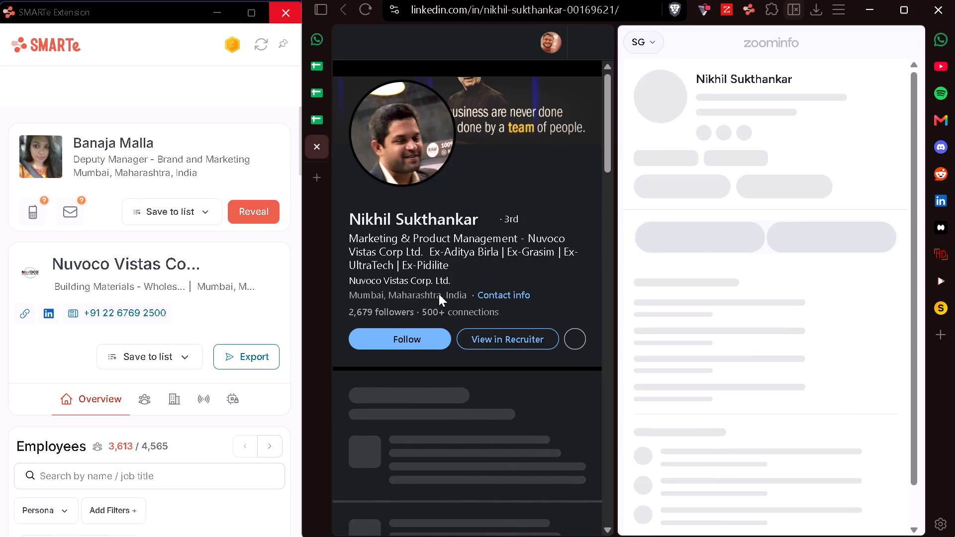
{"action": "scroll", "coordinate": [439, 294], "scroll_direction": "down", "scroll_amount": 6}
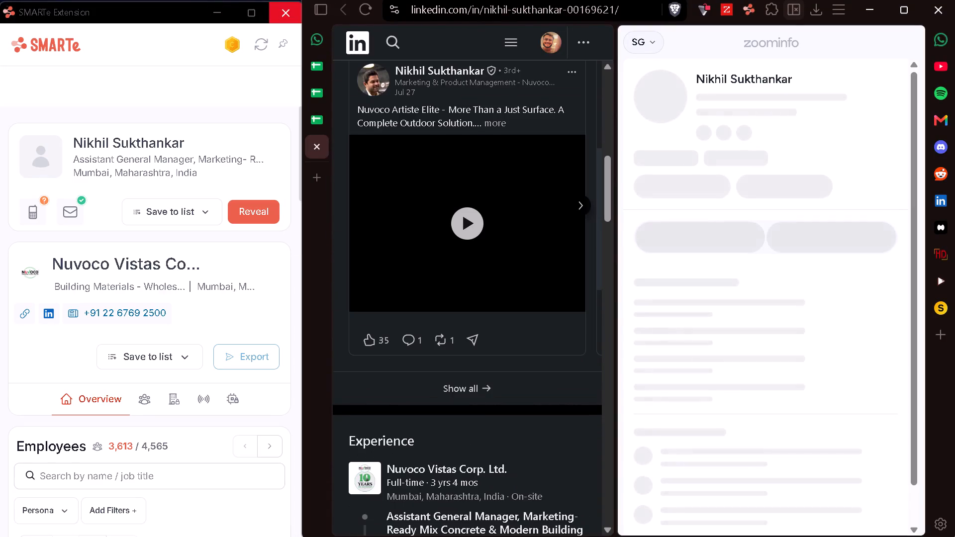
{"action": "scroll", "coordinate": [439, 294], "scroll_direction": "down", "scroll_amount": 2}
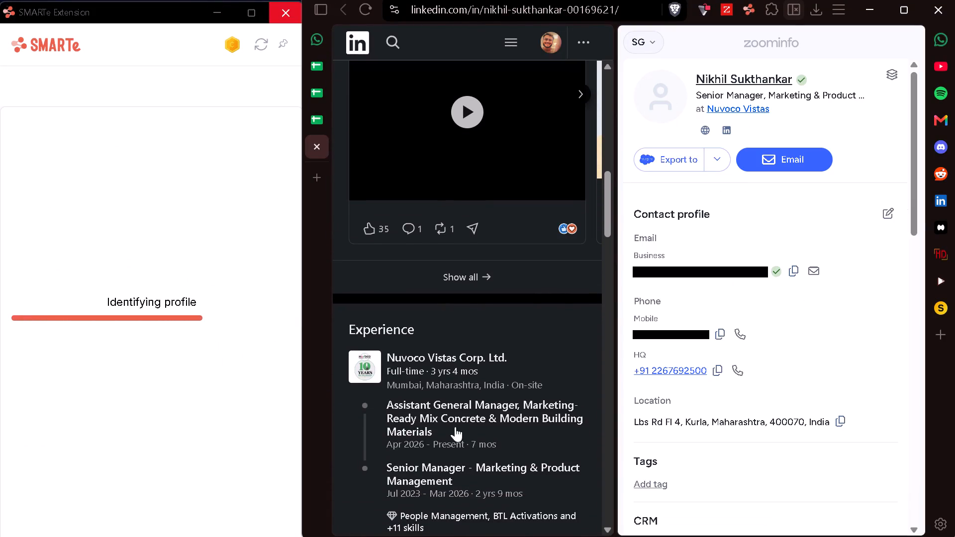
{"action": "scroll", "coordinate": [455, 429], "scroll_direction": "up", "scroll_amount": 11}
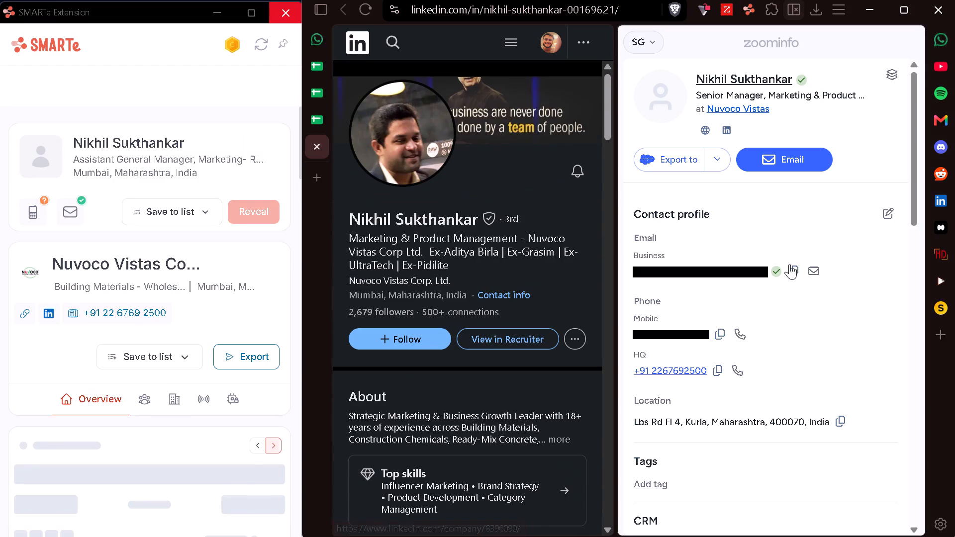
{"action": "left_click", "coordinate": [792, 270]}
{"action": "left_click", "coordinate": [316, 117]}
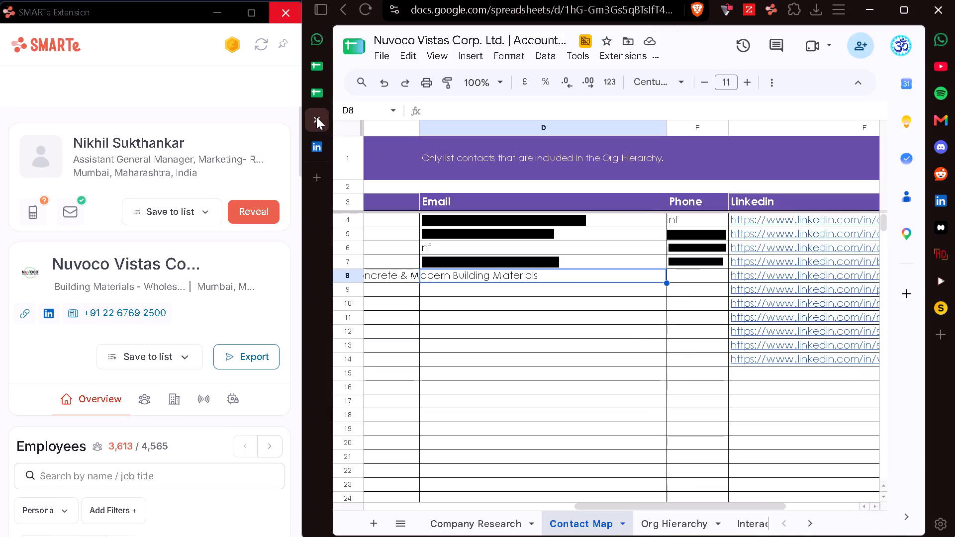
{"action": "key", "text": "ctrl+v"}
Copy the row 8 contact's mobile number from ZoomInfo into E8, stripping its leading prefix, and close their LinkedIn profile.
{"action": "key", "text": "Right"}
{"action": "left_click", "coordinate": [318, 145]}
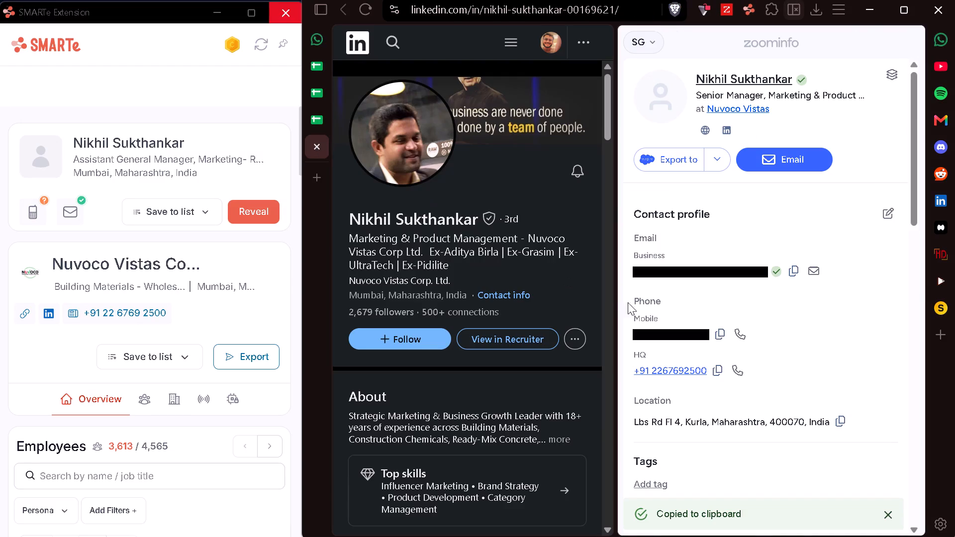
{"action": "left_click", "coordinate": [718, 338]}
{"action": "left_click", "coordinate": [320, 145]}
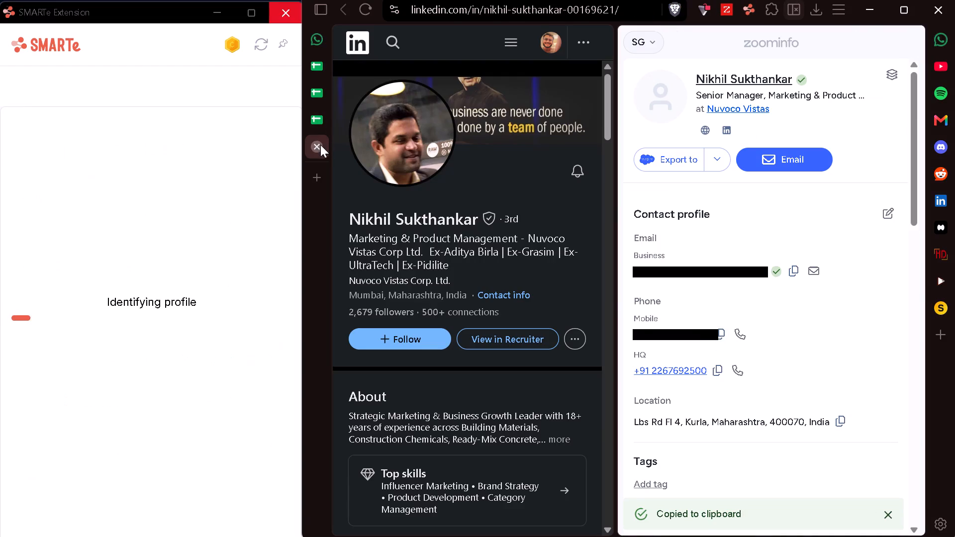
{"action": "key", "text": "ctrl+v"}
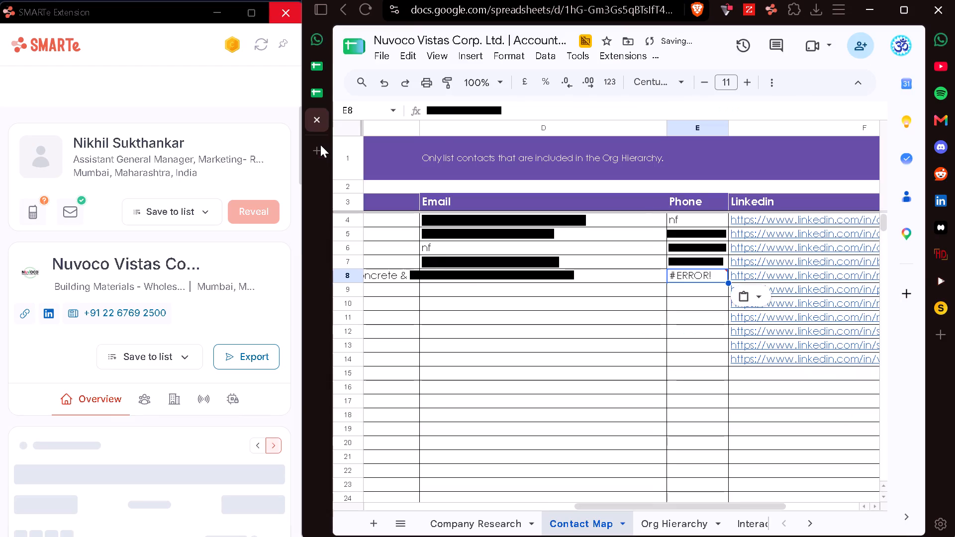
{"action": "left_click", "coordinate": [449, 111]}
{"action": "key", "text": "BackSpace"}
{"action": "key", "text": "BackSpace"}
{"action": "key", "text": "BackSpace"}
{"action": "key", "text": "BackSpace"}
{"action": "key", "text": "BackSpace"}
{"action": "key", "text": "BackSpace"}
{"action": "key", "text": "BackSpace"}
{"action": "key", "text": "BackSpace"}
{"action": "key", "text": "BackSpace"}
{"action": "key", "text": "BackSpace"}
{"action": "key", "text": "BackSpace"}
{"action": "key", "text": "BackSpace"}
{"action": "key", "text": "BackSpace"}
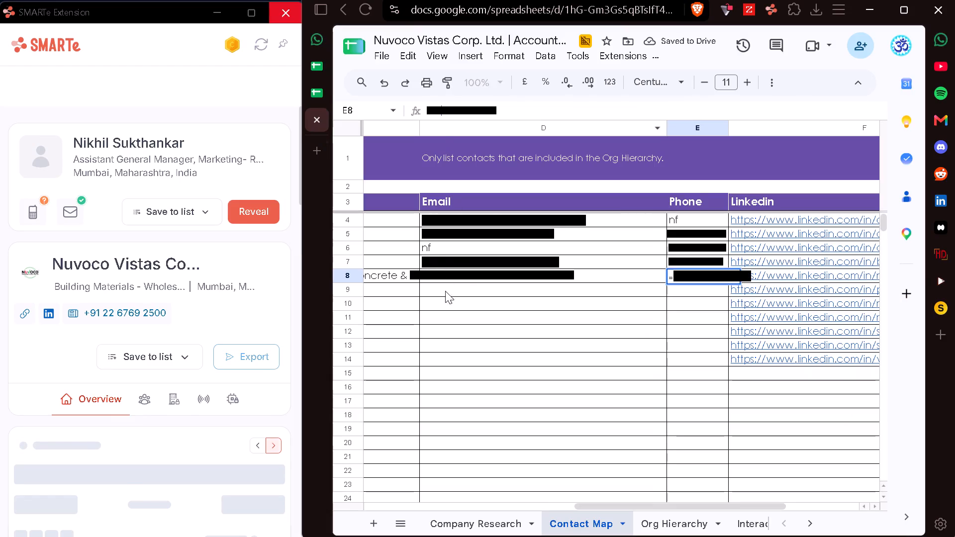
{"action": "left_click", "coordinate": [473, 295]}
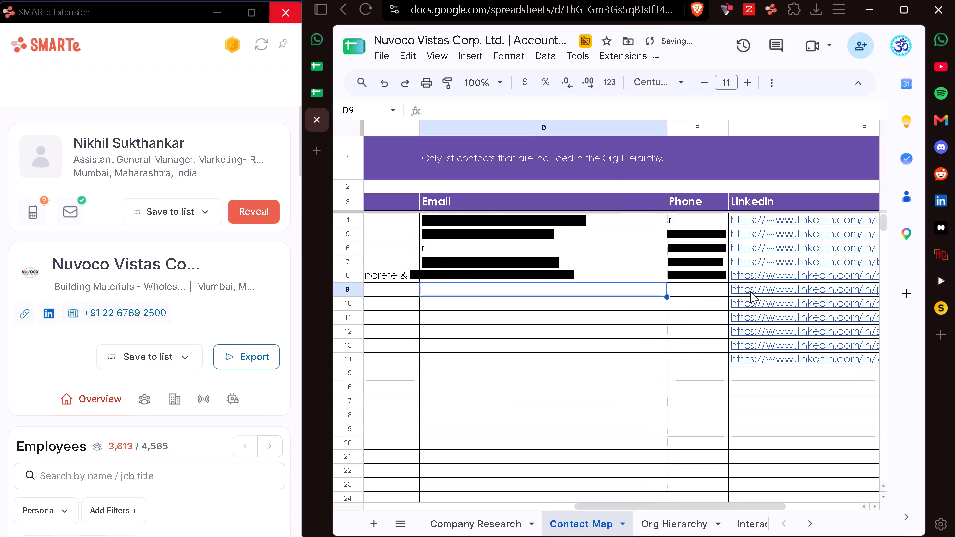
Open the row 9 contact's LinkedIn profile with ZoomInfo and send them a connection invitation.
{"action": "left_click", "coordinate": [822, 314]}
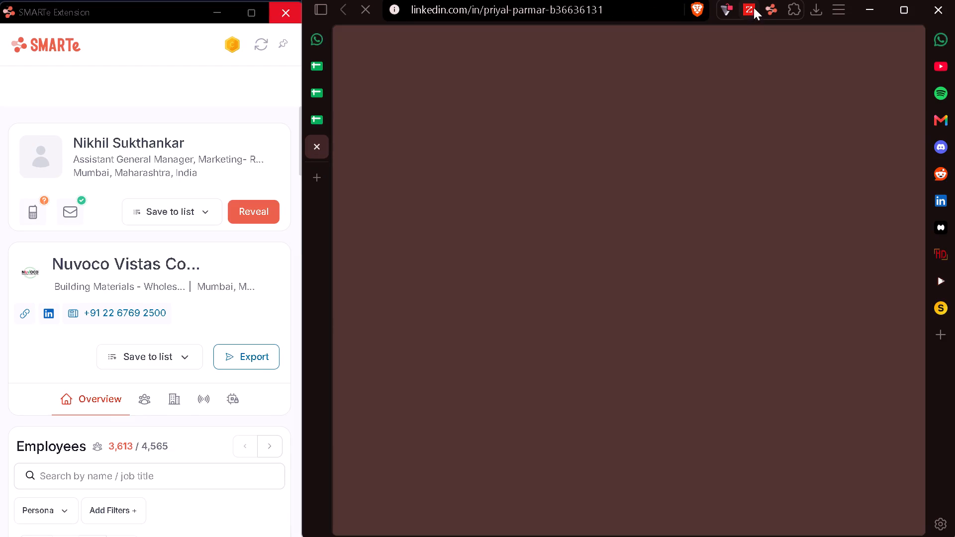
{"action": "left_click", "coordinate": [754, 7]}
{"action": "left_click", "coordinate": [407, 356]}
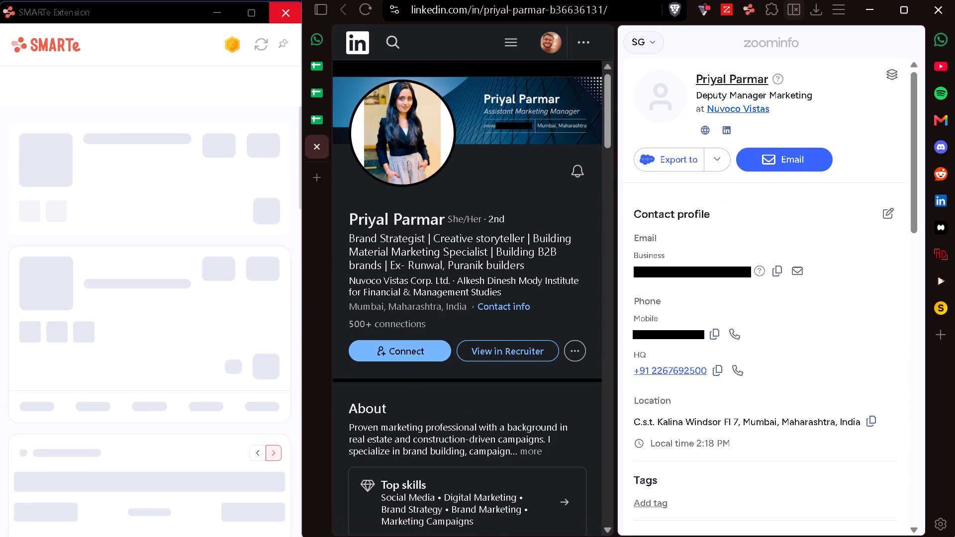
{"action": "left_click", "coordinate": [507, 211]}
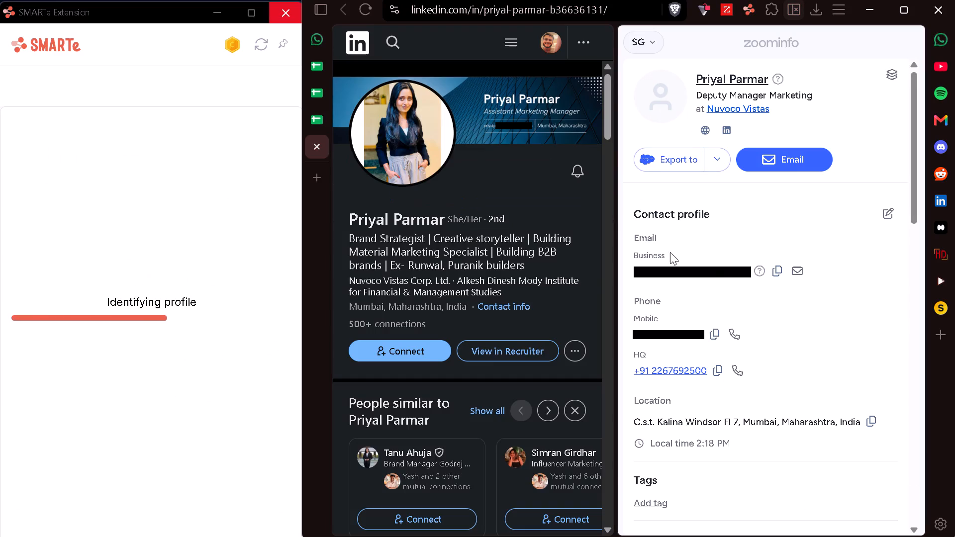
Copy the row 9 contact's business email from ZoomInfo into D9 of the Contact Map.
{"action": "left_click", "coordinate": [780, 274]}
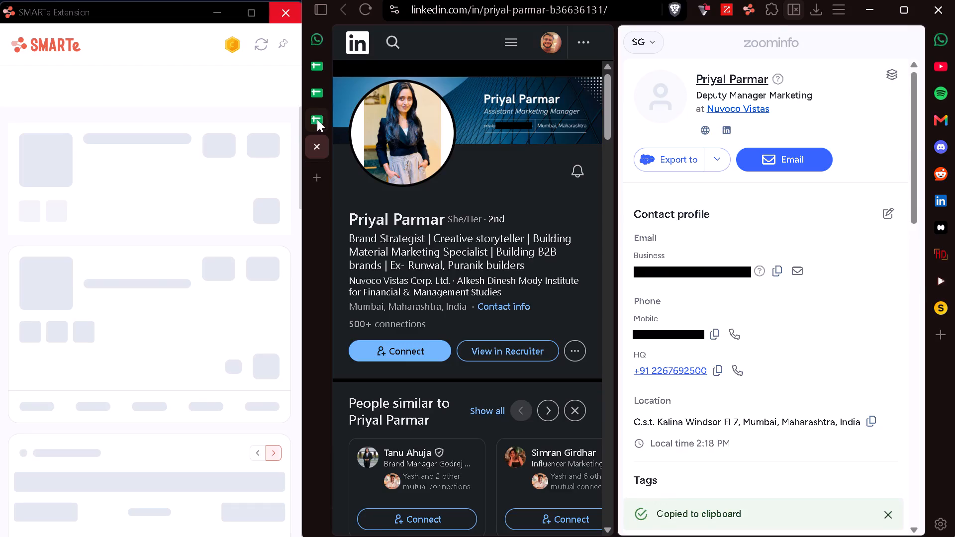
{"action": "left_click", "coordinate": [317, 119]}
{"action": "key", "text": "ctrl+v"}
Copy the row 9 contact's mobile number from ZoomInfo, check their current LinkedIn role, and paste the number into E9 without its leading prefix.
{"action": "key", "text": "Right"}
{"action": "left_click", "coordinate": [316, 151]}
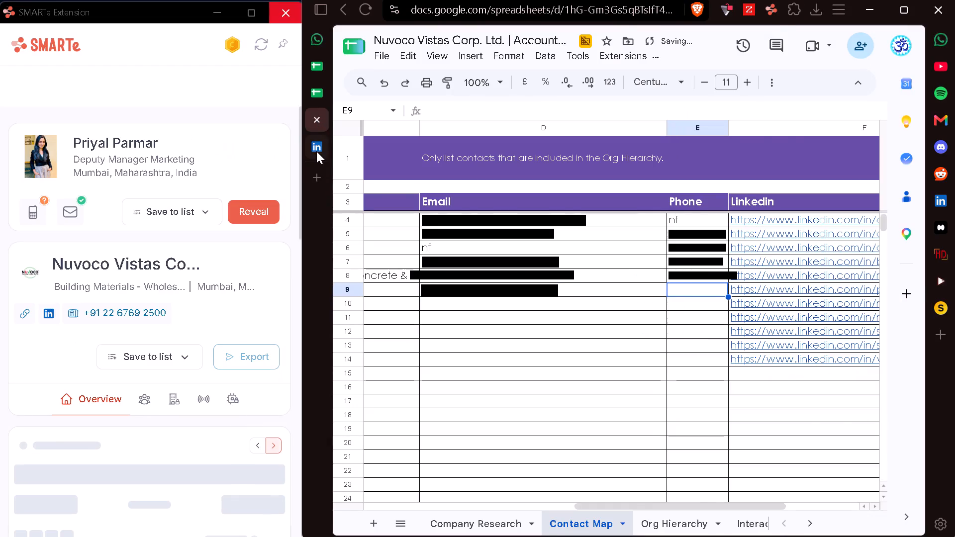
{"action": "left_click", "coordinate": [721, 336]}
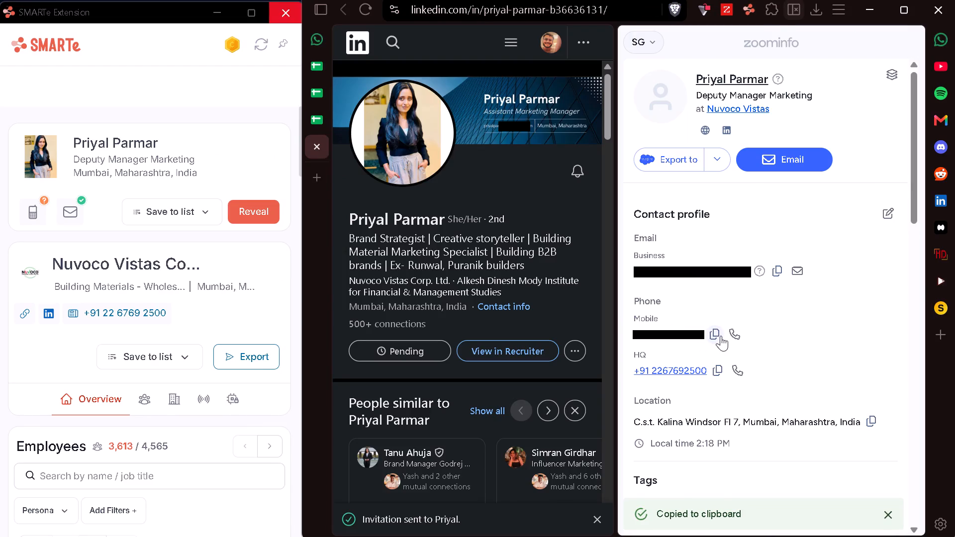
{"action": "left_click", "coordinate": [791, 12]}
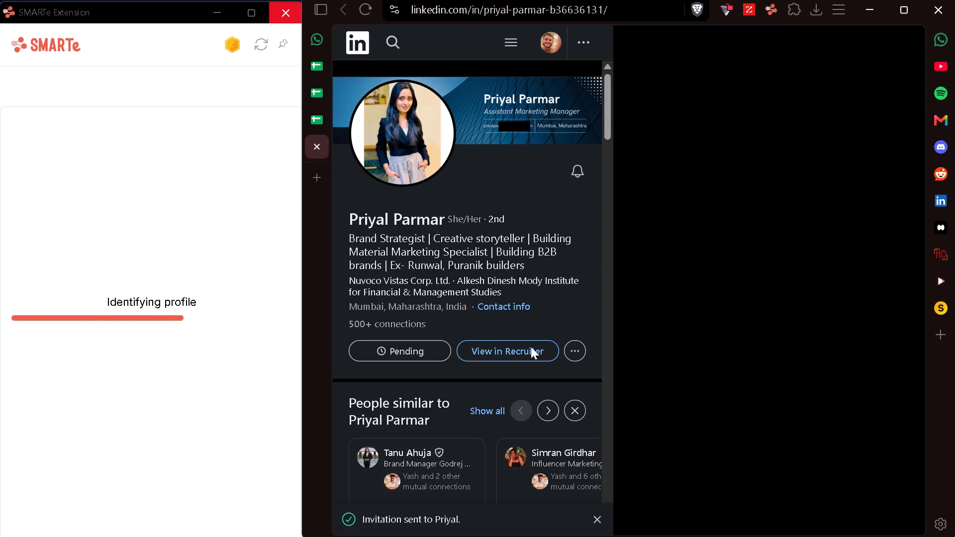
{"action": "scroll", "coordinate": [506, 327], "scroll_direction": "down", "scroll_amount": 2}
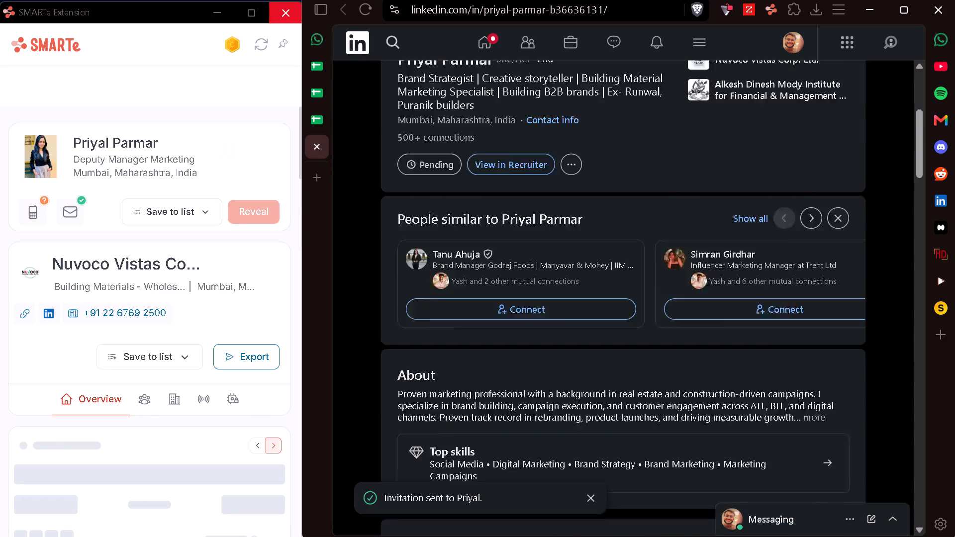
{"action": "scroll", "coordinate": [506, 327], "scroll_direction": "down", "scroll_amount": 9}
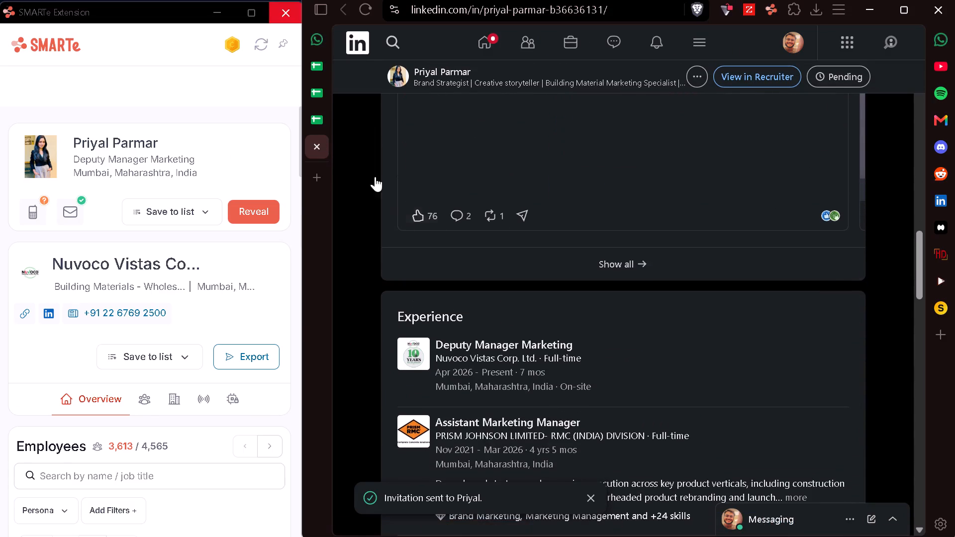
{"action": "left_click", "coordinate": [318, 143]}
{"action": "scroll", "coordinate": [455, 288], "scroll_direction": "left", "scroll_amount": 1}
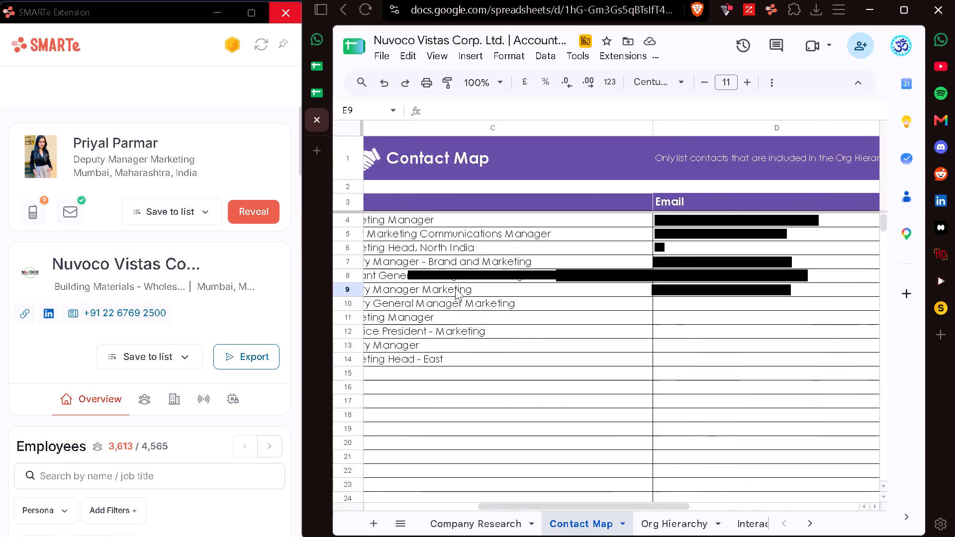
{"action": "scroll", "coordinate": [455, 288], "scroll_direction": "left", "scroll_amount": 1}
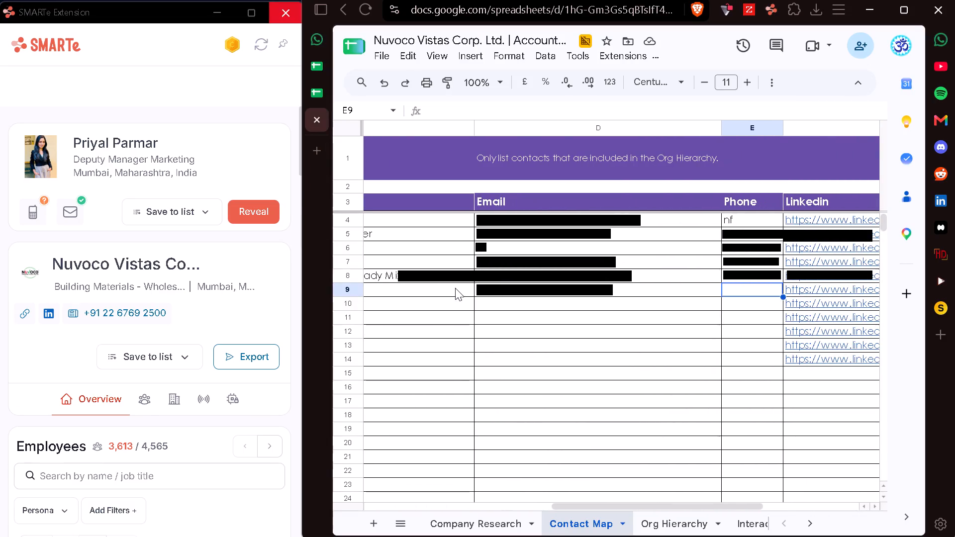
{"action": "key", "text": "ctrl+v"}
{"action": "left_click", "coordinate": [443, 107]}
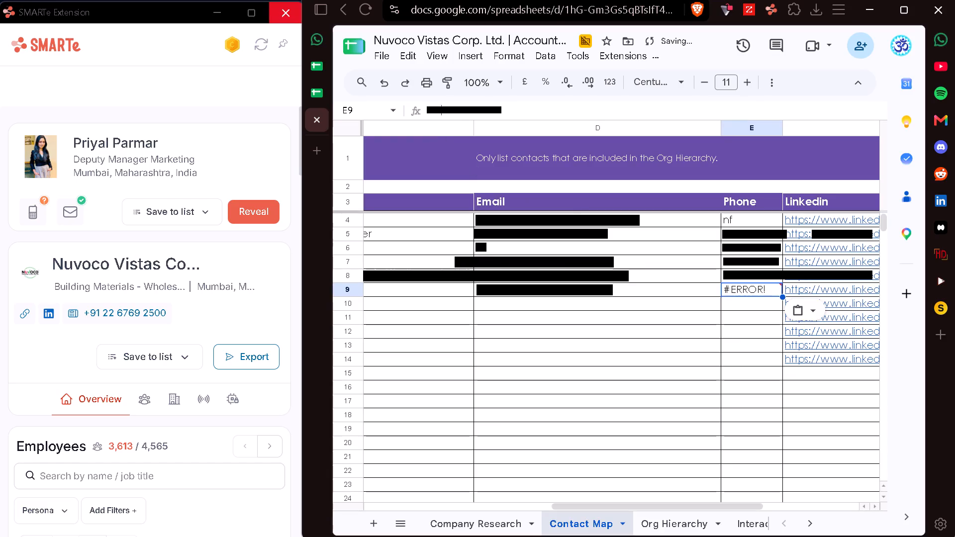
{"action": "key", "text": "Right"}
{"action": "key", "text": "BackSpace"}
{"action": "key", "text": "BackSpace"}
{"action": "key", "text": "BackSpace"}
{"action": "key", "text": "BackSpace"}
{"action": "key", "text": "BackSpace"}
{"action": "key", "text": "BackSpace"}
{"action": "key", "text": "BackSpace"}
{"action": "key", "text": "BackSpace"}
{"action": "key", "text": "BackSpace"}
{"action": "key", "text": "BackSpace"}
{"action": "left_click", "coordinate": [536, 302]}
Open the row 10 contact's LinkedIn profile with ZoomInfo and check their current role under Experience.
{"action": "scroll", "coordinate": [536, 302], "scroll_direction": "left", "scroll_amount": 1}
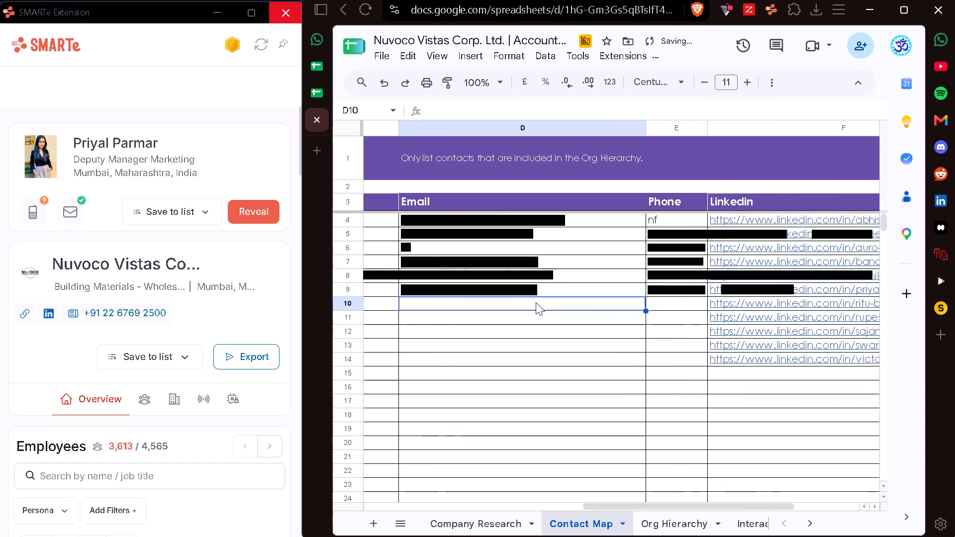
{"action": "scroll", "coordinate": [536, 302], "scroll_direction": "left", "scroll_amount": 1}
{"action": "scroll", "coordinate": [586, 343], "scroll_direction": "right", "scroll_amount": 1}
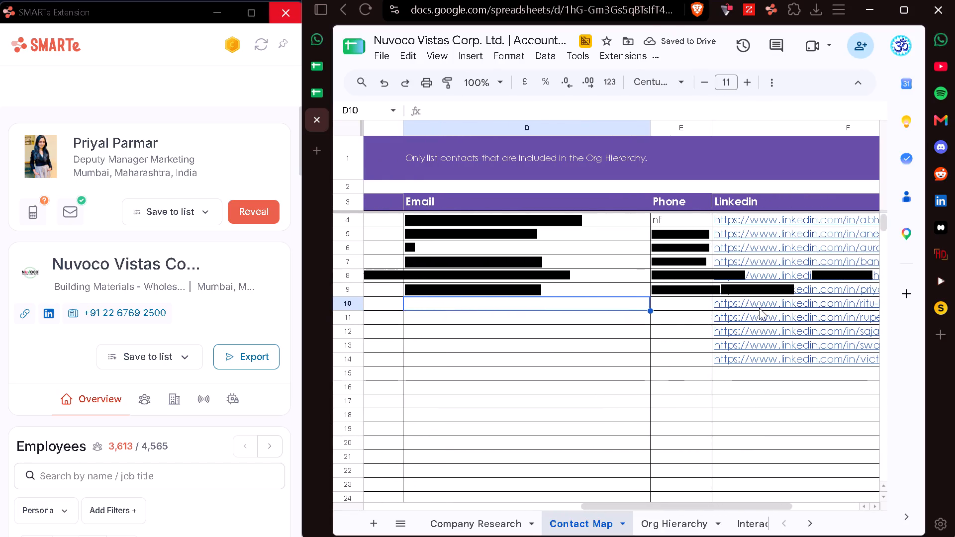
{"action": "left_click", "coordinate": [807, 324]}
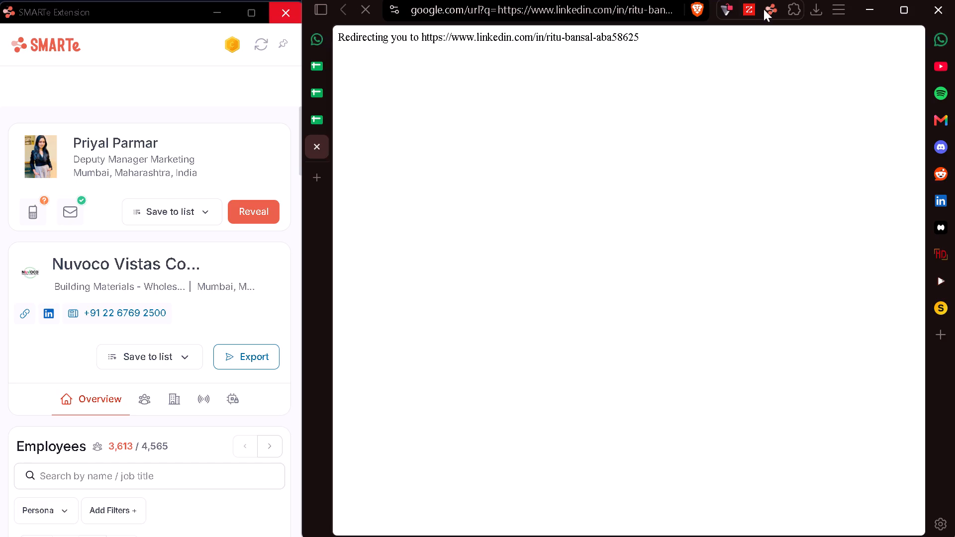
{"action": "left_click", "coordinate": [748, 8]}
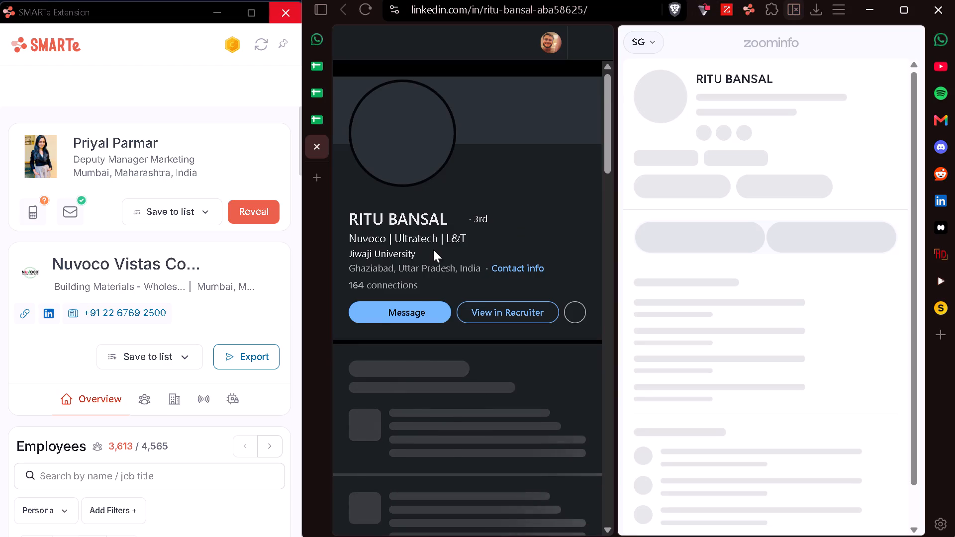
{"action": "scroll", "coordinate": [394, 391], "scroll_direction": "down", "scroll_amount": 5}
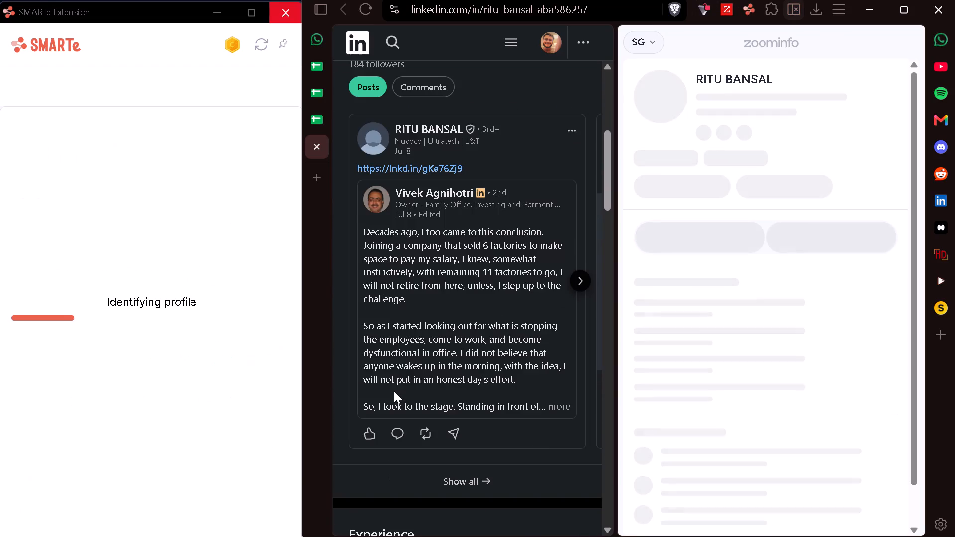
{"action": "scroll", "coordinate": [394, 391], "scroll_direction": "down", "scroll_amount": 3}
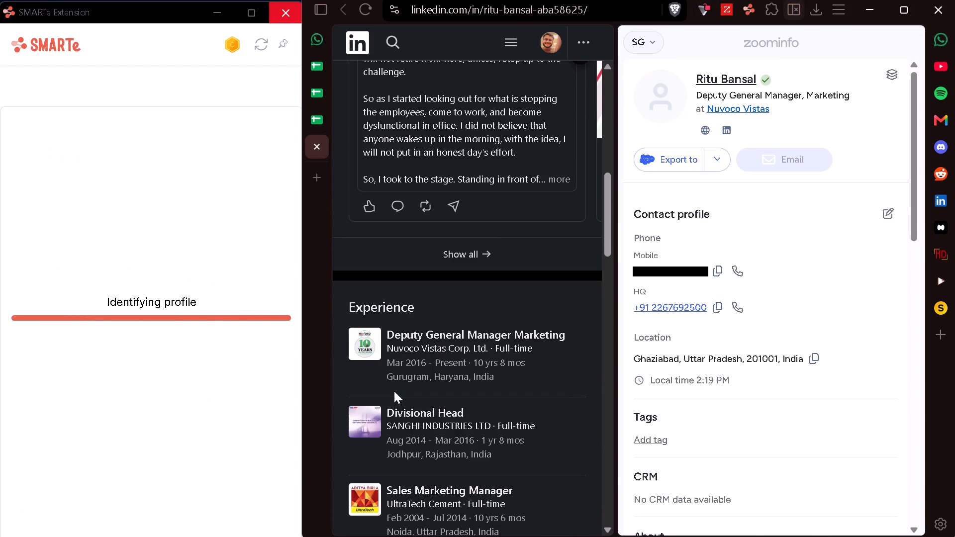
Copy the row 10 contact's mobile number from ZoomInfo, close ZoomInfo, and reveal their contact details in SMARTe.
{"action": "left_click", "coordinate": [720, 268]}
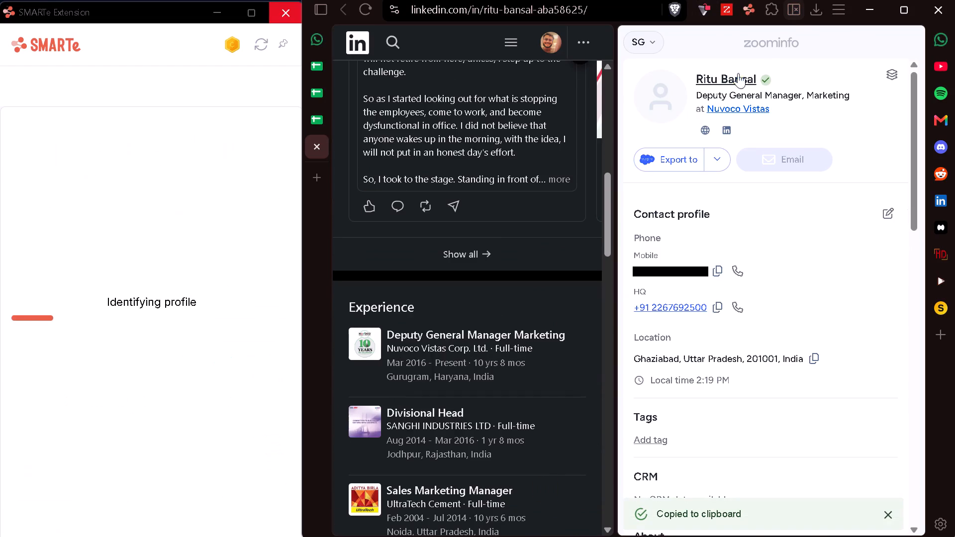
{"action": "left_click", "coordinate": [794, 9]}
{"action": "scroll", "coordinate": [506, 354], "scroll_direction": "up", "scroll_amount": 8}
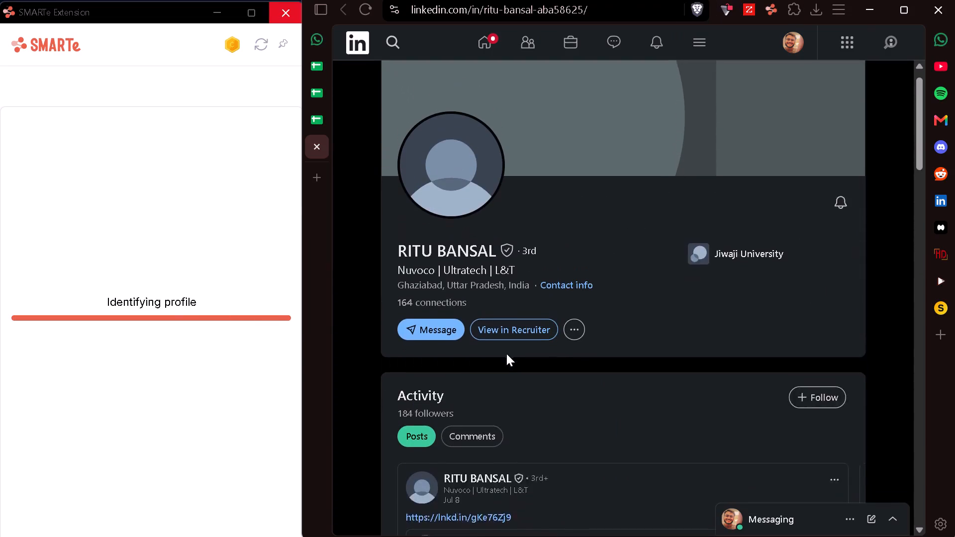
{"action": "scroll", "coordinate": [506, 354], "scroll_direction": "up", "scroll_amount": 4}
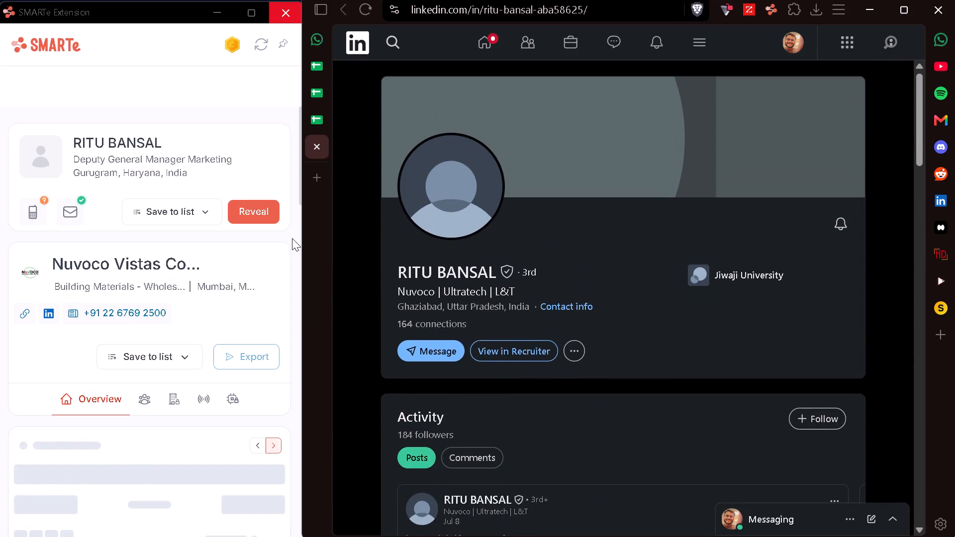
{"action": "left_click", "coordinate": [264, 226]}
{"action": "left_click", "coordinate": [248, 213]}
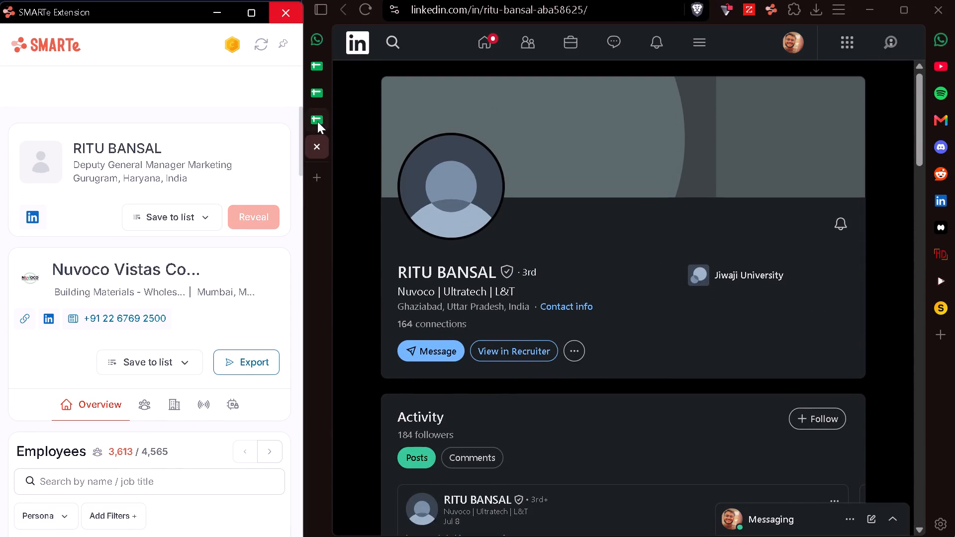
Paste the copied mobile number into E10 of the Contact Map and strip its leading prefix.
{"action": "left_click", "coordinate": [317, 121]}
{"action": "key", "text": "Right"}
{"action": "key", "text": "ctrl+v"}
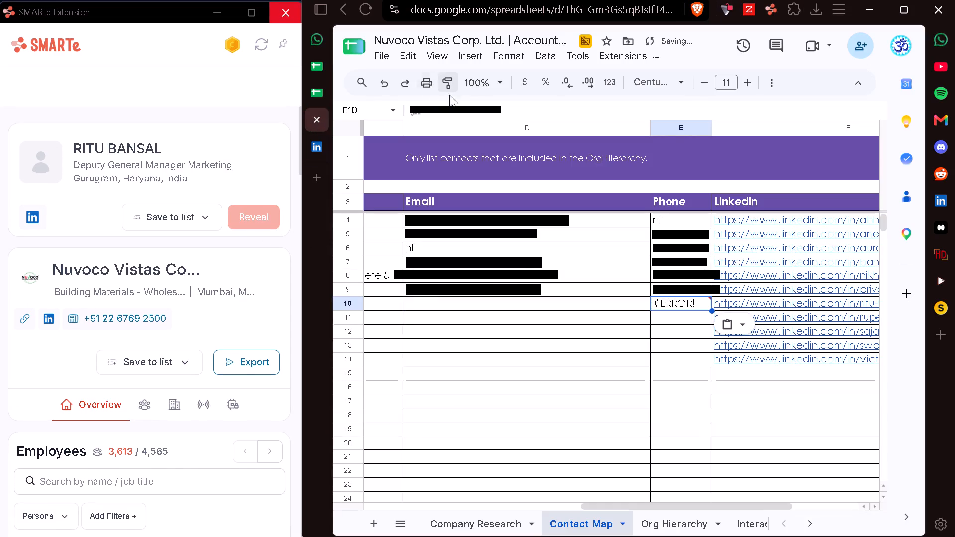
{"action": "left_click", "coordinate": [447, 107]}
{"action": "key", "text": "BackSpace"}
{"action": "key", "text": "BackSpace"}
{"action": "key", "text": "BackSpace"}
{"action": "key", "text": "BackSpace"}
{"action": "key", "text": "BackSpace"}
{"action": "key", "text": "BackSpace"}
{"action": "key", "text": "BackSpace"}
{"action": "key", "text": "BackSpace"}
{"action": "key", "text": "BackSpace"}
{"action": "key", "text": "BackSpace"}
{"action": "key", "text": "BackSpace"}
{"action": "key", "text": "BackSpace"}
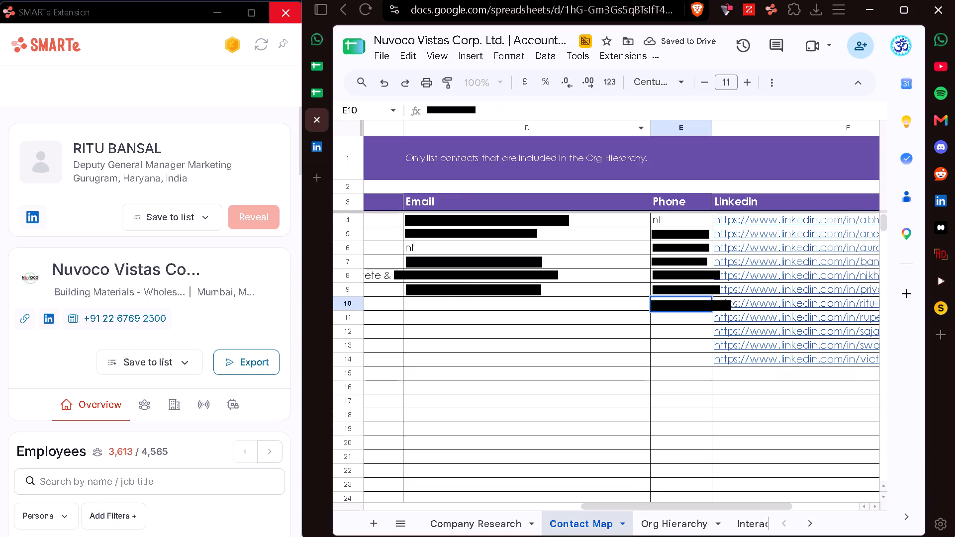
Copy the row 10 contact's email from SMARTe into D10 of the Contact Map.
{"action": "left_click", "coordinate": [452, 304]}
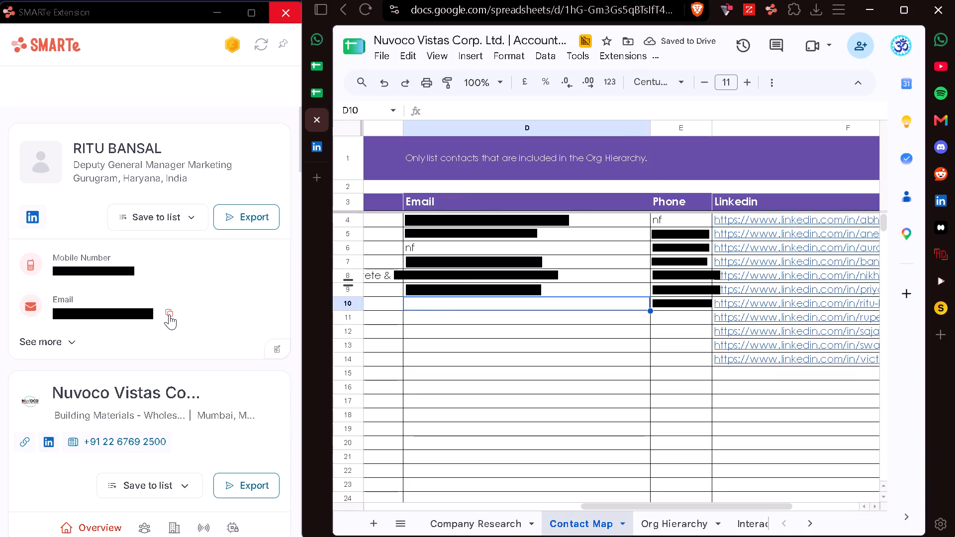
{"action": "left_click", "coordinate": [169, 314]}
{"action": "key", "text": "ctrl+v"}
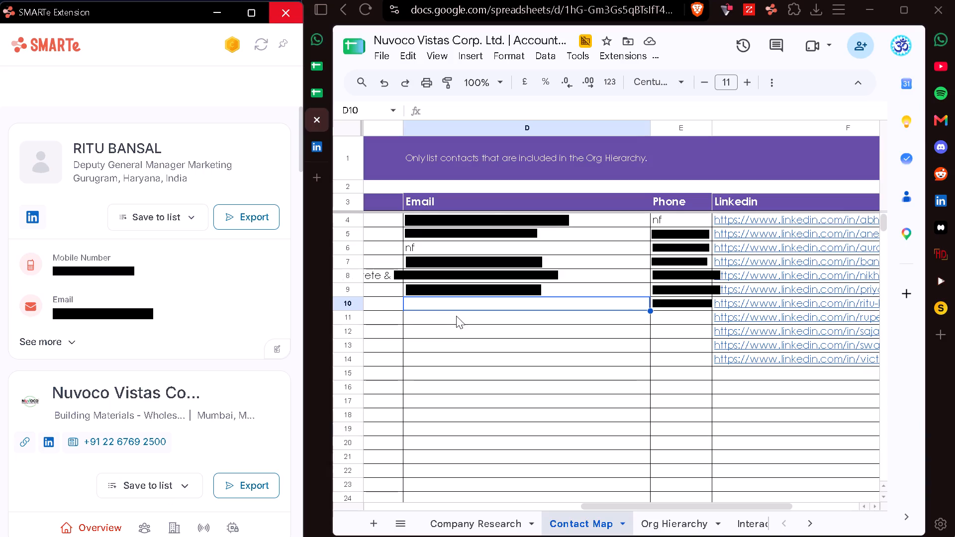
{"action": "left_click", "coordinate": [445, 302]}
{"action": "key", "text": "ctrl+v"}
{"action": "key", "text": "Down"}
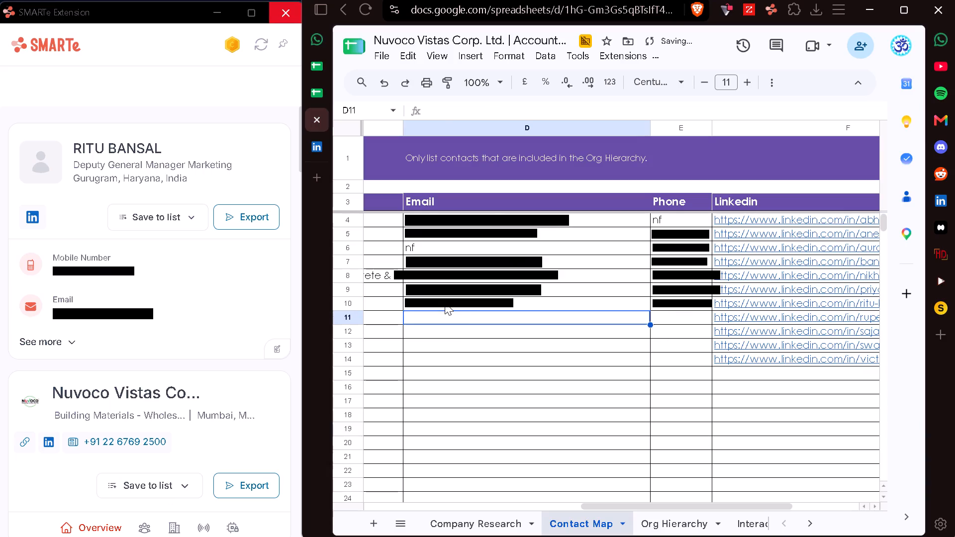
Open the row 11 contact's LinkedIn profile, check ZoomInfo for contact details, and reveal their details in SMARTe.
{"action": "left_click", "coordinate": [818, 347]}
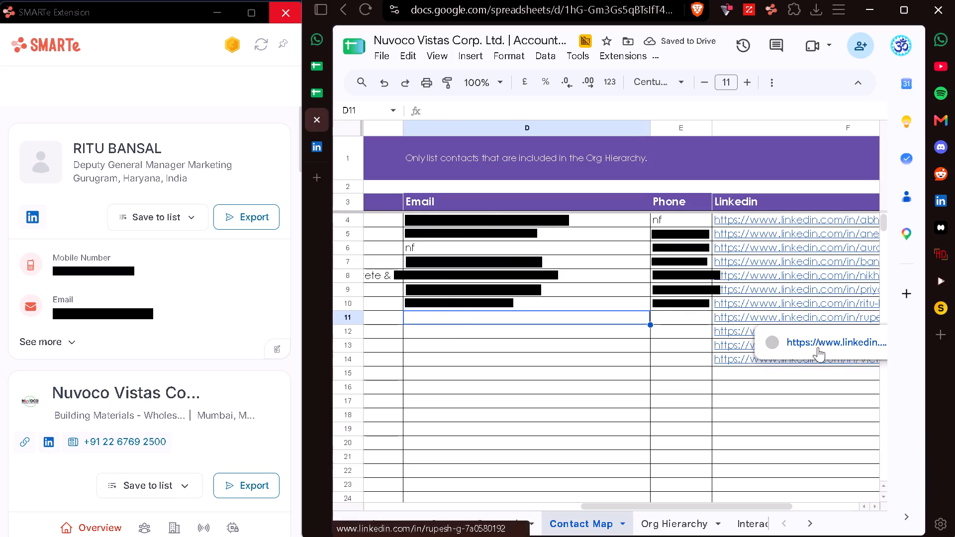
{"action": "left_click", "coordinate": [755, 18]}
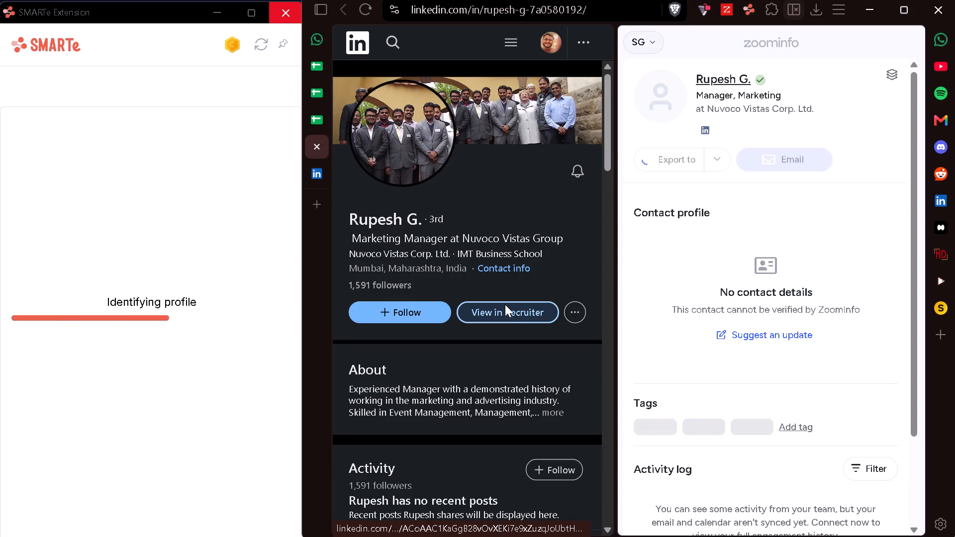
{"action": "left_click", "coordinate": [787, 13]}
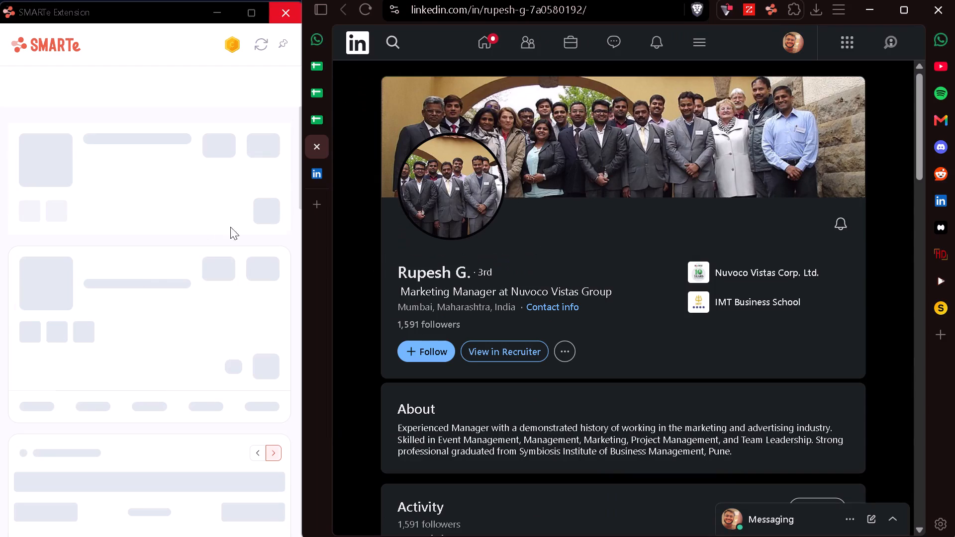
{"action": "left_click", "coordinate": [247, 214]}
{"action": "left_click", "coordinate": [247, 214]}
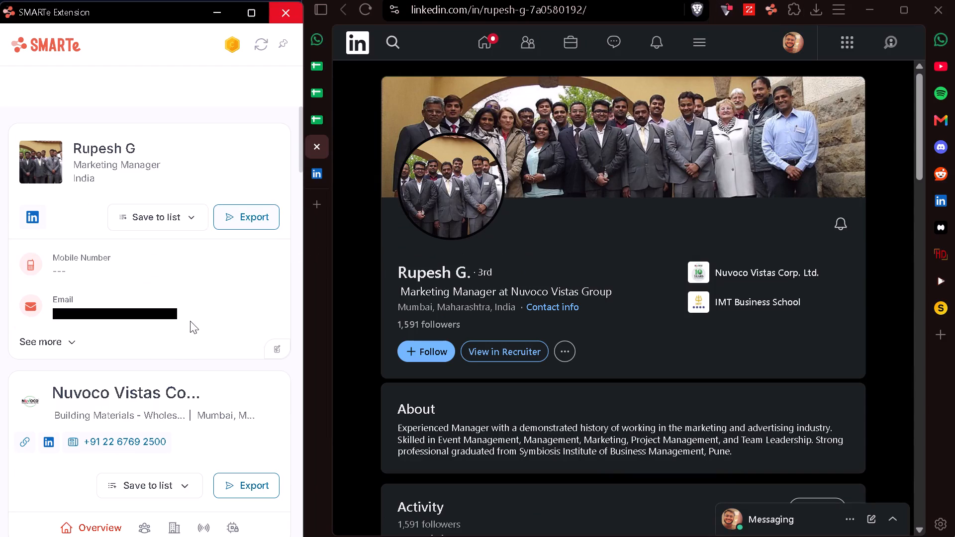
Copy the row 11 contact's email from SMARTe into D11, enter "nf" as the phone in E11, and close the open LinkedIn profiles.
{"action": "left_click", "coordinate": [197, 314]}
{"action": "double_click", "coordinate": [316, 171]}
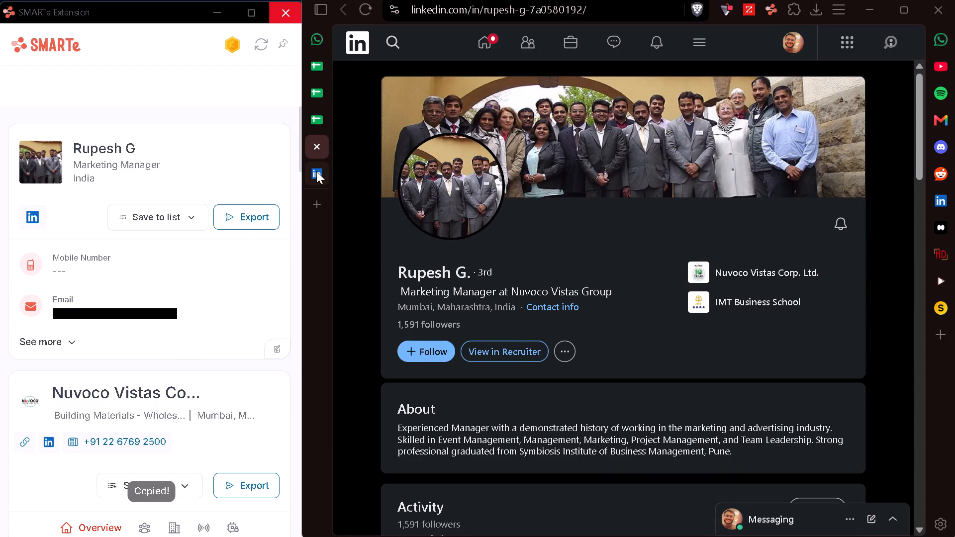
{"action": "left_click", "coordinate": [319, 145]}
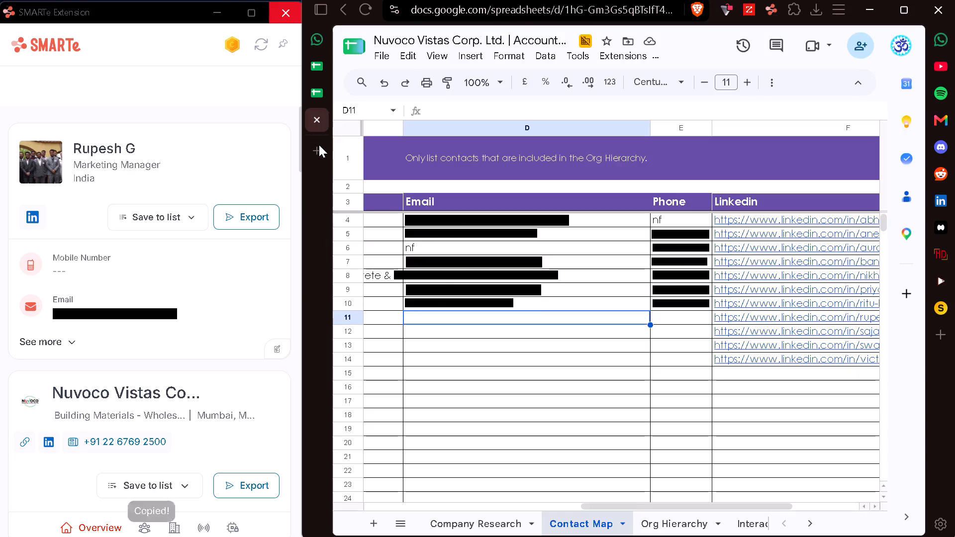
{"action": "key", "text": "ctrl+v"}
{"action": "key", "text": "Right"}
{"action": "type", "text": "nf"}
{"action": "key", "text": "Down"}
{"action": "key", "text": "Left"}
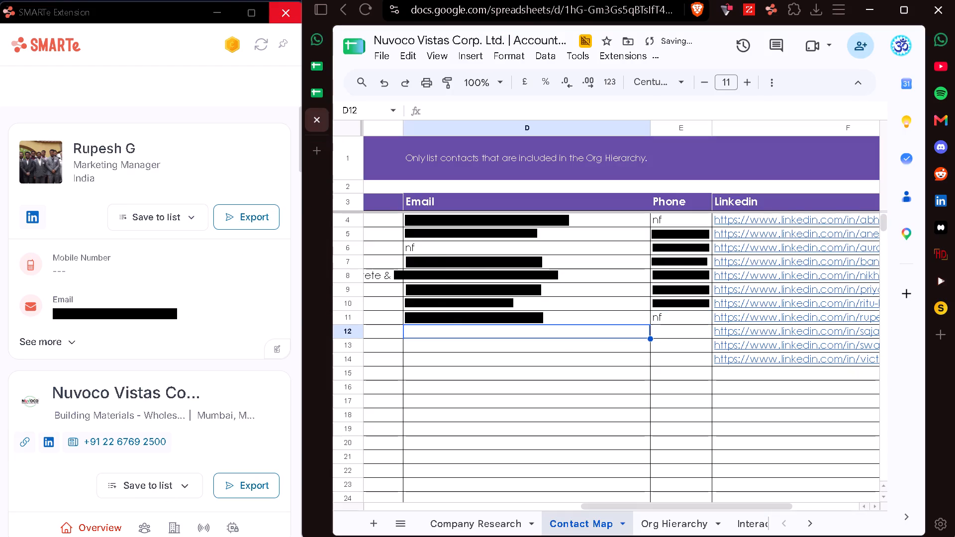
Open the row 12 contact's LinkedIn profile with ZoomInfo and copy their business email into D12.
{"action": "scroll", "coordinate": [621, 304], "scroll_direction": "down", "scroll_amount": 1}
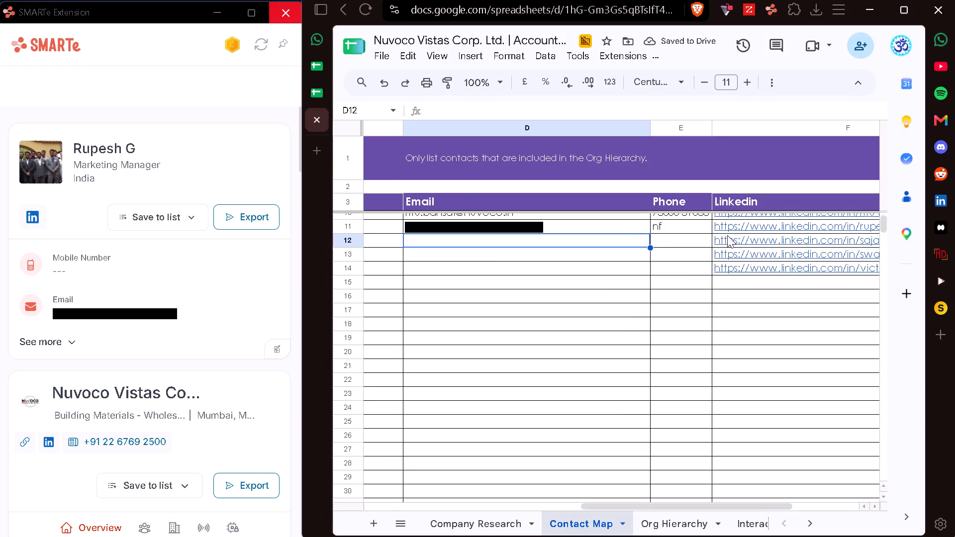
{"action": "left_click", "coordinate": [807, 258]}
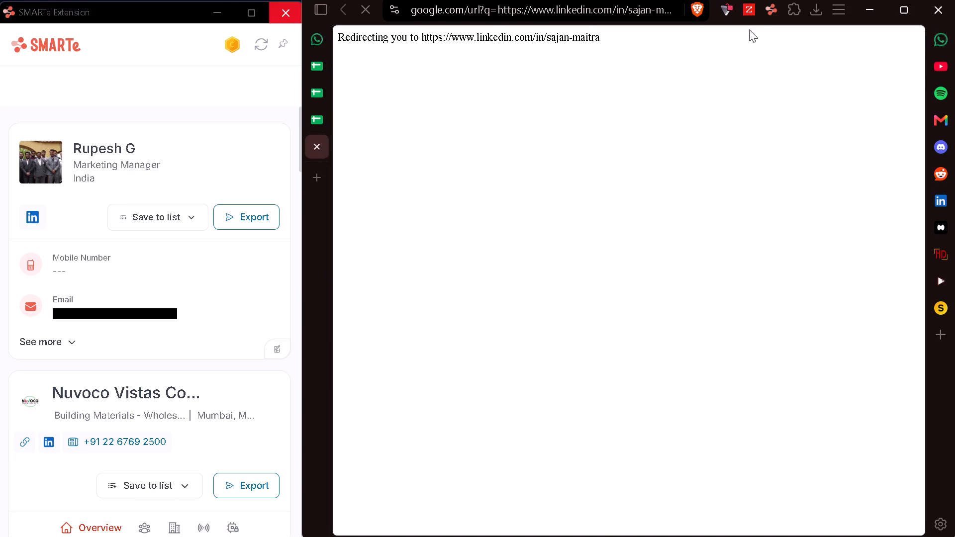
{"action": "left_click", "coordinate": [754, 14]}
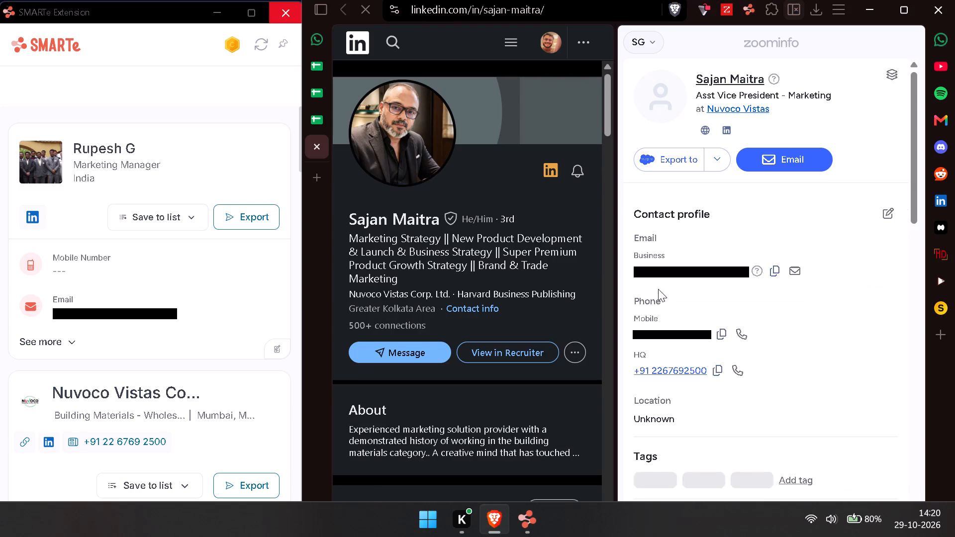
{"action": "left_click", "coordinate": [770, 274]}
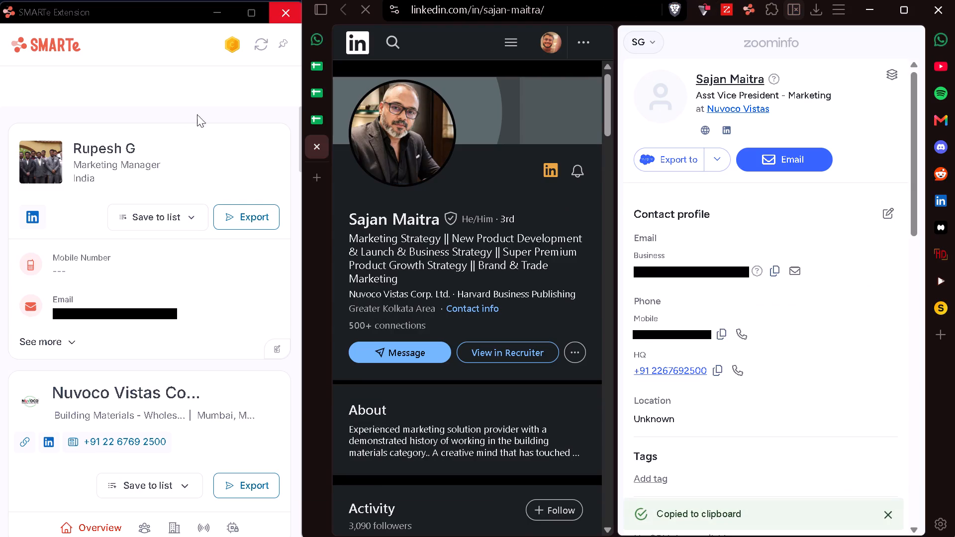
{"action": "left_click", "coordinate": [308, 119]}
{"action": "key", "text": "ctrl+v"}
{"action": "key", "text": "Right"}
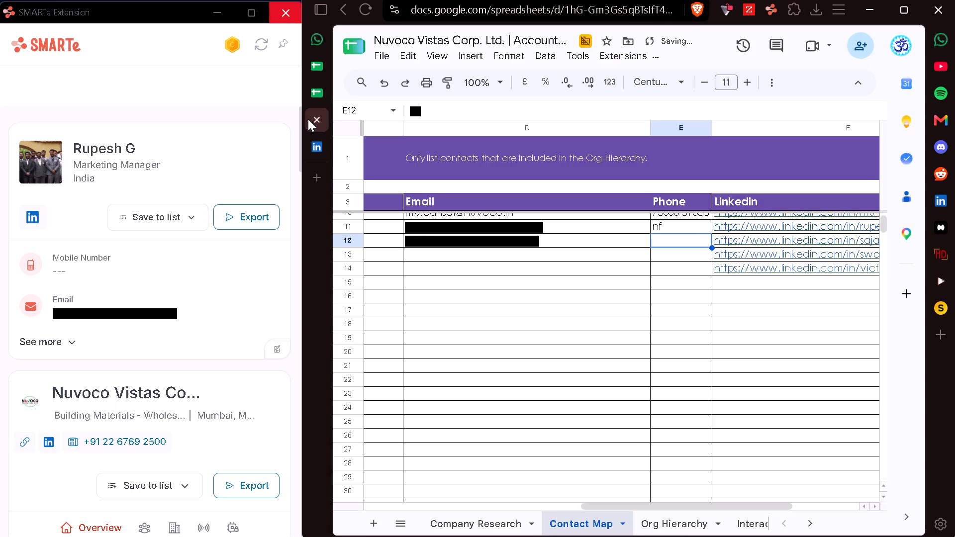
Copy the row 12 contact's mobile number from ZoomInfo into E12, stripping its leading prefix, and close their LinkedIn profile.
{"action": "left_click", "coordinate": [314, 156]}
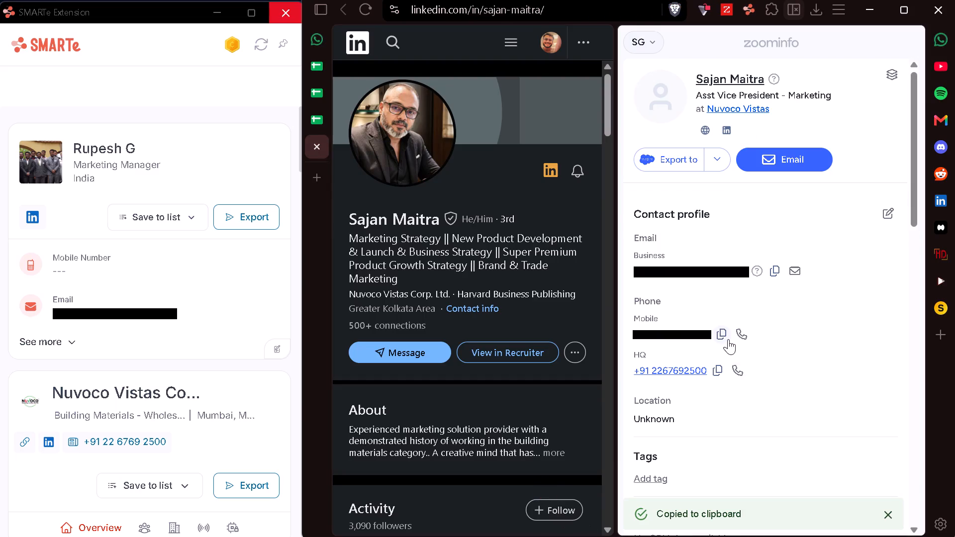
{"action": "left_click", "coordinate": [728, 339]}
{"action": "left_click", "coordinate": [317, 147]}
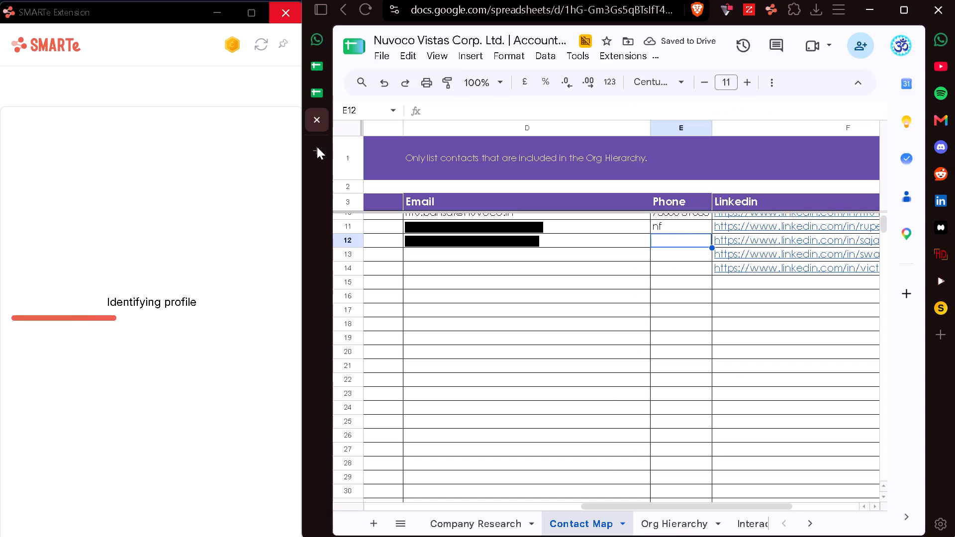
{"action": "key", "text": "ctrl+v"}
{"action": "left_click", "coordinate": [449, 106]}
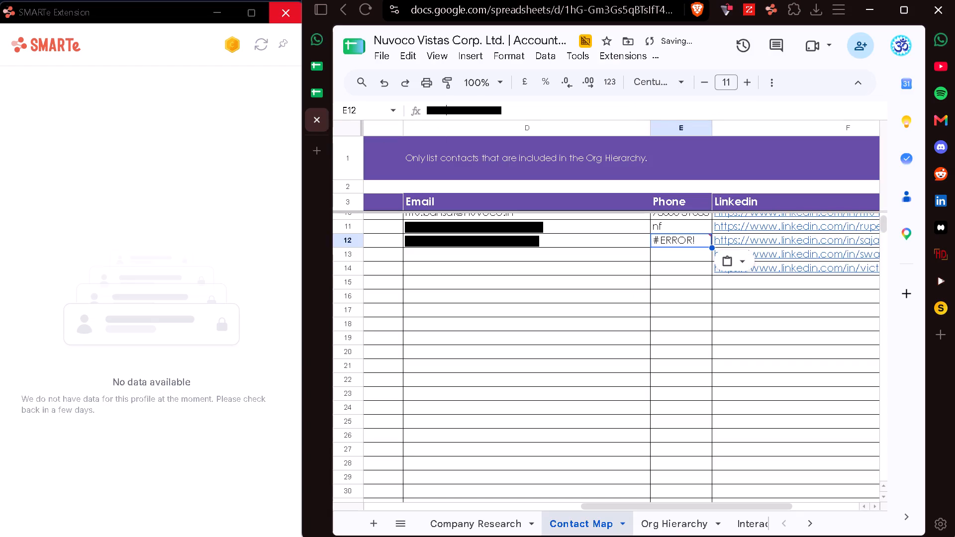
{"action": "key", "text": "BackSpace"}
{"action": "key", "text": "BackSpace"}
{"action": "key", "text": "BackSpace"}
{"action": "key", "text": "BackSpace"}
{"action": "key", "text": "BackSpace"}
{"action": "key", "text": "BackSpace"}
{"action": "key", "text": "BackSpace"}
{"action": "key", "text": "BackSpace"}
{"action": "key", "text": "BackSpace"}
{"action": "key", "text": "BackSpace"}
{"action": "key", "text": "BackSpace"}
{"action": "left_click", "coordinate": [438, 256]}
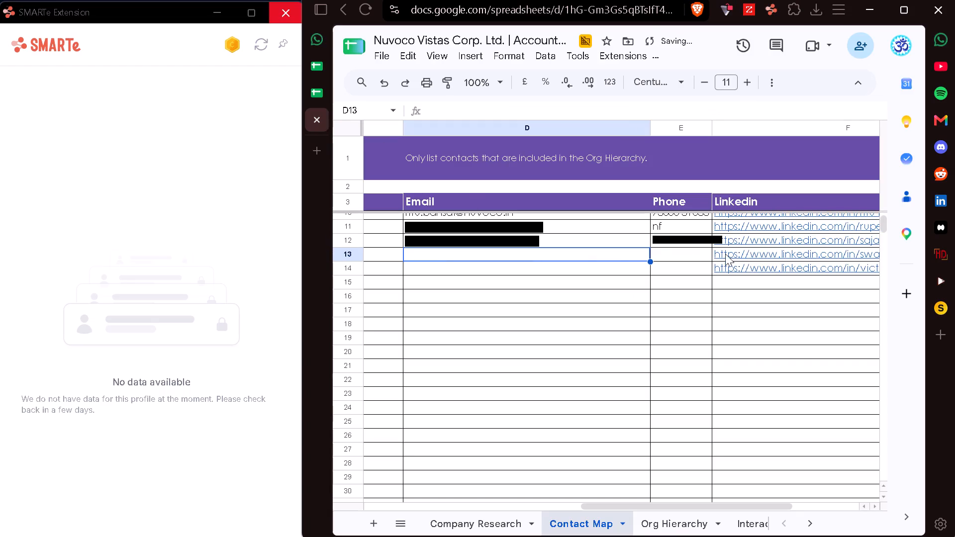
Open the row 13 contact's LinkedIn profile with ZoomInfo and check their current role under Experience.
{"action": "left_click", "coordinate": [823, 283]}
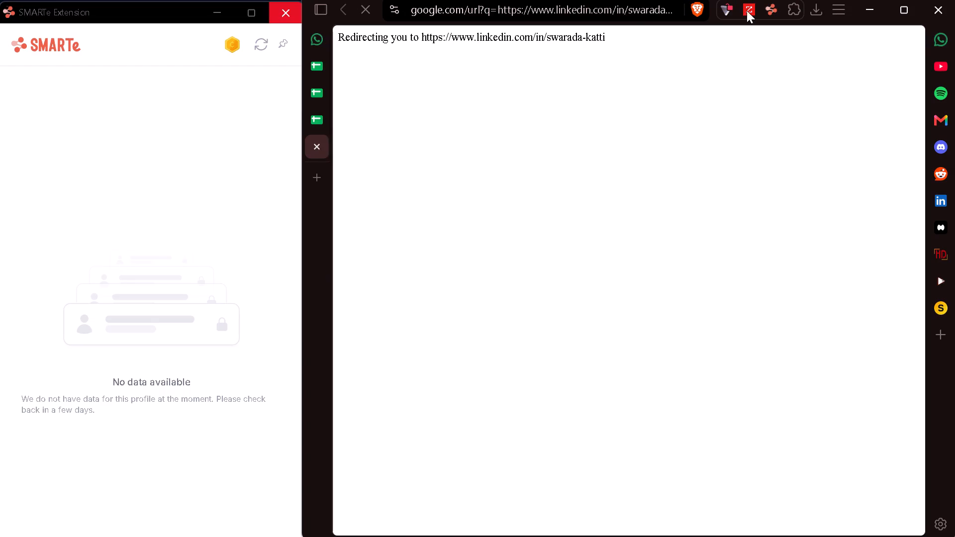
{"action": "left_click", "coordinate": [749, 10]}
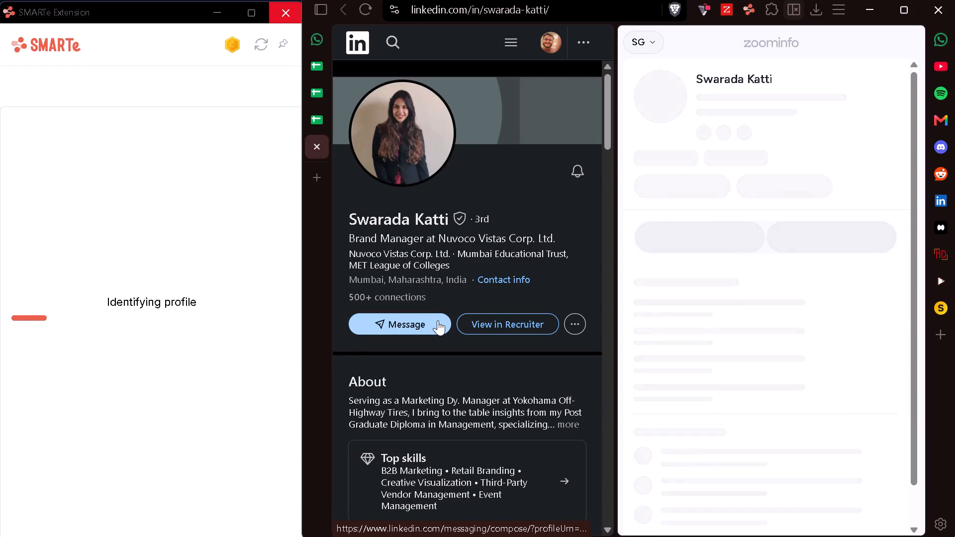
{"action": "scroll", "coordinate": [438, 320], "scroll_direction": "down", "scroll_amount": 8}
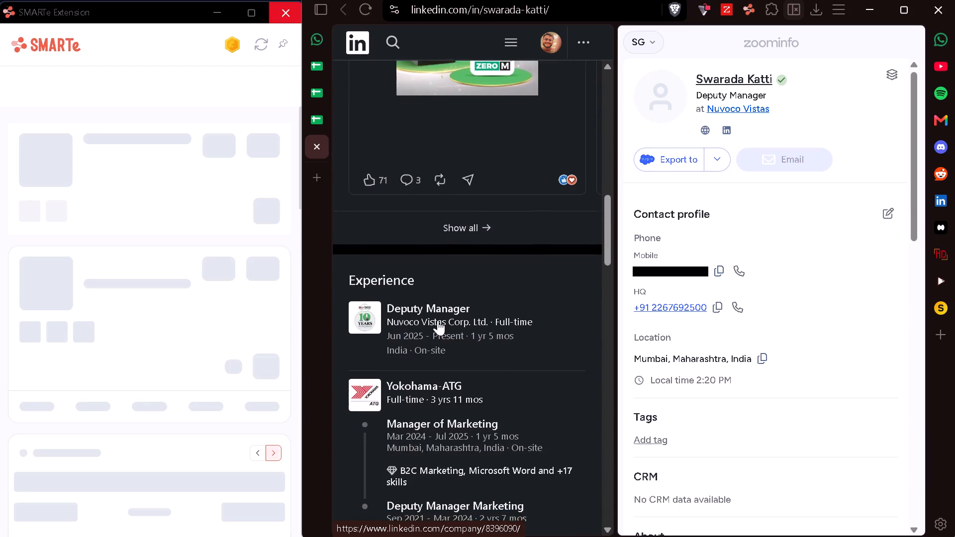
{"action": "scroll", "coordinate": [438, 320], "scroll_direction": "down", "scroll_amount": 1}
Reveal the row 13 contact's details in SMARTe and copy their ZoomInfo mobile number into E13, stripping its leading prefix.
{"action": "left_click", "coordinate": [721, 271]}
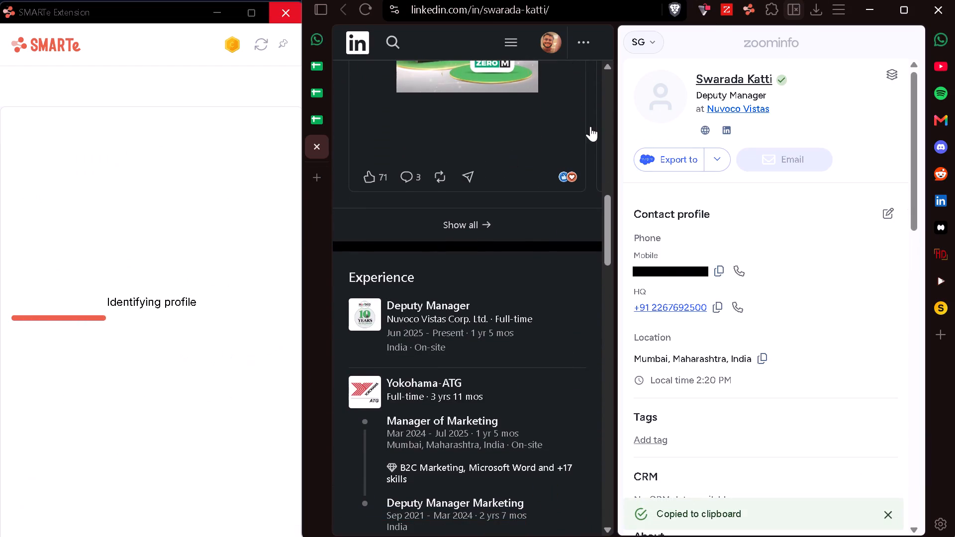
{"action": "left_click", "coordinate": [789, 8]}
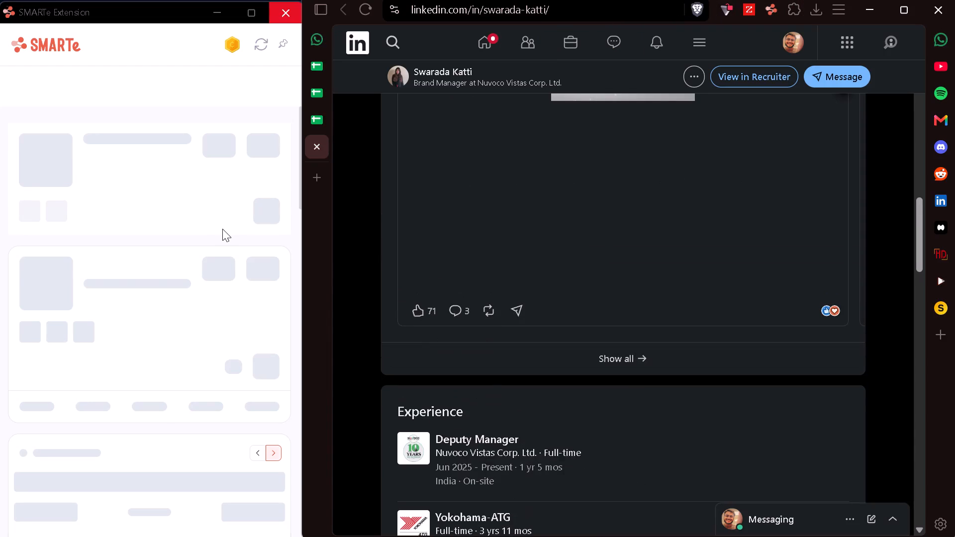
{"action": "left_click", "coordinate": [238, 215]}
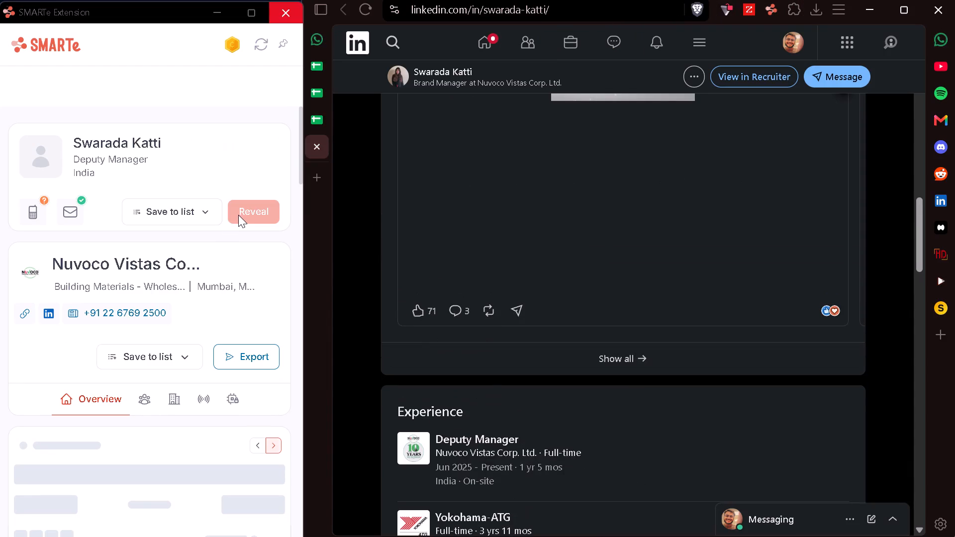
{"action": "scroll", "coordinate": [469, 275], "scroll_direction": "up", "scroll_amount": 7}
{"action": "left_click", "coordinate": [260, 203]}
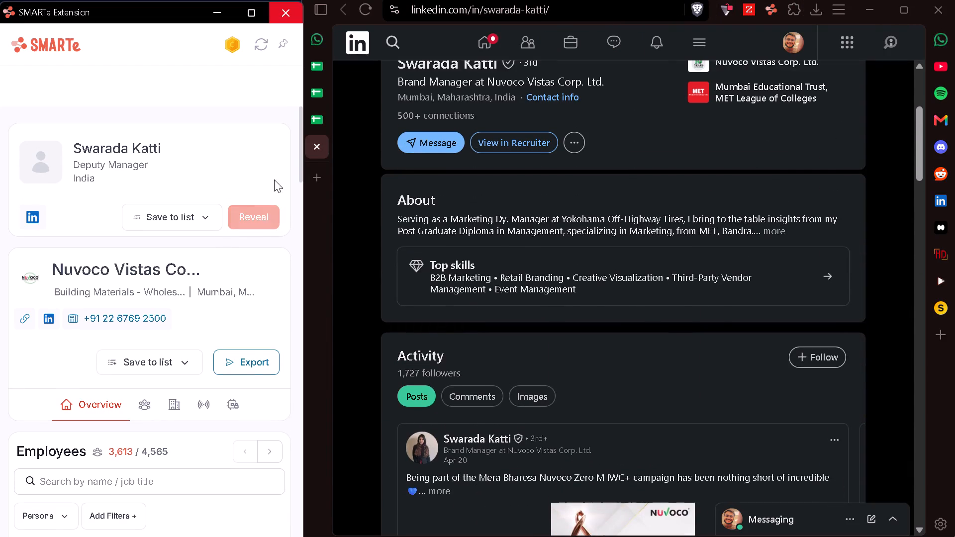
{"action": "left_click", "coordinate": [317, 129]}
{"action": "key", "text": "Right"}
{"action": "key", "text": "ctrl+v"}
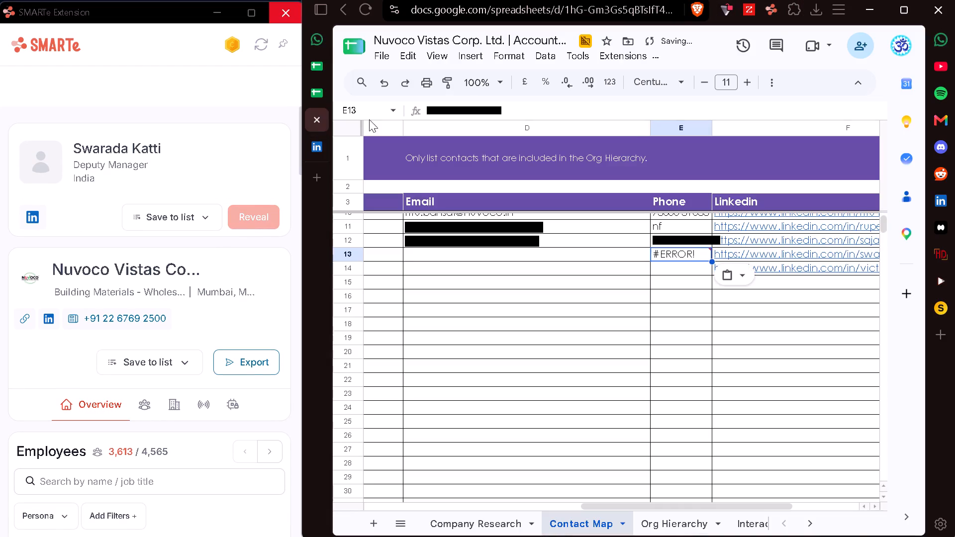
{"action": "left_click", "coordinate": [447, 107]}
{"action": "key", "text": "BackSpace"}
{"action": "key", "text": "BackSpace"}
{"action": "key", "text": "BackSpace"}
{"action": "key", "text": "BackSpace"}
{"action": "key", "text": "BackSpace"}
{"action": "key", "text": "BackSpace"}
{"action": "key", "text": "BackSpace"}
{"action": "key", "text": "BackSpace"}
{"action": "key", "text": "BackSpace"}
{"action": "key", "text": "BackSpace"}
Copy the row 13 contact's email from SMARTe into D13 and close their LinkedIn profile.
{"action": "left_click", "coordinate": [443, 257]}
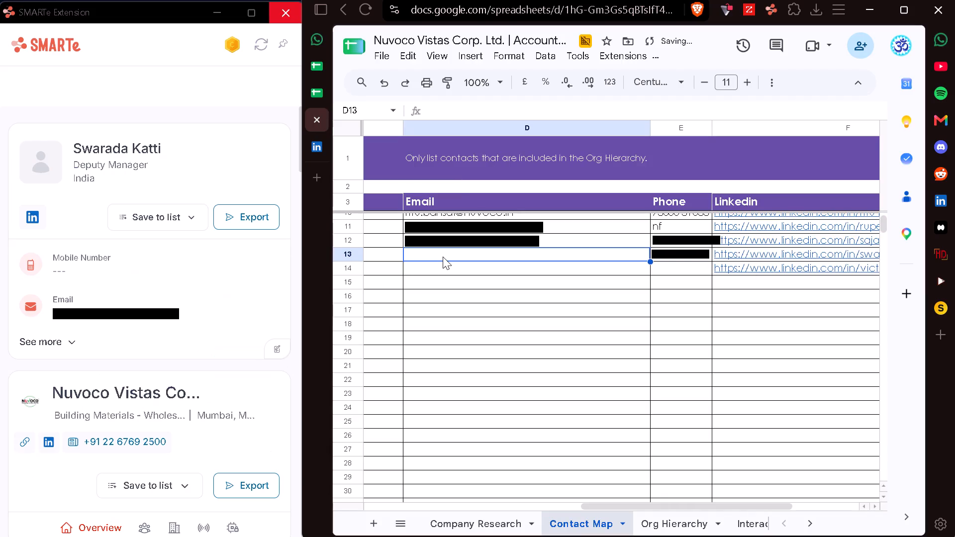
{"action": "scroll", "coordinate": [476, 325], "scroll_direction": "up", "scroll_amount": 1}
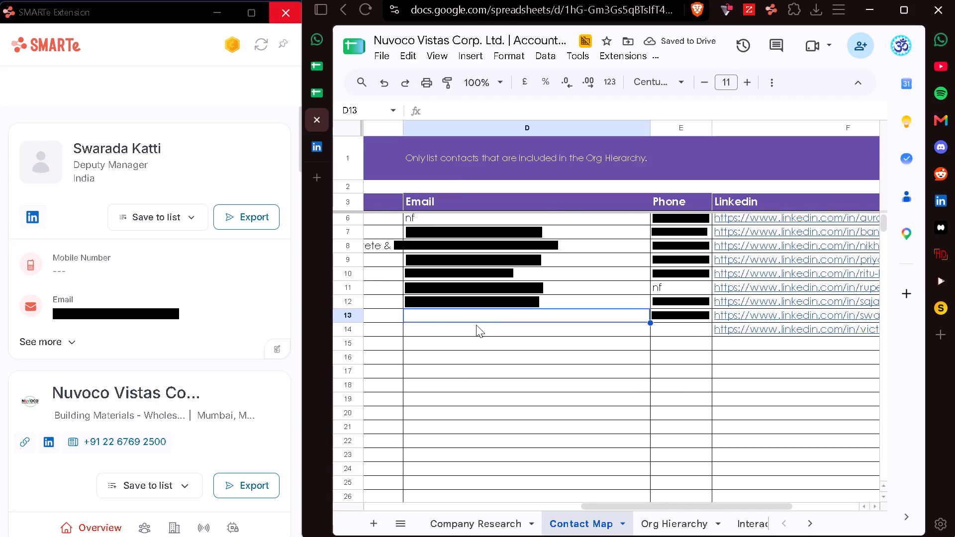
{"action": "left_click", "coordinate": [192, 312]}
{"action": "double_click", "coordinate": [314, 148]}
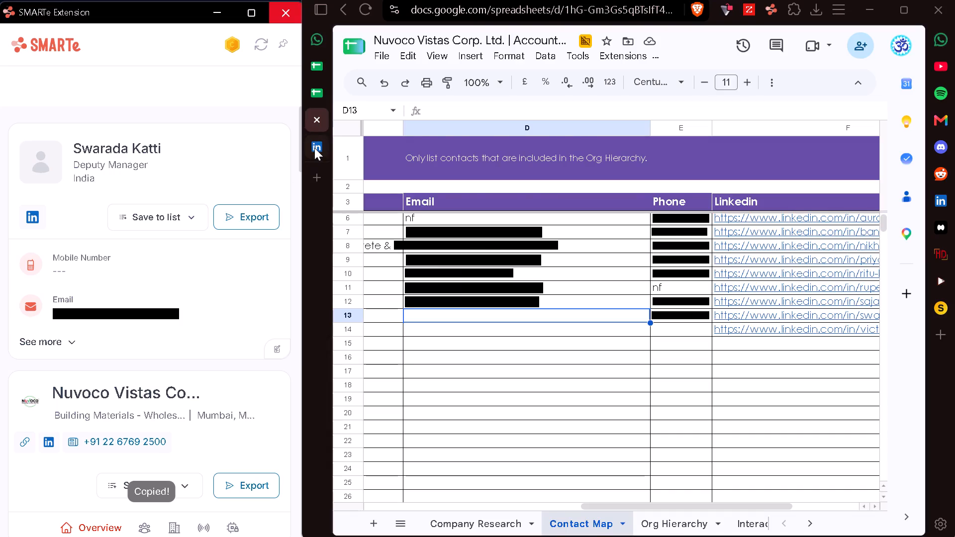
{"action": "key", "text": "ctrl+v"}
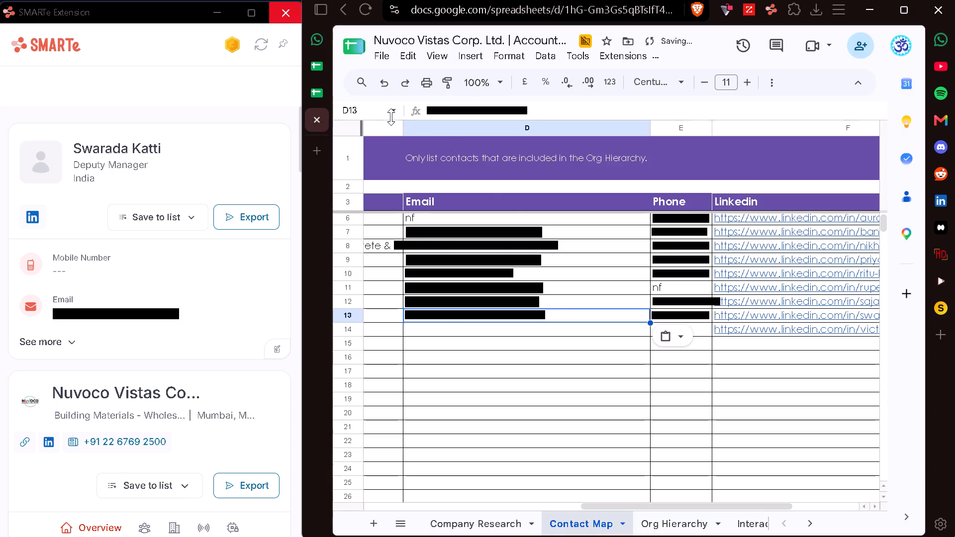
Open the row 14 contact's LinkedIn profile with ZoomInfo and close the SMARTe window.
{"action": "key", "text": "Down"}
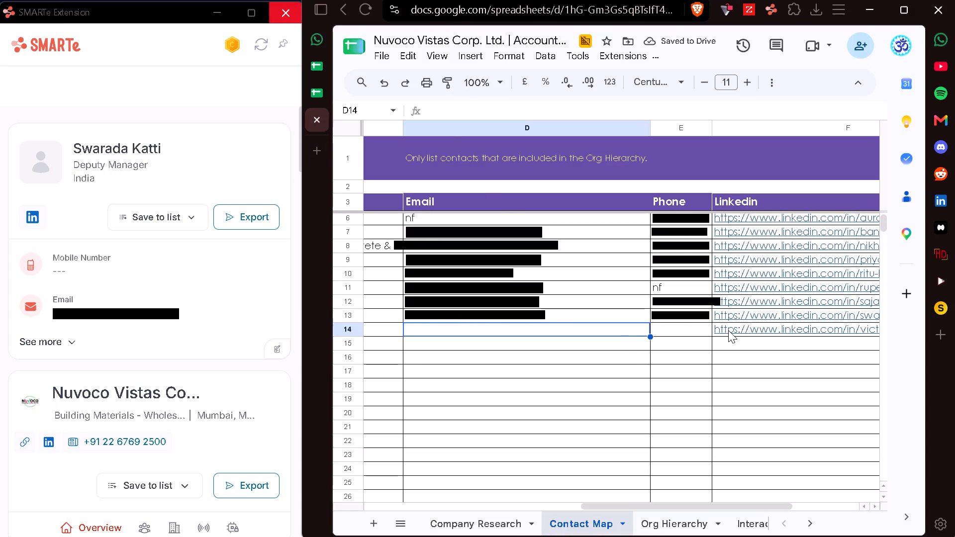
{"action": "left_click", "coordinate": [795, 354]}
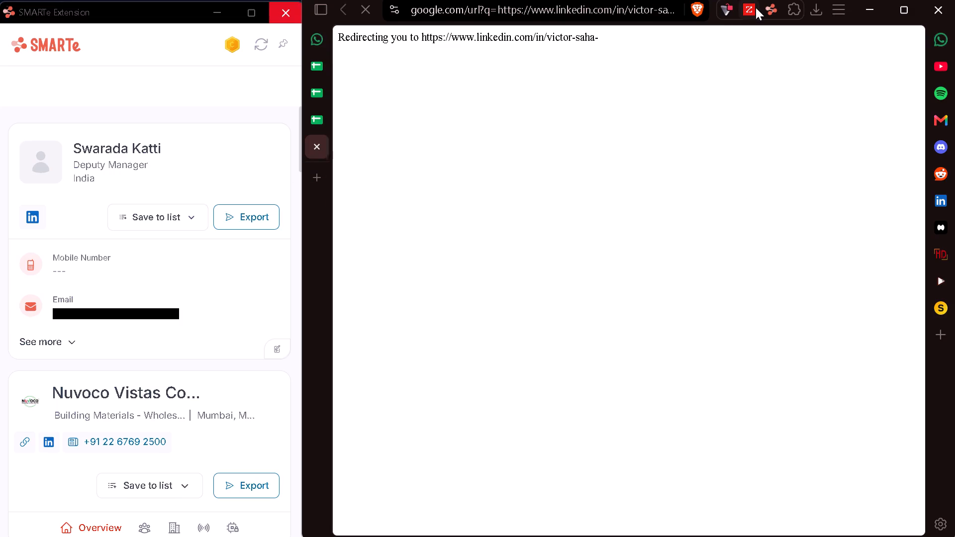
{"action": "left_click", "coordinate": [756, 7]}
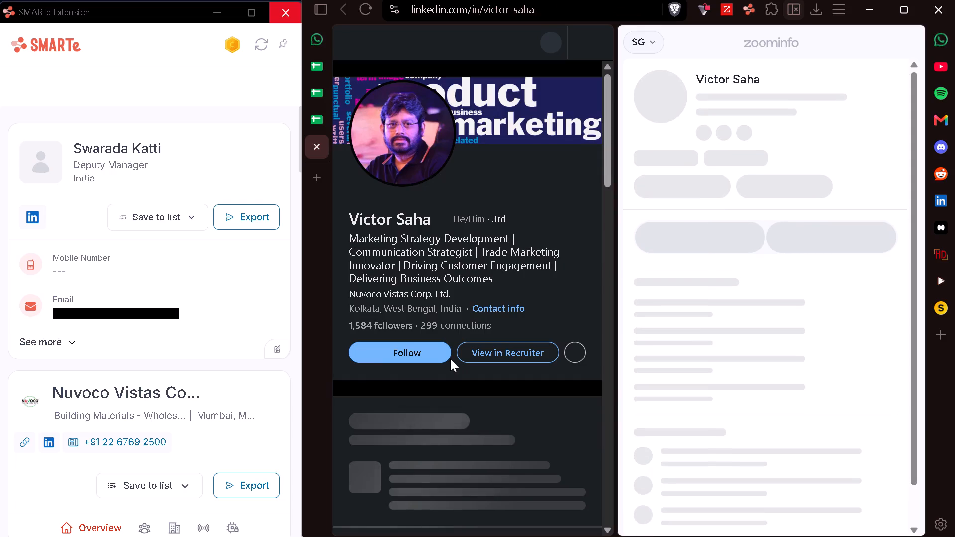
{"action": "scroll", "coordinate": [450, 359], "scroll_direction": "down", "scroll_amount": 4}
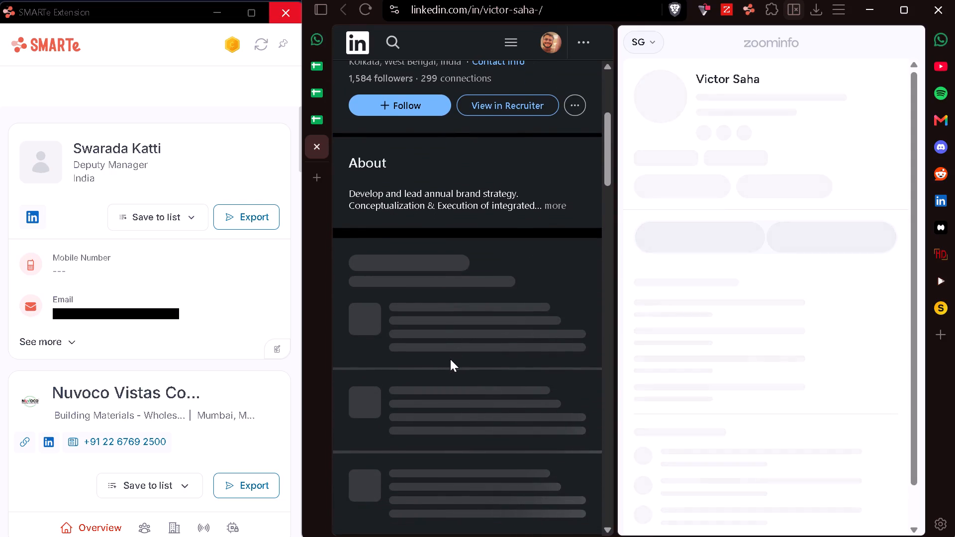
{"action": "scroll", "coordinate": [450, 359], "scroll_direction": "down", "scroll_amount": 1}
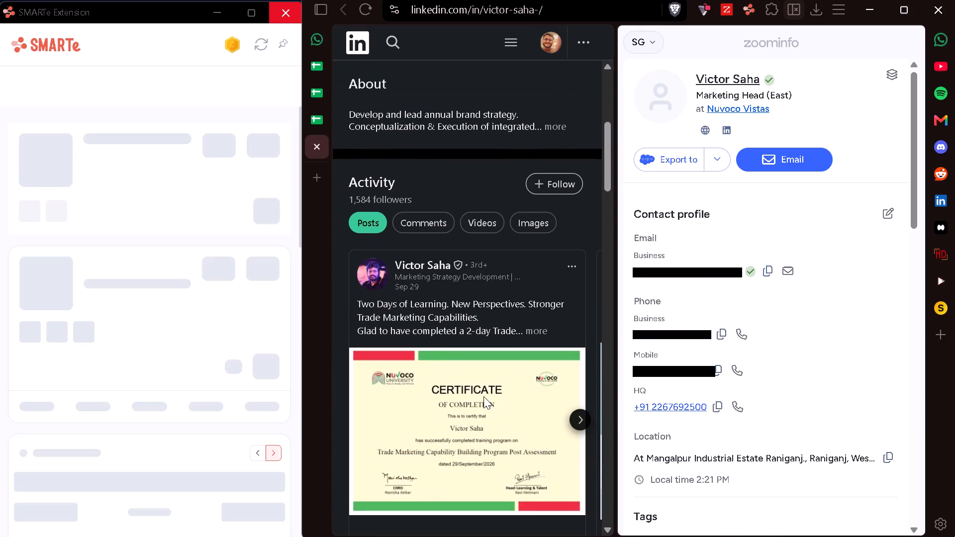
{"action": "scroll", "coordinate": [483, 396], "scroll_direction": "down", "scroll_amount": 2}
{"action": "left_click", "coordinate": [284, 7]}
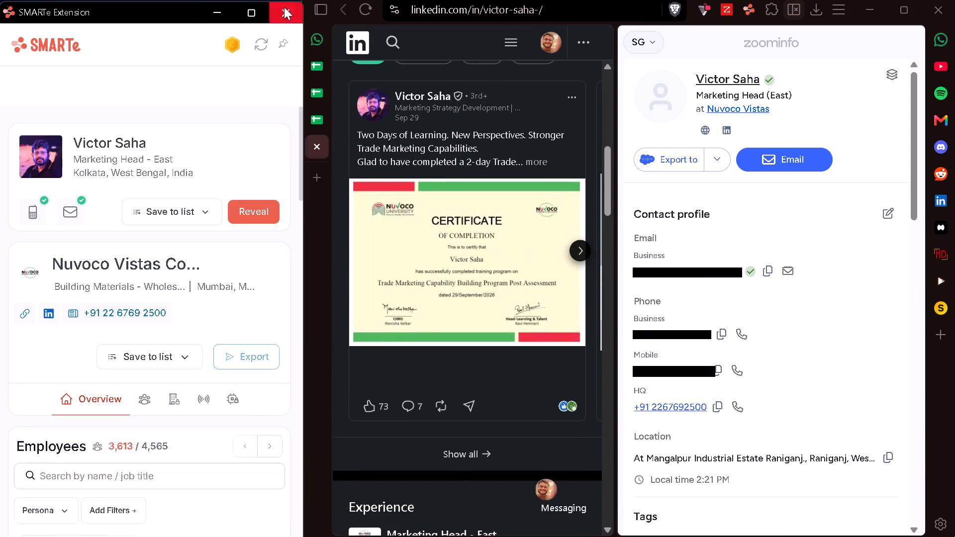
{"action": "scroll", "coordinate": [411, 425], "scroll_direction": "down", "scroll_amount": 5}
{"action": "scroll", "coordinate": [411, 425], "scroll_direction": "up", "scroll_amount": 12}
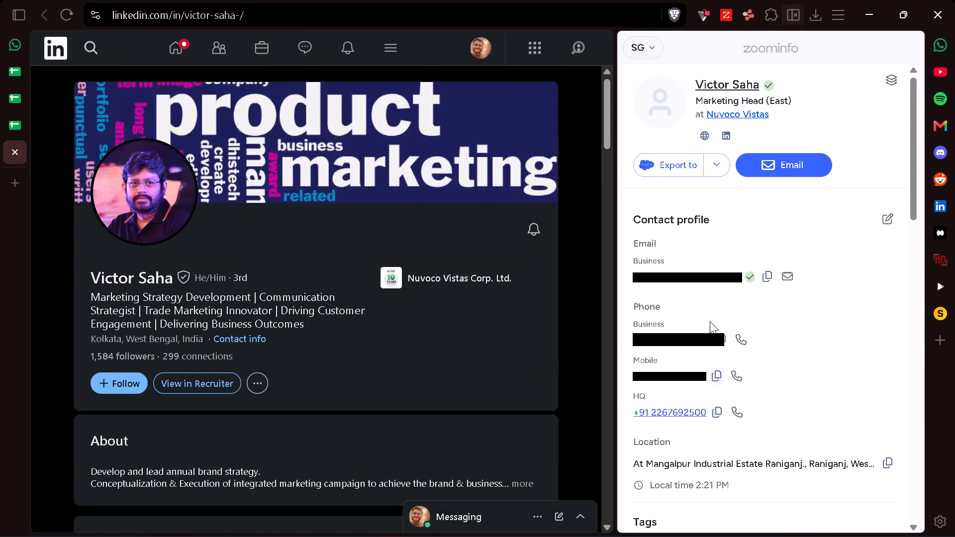
Copy the row 14 contact's business email from ZoomInfo into D14 of the Contact Map.
{"action": "left_click", "coordinate": [765, 282]}
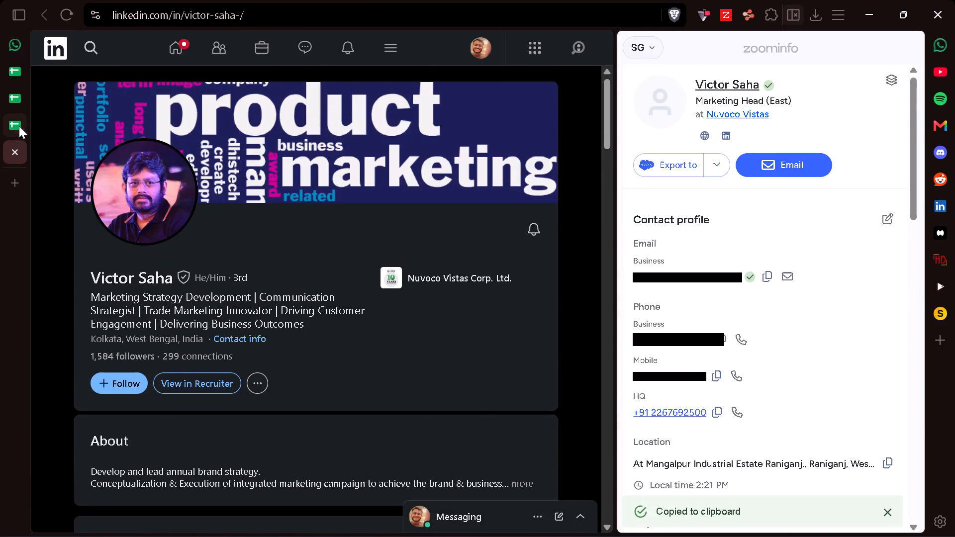
{"action": "left_click", "coordinate": [19, 126]}
{"action": "key", "text": "ctrl+v"}
Copy the row 14 contact's mobile number from ZoomInfo into E14, stripping its leading prefix, and close their LinkedIn profile.
{"action": "key", "text": "Right"}
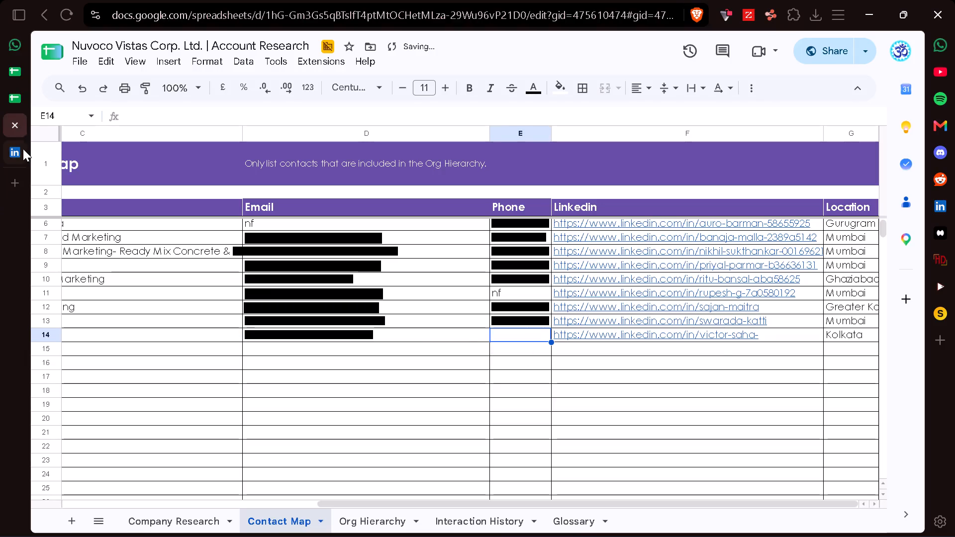
{"action": "left_click", "coordinate": [23, 149]}
{"action": "left_click", "coordinate": [713, 373]}
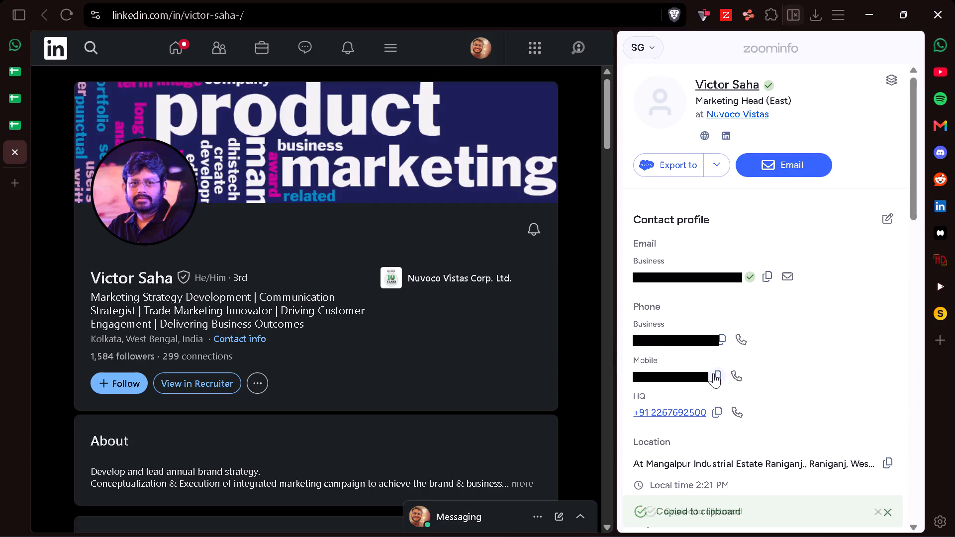
{"action": "left_click", "coordinate": [18, 151]}
{"action": "key", "text": "ctrl+v"}
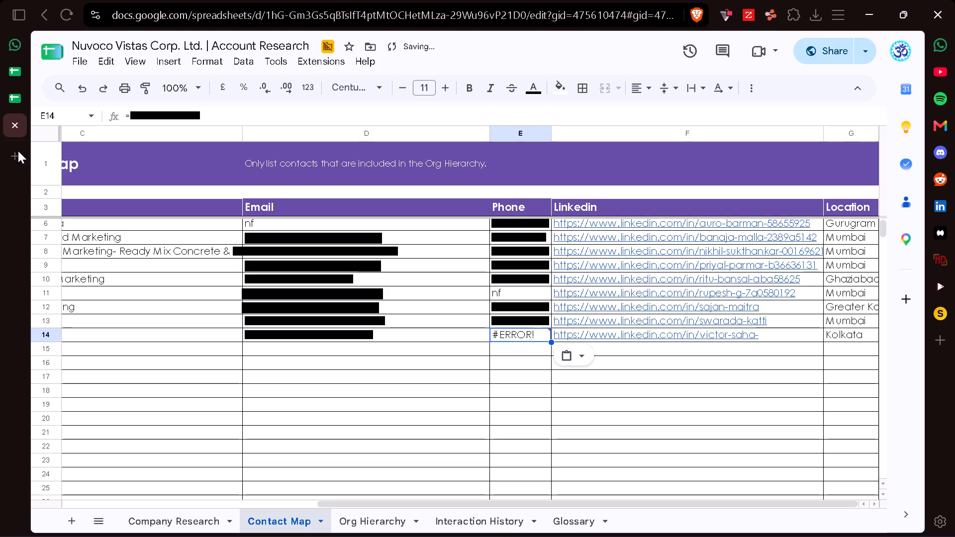
{"action": "left_click", "coordinate": [145, 113]}
{"action": "key", "text": "BackSpace"}
{"action": "key", "text": "BackSpace"}
{"action": "key", "text": "BackSpace"}
{"action": "key", "text": "BackSpace"}
{"action": "key", "text": "BackSpace"}
{"action": "key", "text": "BackSpace"}
{"action": "key", "text": "BackSpace"}
{"action": "key", "text": "BackSpace"}
{"action": "key", "text": "BackSpace"}
{"action": "key", "text": "BackSpace"}
{"action": "key", "text": "BackSpace"}
{"action": "key", "text": "BackSpace"}
{"action": "key", "text": "BackSpace"}
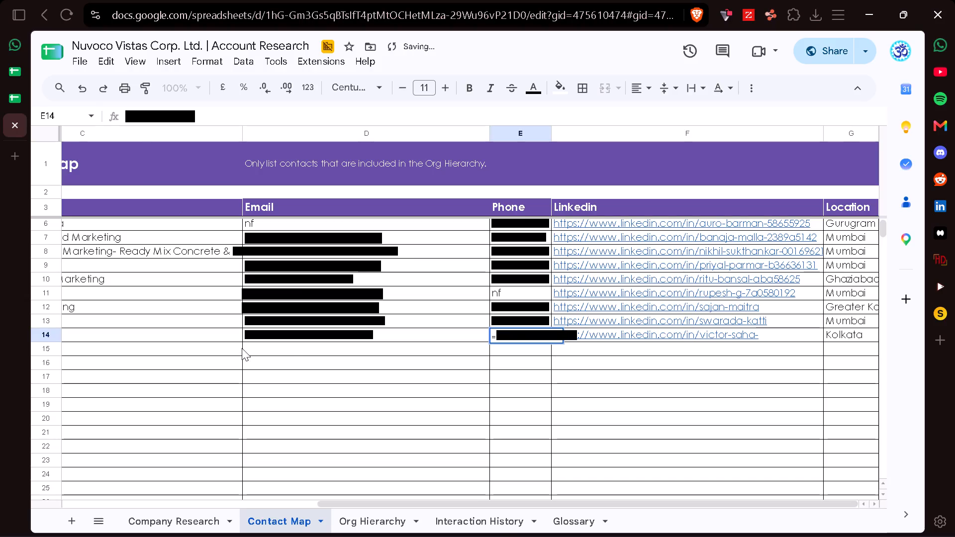
{"action": "left_click", "coordinate": [291, 353]}
Auto-fit the widths of all columns on the Contact Map sheet and look over the filled columns.
{"action": "scroll", "coordinate": [291, 353], "scroll_direction": "up", "scroll_amount": 2}
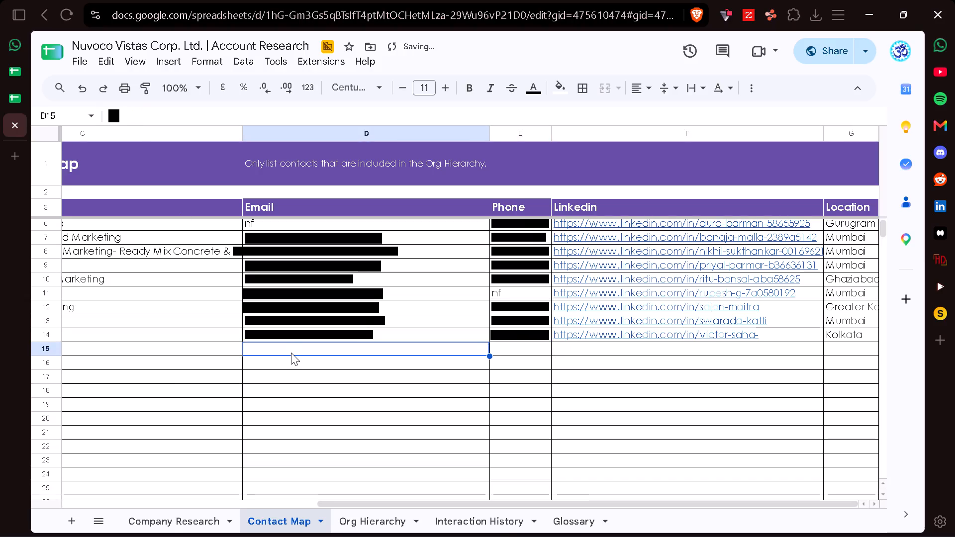
{"action": "scroll", "coordinate": [291, 353], "scroll_direction": "up", "scroll_amount": 1}
{"action": "scroll", "coordinate": [291, 353], "scroll_direction": "right", "scroll_amount": 7}
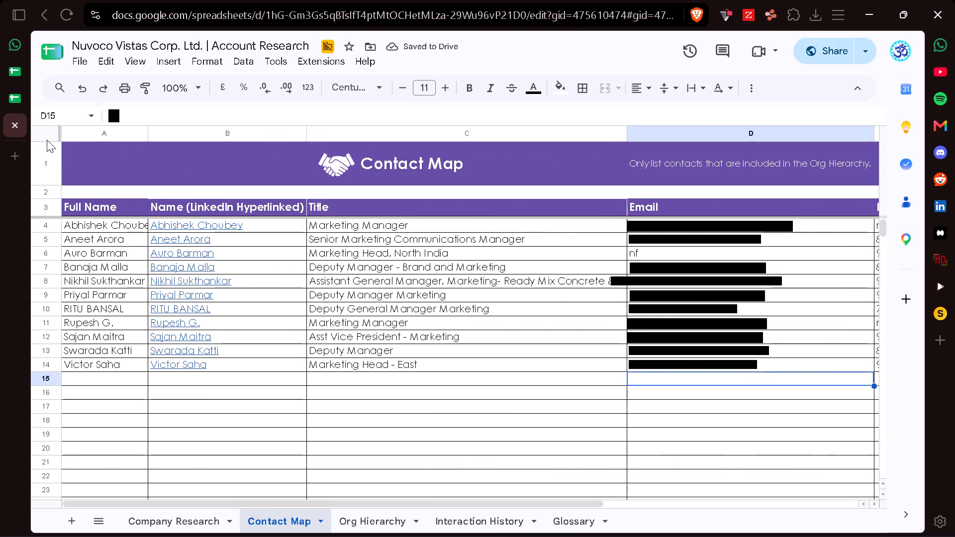
{"action": "left_click", "coordinate": [48, 138]}
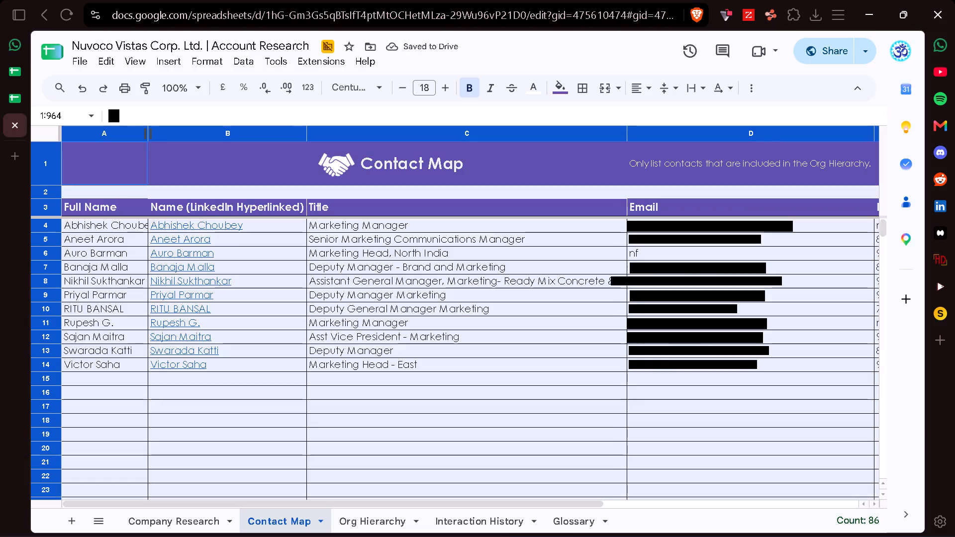
{"action": "double_click", "coordinate": [148, 133]}
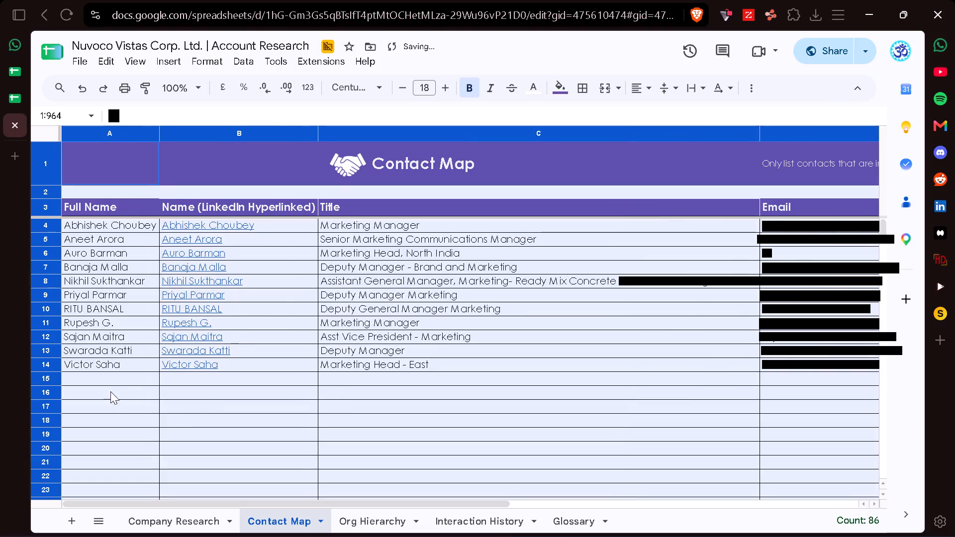
{"action": "left_click", "coordinate": [95, 376]}
{"action": "scroll", "coordinate": [478, 372], "scroll_direction": "left", "scroll_amount": 6}
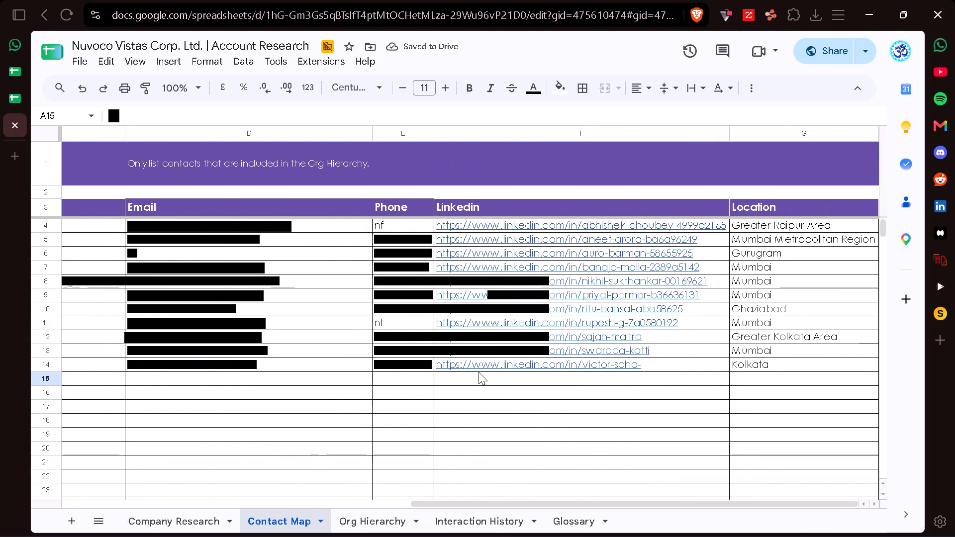
{"action": "scroll", "coordinate": [478, 372], "scroll_direction": "left", "scroll_amount": 2}
{"action": "scroll", "coordinate": [478, 372], "scroll_direction": "right", "scroll_amount": 9}
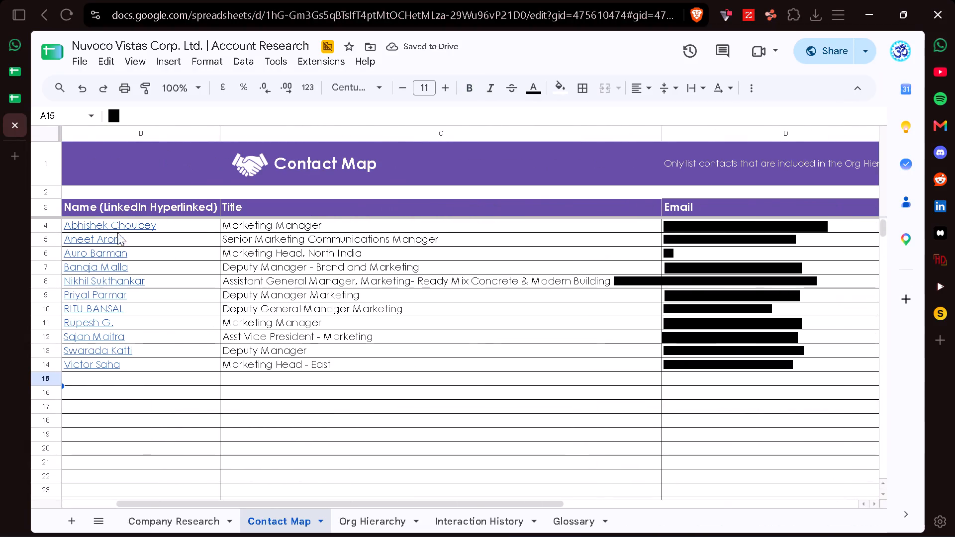
Copy the full names in A4:A14 of the Contact Map into Klenty Leads New, Krishna Leads 29th October sheet, starting at A55.
{"action": "left_click", "coordinate": [109, 231]}
{"action": "key", "text": "ctrl+shift+Down"}
{"action": "key", "text": "ctrl+c"}
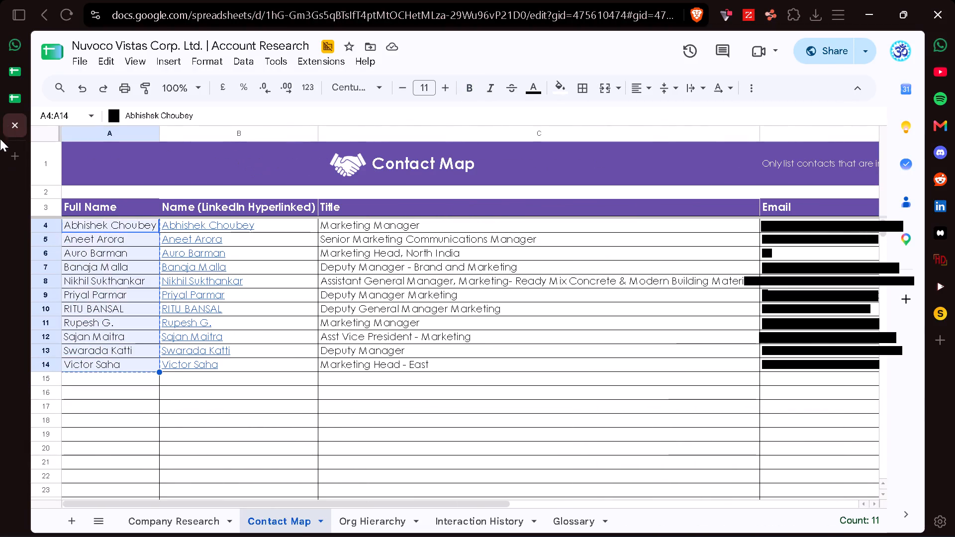
{"action": "left_click", "coordinate": [13, 108]}
{"action": "key", "text": "ctrl+v"}
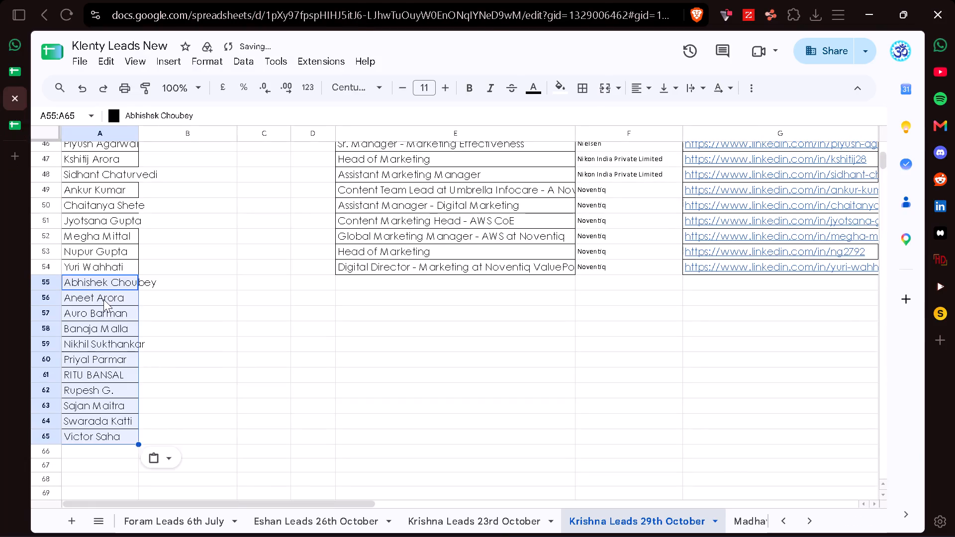
Copy the titles in C4:C14 of the Contact Map into the Krishna Leads 29th October sheet, starting at E55.
{"action": "key", "text": "Right"}
{"action": "key", "text": "Right"}
{"action": "key", "text": "Right"}
{"action": "key", "text": "Right"}
{"action": "key", "text": "Right"}
{"action": "key", "text": "Left"}
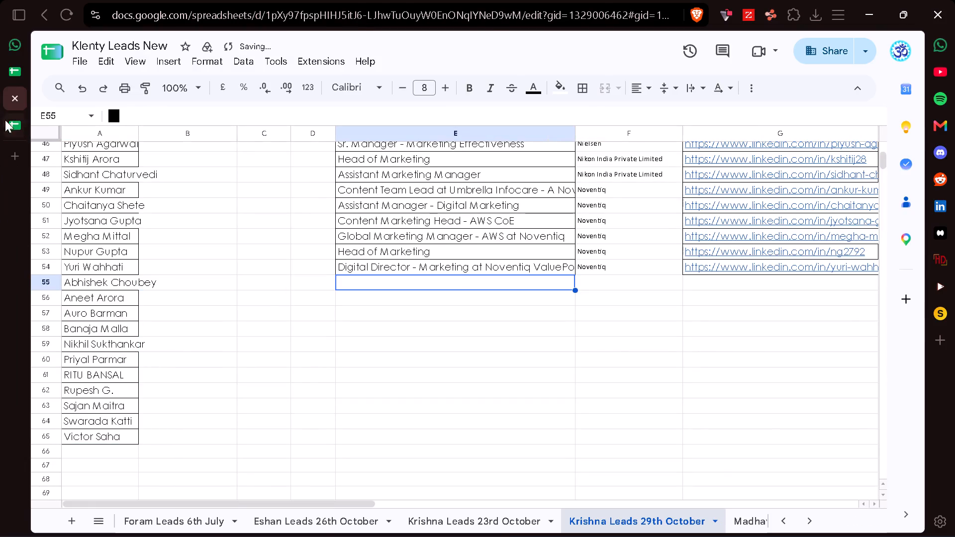
{"action": "left_click", "coordinate": [18, 130]}
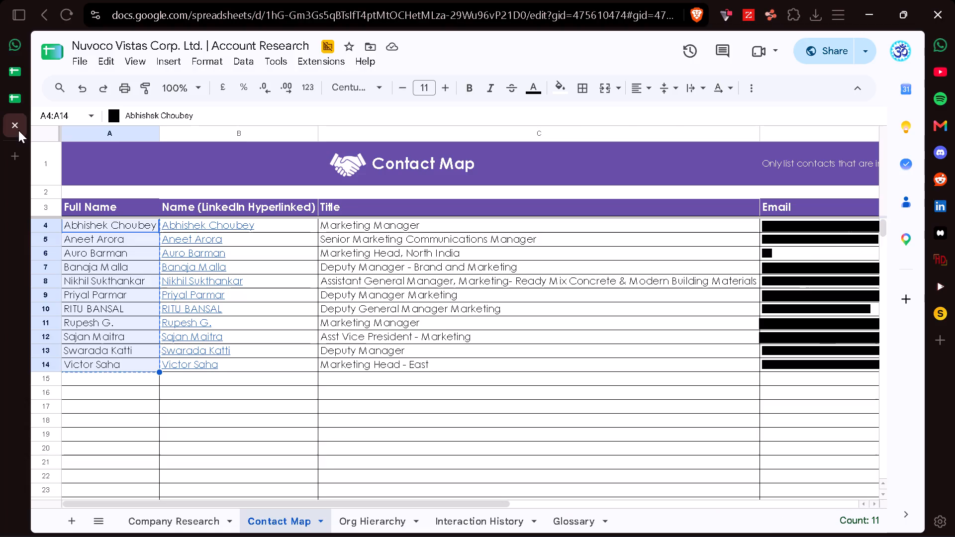
{"action": "left_click", "coordinate": [357, 227]}
{"action": "key", "text": "ctrl+shift+Down"}
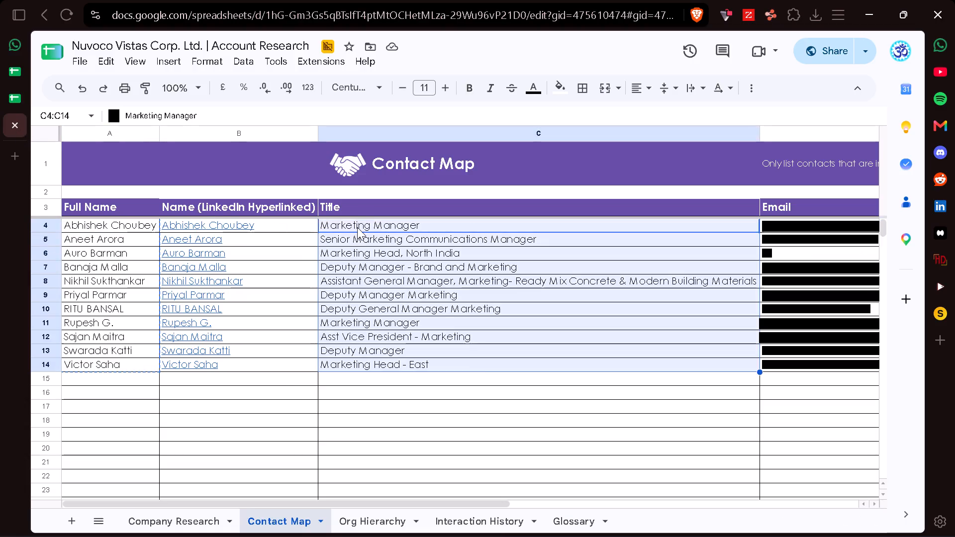
{"action": "key", "text": "ctrl+c"}
{"action": "left_click", "coordinate": [15, 104]}
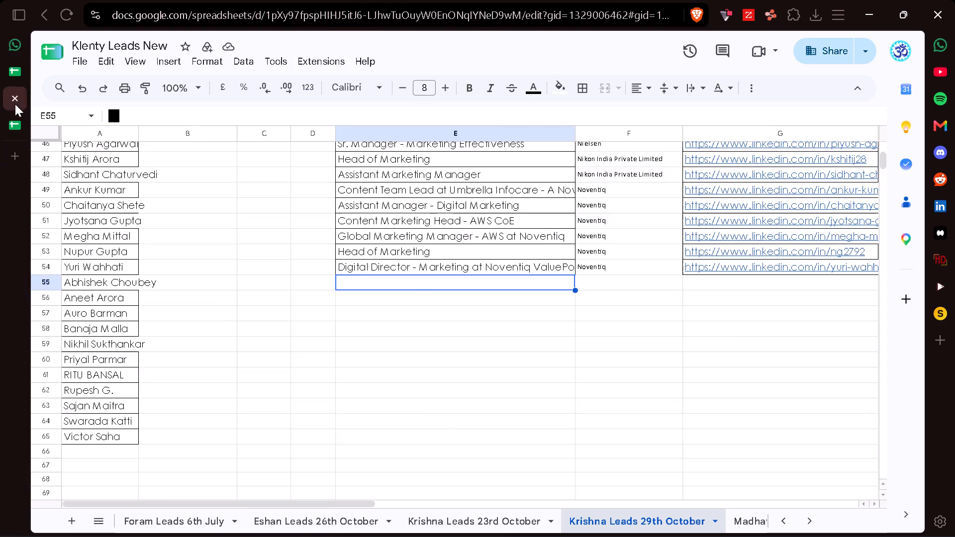
{"action": "key", "text": "ctrl+v"}
Copy the company name Nuvoco Vistas Corp. Ltd. from the account research file's title into F55 of Krishna Leads 29th October and fill it down to F65.
{"action": "key", "text": "Right"}
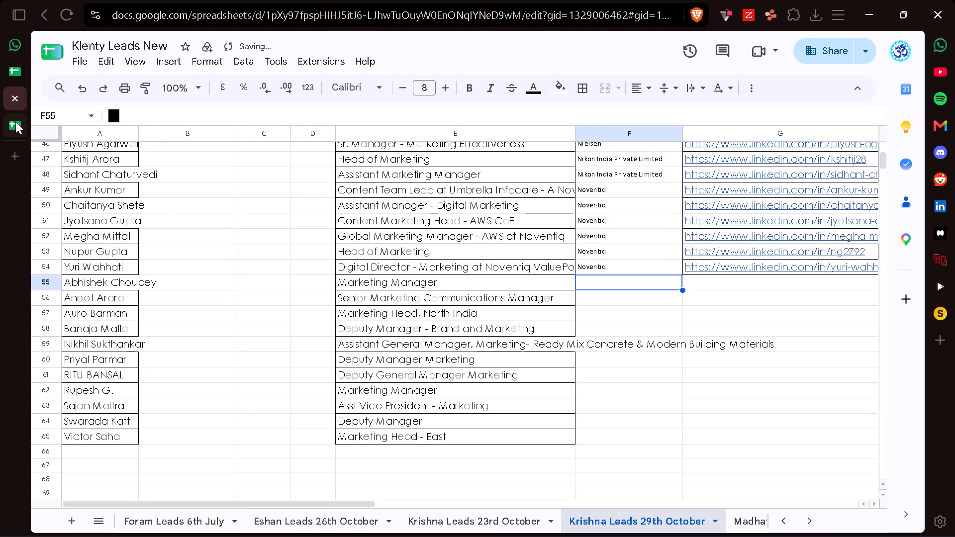
{"action": "left_click", "coordinate": [15, 121]}
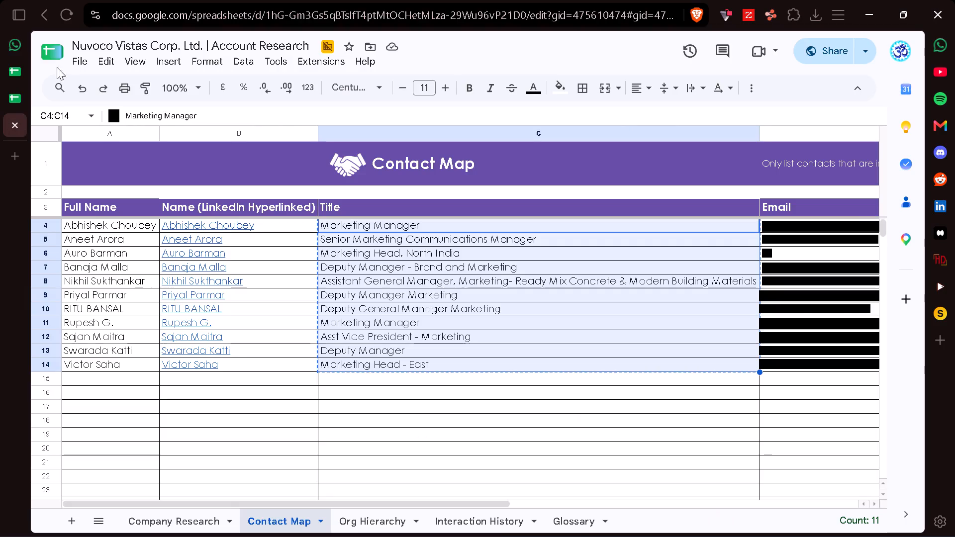
{"action": "left_click_drag", "start_coordinate": [75, 43], "coordinate": [200, 44]}
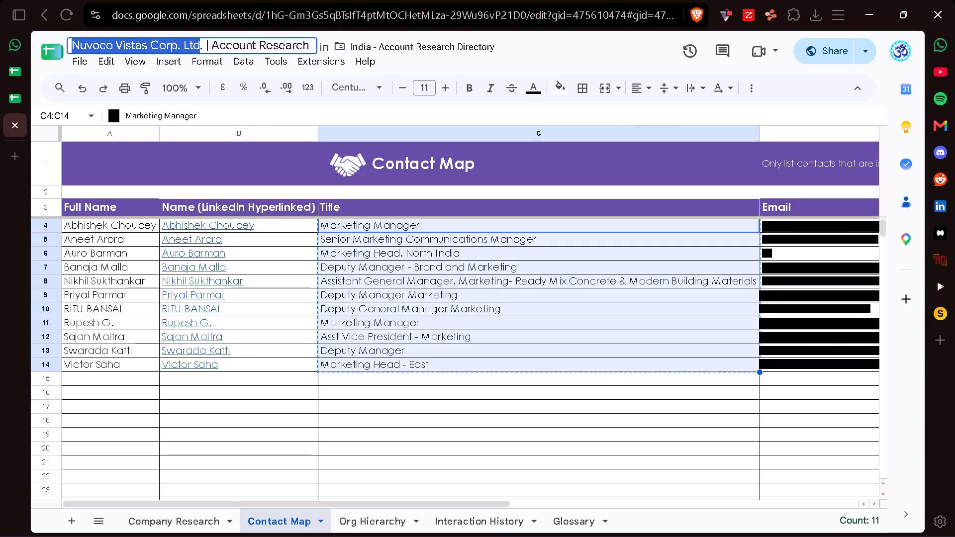
{"action": "left_click_drag", "start_coordinate": [200, 44], "coordinate": [205, 44]}
{"action": "key", "text": "ctrl+c"}
{"action": "left_click", "coordinate": [13, 102]}
{"action": "key", "text": "ctrl+v"}
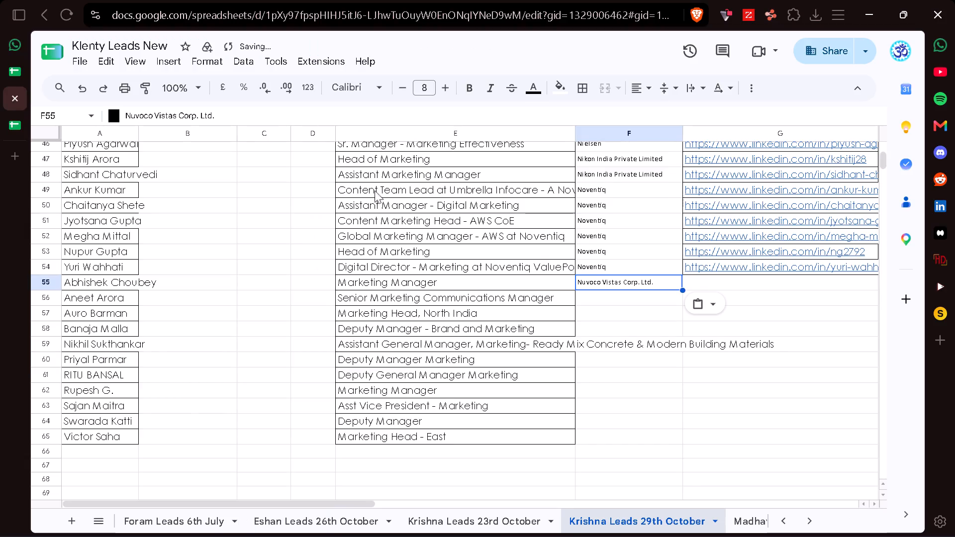
{"action": "left_click", "coordinate": [230, 116]}
{"action": "key", "text": "BackSpace"}
{"action": "key", "text": "Return"}
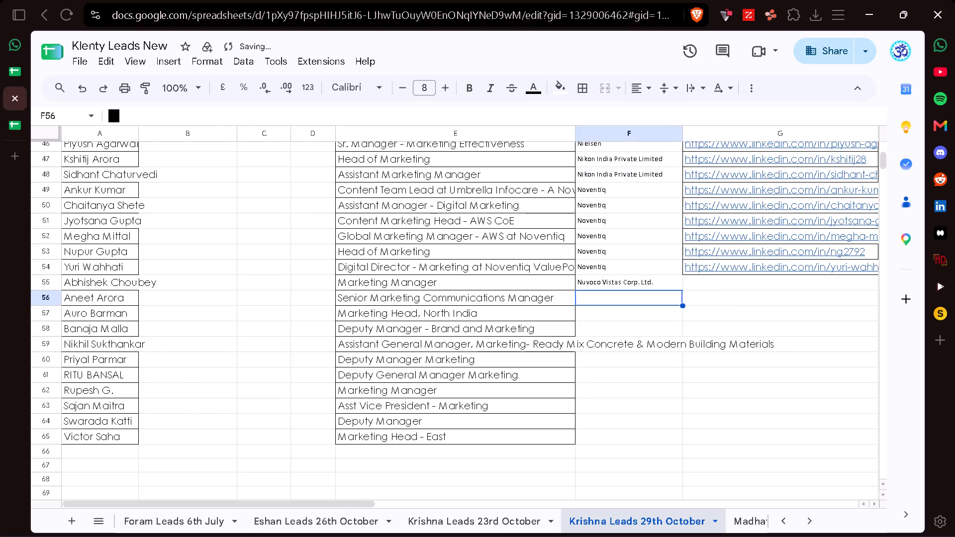
{"action": "key", "text": "Up"}
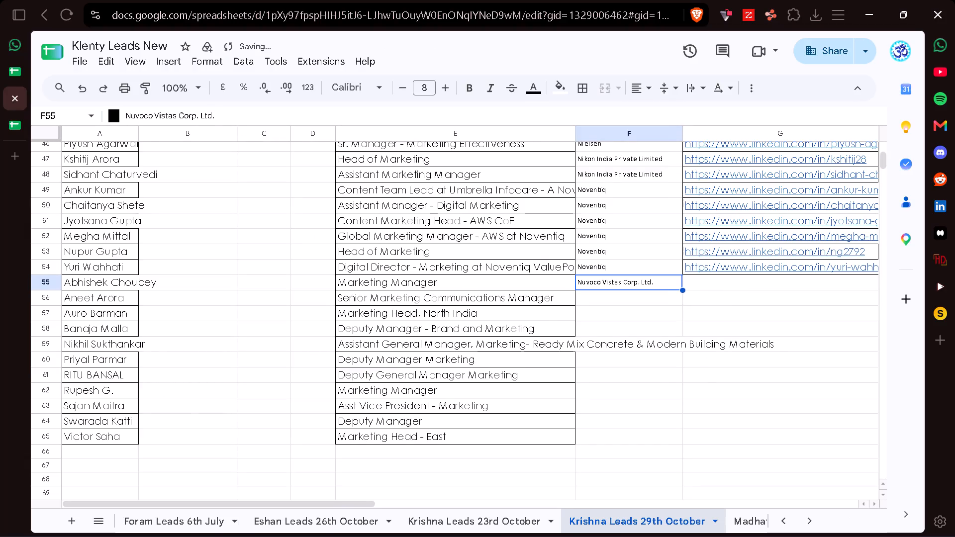
{"action": "left_click_drag", "start_coordinate": [680, 289], "coordinate": [678, 435]}
Copy the LinkedIn URLs in F4:F14 of the Contact Map into the Krishna Leads 29th October sheet, starting at G55.
{"action": "scroll", "coordinate": [678, 435], "scroll_direction": "left", "scroll_amount": 1}
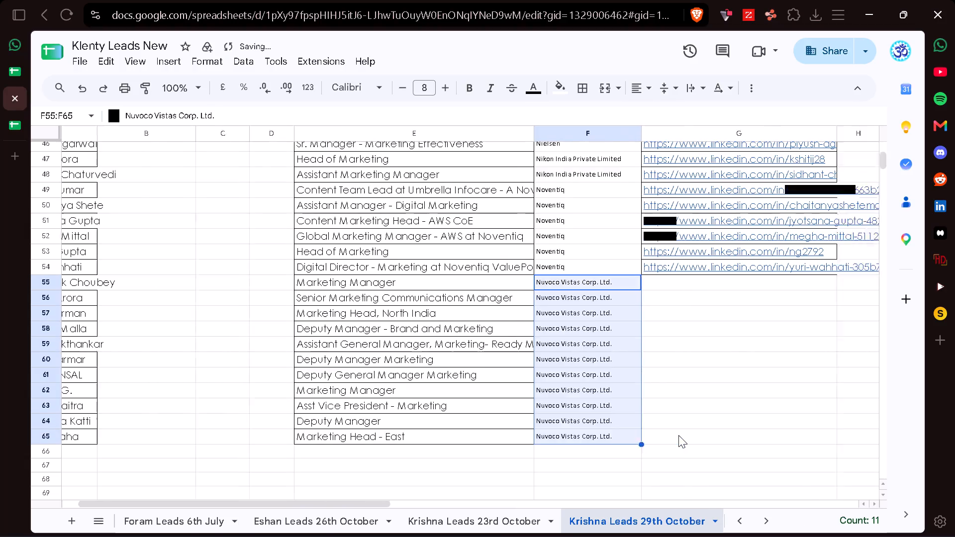
{"action": "scroll", "coordinate": [678, 435], "scroll_direction": "left", "scroll_amount": 3}
{"action": "left_click", "coordinate": [384, 283]}
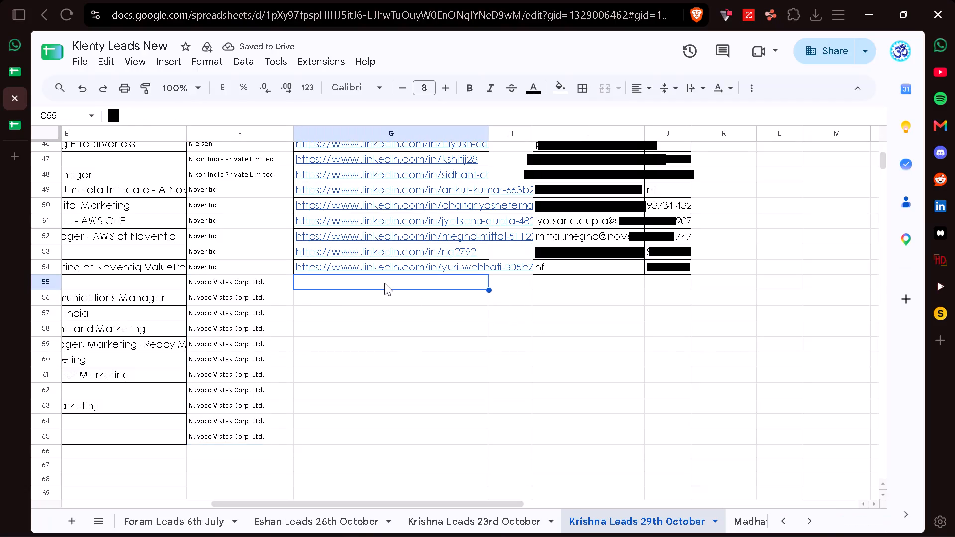
{"action": "scroll", "coordinate": [397, 348], "scroll_direction": "left", "scroll_amount": 1}
{"action": "left_click", "coordinate": [14, 121]}
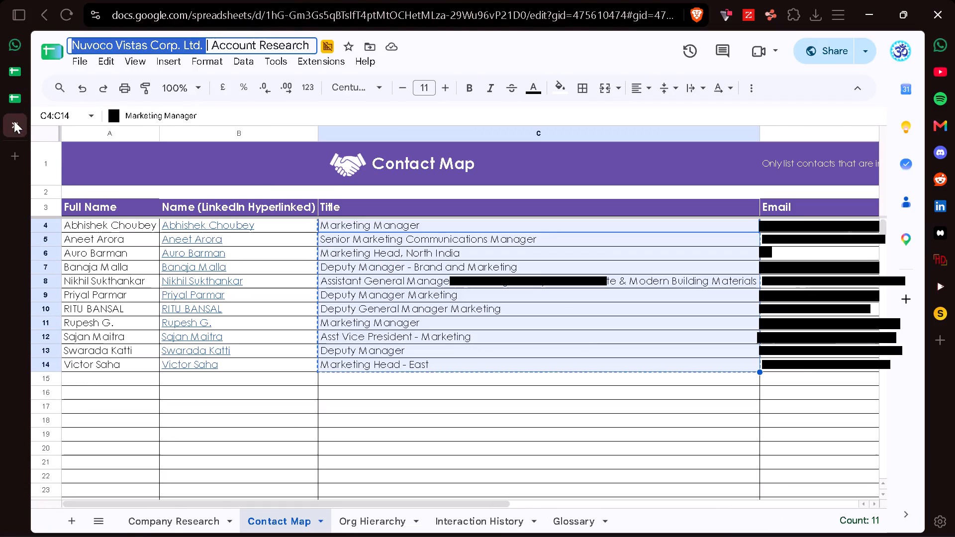
{"action": "scroll", "coordinate": [563, 305], "scroll_direction": "left", "scroll_amount": 5}
{"action": "left_click", "coordinate": [685, 223]}
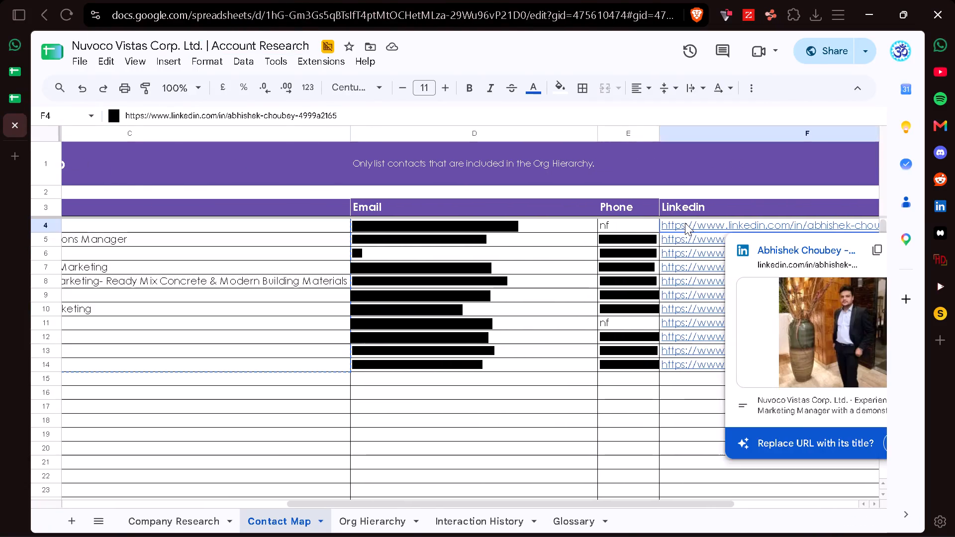
{"action": "key", "text": "ctrl+shift+Down"}
{"action": "key", "text": "ctrl+c"}
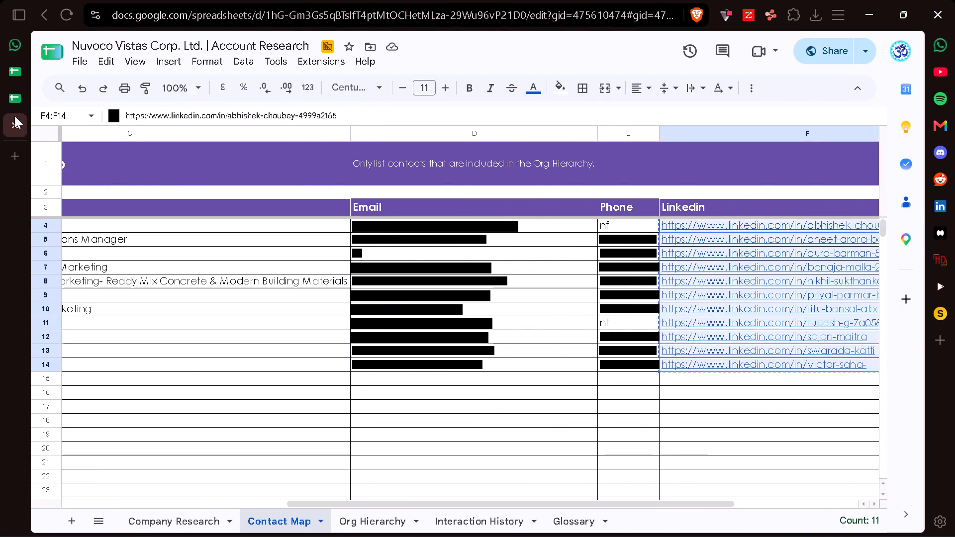
{"action": "left_click", "coordinate": [17, 106]}
{"action": "key", "text": "ctrl+v"}
Copy the emails and phones in D4:E14 of the Contact Map into Krishna Leads 29th October starting at I55, and select the empty cell A66.
{"action": "key", "text": "Right"}
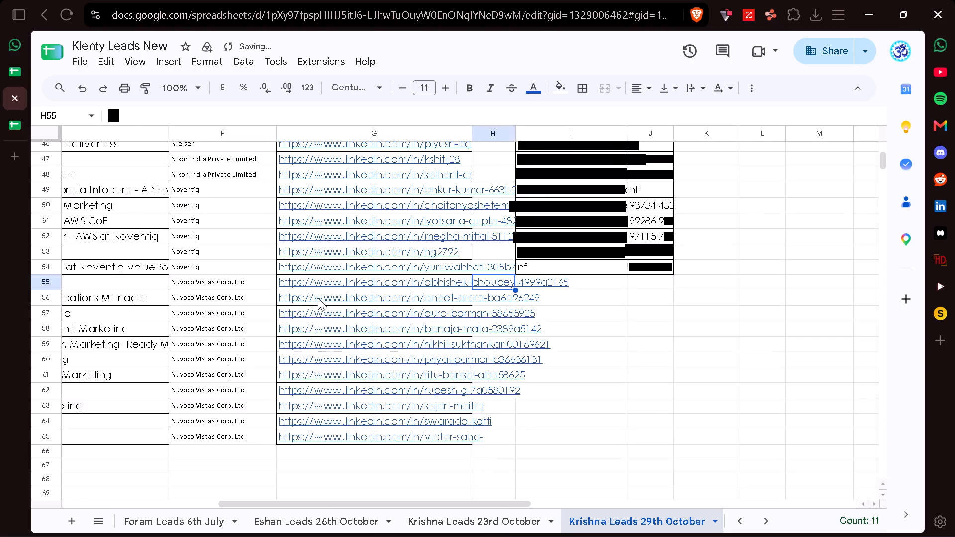
{"action": "key", "text": "Right"}
{"action": "left_click", "coordinate": [10, 127]}
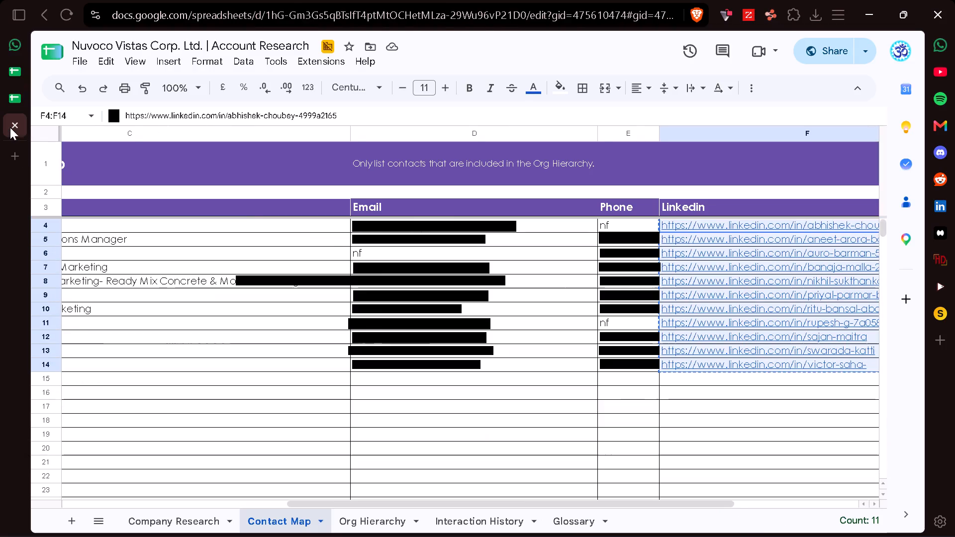
{"action": "left_click", "coordinate": [396, 229]}
{"action": "key", "text": "shift+Right"}
{"action": "key", "text": "ctrl+shift+Down"}
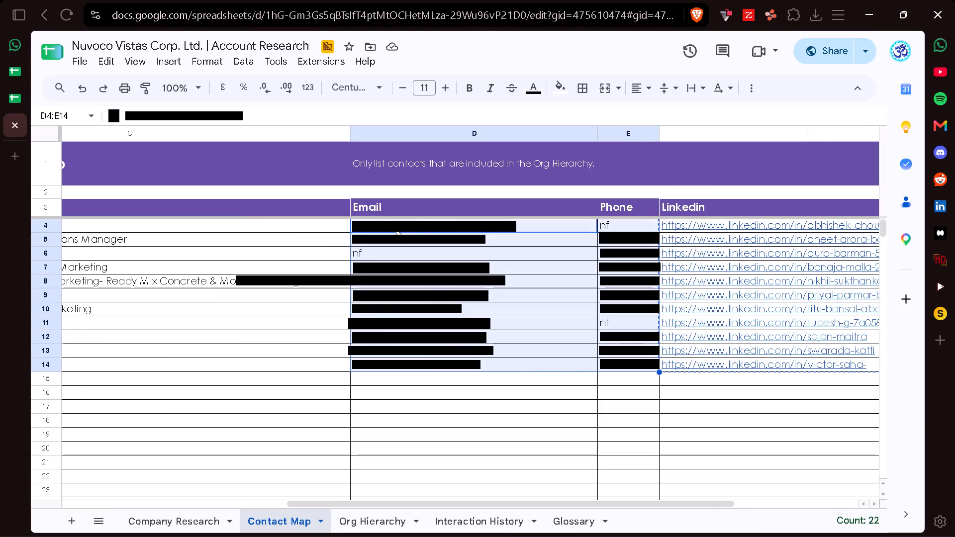
{"action": "key", "text": "ctrl+c"}
{"action": "scroll", "coordinate": [530, 347], "scroll_direction": "left", "scroll_amount": 4}
{"action": "scroll", "coordinate": [530, 347], "scroll_direction": "right", "scroll_amount": 5}
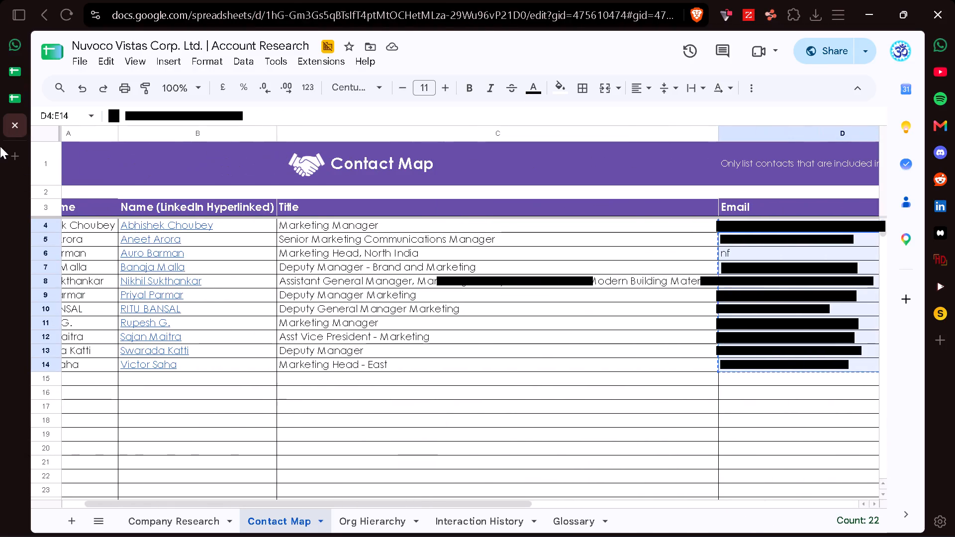
{"action": "left_click", "coordinate": [9, 102]}
{"action": "key", "text": "ctrl+v"}
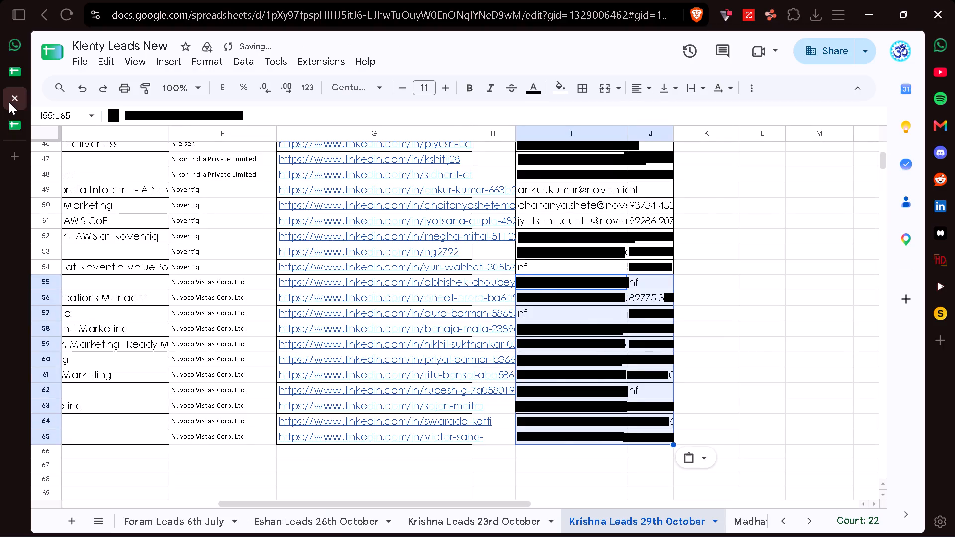
{"action": "scroll", "coordinate": [183, 297], "scroll_direction": "right", "scroll_amount": 6}
{"action": "scroll", "coordinate": [183, 297], "scroll_direction": "down", "scroll_amount": 2}
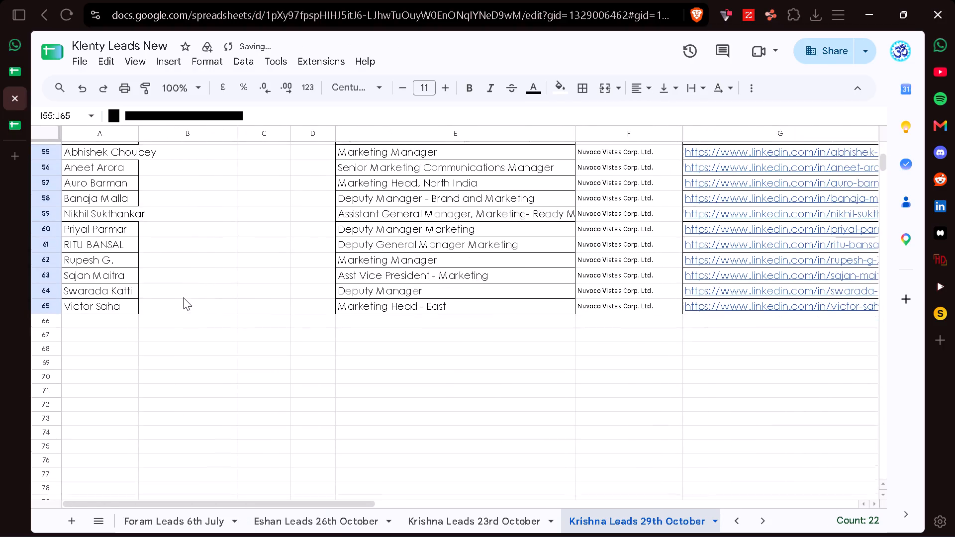
{"action": "left_click", "coordinate": [110, 312]}
{"action": "scroll", "coordinate": [110, 312], "scroll_direction": "down", "scroll_amount": 2}
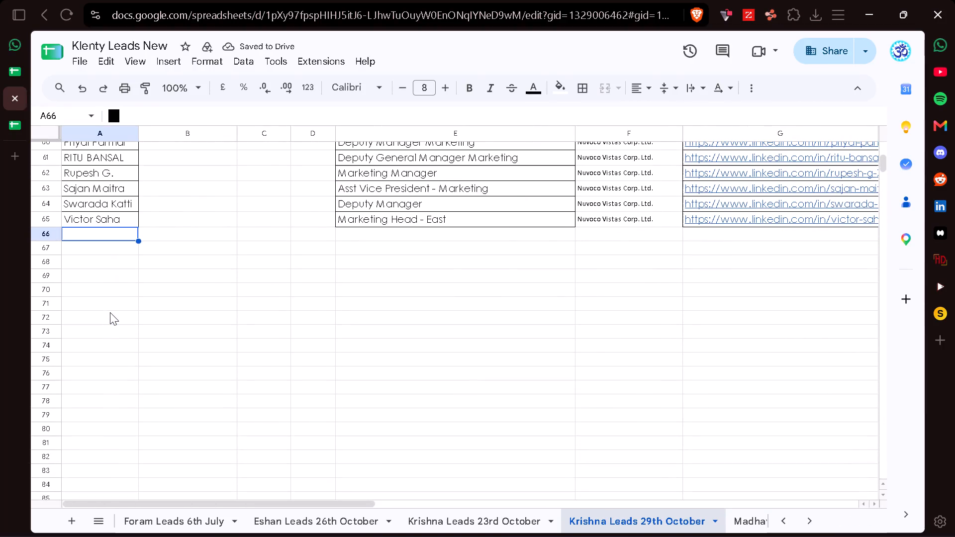
Copy the Nuvoco Vistas Corp. Ltd. research file's sharing link into B536 of the AR Master Sheet's Tushar Account sheet as a file chip.
{"action": "left_click", "coordinate": [14, 125]}
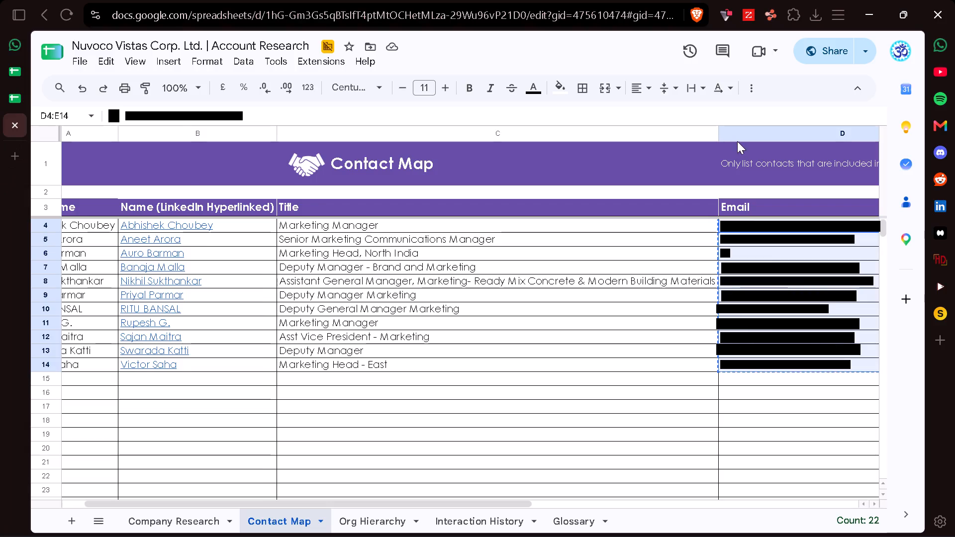
{"action": "scroll", "coordinate": [481, 242], "scroll_direction": "right", "scroll_amount": 6}
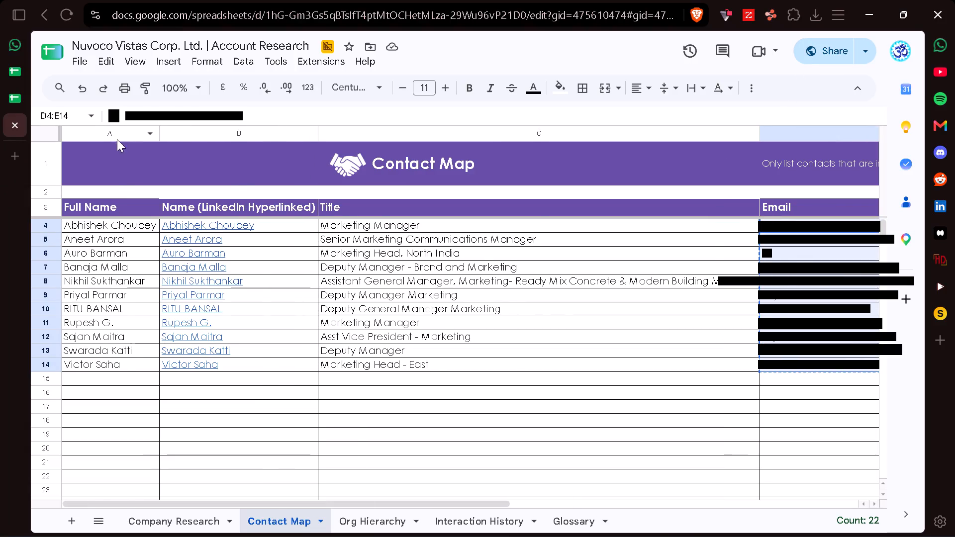
{"action": "left_click", "coordinate": [113, 172]}
{"action": "left_click", "coordinate": [818, 55]}
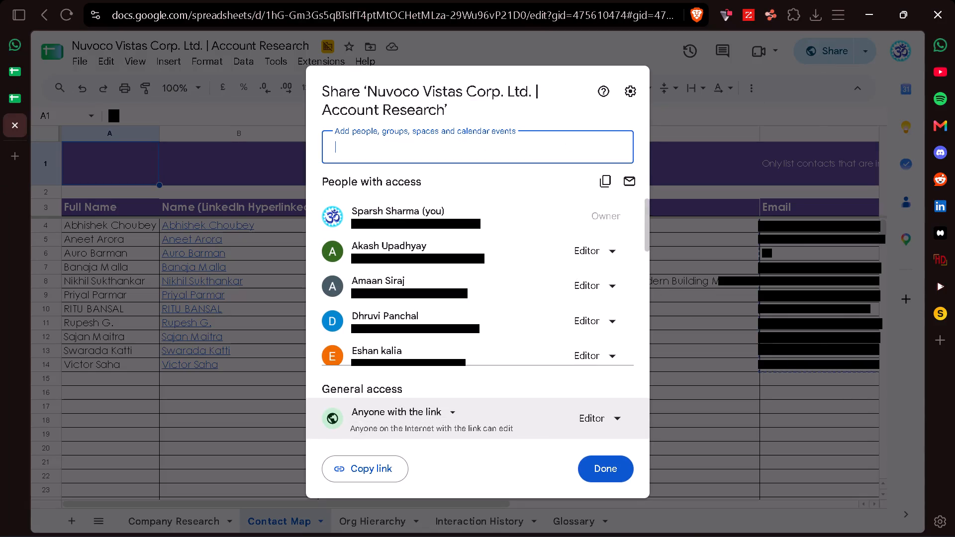
{"action": "left_click", "coordinate": [364, 483]}
{"action": "left_click", "coordinate": [350, 473]}
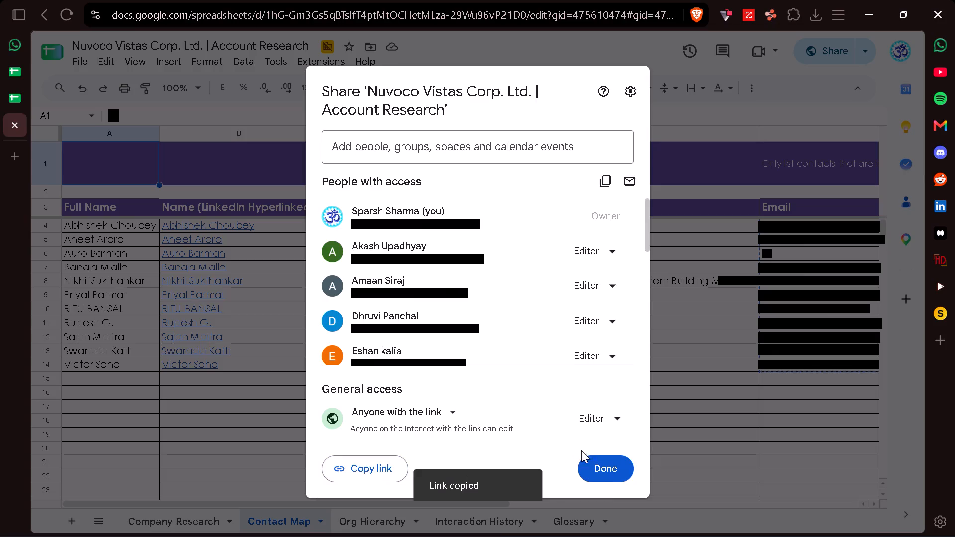
{"action": "left_click", "coordinate": [607, 478]}
{"action": "left_click", "coordinate": [14, 73]}
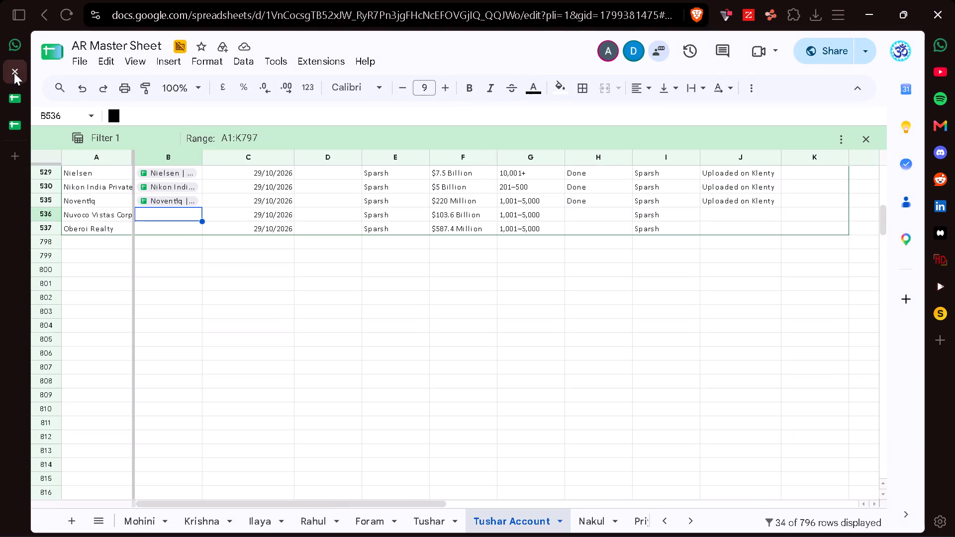
{"action": "key", "text": "ctrl+v"}
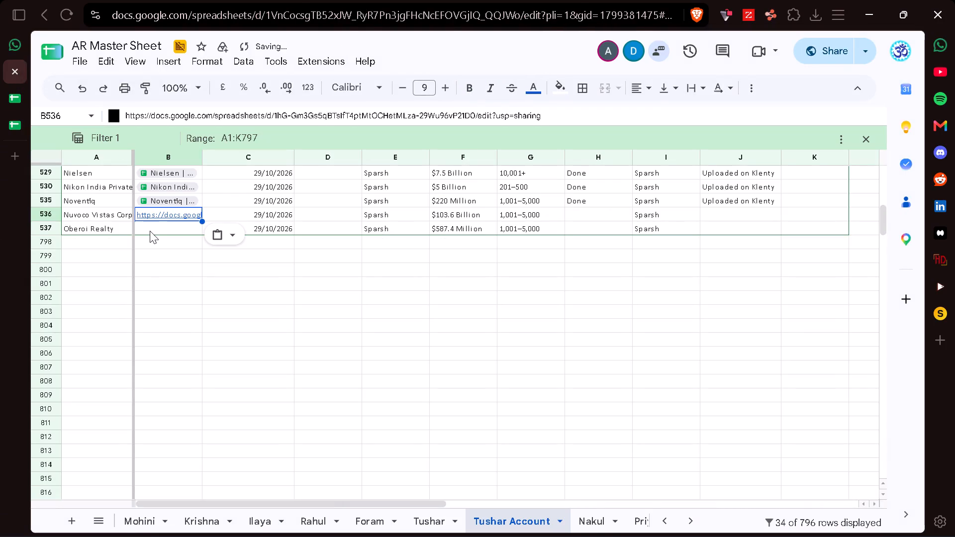
{"action": "key", "text": "Tab"}
Mark the Nuvoco Vistas row 536 as Done in column H and Uploaded on Klenty in column J.
{"action": "key", "text": "Right"}
{"action": "key", "text": "Right"}
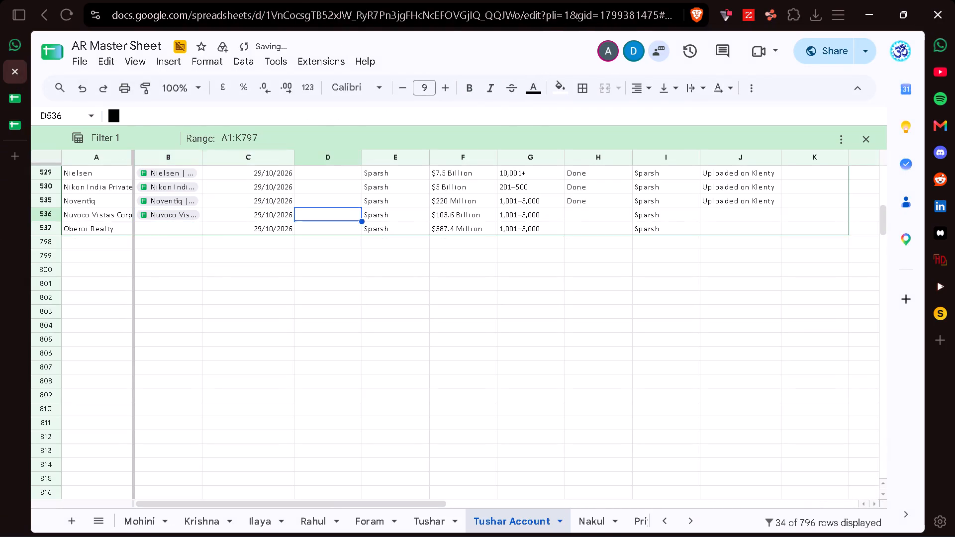
{"action": "key", "text": "Right"}
{"action": "key", "text": "Right"}
{"action": "key", "text": "Right"}
{"action": "key", "text": "Right"}
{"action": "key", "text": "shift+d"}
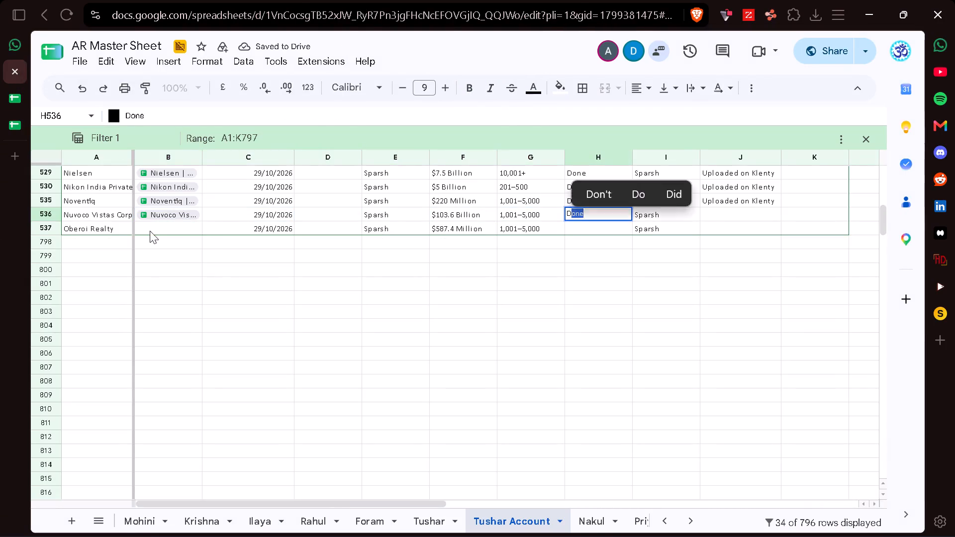
{"action": "key", "text": "Return"}
{"action": "key", "text": "Right"}
{"action": "key", "text": "Up"}
{"action": "key", "text": "Right"}
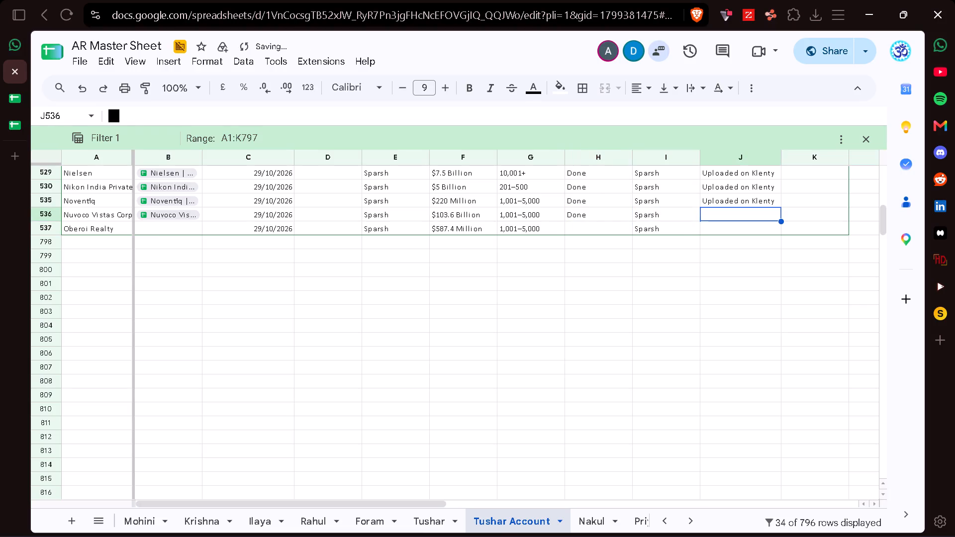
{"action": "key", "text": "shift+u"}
{"action": "key", "text": "Return"}
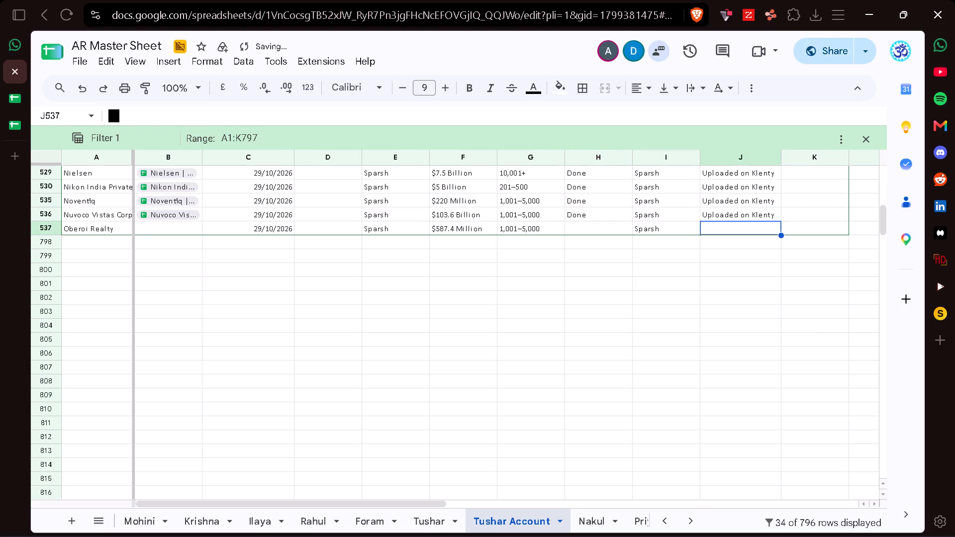
Make a copy of the Nuvoco Vistas research file named "Oberoi Realty | Account Research", using the company name from A537 of the AR Master Sheet.
{"action": "left_click", "coordinate": [146, 227]}
{"action": "key", "text": "Left"}
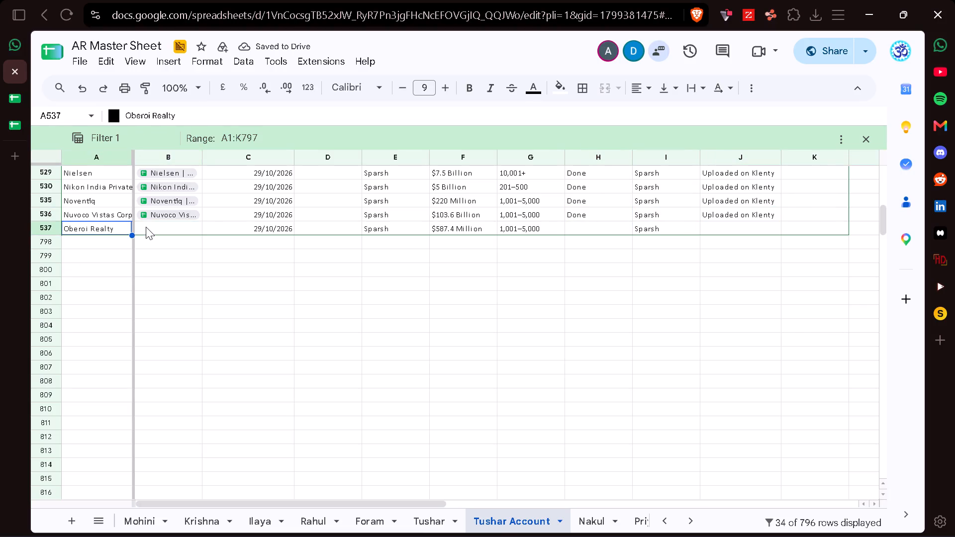
{"action": "key", "text": "ctrl+c"}
{"action": "key", "text": "Right"}
{"action": "left_click", "coordinate": [9, 132]}
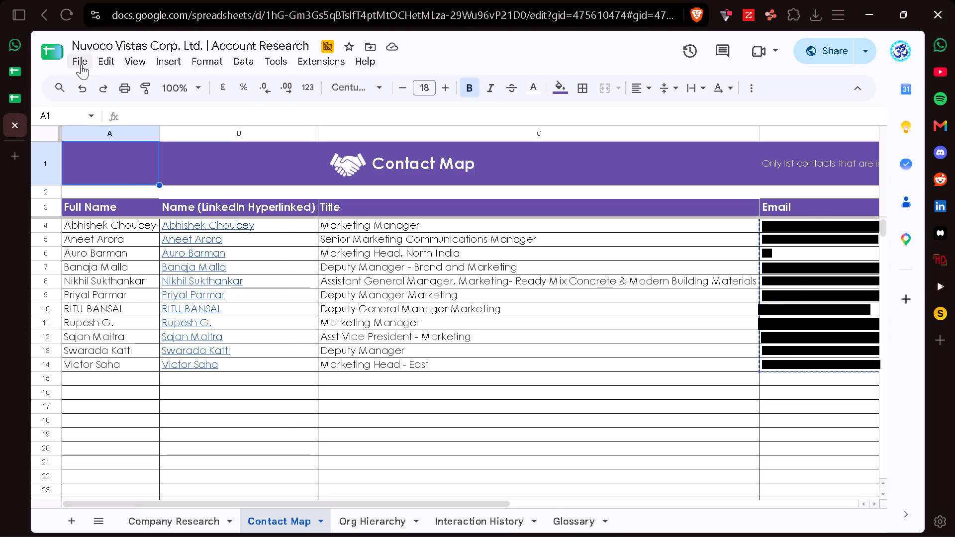
{"action": "left_click", "coordinate": [81, 64]}
{"action": "left_click", "coordinate": [120, 146]}
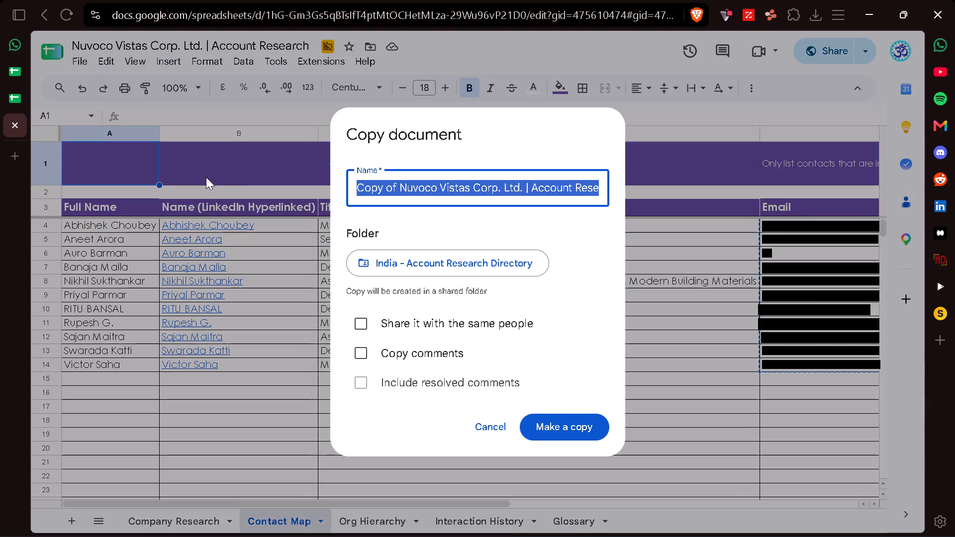
{"action": "left_click", "coordinate": [523, 187]}
{"action": "key", "text": "BackSpace"}
{"action": "key", "text": "BackSpace"}
{"action": "key", "text": "BackSpace"}
{"action": "key", "text": "BackSpace"}
{"action": "key", "text": "BackSpace"}
{"action": "key", "text": "BackSpace"}
{"action": "key", "text": "BackSpace"}
{"action": "key", "text": "BackSpace"}
{"action": "key", "text": "BackSpace"}
{"action": "key", "text": "BackSpace"}
{"action": "key", "text": "BackSpace"}
{"action": "key", "text": "BackSpace"}
{"action": "key", "text": "BackSpace"}
{"action": "key", "text": "BackSpace"}
{"action": "key", "text": "BackSpace"}
{"action": "key", "text": "BackSpace"}
{"action": "key", "text": "BackSpace"}
{"action": "key", "text": "BackSpace"}
{"action": "key", "text": "BackSpace"}
{"action": "key", "text": "BackSpace"}
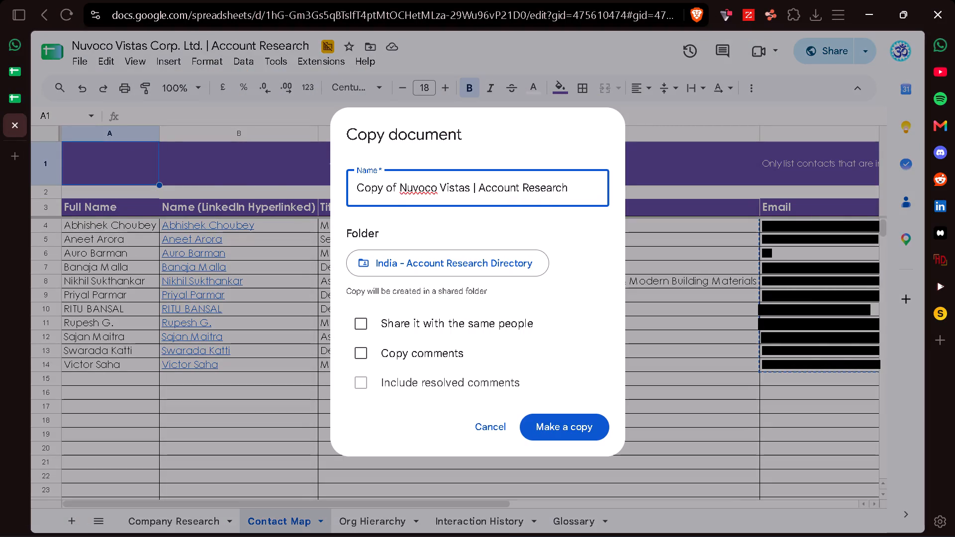
{"action": "key", "text": "ctrl+v"}
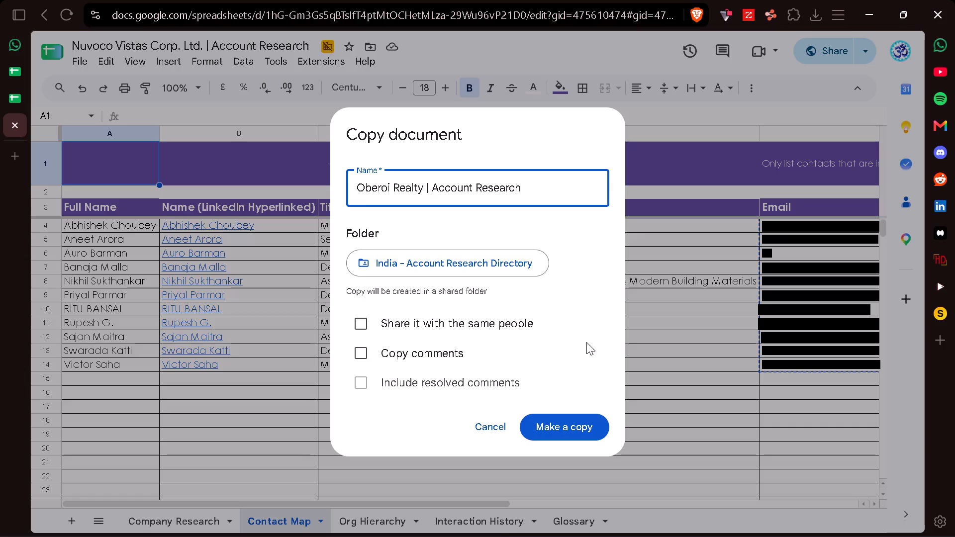
{"action": "left_click", "coordinate": [577, 427]}
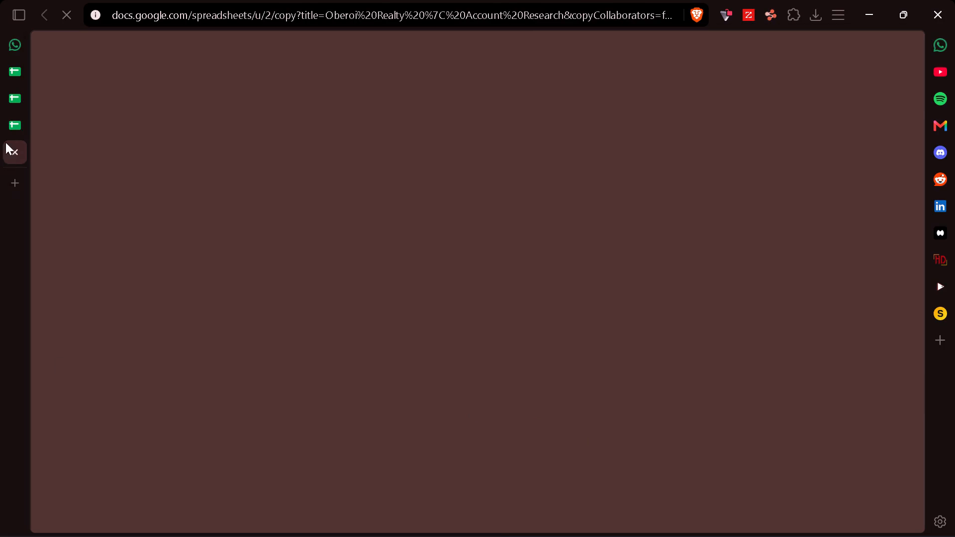
Close the Nuvoco Vistas research file and set the company name in E4 of the new Company Research sheet to "Oberoi Realty".
{"action": "left_click", "coordinate": [14, 126]}
{"action": "left_click", "coordinate": [14, 126]}
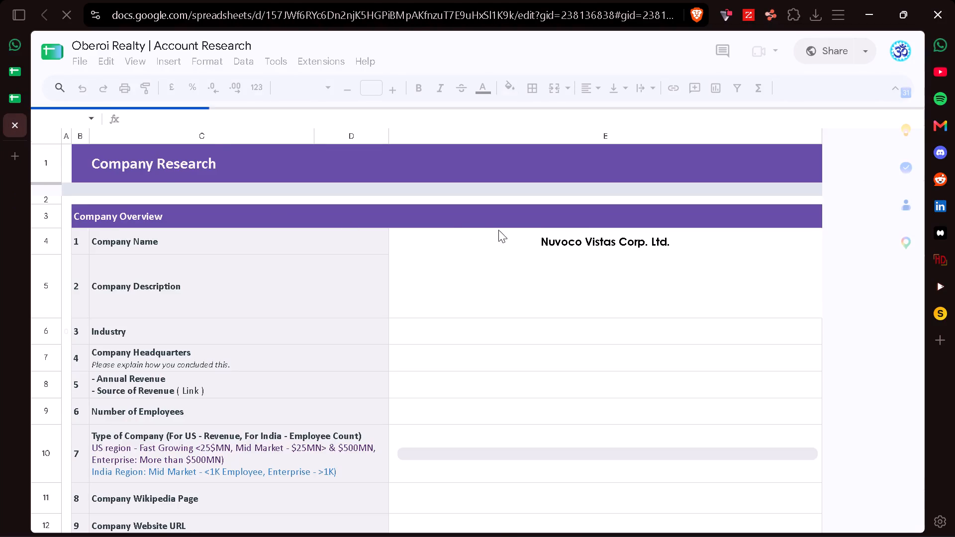
{"action": "left_click", "coordinate": [566, 229]}
{"action": "key", "text": "BackSpace"}
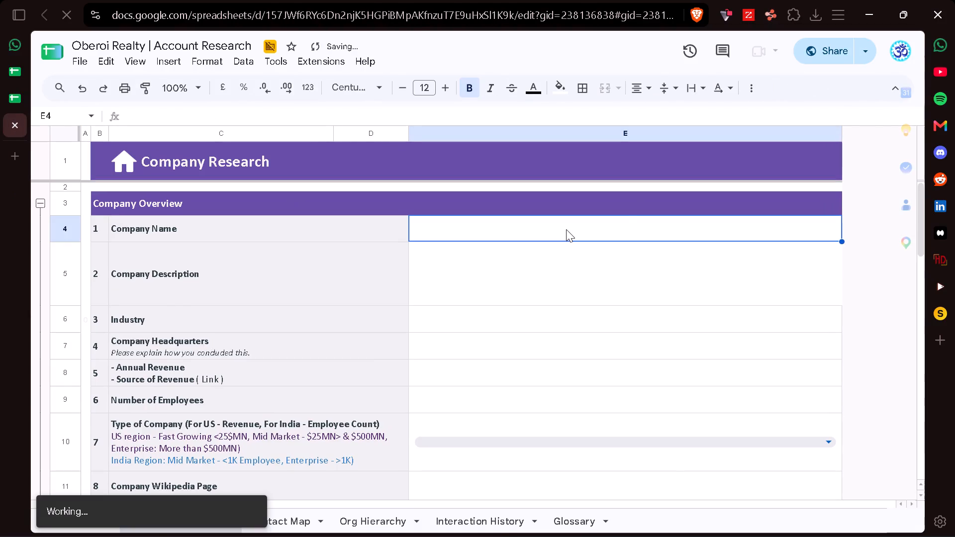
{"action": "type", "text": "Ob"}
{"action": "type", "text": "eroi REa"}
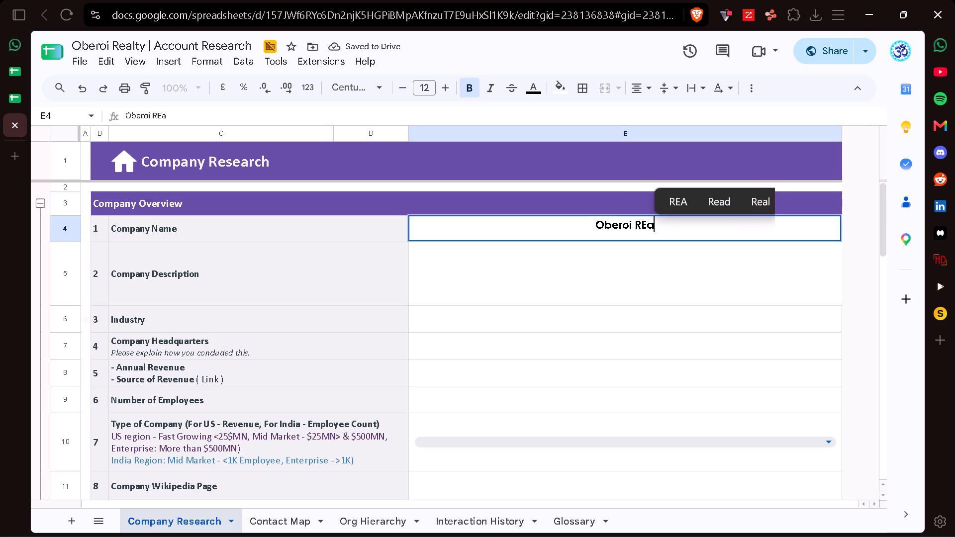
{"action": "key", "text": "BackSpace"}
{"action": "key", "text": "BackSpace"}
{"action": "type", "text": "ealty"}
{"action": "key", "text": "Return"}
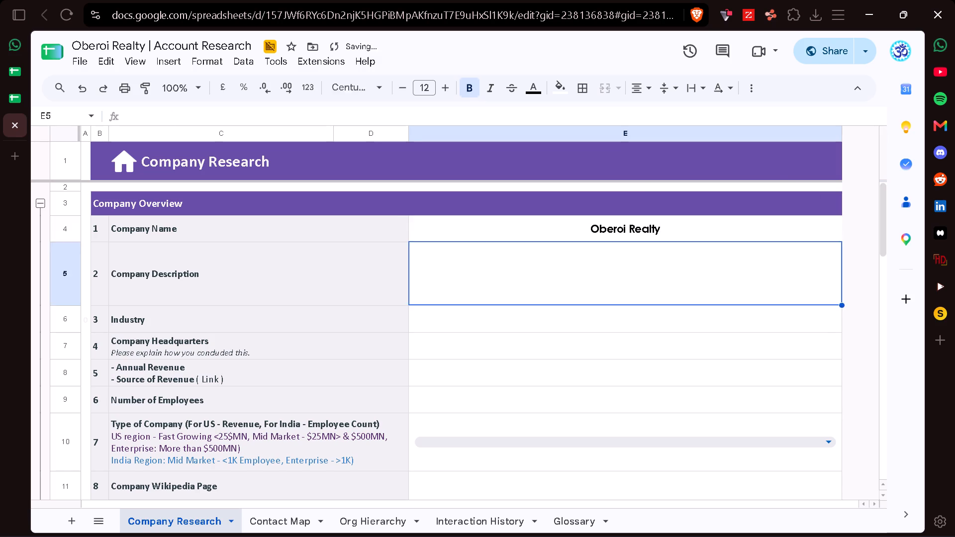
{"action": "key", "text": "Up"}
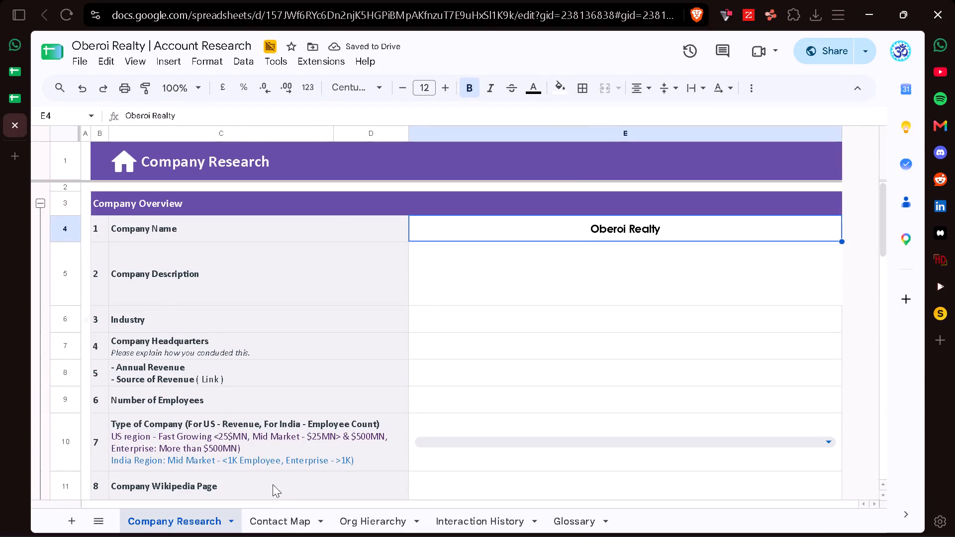
Clear the old Nuvoco Vistas contacts in A4:G14 of the Oberoi Realty file's Contact Map sheet.
{"action": "left_click", "coordinate": [281, 520]}
{"action": "left_click", "coordinate": [91, 222]}
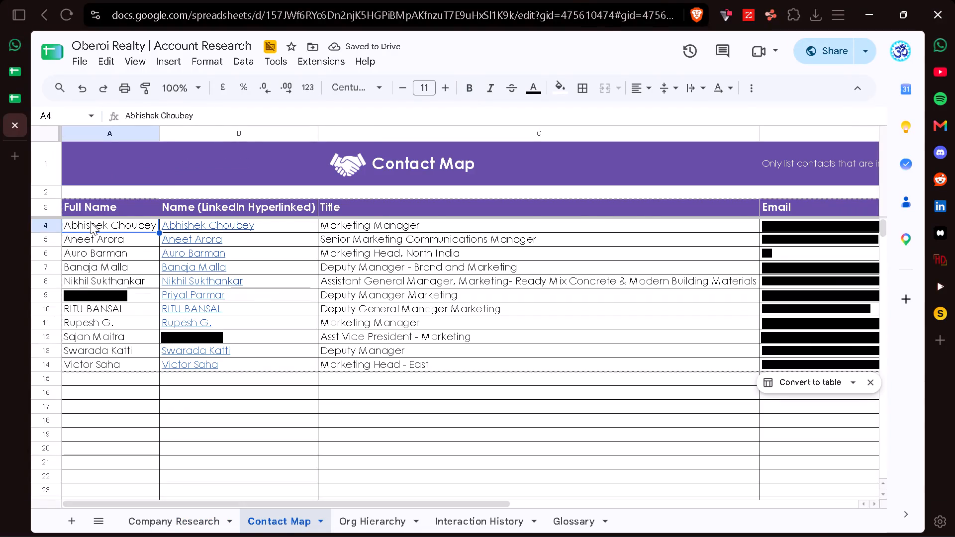
{"action": "key", "text": "ctrl+shift+Down"}
{"action": "key", "text": "ctrl+shift+Right"}
{"action": "key", "text": "ctrl+shift+Right"}
{"action": "key", "text": "BackSpace"}
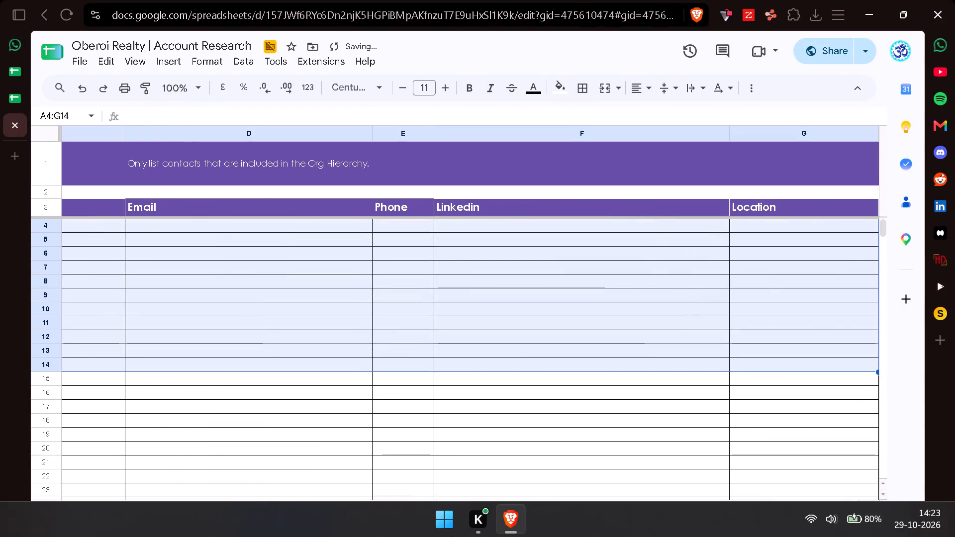
{"action": "scroll", "coordinate": [381, 396], "scroll_direction": "right", "scroll_amount": 8}
{"action": "left_click", "coordinate": [89, 226]}
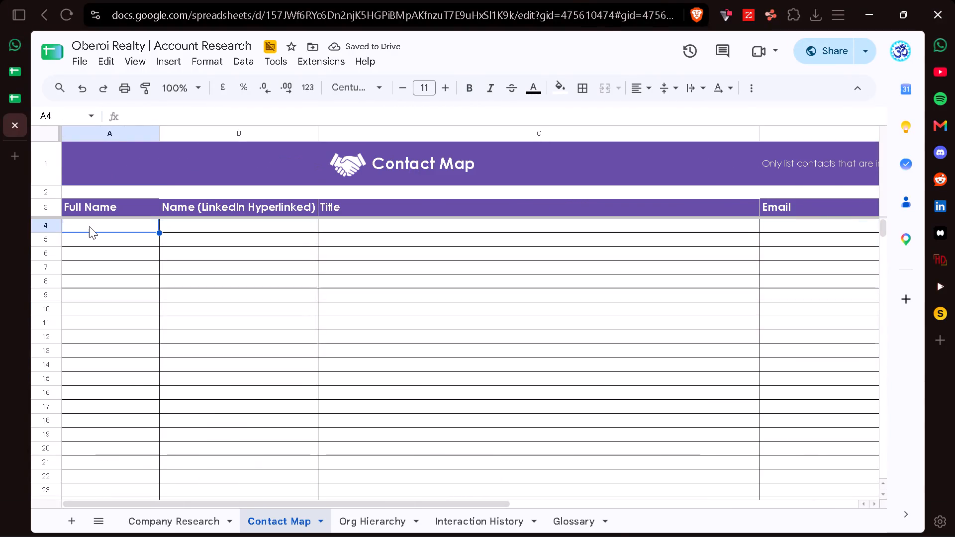
Create a LinkedIn Recruiter project named "AR for Oberoi Realty" and close the leftover LinkedIn feed tab.
{"action": "left_click", "coordinate": [16, 96]}
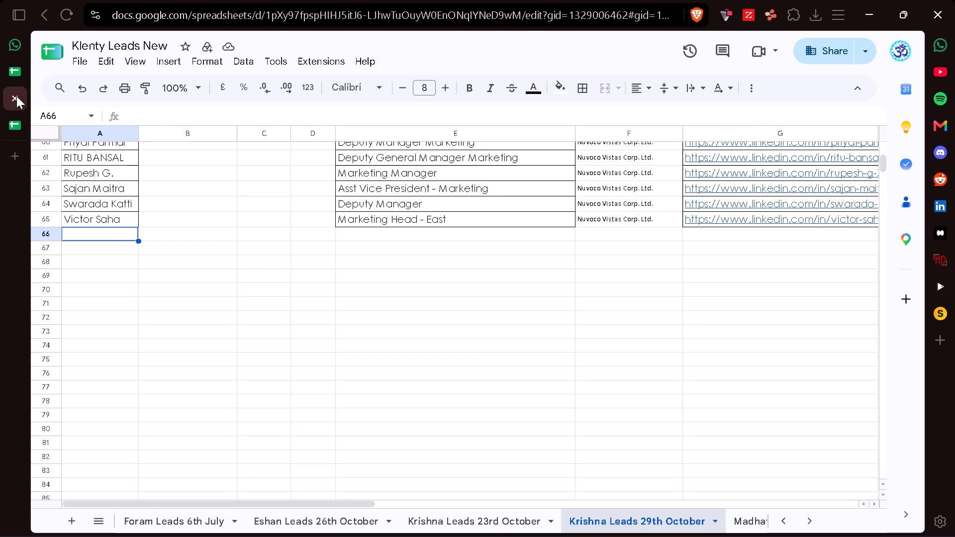
{"action": "scroll", "coordinate": [261, 280], "scroll_direction": "right", "scroll_amount": 1}
{"action": "left_click", "coordinate": [16, 73]}
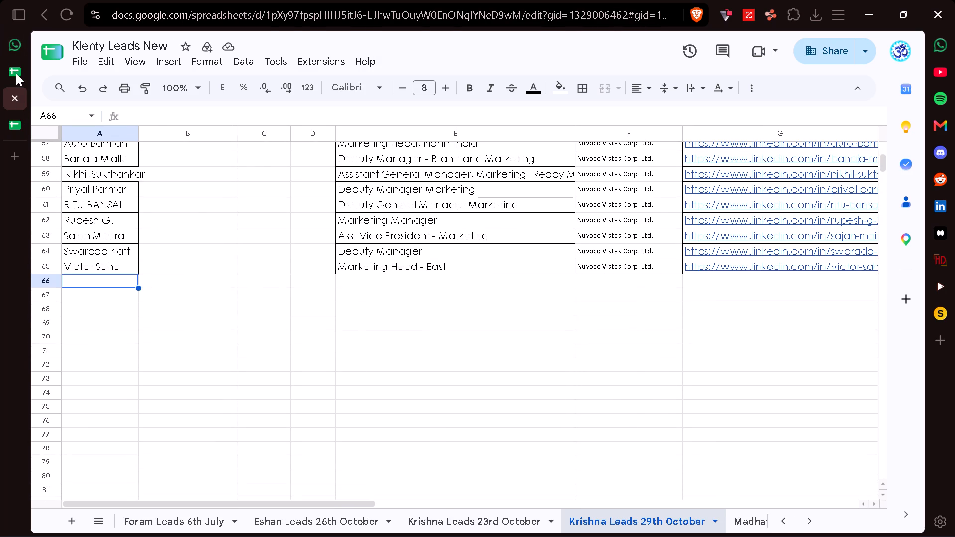
{"action": "left_click", "coordinate": [13, 158]}
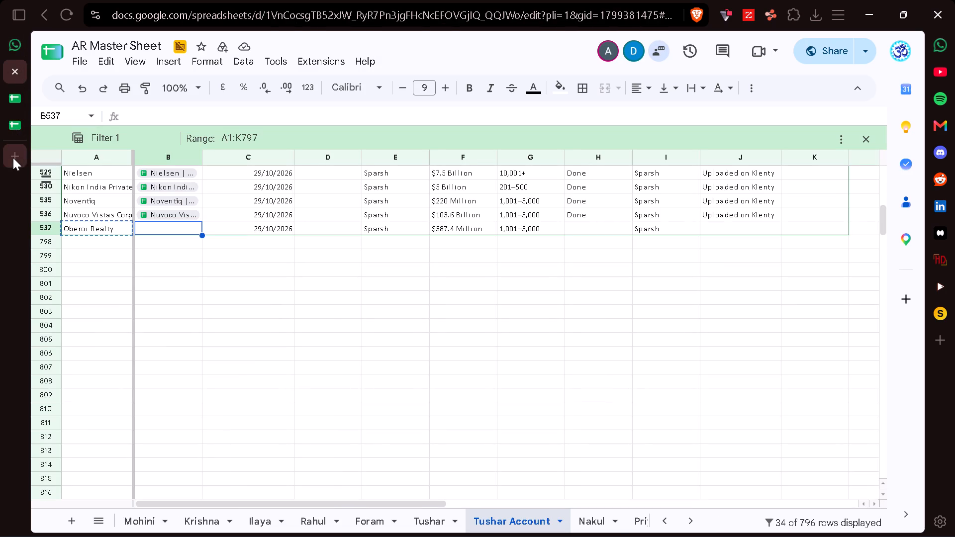
{"action": "left_click", "coordinate": [935, 204]}
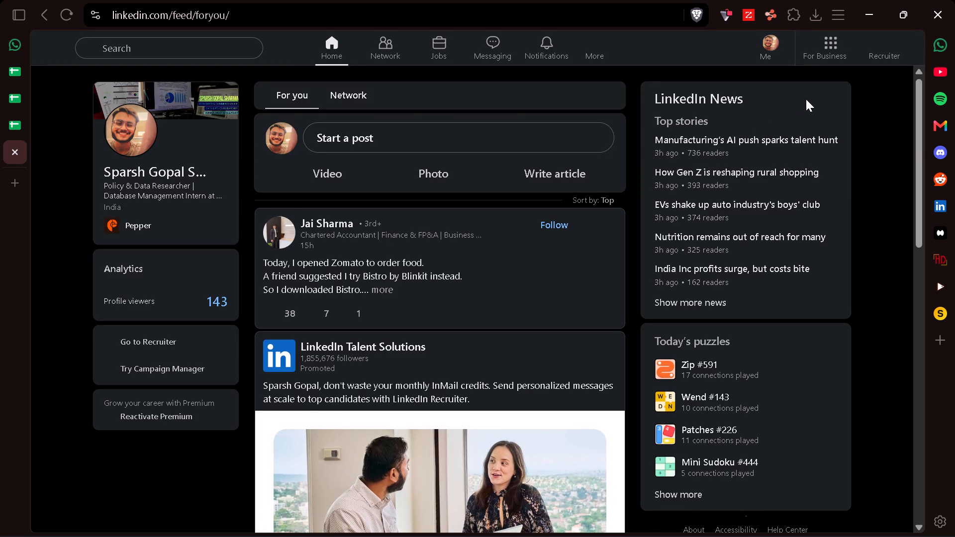
{"action": "left_click", "coordinate": [888, 46]}
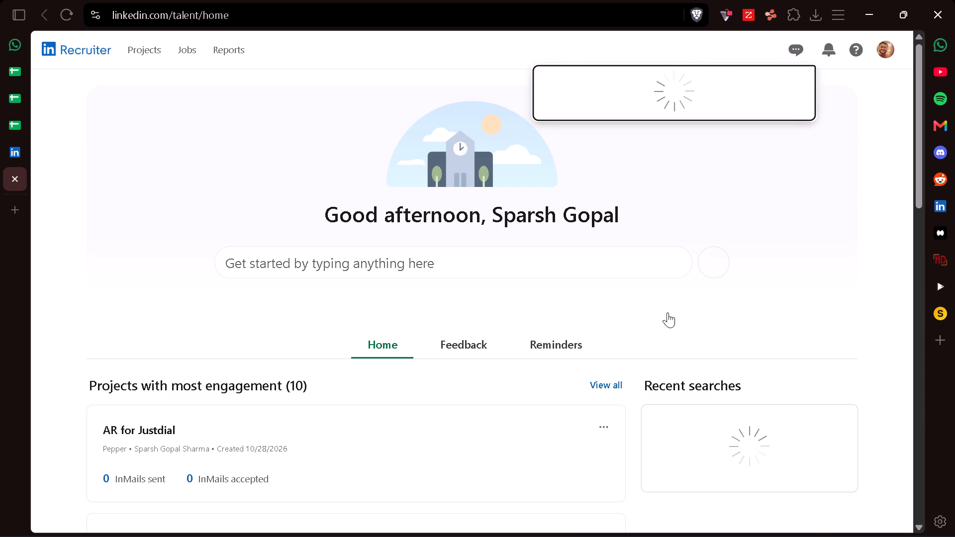
{"action": "left_click", "coordinate": [716, 265]}
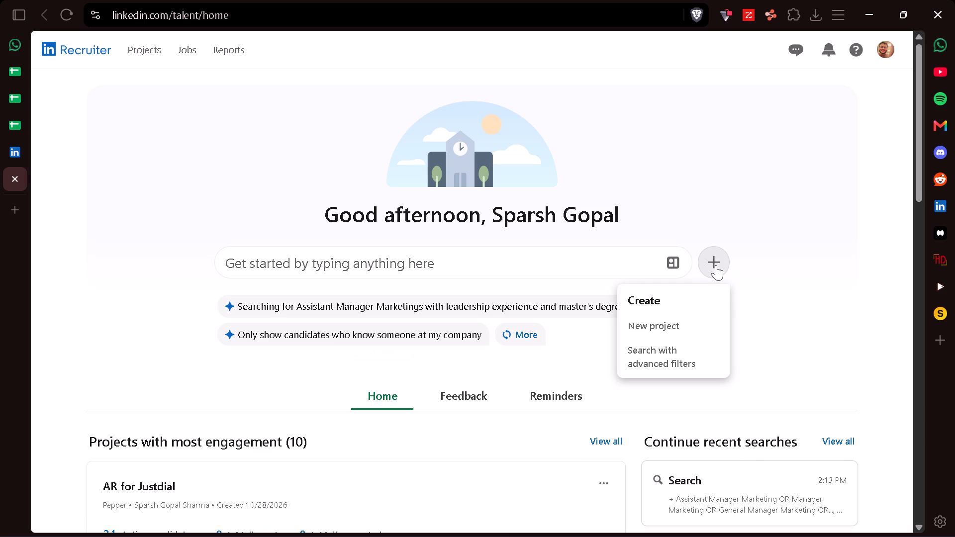
{"action": "left_click", "coordinate": [668, 323]}
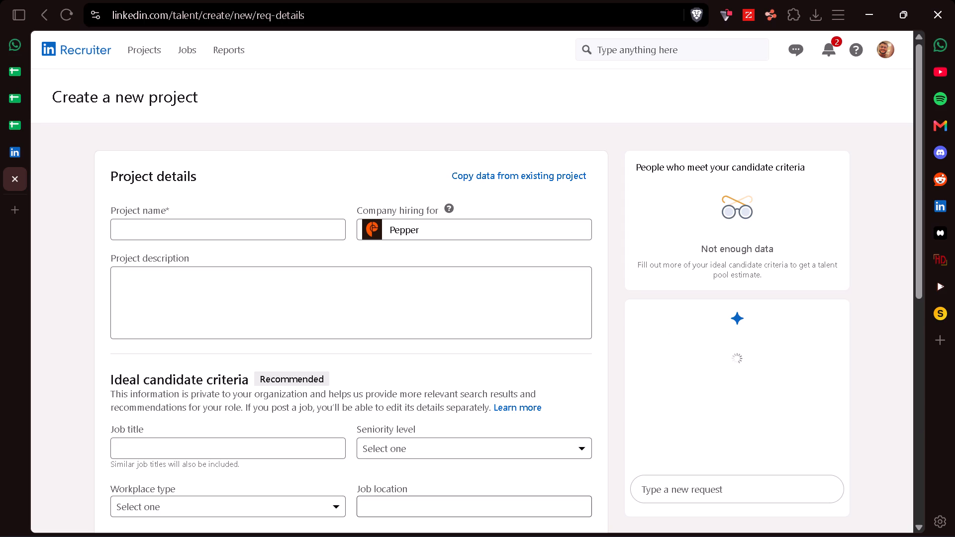
{"action": "left_click", "coordinate": [190, 228]}
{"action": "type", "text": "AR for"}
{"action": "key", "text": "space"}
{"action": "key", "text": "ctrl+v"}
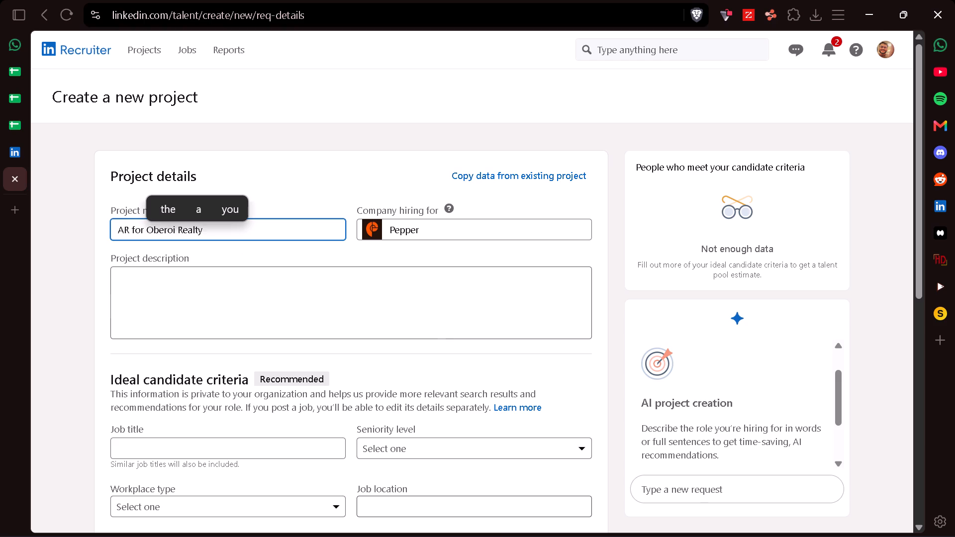
{"action": "scroll", "coordinate": [495, 424], "scroll_direction": "down", "scroll_amount": 6}
{"action": "left_click", "coordinate": [528, 411]}
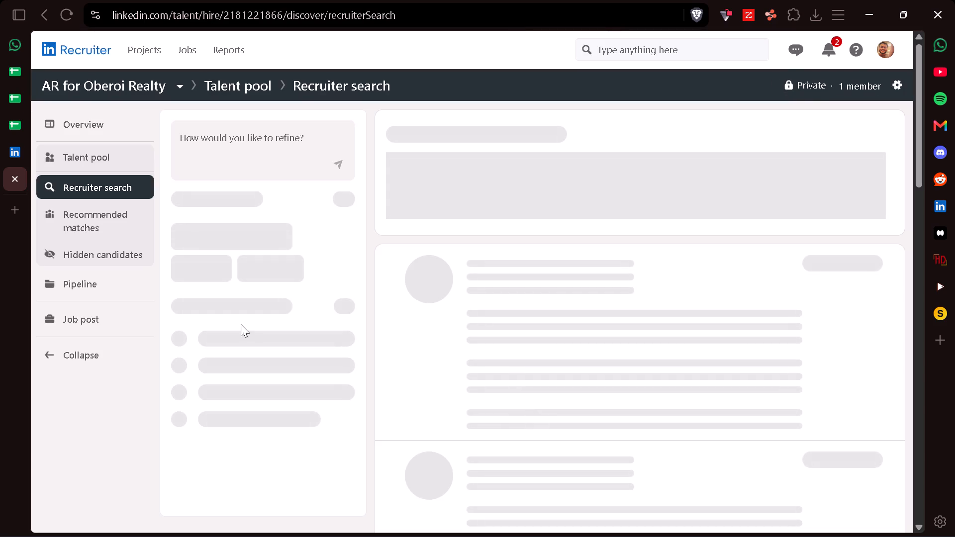
{"action": "double_click", "coordinate": [16, 152]}
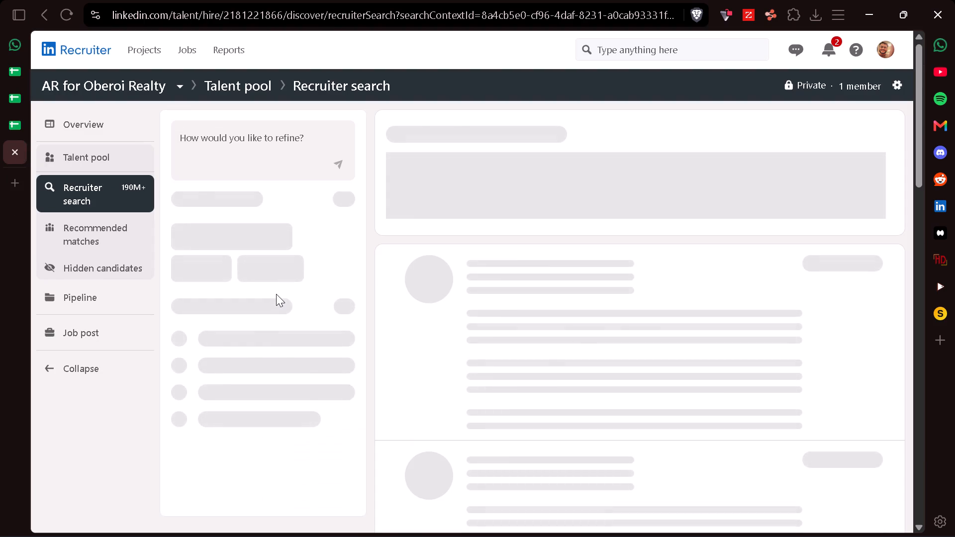
Apply the saved custom filter "main" to the project's Recruiter search.
{"action": "left_click", "coordinate": [338, 205]}
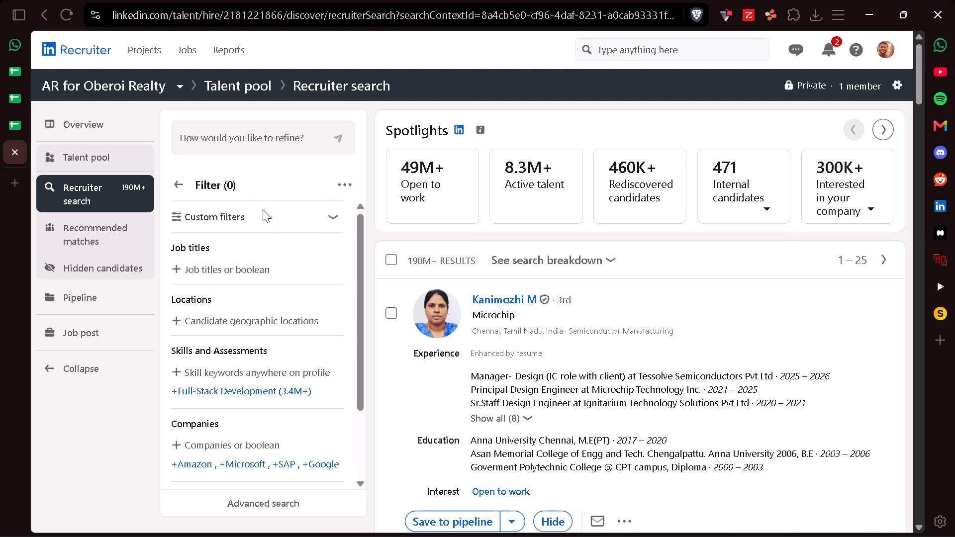
{"action": "left_click", "coordinate": [251, 212]}
{"action": "left_click", "coordinate": [331, 222]}
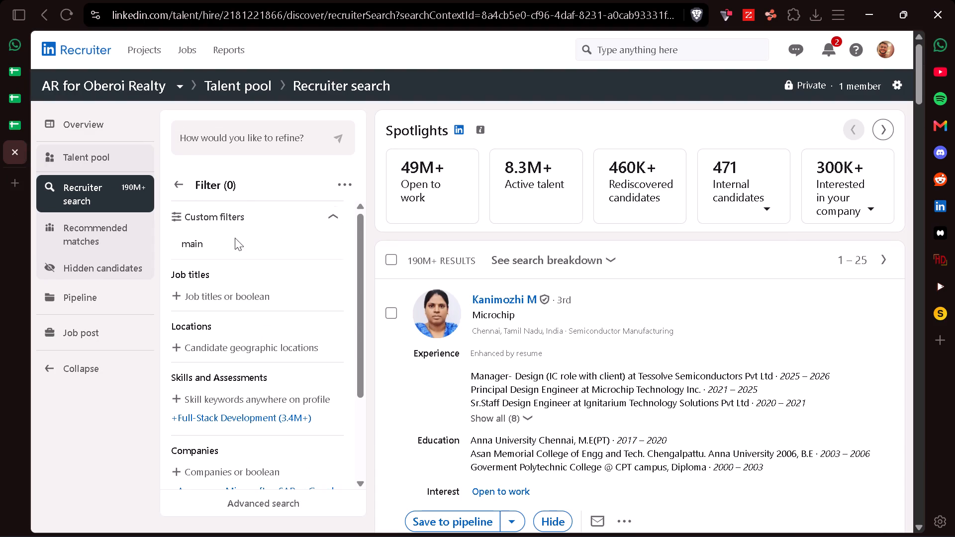
{"action": "left_click", "coordinate": [193, 241]}
Replace the Justdial company filter in the Recruiter search with Oberoi Realty as the current company.
{"action": "scroll", "coordinate": [259, 343], "scroll_direction": "down", "scroll_amount": 6}
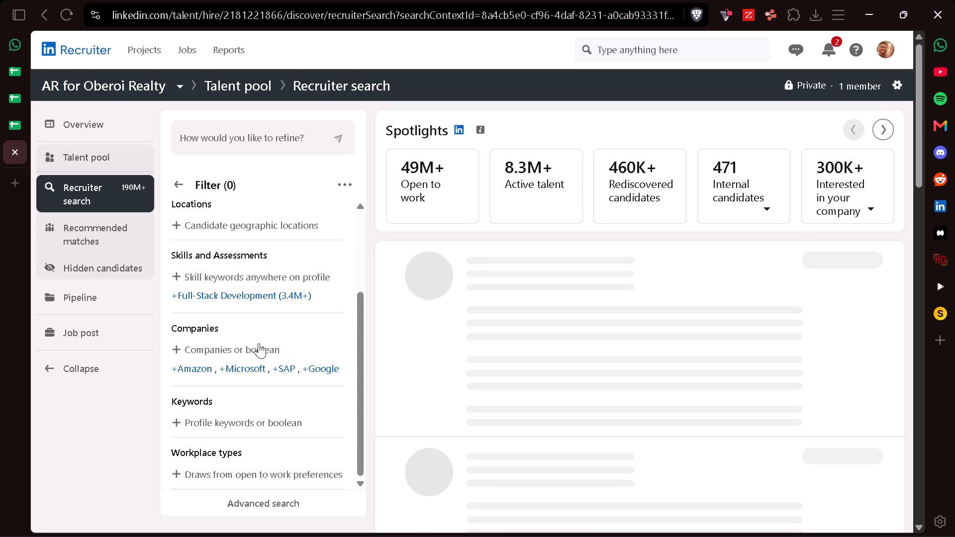
{"action": "scroll", "coordinate": [259, 343], "scroll_direction": "down", "scroll_amount": 1}
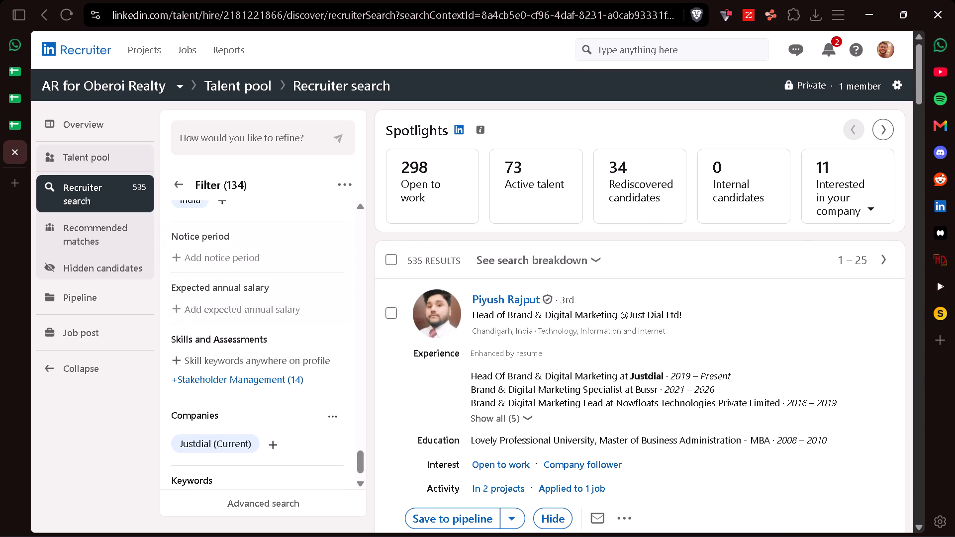
{"action": "left_click", "coordinate": [249, 446]}
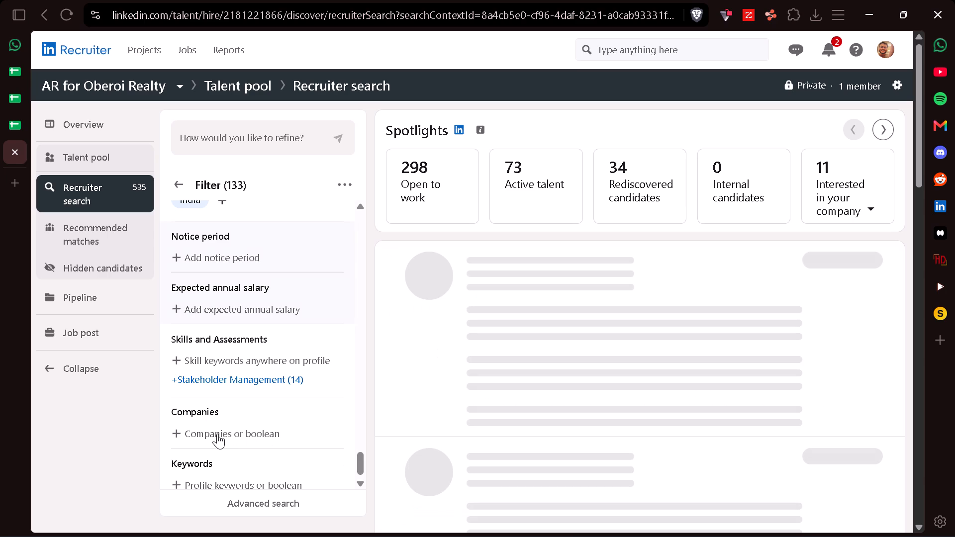
{"action": "left_click", "coordinate": [217, 434]}
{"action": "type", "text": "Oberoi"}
{"action": "scroll", "coordinate": [215, 371], "scroll_direction": "down", "scroll_amount": 3}
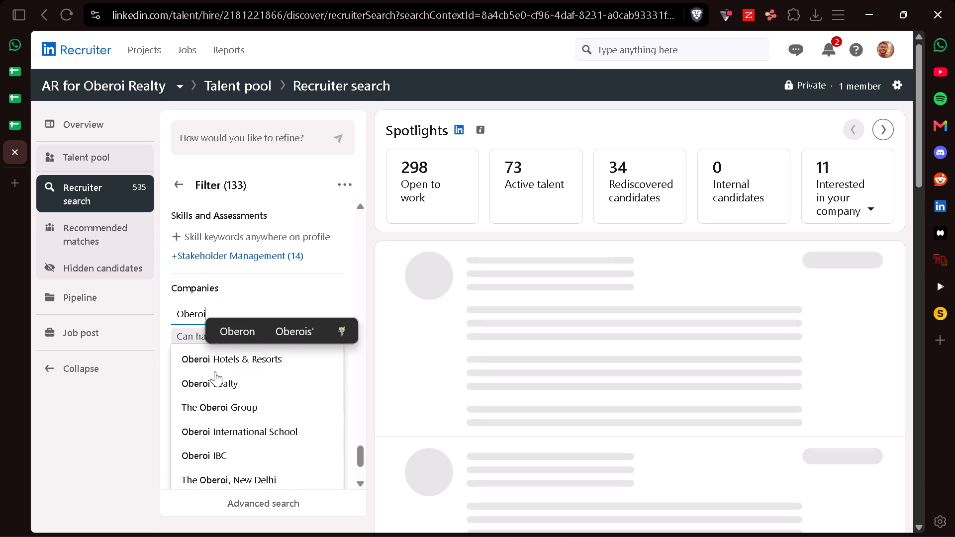
{"action": "left_click", "coordinate": [220, 382]}
{"action": "left_click", "coordinate": [332, 337]}
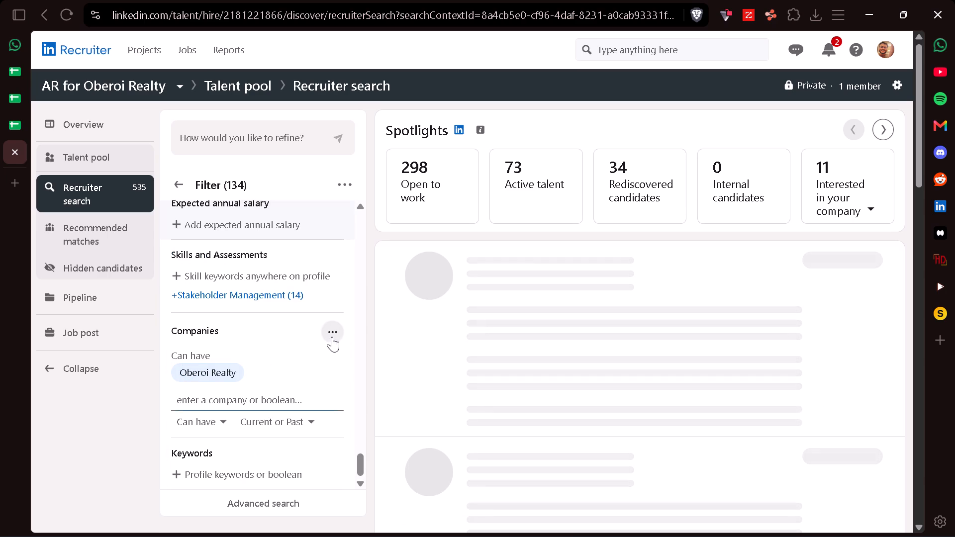
{"action": "left_click", "coordinate": [401, 402]}
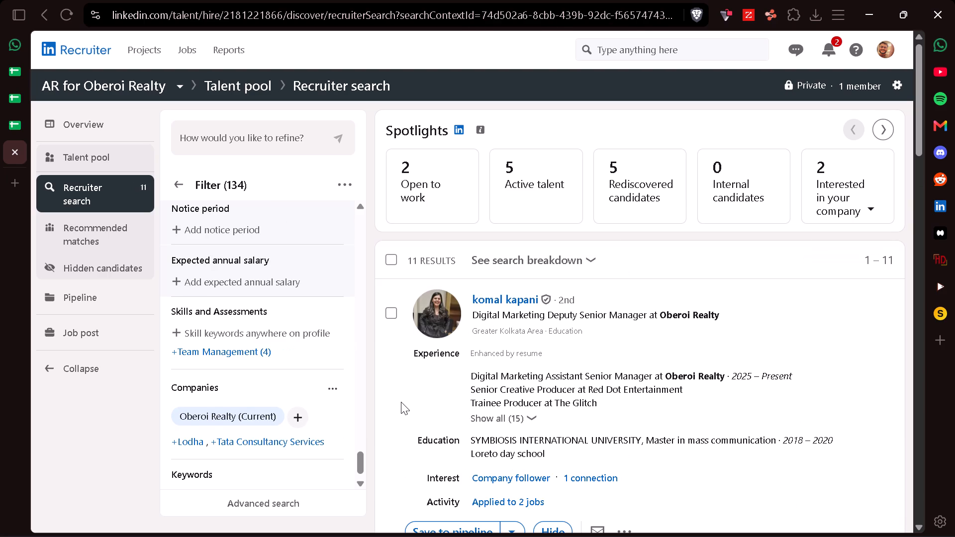
Review the profile of Oberoi Realty's Digital Marketing Deputy Senior Manager, the first search result, and save that candidate to the pipeline.
{"action": "scroll", "coordinate": [437, 387], "scroll_direction": "down", "scroll_amount": 1}
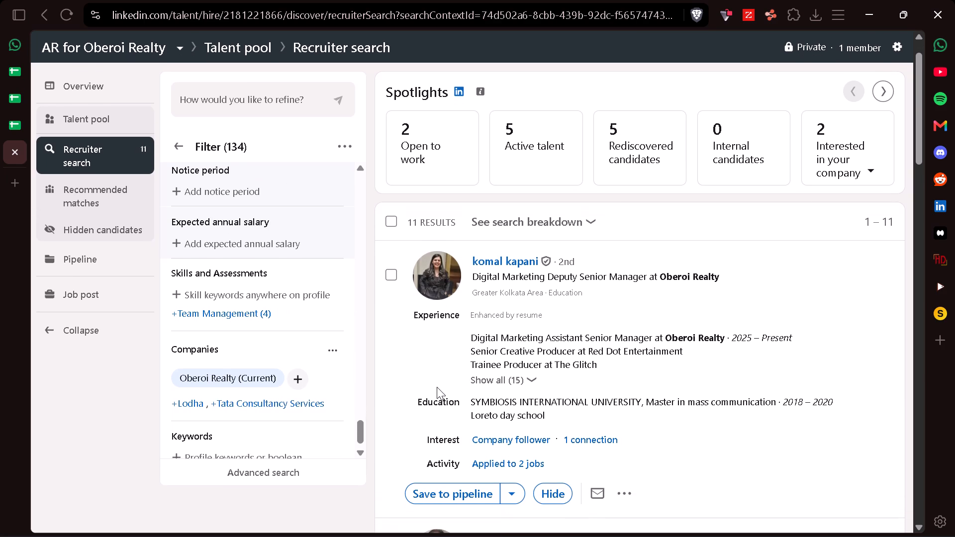
{"action": "left_click", "coordinate": [497, 261]}
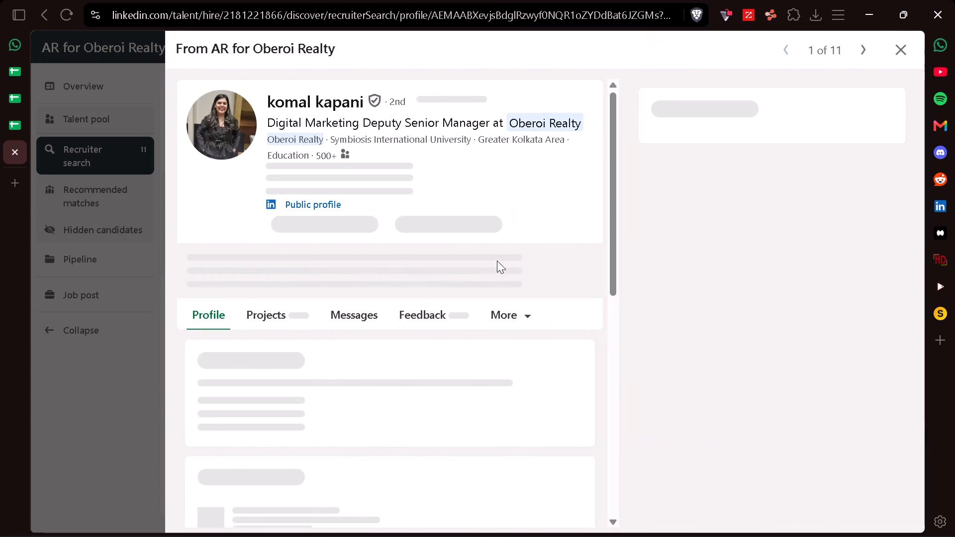
{"action": "scroll", "coordinate": [372, 387], "scroll_direction": "down", "scroll_amount": 4}
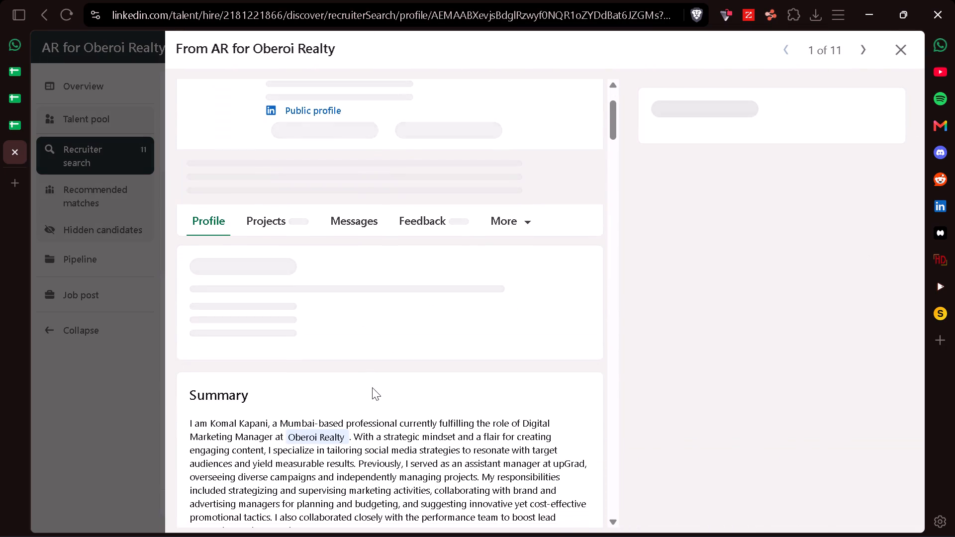
{"action": "scroll", "coordinate": [372, 387], "scroll_direction": "down", "scroll_amount": 5}
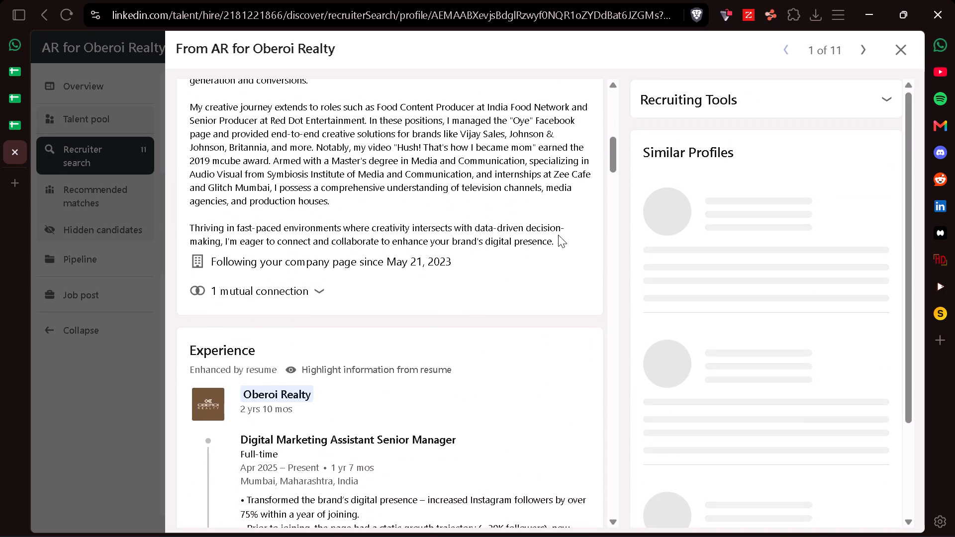
{"action": "left_click", "coordinate": [889, 60]}
{"action": "scroll", "coordinate": [605, 377], "scroll_direction": "down", "scroll_amount": 2}
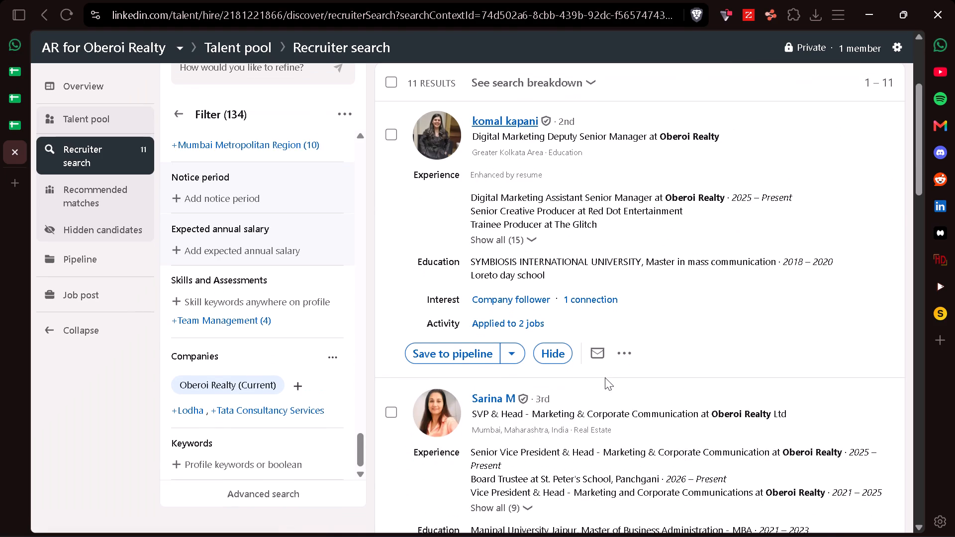
{"action": "left_click", "coordinate": [443, 352]}
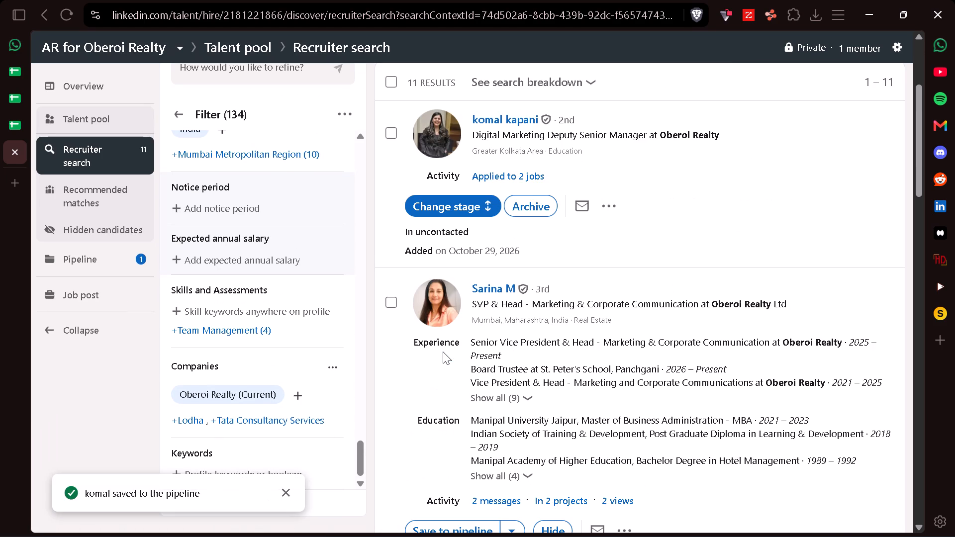
Save Oberoi Realty's SVP & Head of Marketing & Corporate Communication and its Sr. General Manager of Marketing and Brand Experience to the pipeline.
{"action": "scroll", "coordinate": [443, 352], "scroll_direction": "down", "scroll_amount": 1}
{"action": "left_click", "coordinate": [452, 452]}
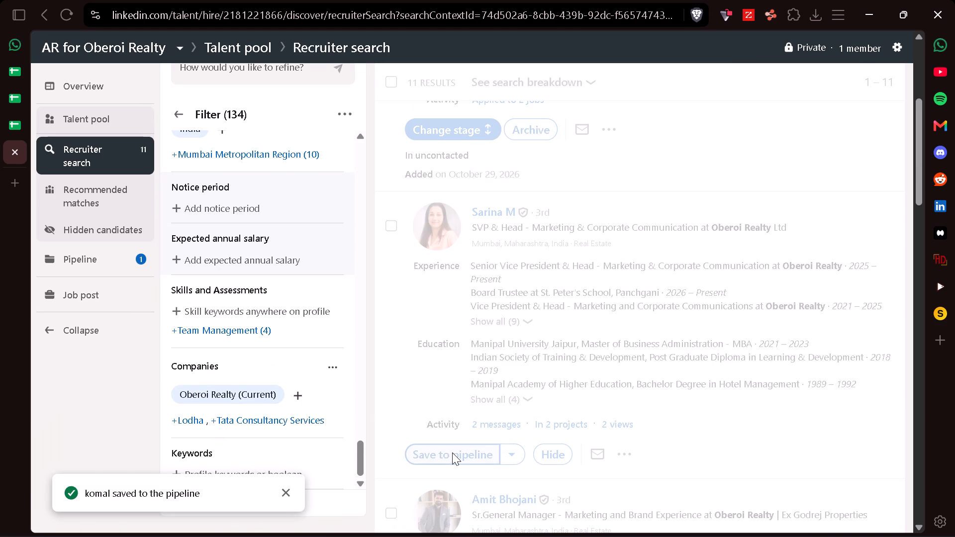
{"action": "scroll", "coordinate": [452, 452], "scroll_direction": "down", "scroll_amount": 1}
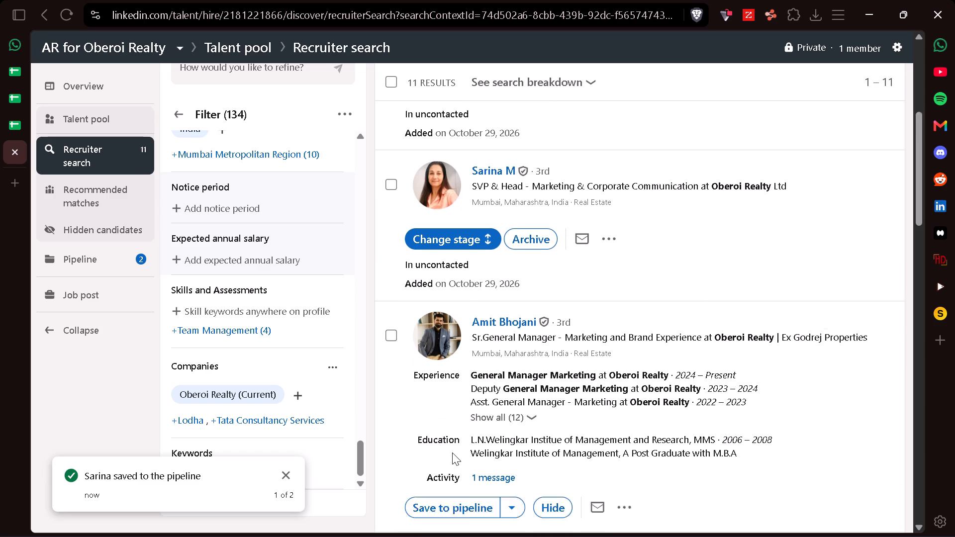
{"action": "scroll", "coordinate": [452, 452], "scroll_direction": "down", "scroll_amount": 1}
{"action": "left_click", "coordinate": [446, 398]}
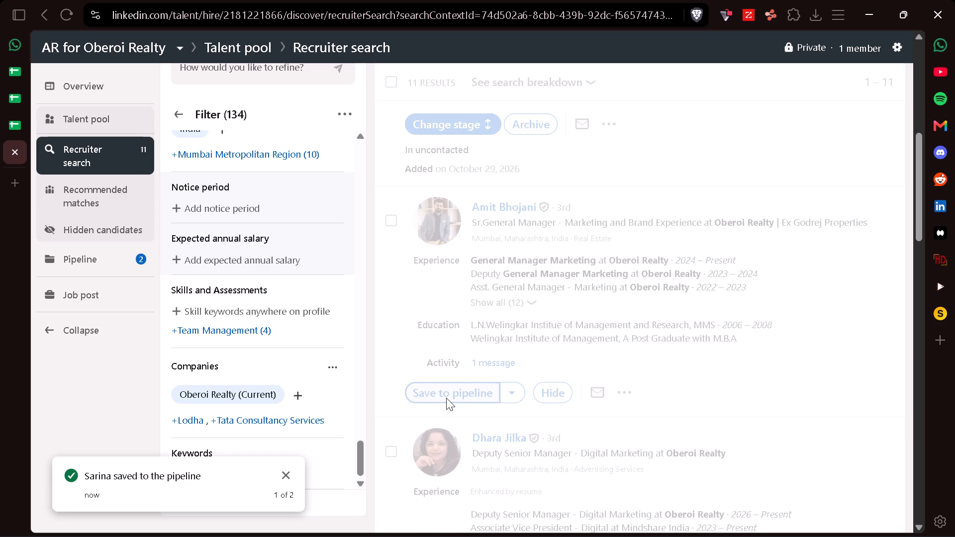
Save Oberoi Realty's Deputy Senior Manager - Digital Marketing and its Assistant Vice President - Mall Marketing to the pipeline.
{"action": "scroll", "coordinate": [446, 398], "scroll_direction": "down", "scroll_amount": 1}
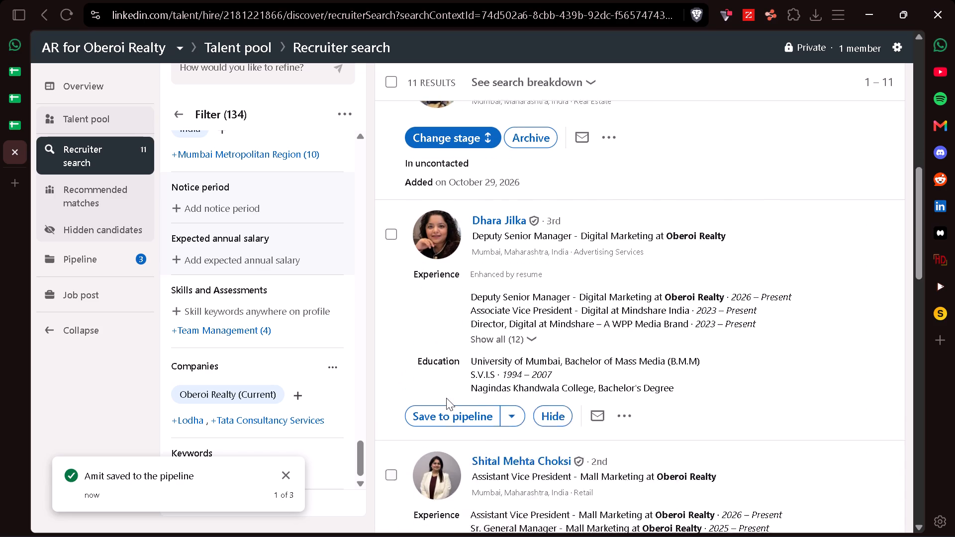
{"action": "scroll", "coordinate": [446, 398], "scroll_direction": "down", "scroll_amount": 1}
{"action": "left_click", "coordinate": [431, 391]}
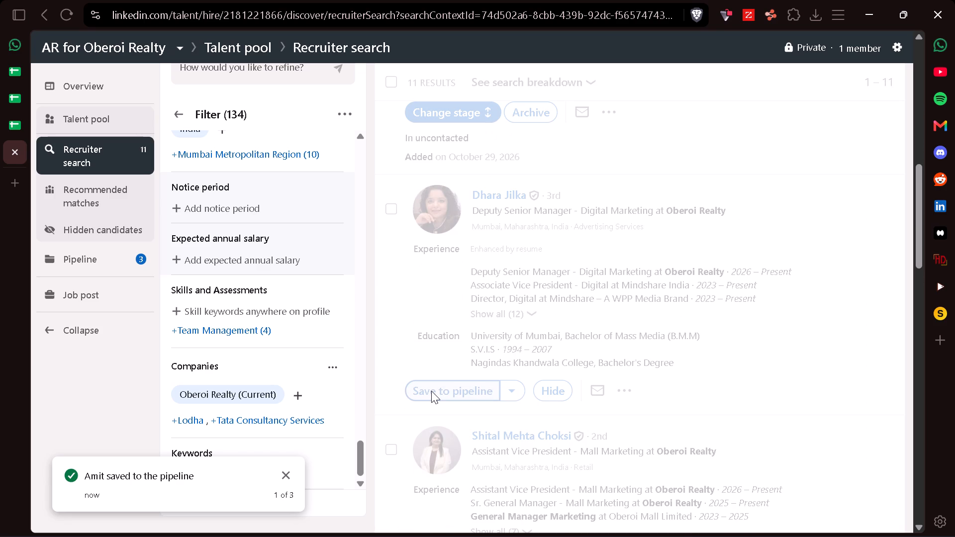
{"action": "scroll", "coordinate": [431, 391], "scroll_direction": "down", "scroll_amount": 1}
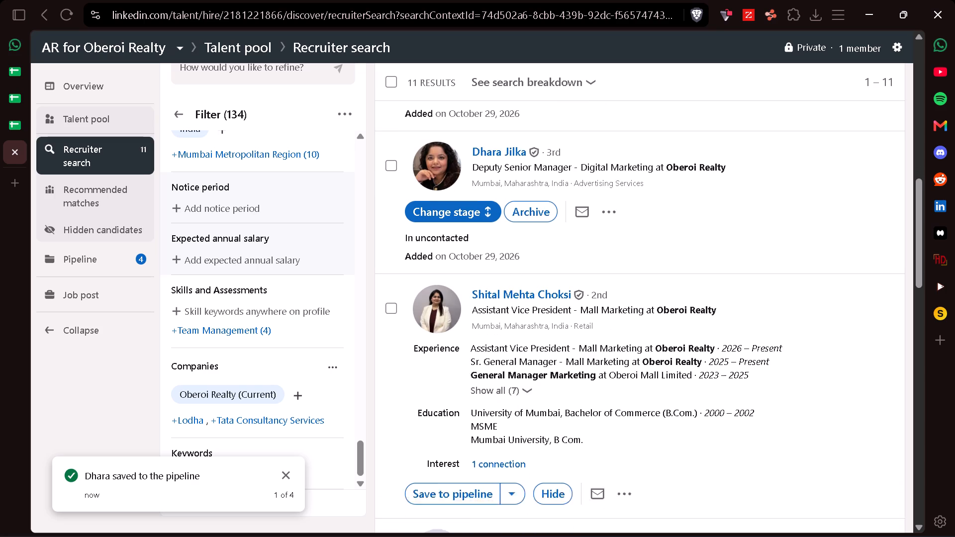
{"action": "scroll", "coordinate": [431, 391], "scroll_direction": "down", "scroll_amount": 1}
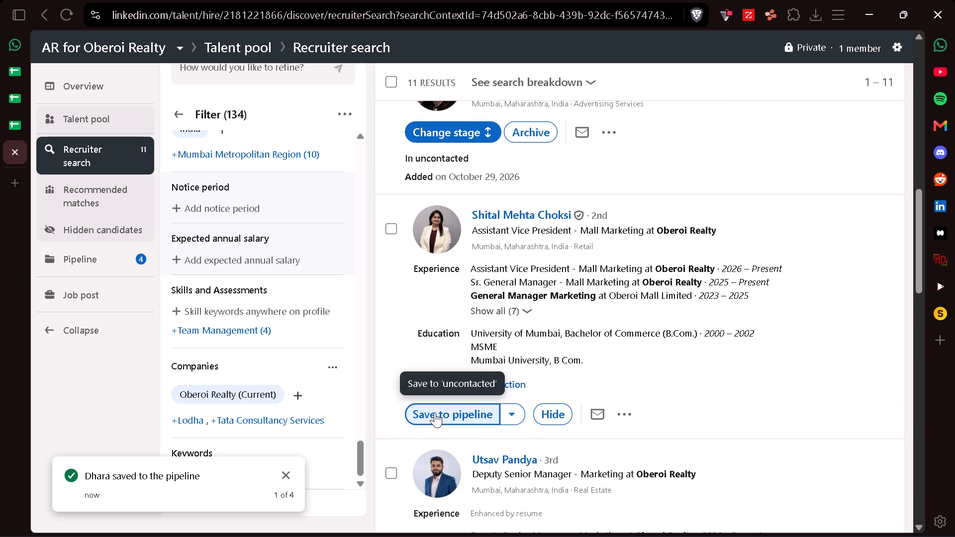
{"action": "left_click", "coordinate": [435, 412]}
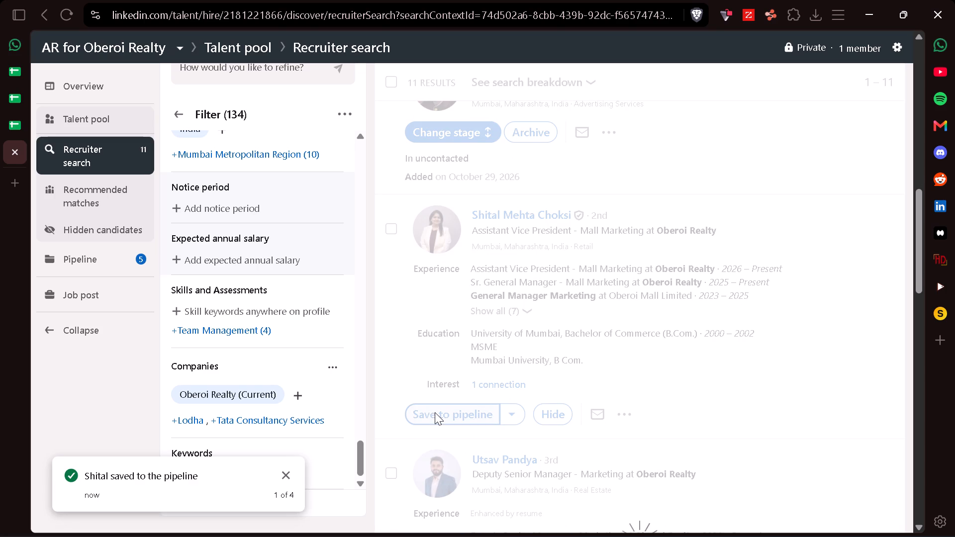
Save Oberoi Realty's Deputy Senior Manager - Marketing and the Brand and Creative specialist, its Deputy Manager - Marketing, to the pipeline.
{"action": "scroll", "coordinate": [435, 412], "scroll_direction": "down", "scroll_amount": 2}
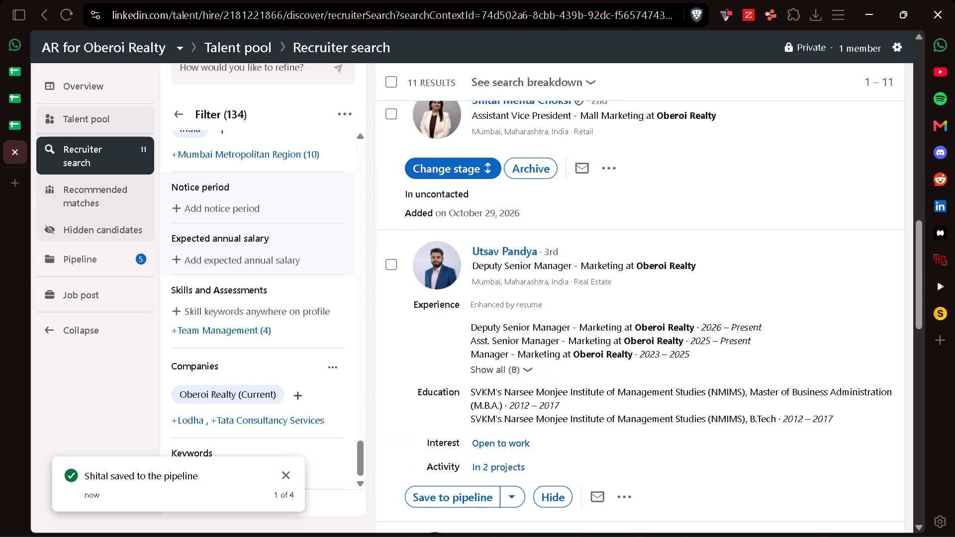
{"action": "scroll", "coordinate": [435, 412], "scroll_direction": "down", "scroll_amount": 1}
{"action": "left_click", "coordinate": [463, 440]}
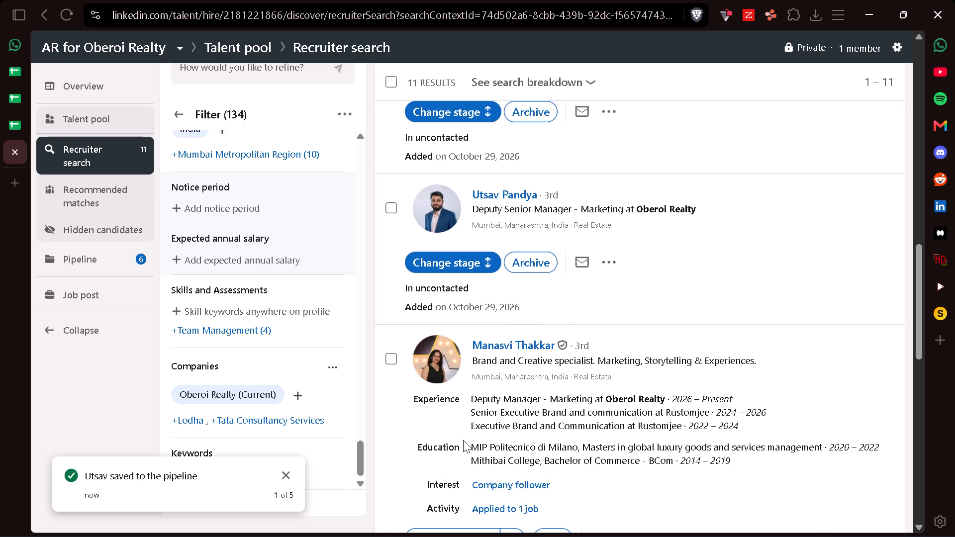
{"action": "scroll", "coordinate": [463, 440], "scroll_direction": "down", "scroll_amount": 2}
{"action": "left_click", "coordinate": [429, 405]}
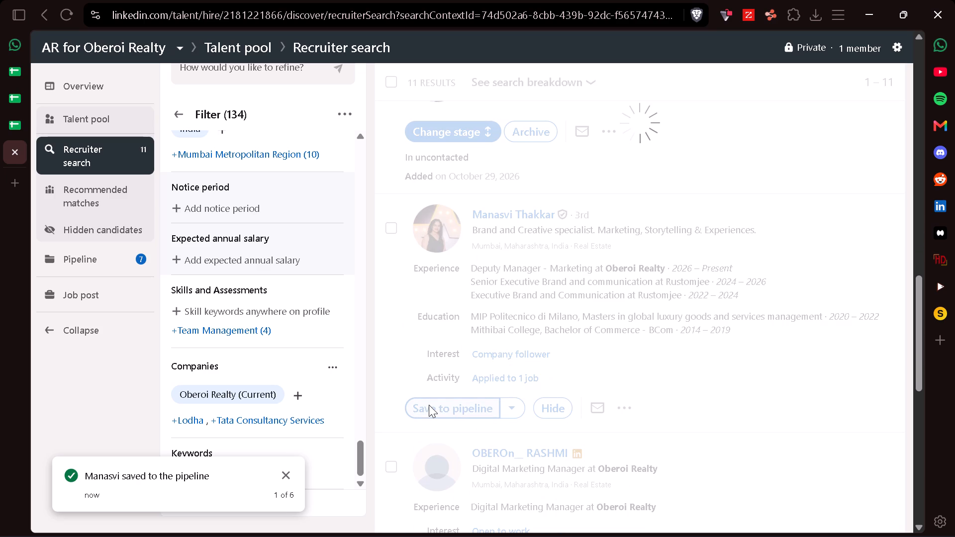
Check the profiles of the last four search results, from the Digital Marketing Manager to the Senior Manager - Sales & Marketing.
{"action": "scroll", "coordinate": [429, 405], "scroll_direction": "down", "scroll_amount": 2}
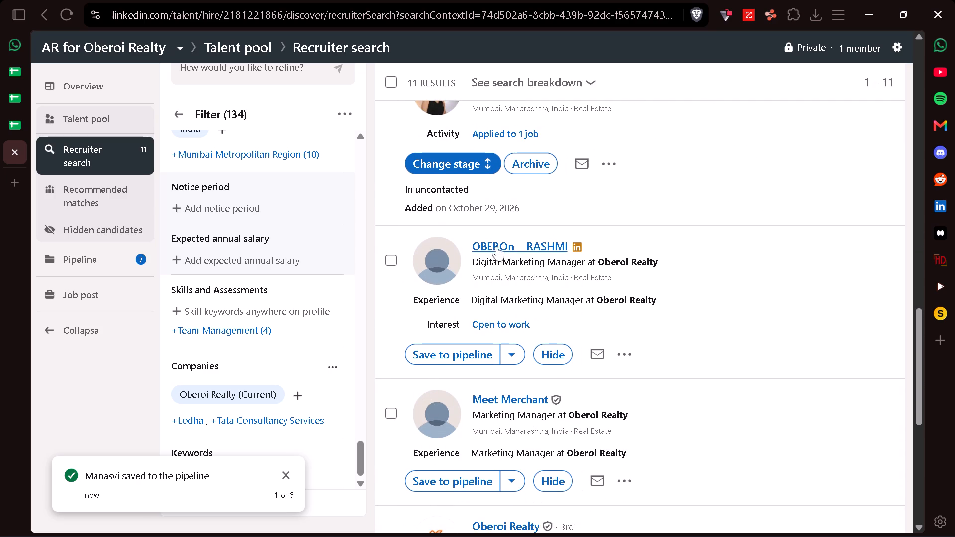
{"action": "left_click", "coordinate": [498, 245]}
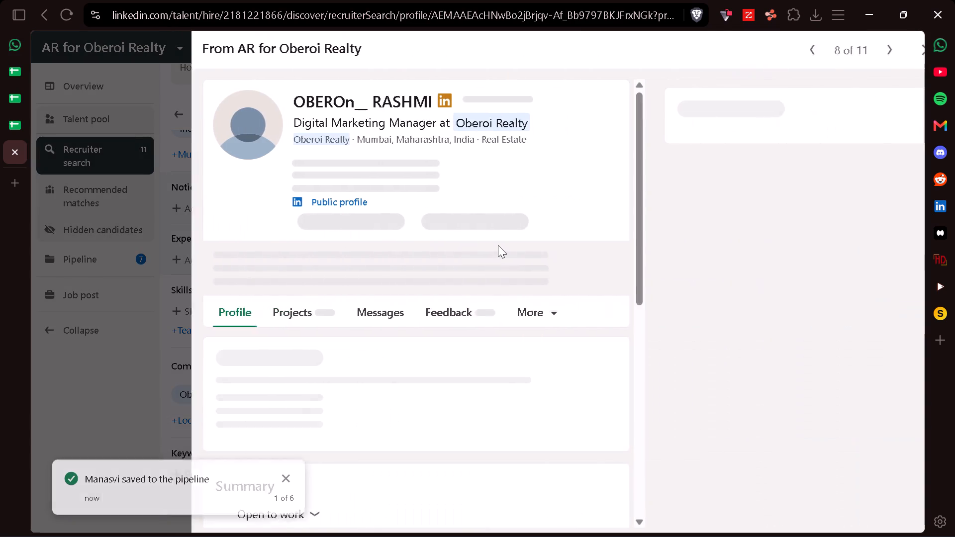
{"action": "left_click", "coordinate": [859, 52]}
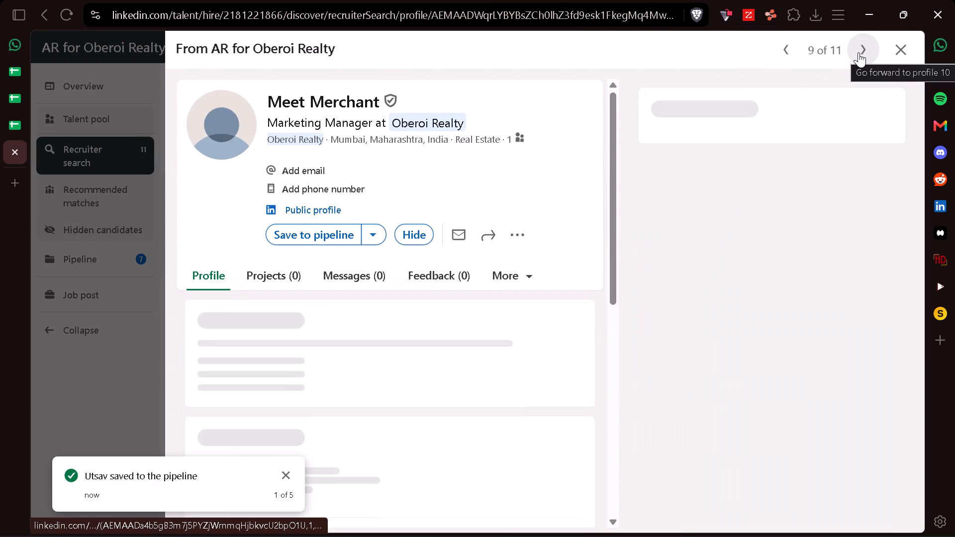
{"action": "left_click", "coordinate": [859, 52]}
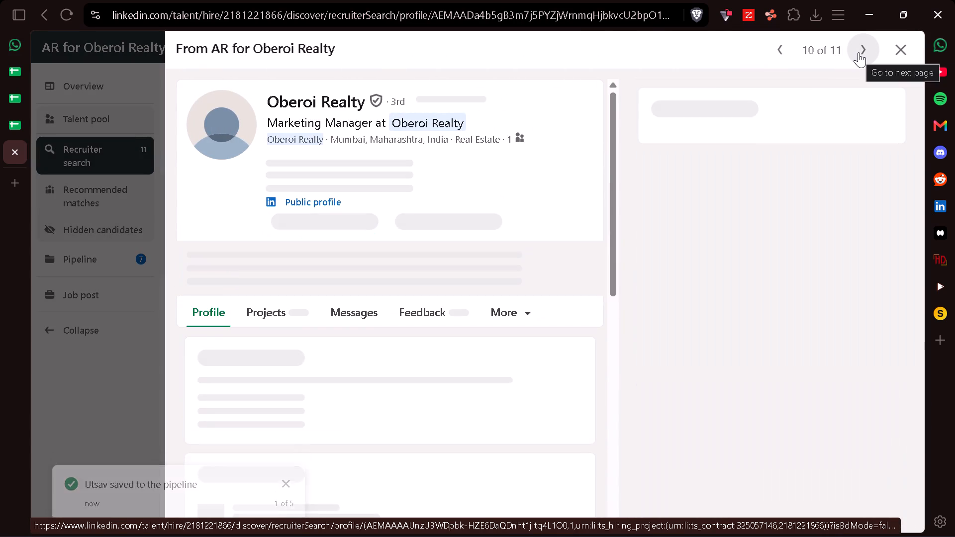
{"action": "left_click", "coordinate": [859, 52]}
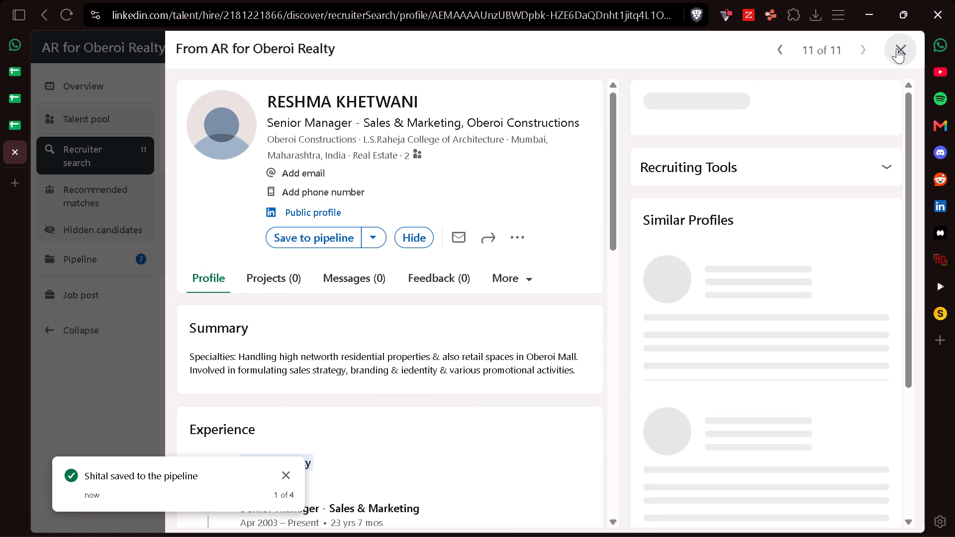
{"action": "left_click", "coordinate": [897, 48]}
Open the Oberoi Realty project's pipeline and compare the All candidates list with the uncontacted stage, reloading both views.
{"action": "left_click", "coordinate": [100, 250]}
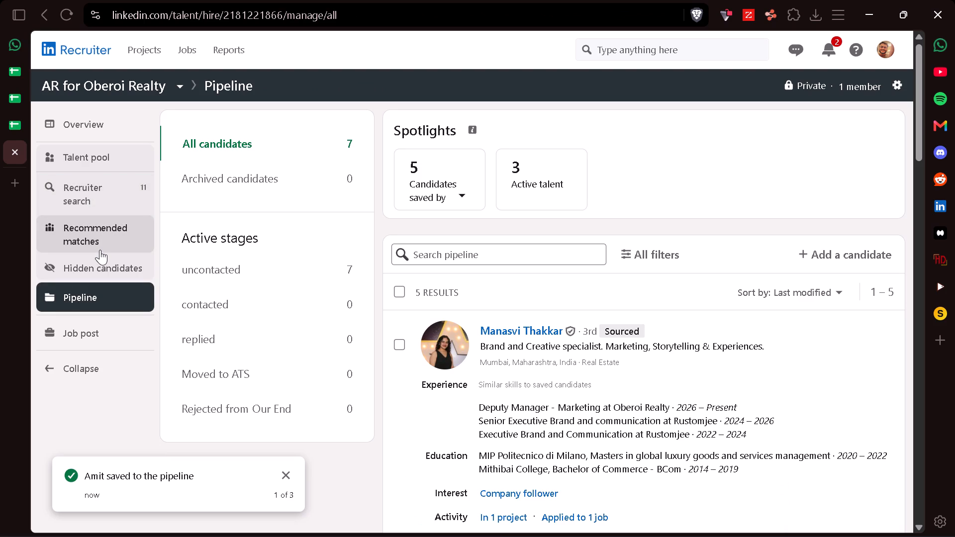
{"action": "left_click", "coordinate": [248, 272]}
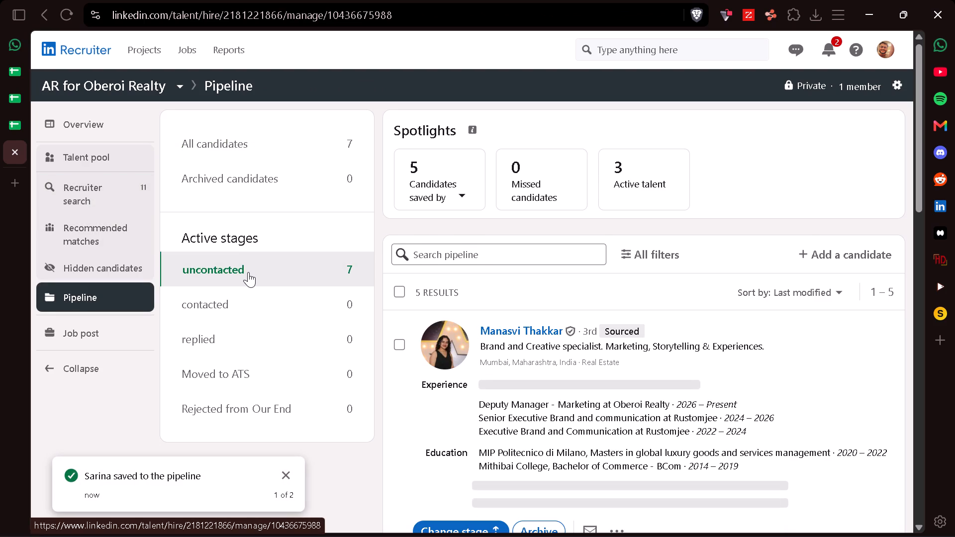
{"action": "left_click", "coordinate": [248, 272]}
{"action": "key", "text": "BackSpace"}
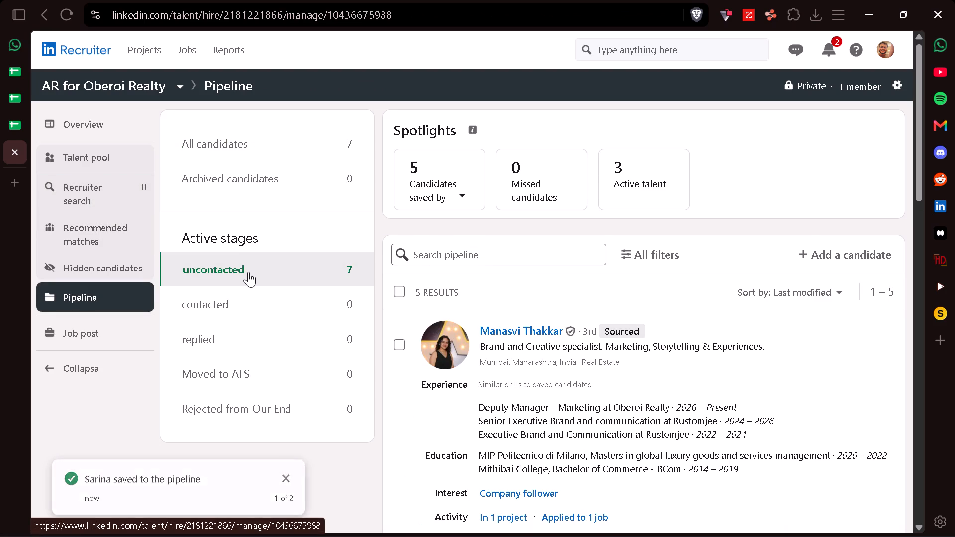
{"action": "left_click", "coordinate": [248, 272]}
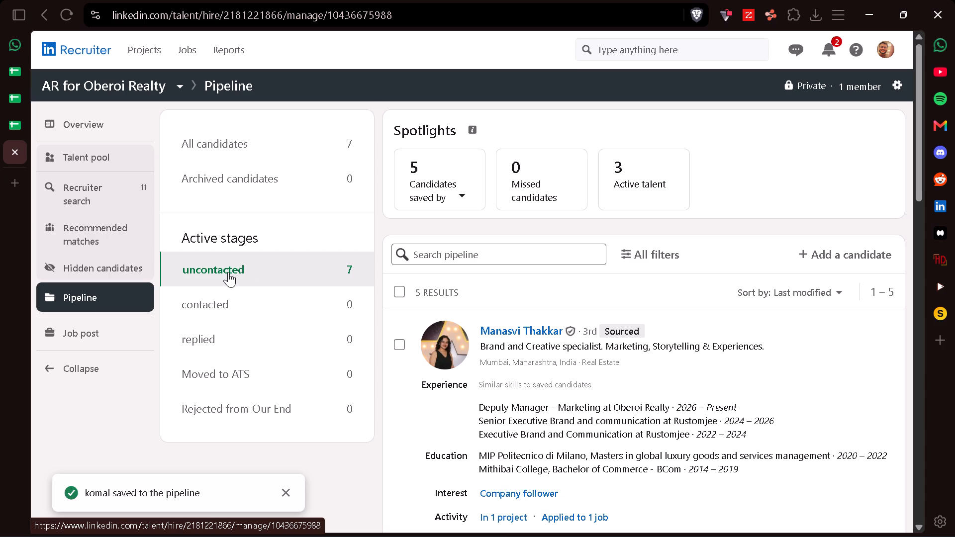
{"action": "left_click", "coordinate": [228, 272]}
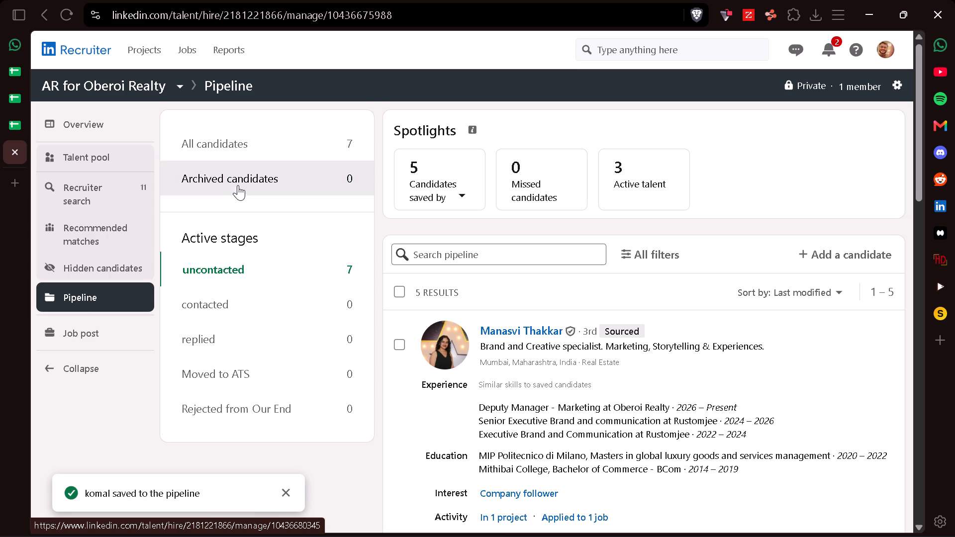
{"action": "left_click", "coordinate": [241, 125]}
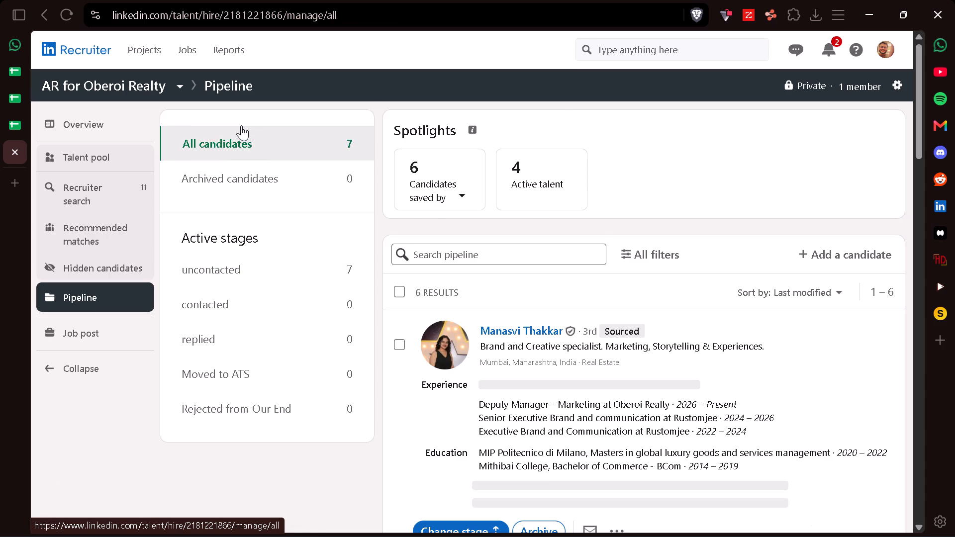
{"action": "left_click", "coordinate": [245, 135]}
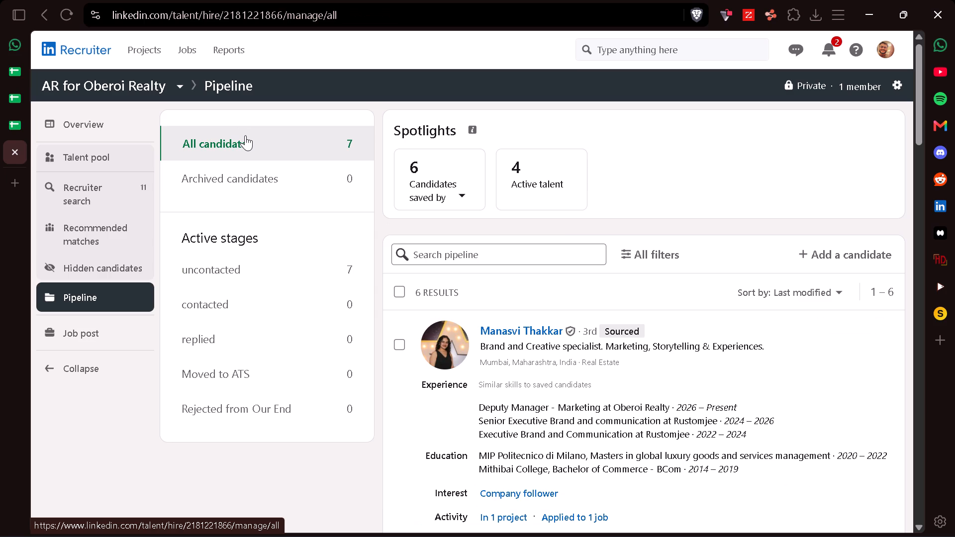
{"action": "left_click", "coordinate": [216, 142]}
{"action": "triple_click", "coordinate": [216, 142]}
{"action": "left_click", "coordinate": [543, 183]}
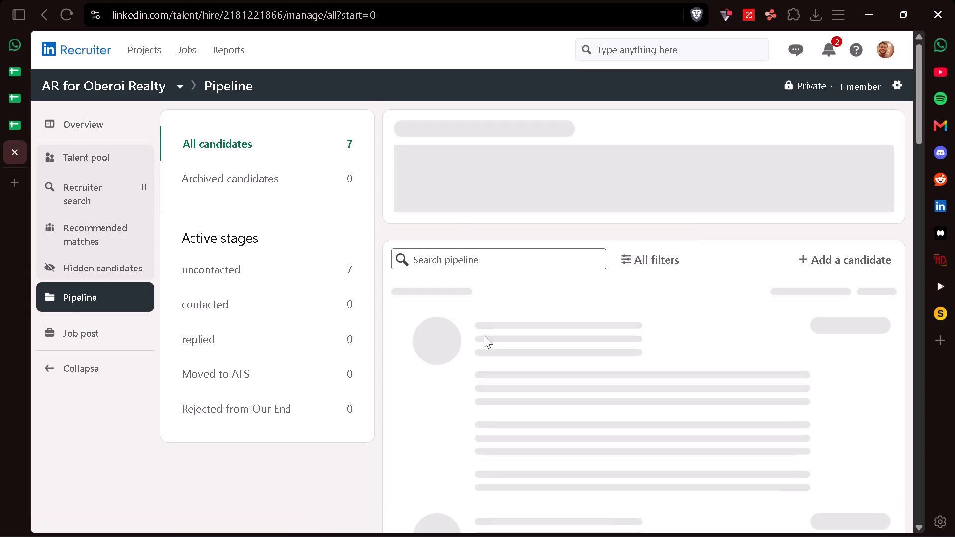
{"action": "left_click", "coordinate": [198, 270]}
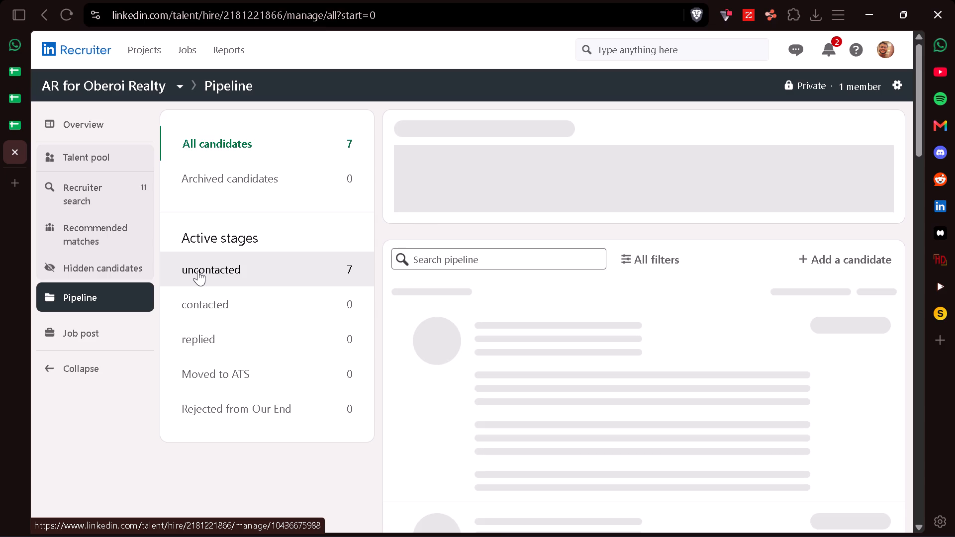
{"action": "left_click", "coordinate": [244, 151]}
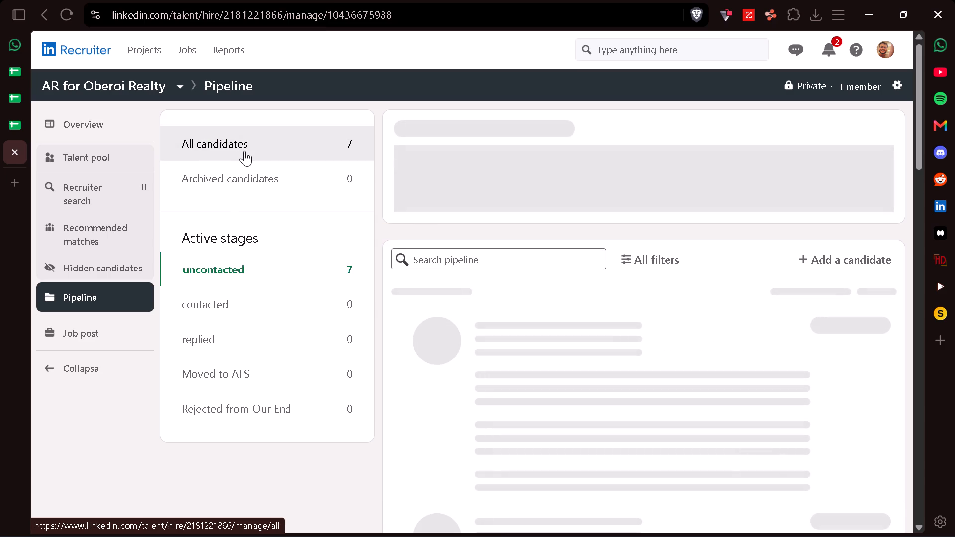
Look through all candidates in the pipeline and reload the list to check that every saved contact is included.
{"action": "scroll", "coordinate": [596, 476], "scroll_direction": "down", "scroll_amount": 2}
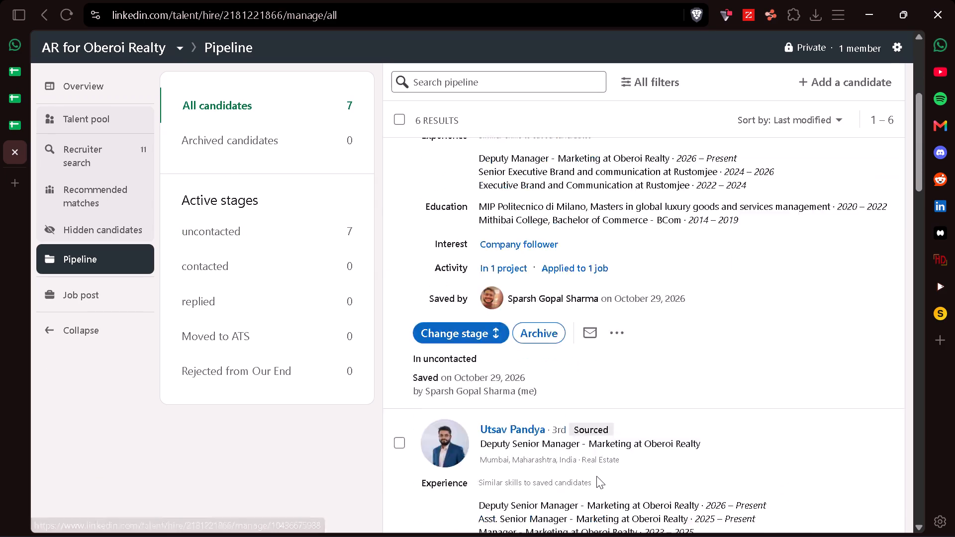
{"action": "scroll", "coordinate": [596, 476], "scroll_direction": "down", "scroll_amount": 1}
{"action": "scroll", "coordinate": [596, 476], "scroll_direction": "up", "scroll_amount": 3}
{"action": "scroll", "coordinate": [596, 476], "scroll_direction": "down", "scroll_amount": 4}
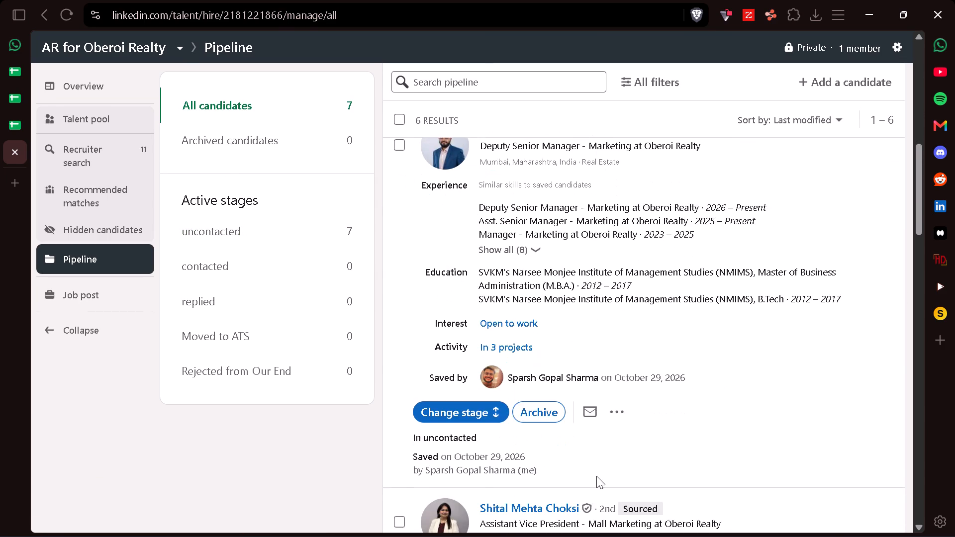
{"action": "scroll", "coordinate": [596, 476], "scroll_direction": "down", "scroll_amount": 6}
{"action": "scroll", "coordinate": [596, 476], "scroll_direction": "up", "scroll_amount": 12}
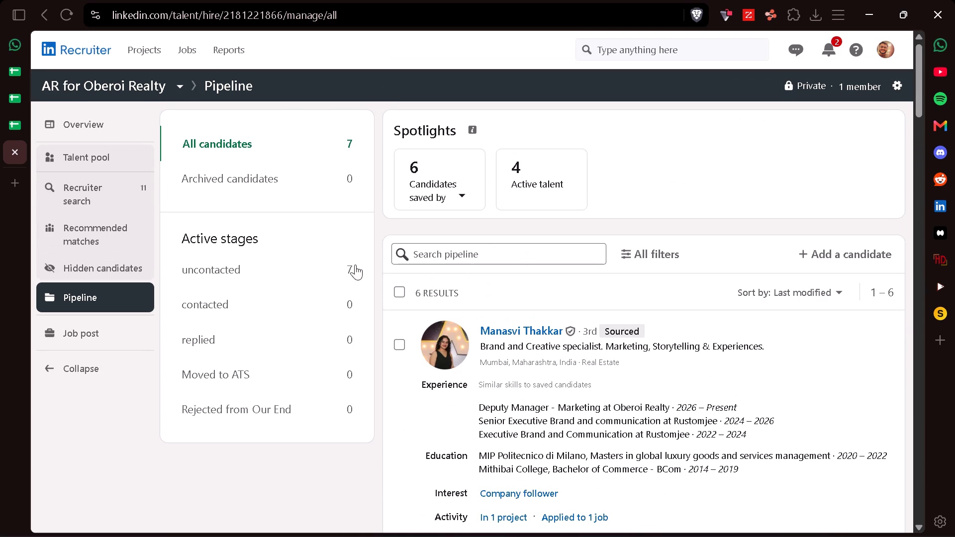
{"action": "left_click", "coordinate": [240, 136]}
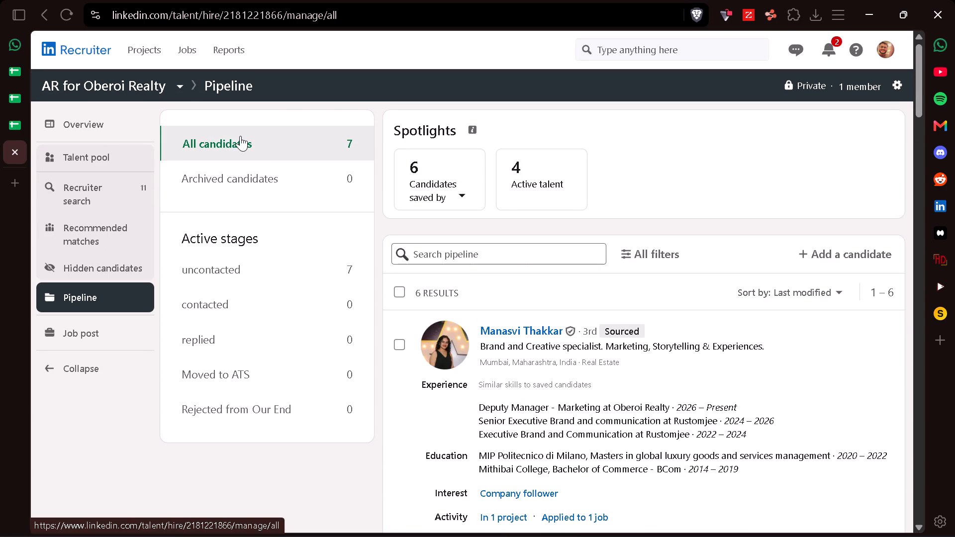
{"action": "left_click", "coordinate": [220, 138]}
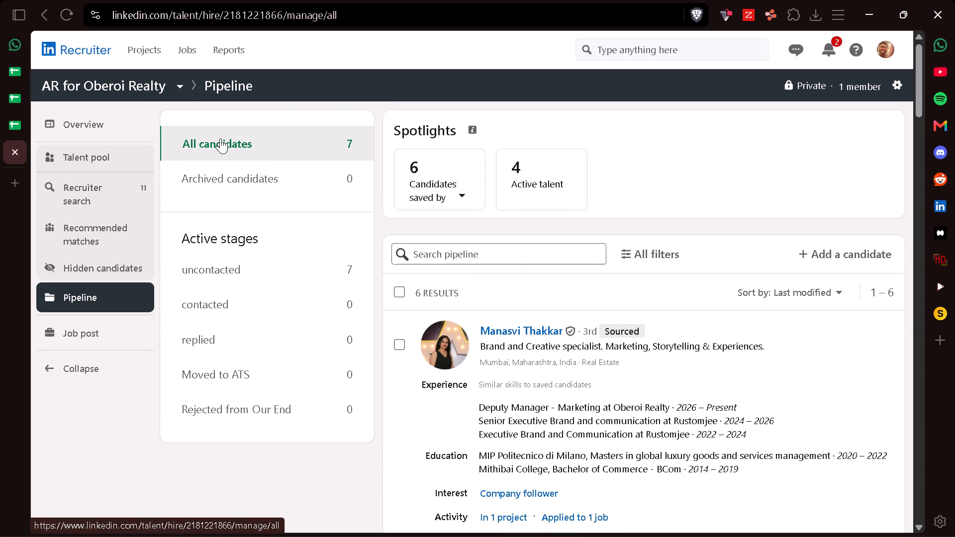
{"action": "left_click", "coordinate": [220, 138]}
{"action": "left_click", "coordinate": [236, 274]}
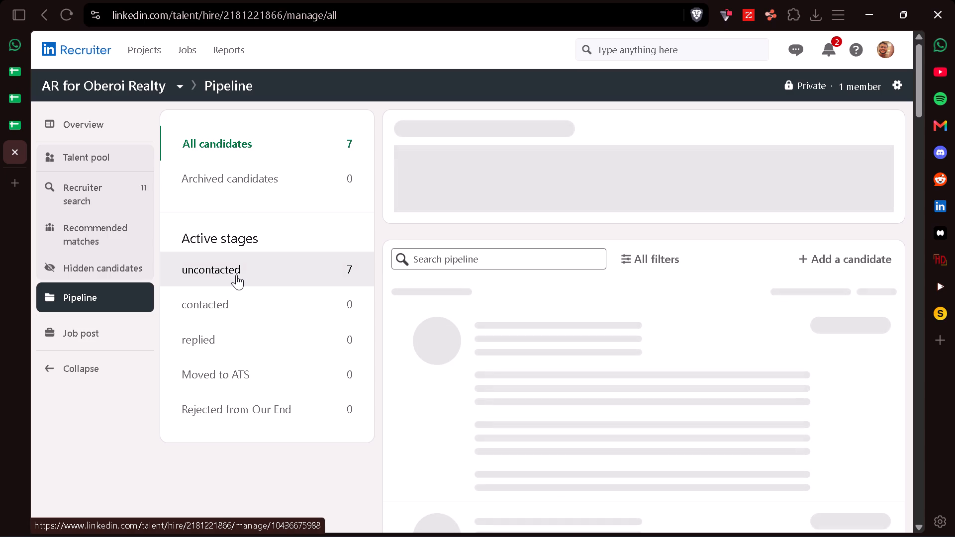
{"action": "left_click", "coordinate": [235, 156]}
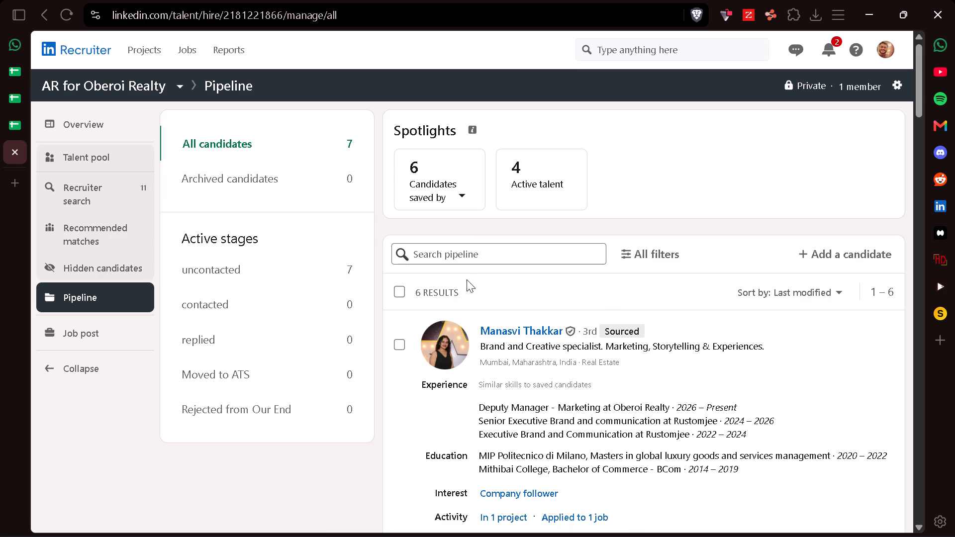
Select all candidates listed in the pipeline, export them to a spreadsheet file and open it in Excel.
{"action": "left_click", "coordinate": [402, 289]}
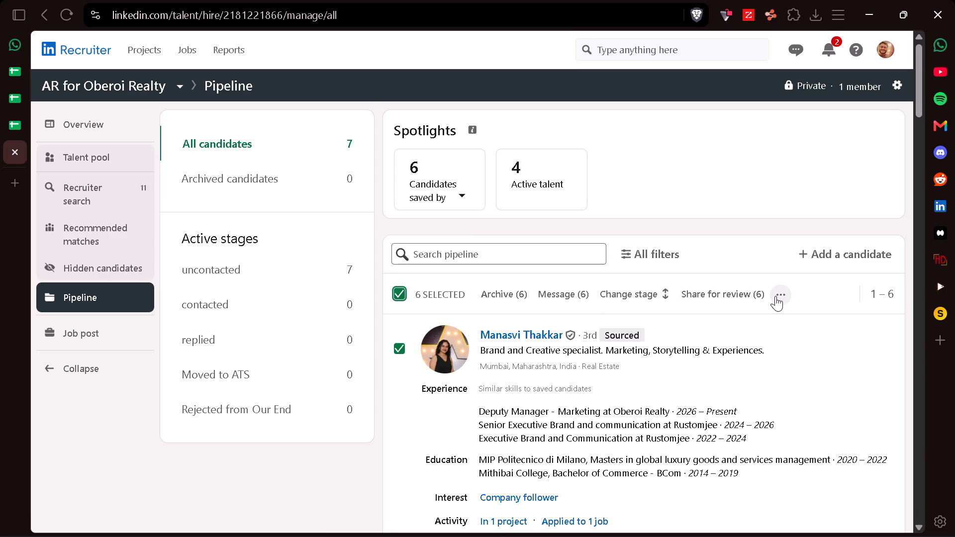
{"action": "left_click", "coordinate": [775, 296]}
{"action": "left_click", "coordinate": [761, 389]}
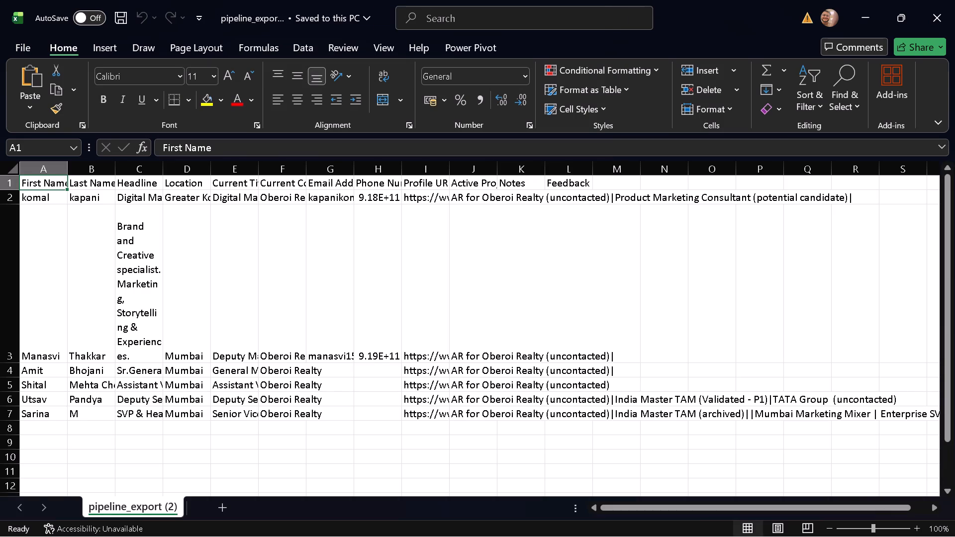
Delete the Headline column from the exported pipeline sheet.
{"action": "left_click", "coordinate": [143, 168]}
{"action": "right_click", "coordinate": [143, 168]}
{"action": "left_click", "coordinate": [177, 331]}
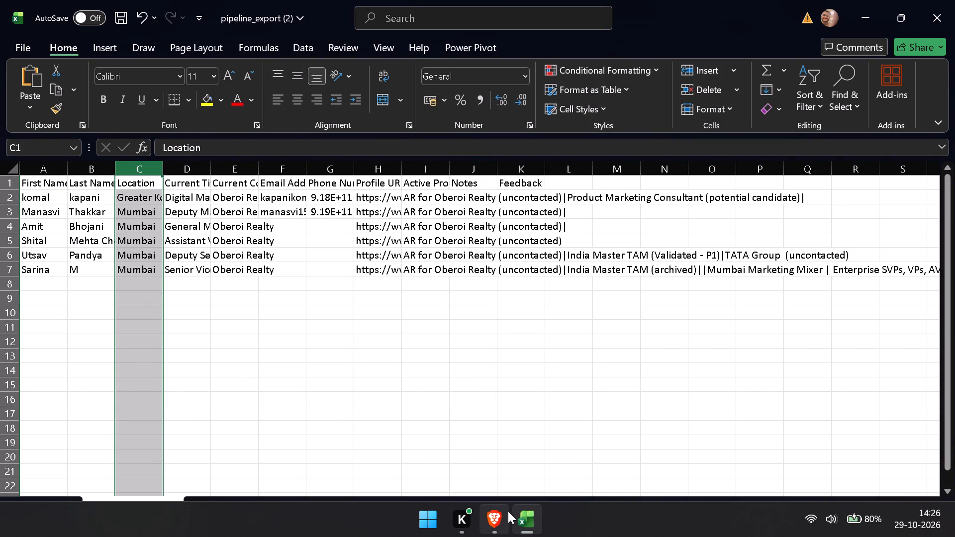
Compare the Oberoi Realty project's Recruiter search results with the exported pipeline sheet to find contacts missing from the export.
{"action": "left_click", "coordinate": [503, 514]}
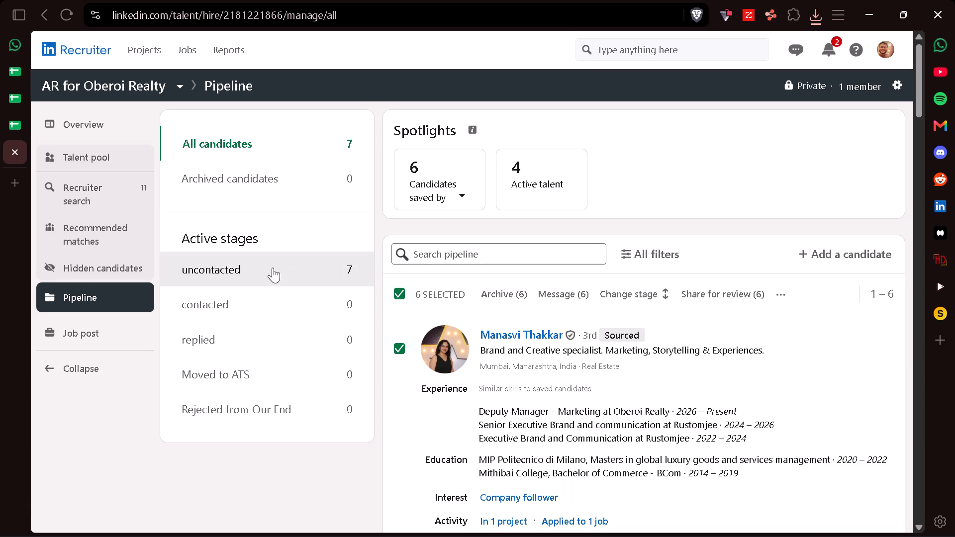
{"action": "left_click", "coordinate": [68, 187]}
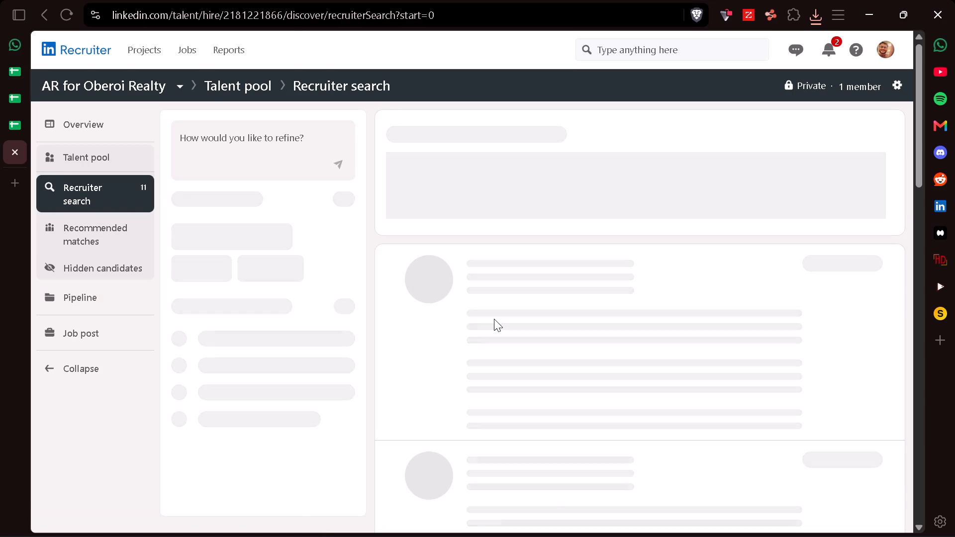
{"action": "scroll", "coordinate": [494, 319], "scroll_direction": "down", "scroll_amount": 3}
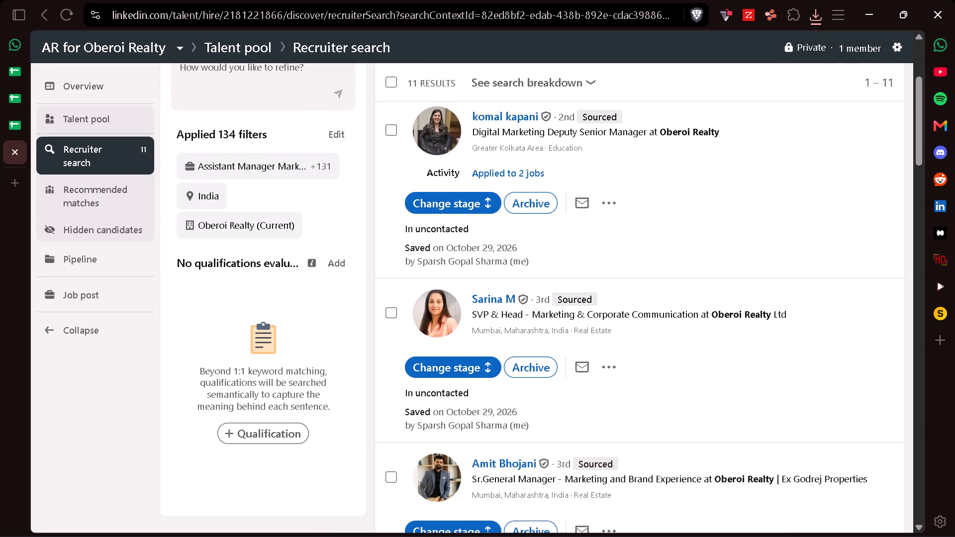
{"action": "scroll", "coordinate": [494, 319], "scroll_direction": "down", "scroll_amount": 4}
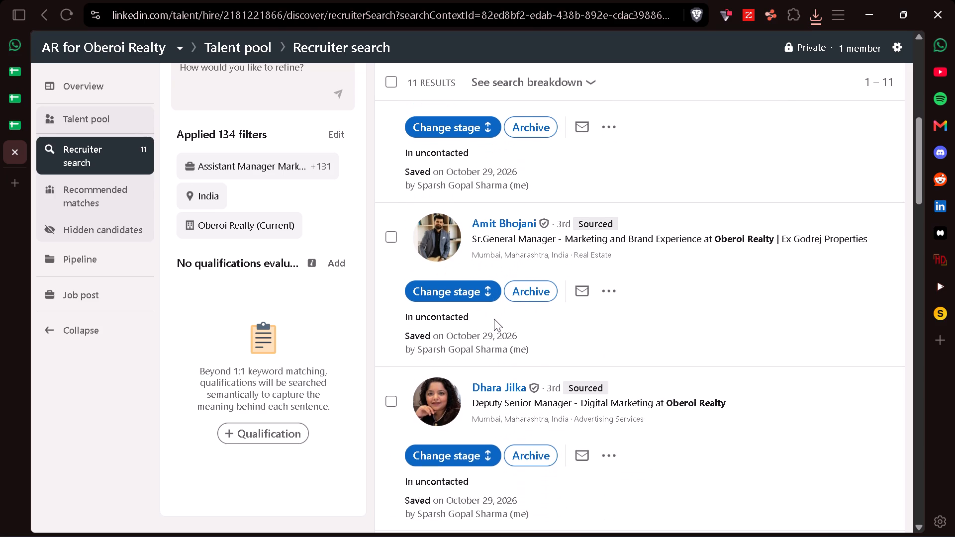
{"action": "scroll", "coordinate": [494, 319], "scroll_direction": "up", "scroll_amount": 1}
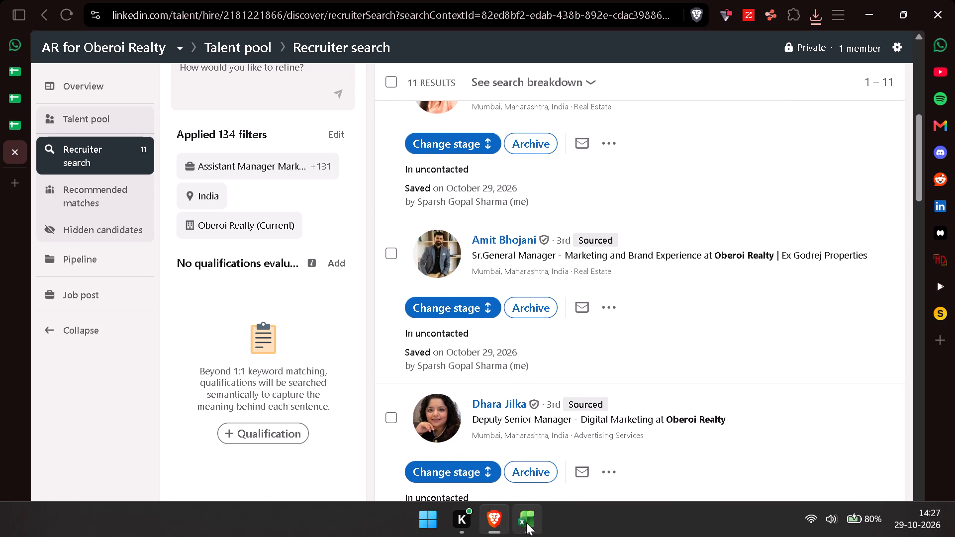
{"action": "left_click", "coordinate": [526, 523]}
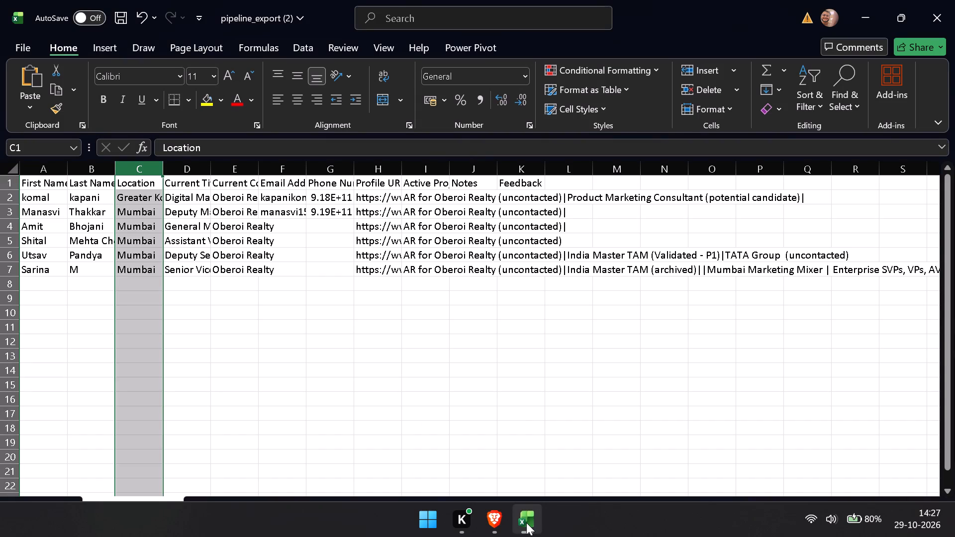
{"action": "left_click", "coordinate": [498, 519]}
{"action": "scroll", "coordinate": [512, 384], "scroll_direction": "down", "scroll_amount": 1}
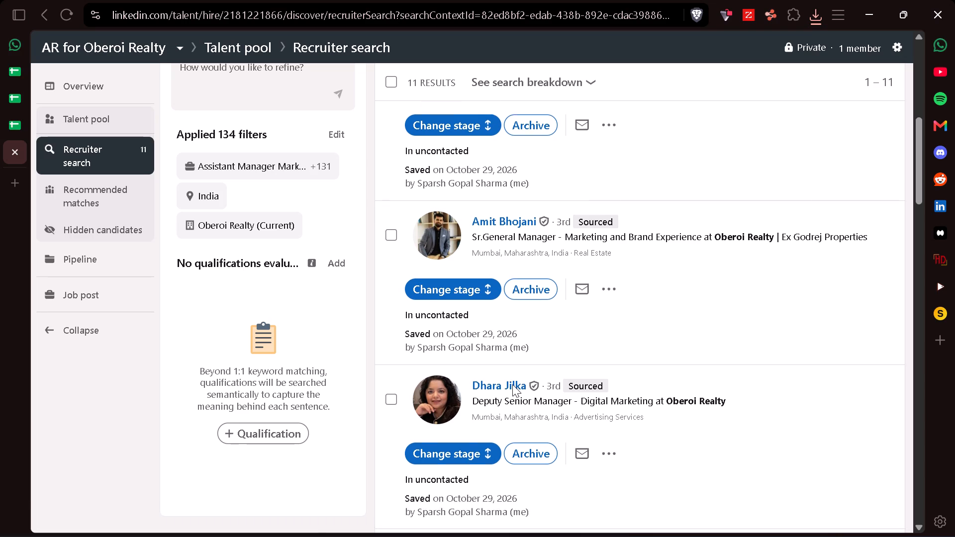
{"action": "scroll", "coordinate": [512, 384], "scroll_direction": "down", "scroll_amount": 2}
Open the Recruiter profile of the Deputy Senior Manager - Digital Marketing and check the contact against the exported sheet.
{"action": "left_click", "coordinate": [503, 141]}
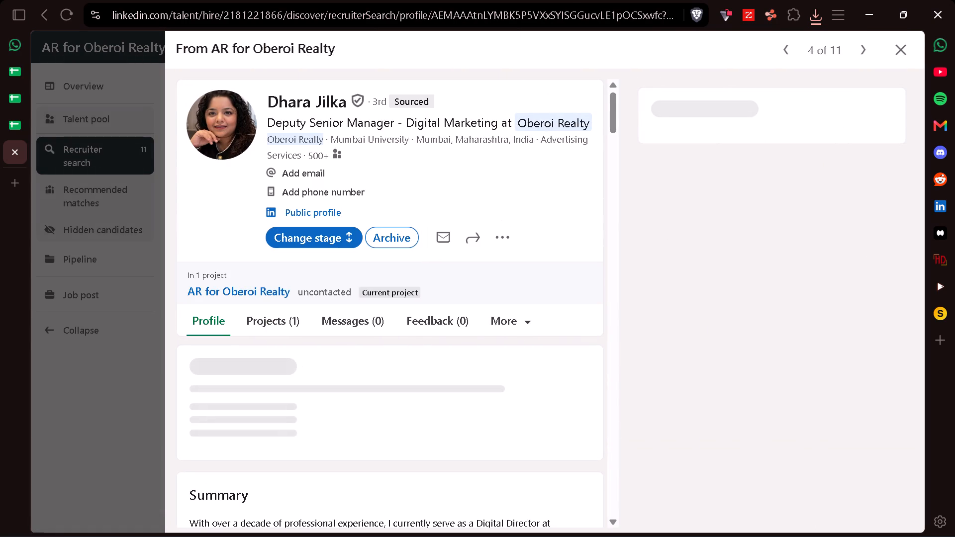
{"action": "scroll", "coordinate": [445, 249], "scroll_direction": "down", "scroll_amount": 5}
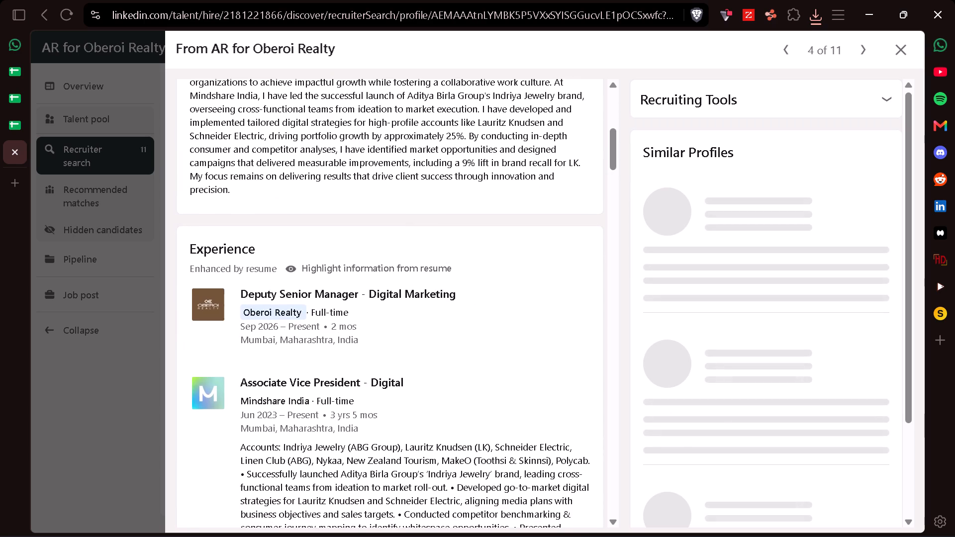
{"action": "scroll", "coordinate": [445, 249], "scroll_direction": "up", "scroll_amount": 7}
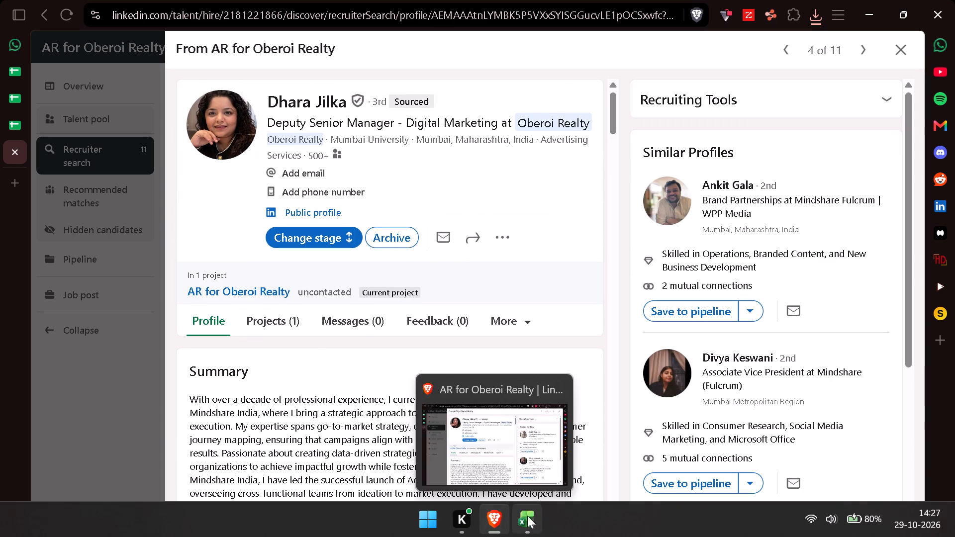
{"action": "left_click", "coordinate": [530, 516]}
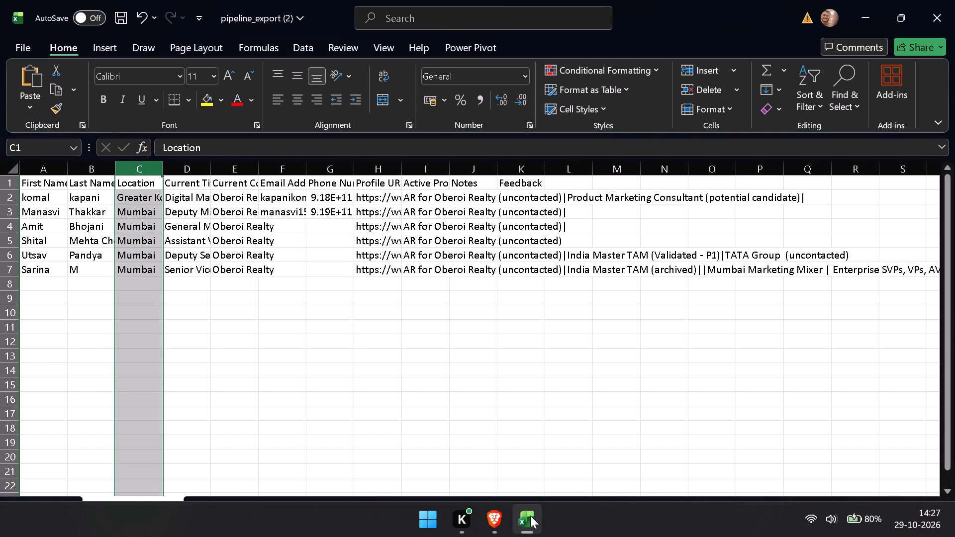
{"action": "left_click", "coordinate": [502, 518]}
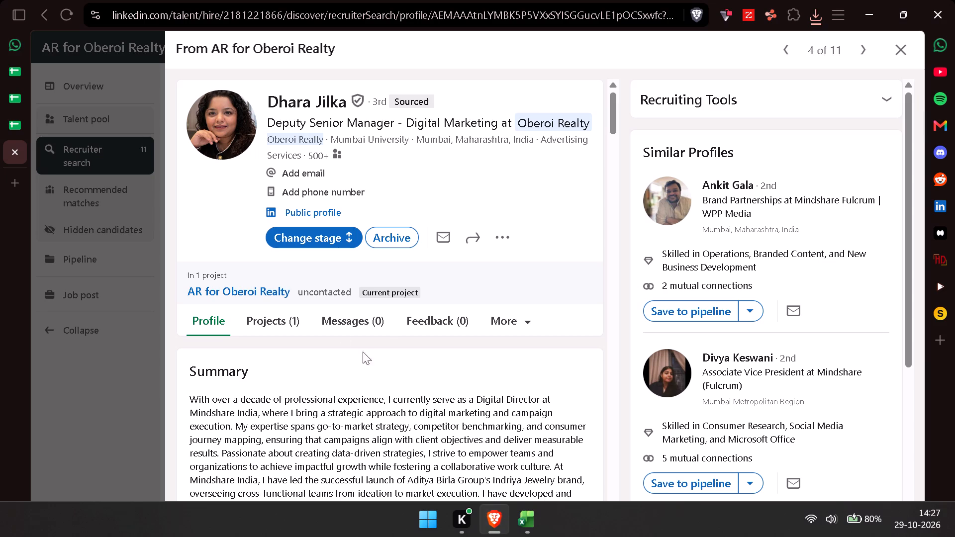
Enter the digital marketing contact's full name in the first empty row of the account research file's Contact Map.
{"action": "left_click", "coordinate": [12, 127]}
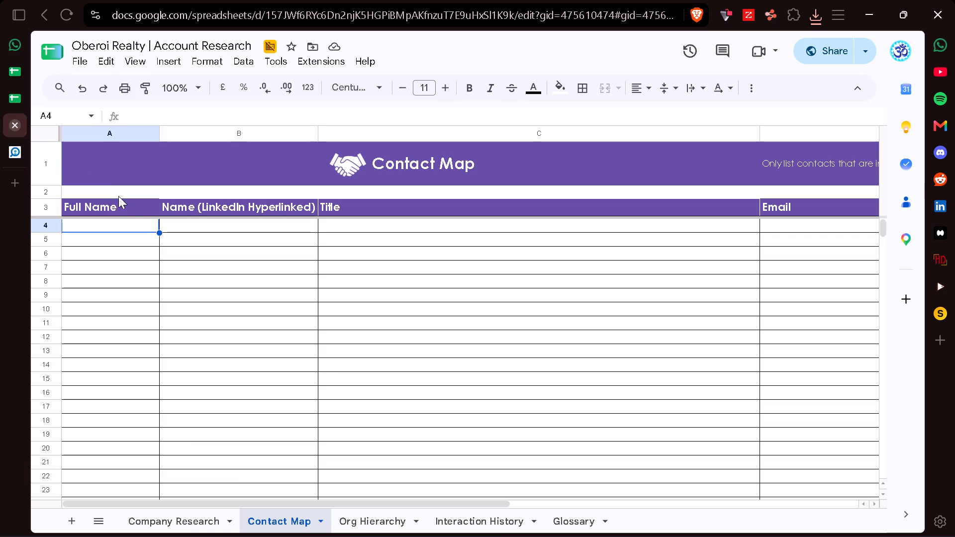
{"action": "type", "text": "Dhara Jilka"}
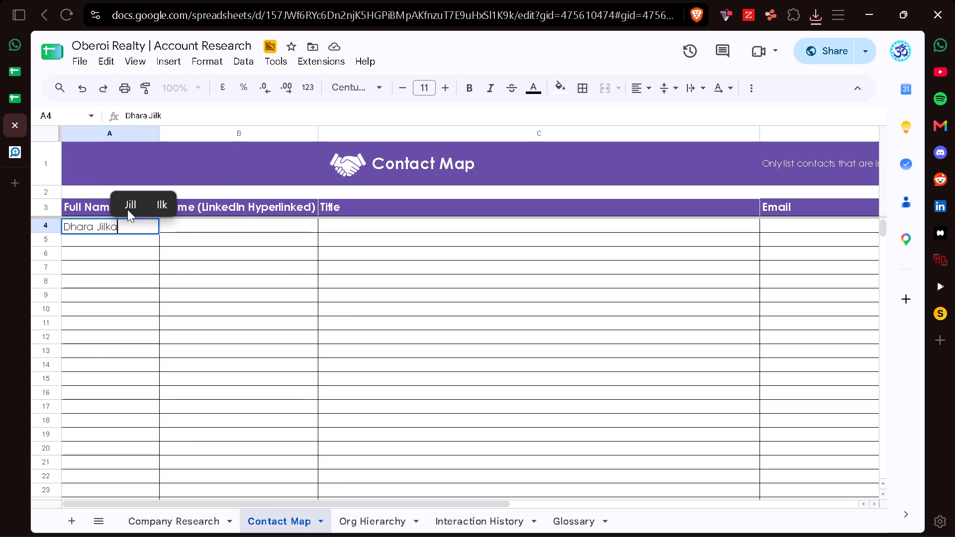
Look up the contact's role in the Recruiter profile and enter the title Deputy Senior Manager - Digital Marketing in row 4.
{"action": "left_click", "coordinate": [348, 225]}
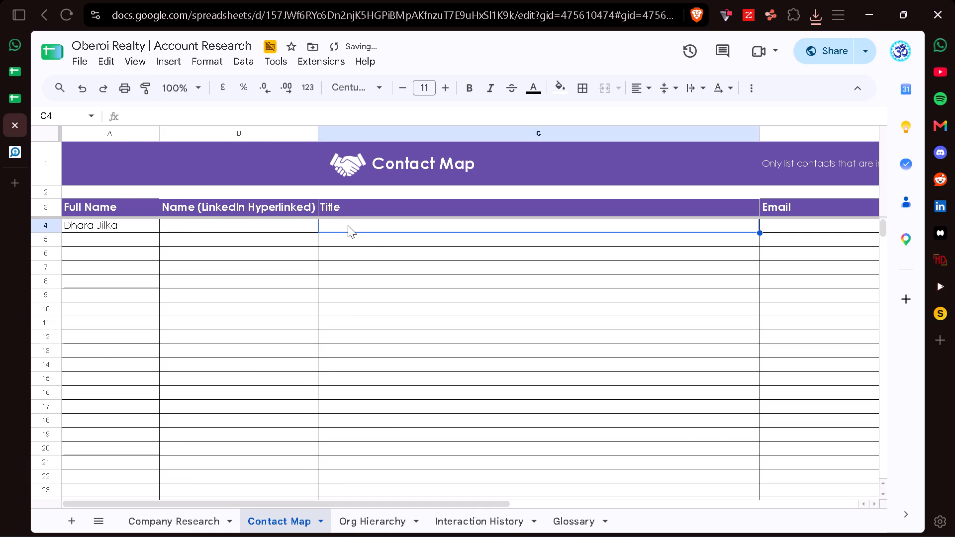
{"action": "left_click", "coordinate": [522, 517]}
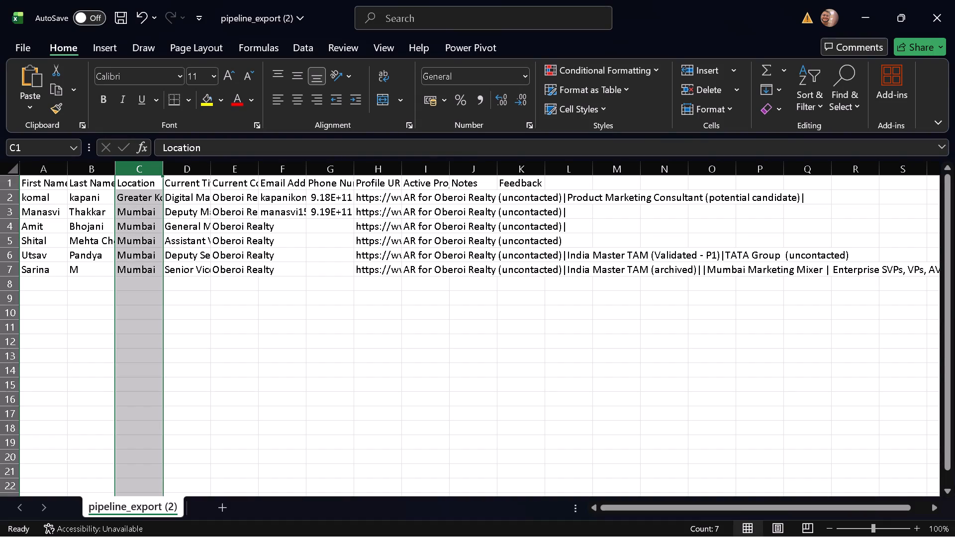
{"action": "left_click", "coordinate": [501, 522]}
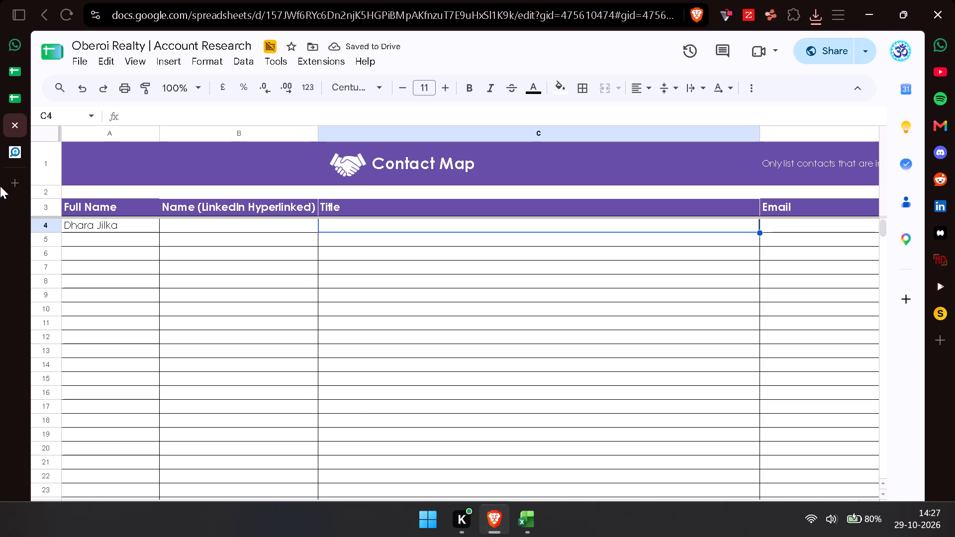
{"action": "left_click", "coordinate": [21, 153]}
{"action": "scroll", "coordinate": [364, 349], "scroll_direction": "down", "scroll_amount": 2}
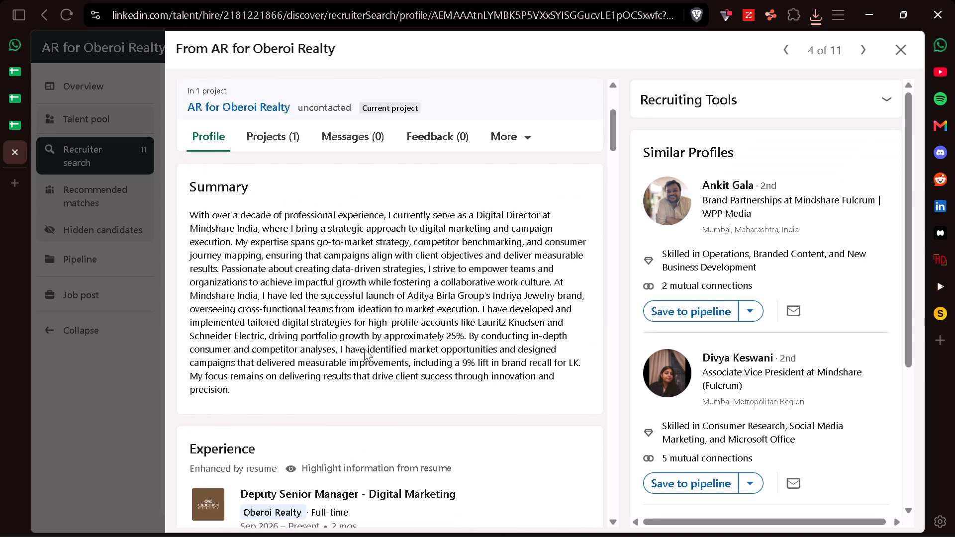
{"action": "scroll", "coordinate": [364, 349], "scroll_direction": "down", "scroll_amount": 2}
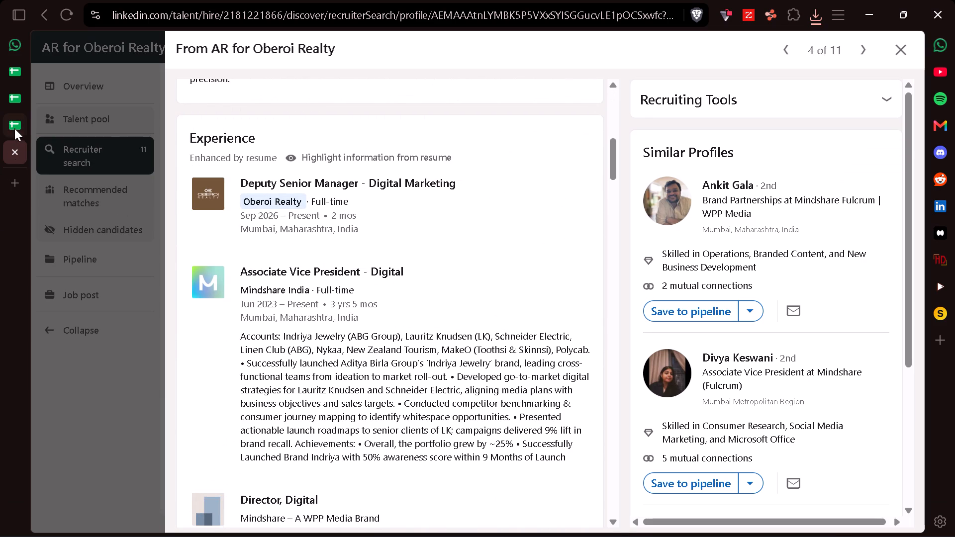
{"action": "left_click", "coordinate": [14, 127]}
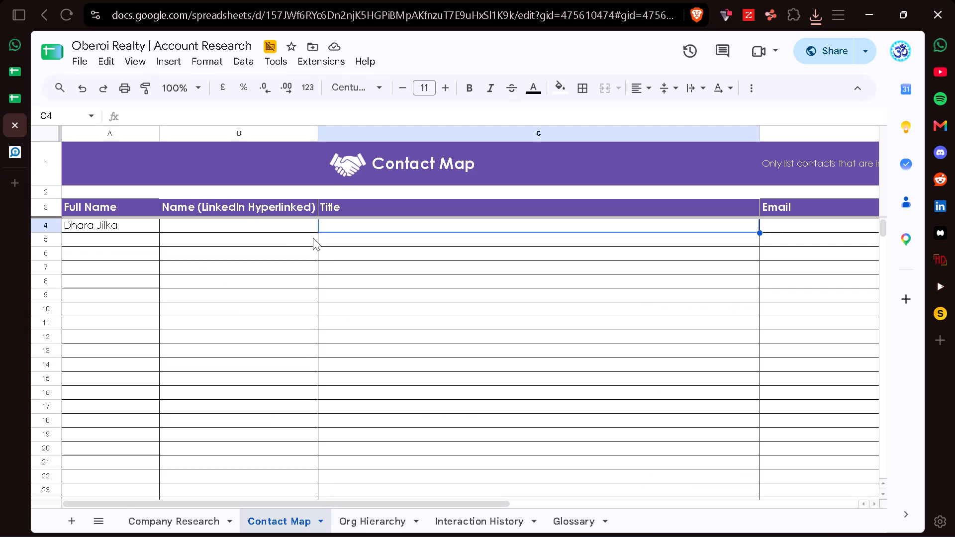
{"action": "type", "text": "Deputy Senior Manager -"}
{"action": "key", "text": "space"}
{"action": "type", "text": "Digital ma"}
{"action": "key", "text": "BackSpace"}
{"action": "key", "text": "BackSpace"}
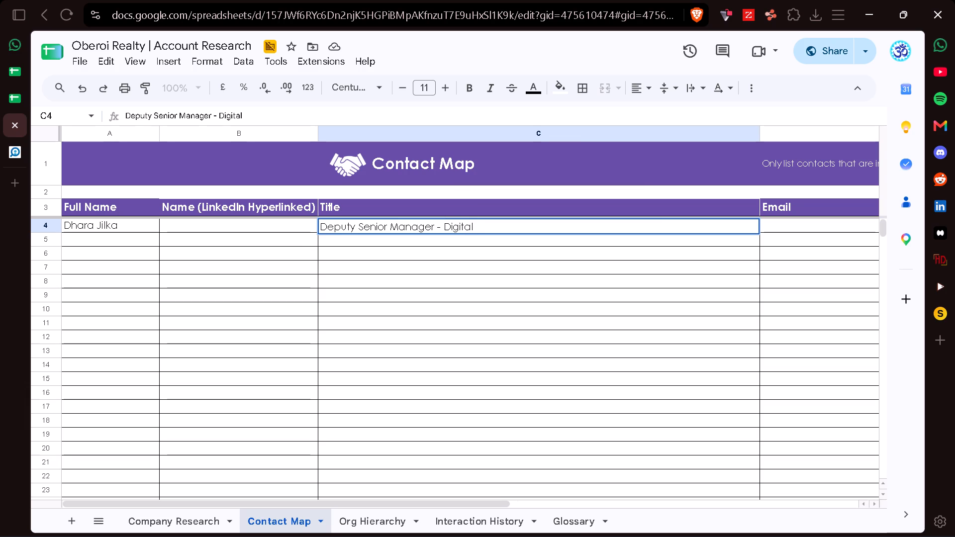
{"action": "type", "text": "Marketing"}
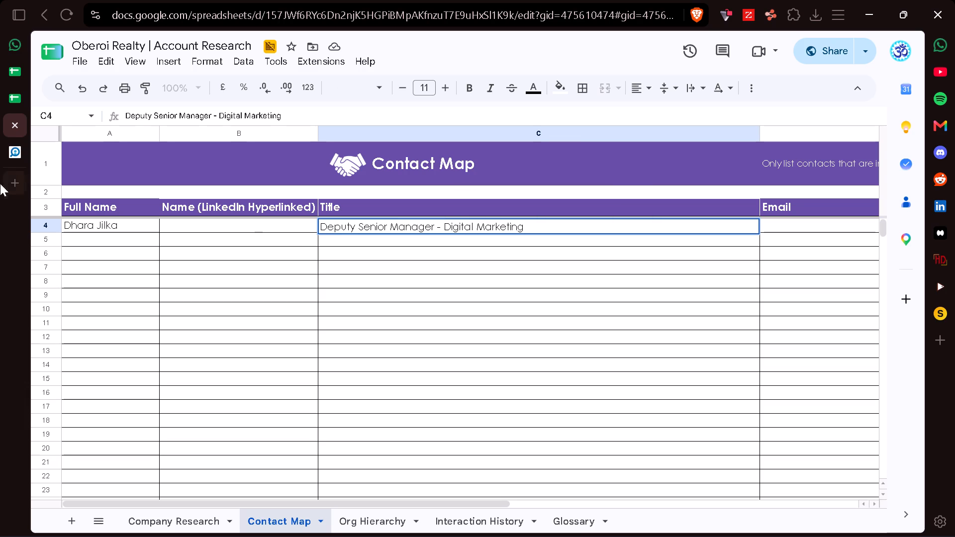
Copy the contact's public profile link from Recruiter and paste it into the Linkedin column of row 4.
{"action": "left_click", "coordinate": [9, 160]}
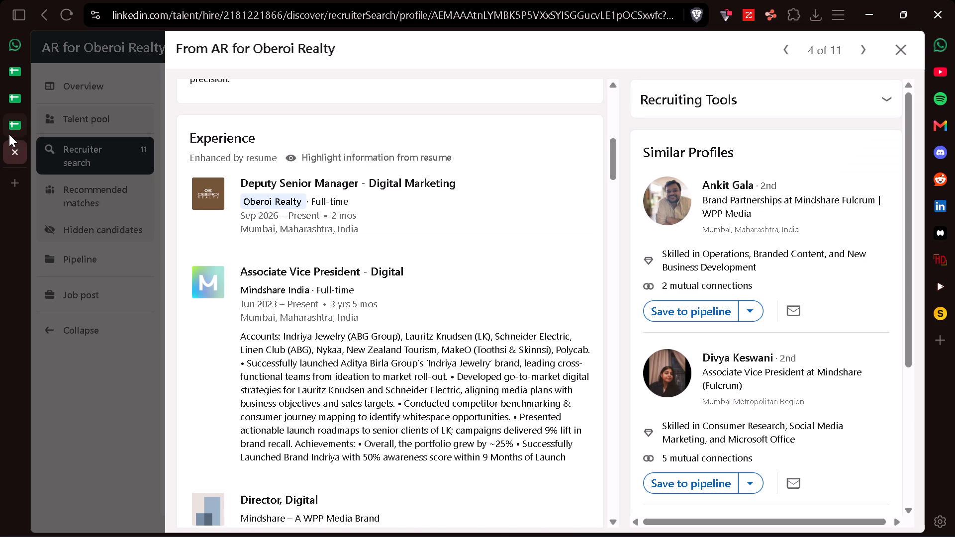
{"action": "scroll", "coordinate": [299, 238], "scroll_direction": "up", "scroll_amount": 8}
{"action": "left_click", "coordinate": [320, 214]}
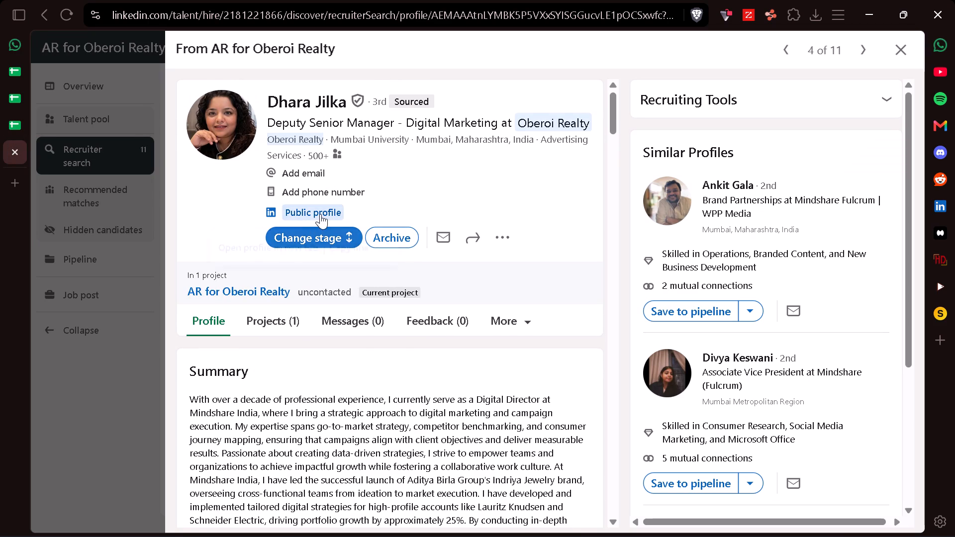
{"action": "left_click", "coordinate": [342, 243]}
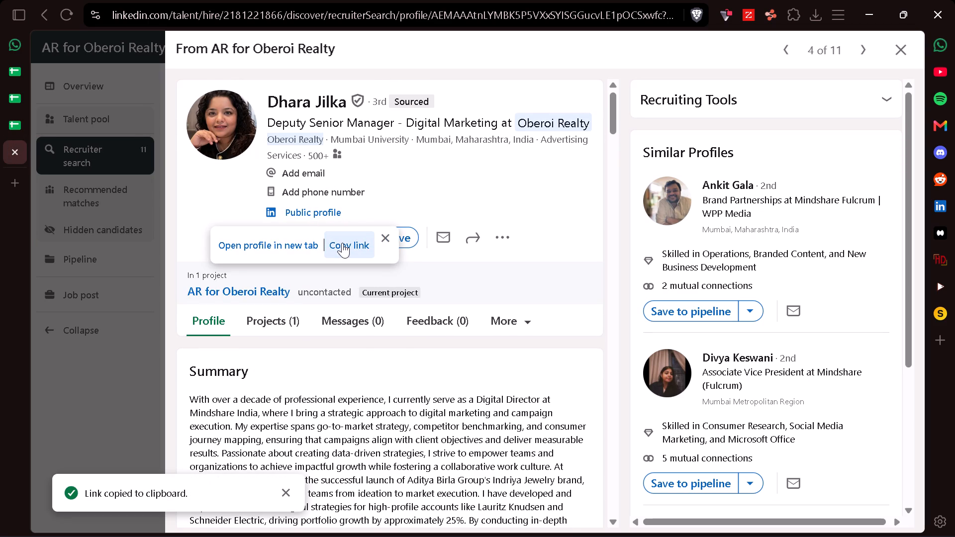
{"action": "left_click", "coordinate": [15, 154]}
{"action": "scroll", "coordinate": [600, 262], "scroll_direction": "left", "scroll_amount": 5}
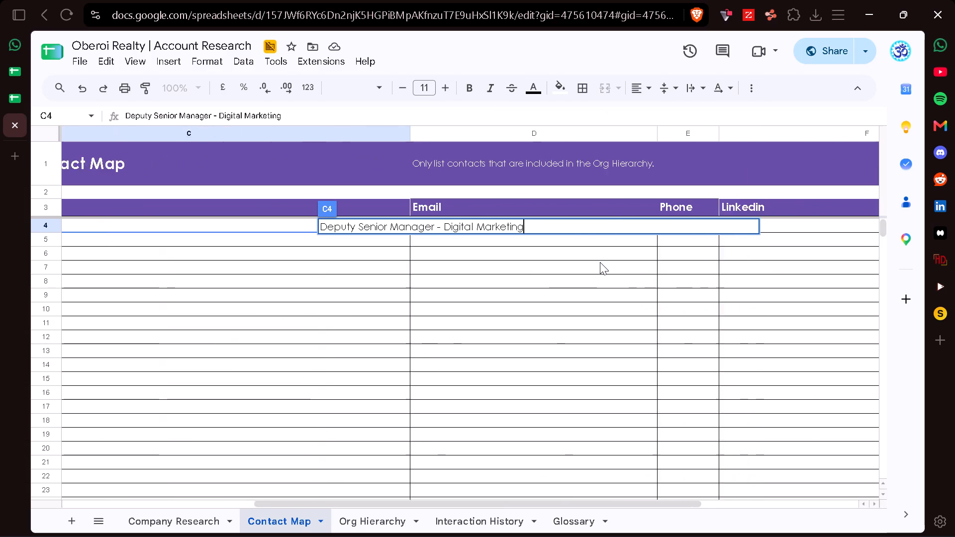
{"action": "left_click", "coordinate": [784, 230]}
{"action": "key", "text": "ctrl+v"}
Enter Mumbai as the contact's location in row 4 and go to the Full Name cell of row 5.
{"action": "scroll", "coordinate": [784, 230], "scroll_direction": "left", "scroll_amount": 4}
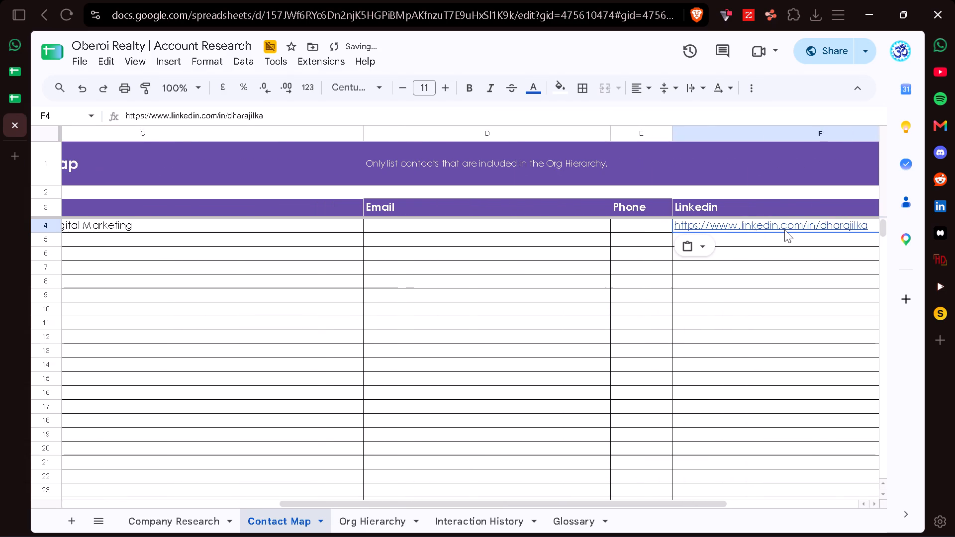
{"action": "scroll", "coordinate": [784, 230], "scroll_direction": "left", "scroll_amount": 3}
{"action": "left_click", "coordinate": [790, 227]}
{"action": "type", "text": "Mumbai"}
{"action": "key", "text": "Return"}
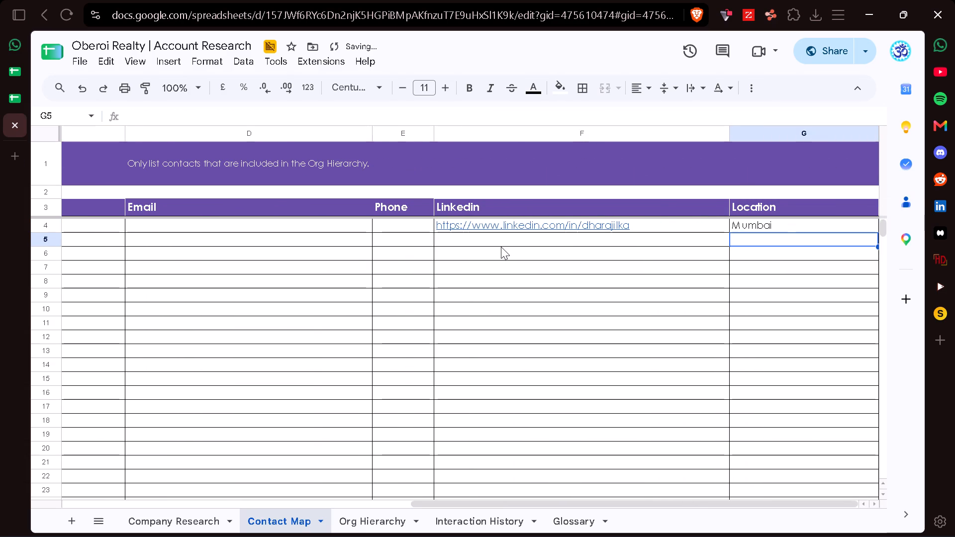
{"action": "scroll", "coordinate": [501, 247], "scroll_direction": "right", "scroll_amount": 8}
{"action": "left_click", "coordinate": [83, 239]}
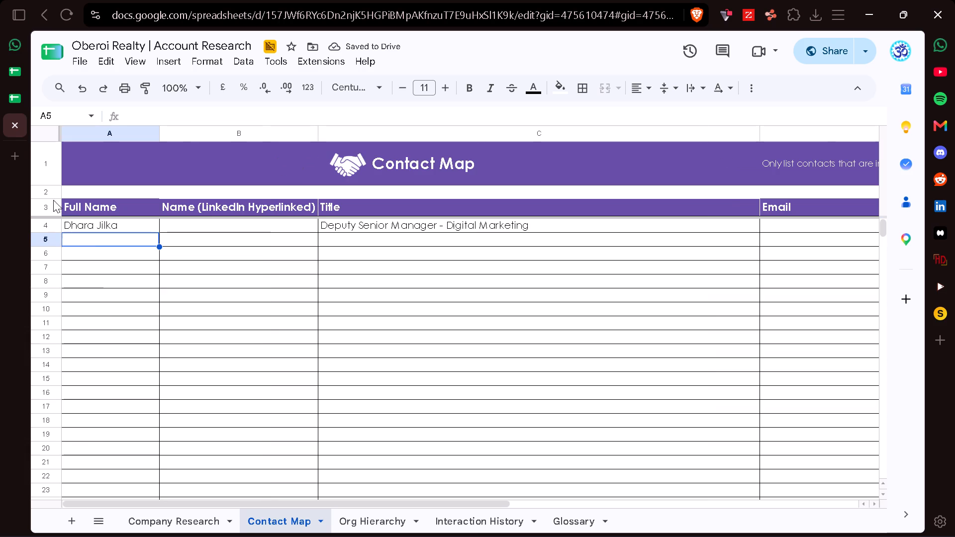
Insert a blank column before Location in the exported pipeline sheet in Excel.
{"action": "left_click", "coordinate": [539, 519]}
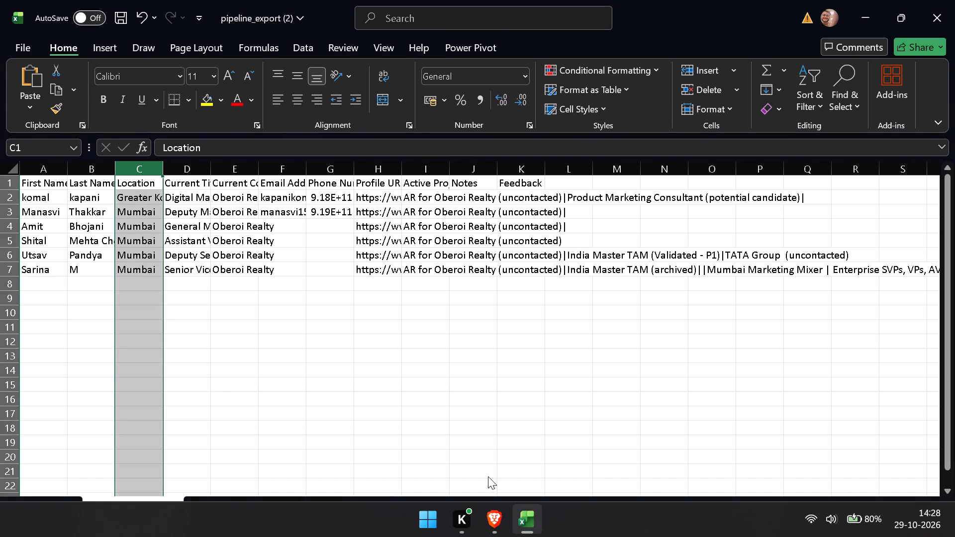
{"action": "right_click", "coordinate": [142, 173]}
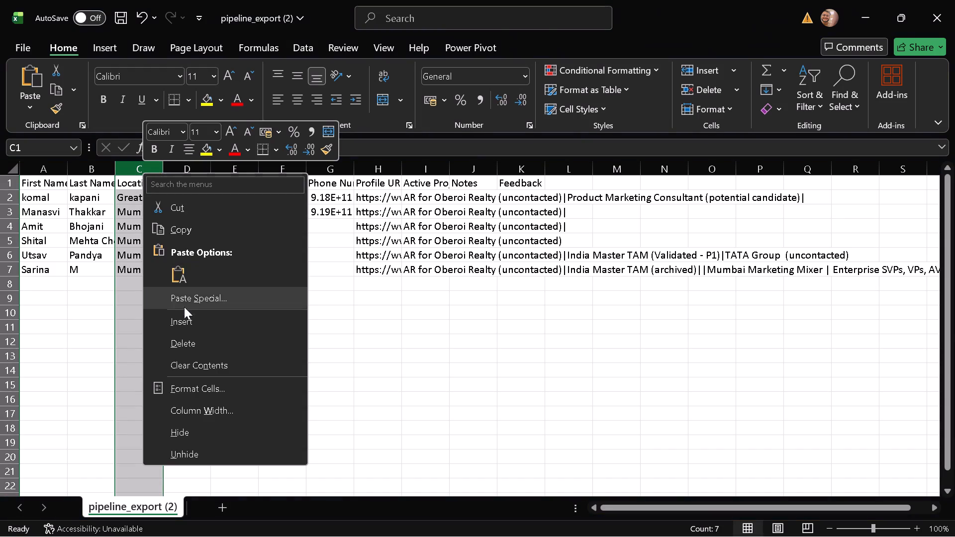
{"action": "left_click", "coordinate": [188, 325]}
In C2, combine the first and last names in A2 and B2 with a CONCATENATE formula, separated by a space.
{"action": "left_click", "coordinate": [132, 194]}
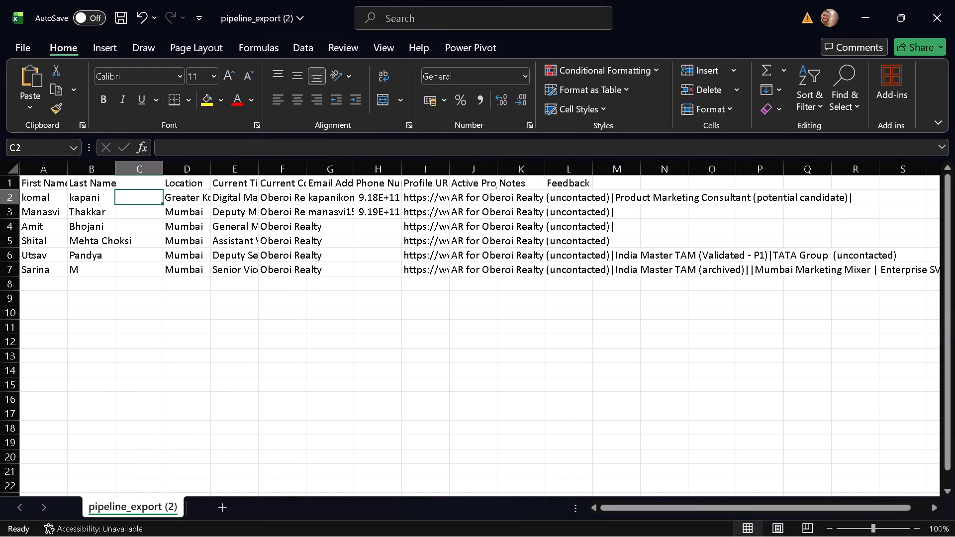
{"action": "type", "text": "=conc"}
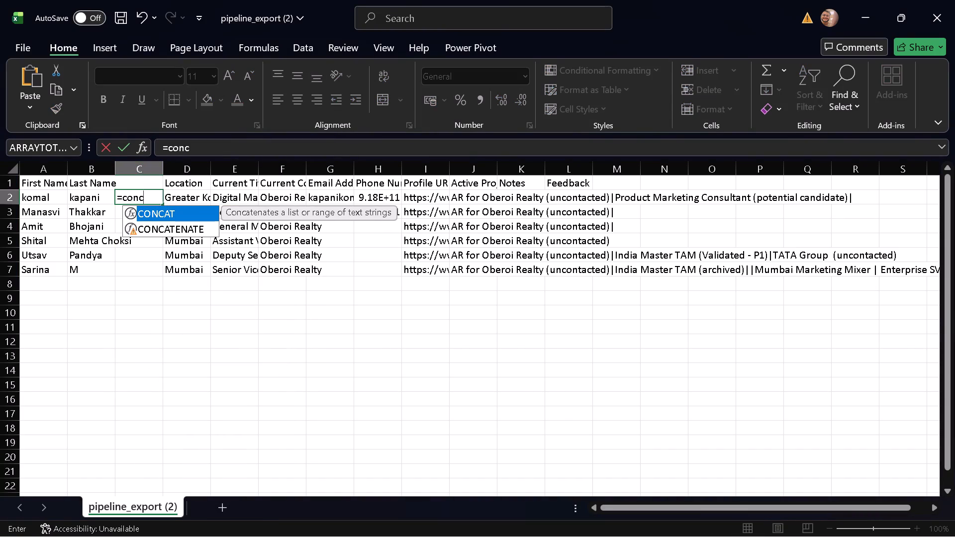
{"action": "double_click", "coordinate": [156, 227]}
{"action": "left_click", "coordinate": [48, 199]}
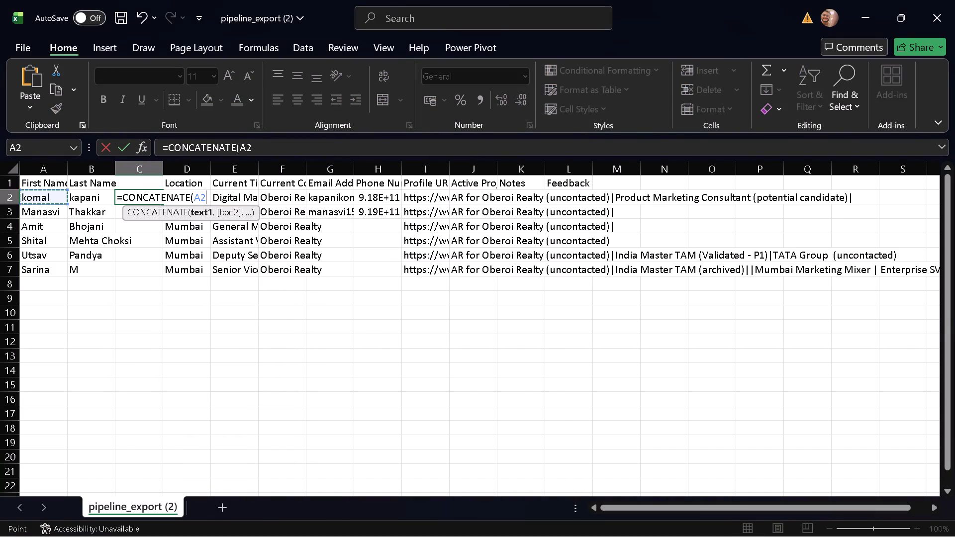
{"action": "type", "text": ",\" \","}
{"action": "left_click", "coordinate": [86, 201]}
{"action": "key", "text": "Return"}
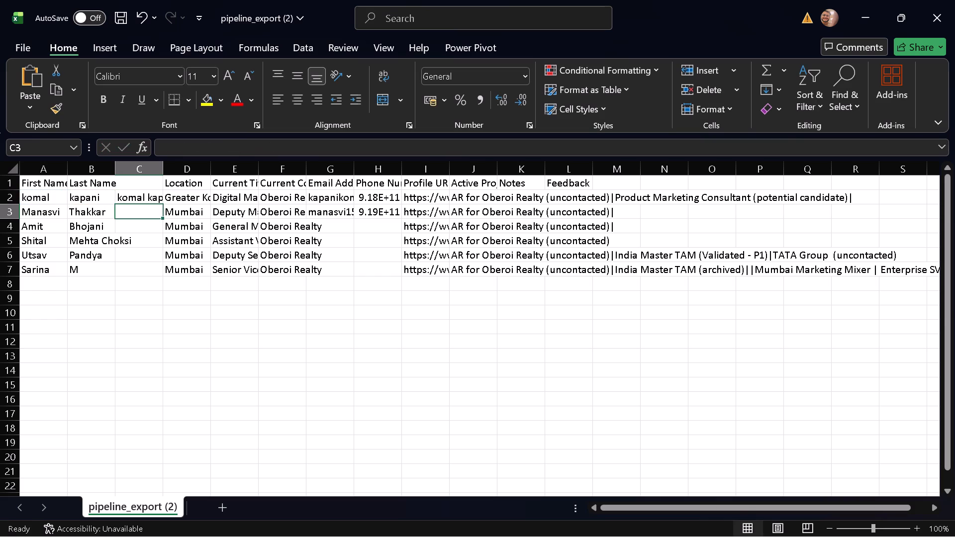
Fill the combined-name formula in C2 down through C7 in the exported pipeline sheet.
{"action": "key", "text": "Up"}
{"action": "left_click_drag", "start_coordinate": [163, 205], "coordinate": [170, 271]}
Copy the combined names in C2:C7 and paste them into the Contact Map's Full Name column from row 5 in the browser.
{"action": "key", "text": "ctrl+c"}
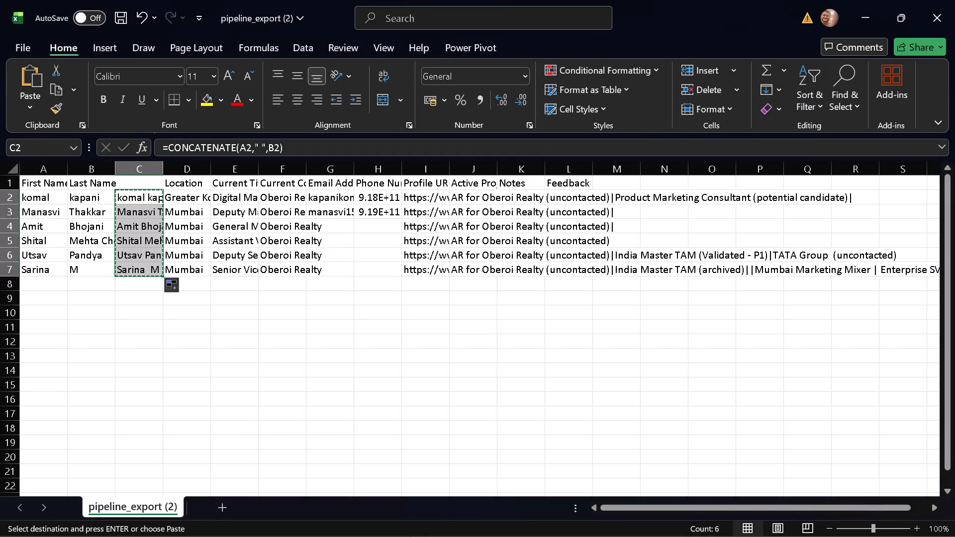
{"action": "left_click", "coordinate": [493, 521]}
{"action": "key", "text": "ctrl+v"}
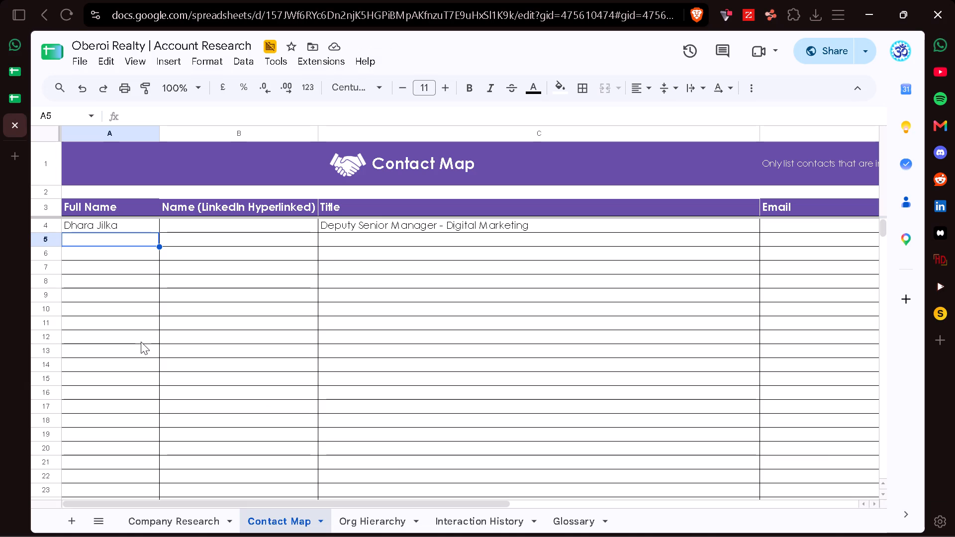
Copy the current titles in E2:E7 from the Excel export and paste them into the Contact Map's Title column from row 5.
{"action": "key", "text": "Right"}
{"action": "key", "text": "Right"}
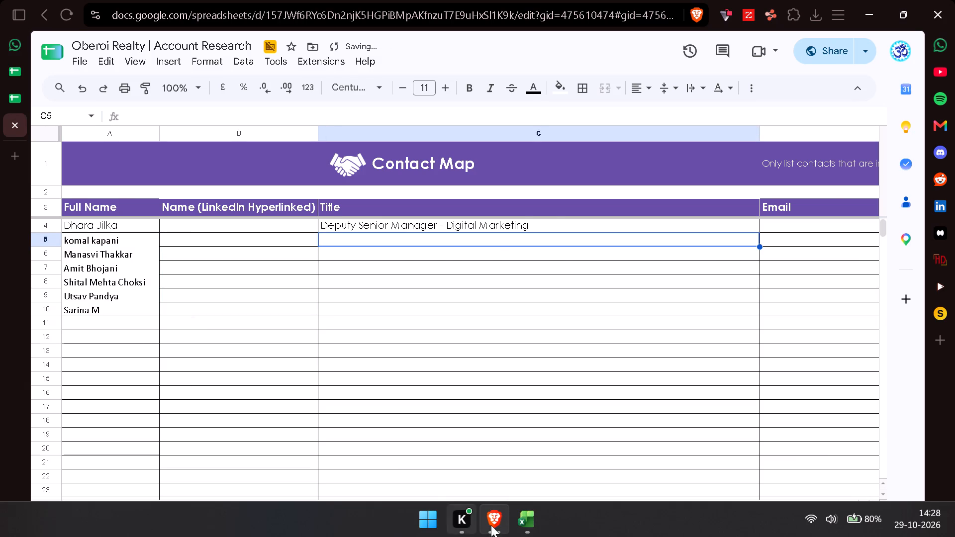
{"action": "left_click", "coordinate": [525, 520]}
{"action": "left_click", "coordinate": [226, 199]}
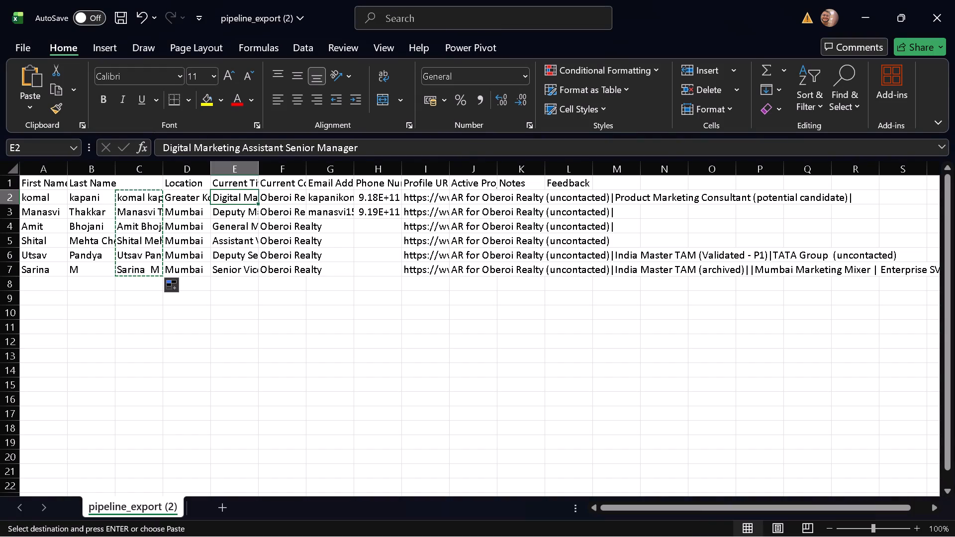
{"action": "key", "text": "ctrl+shift+Down"}
{"action": "key", "text": "ctrl+c"}
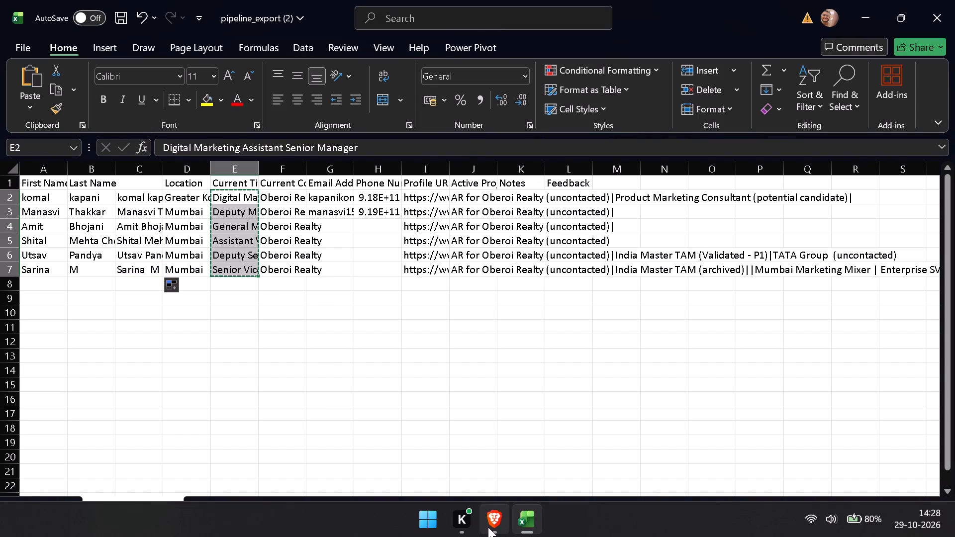
{"action": "left_click", "coordinate": [488, 527]}
{"action": "key", "text": "ctrl+v"}
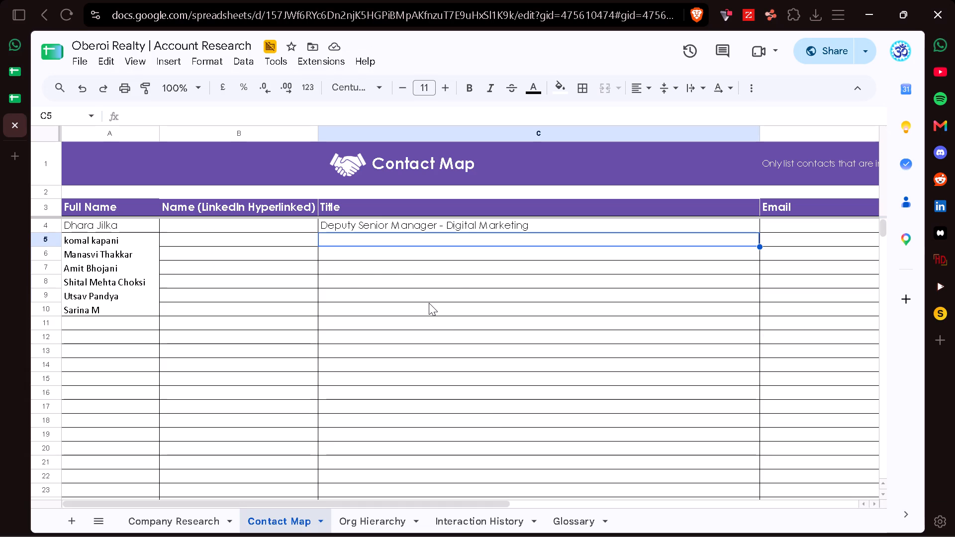
Copy the profile URLs in I2:I7 from the Excel export and paste them into the Contact Map's Linkedin column from row 5.
{"action": "scroll", "coordinate": [429, 303], "scroll_direction": "left", "scroll_amount": 8}
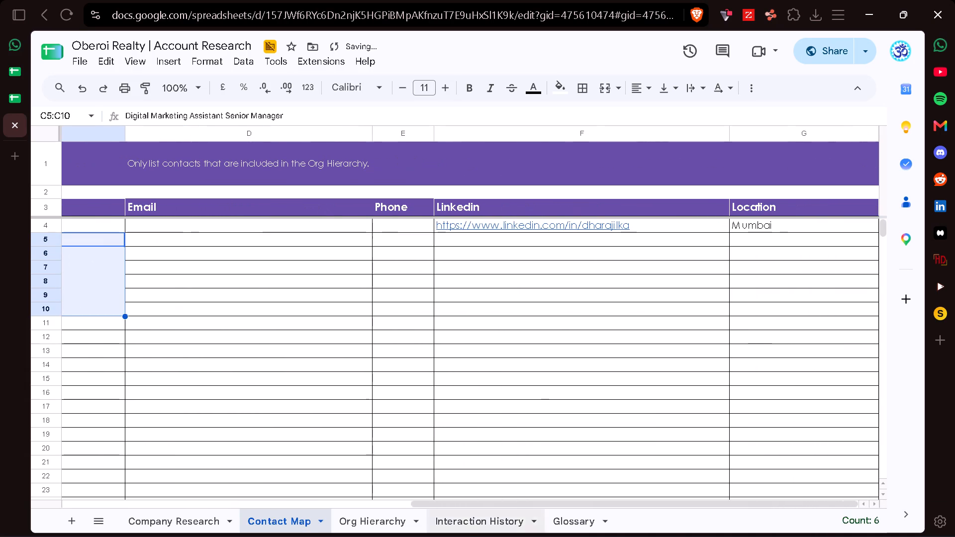
{"action": "left_click", "coordinate": [527, 523]}
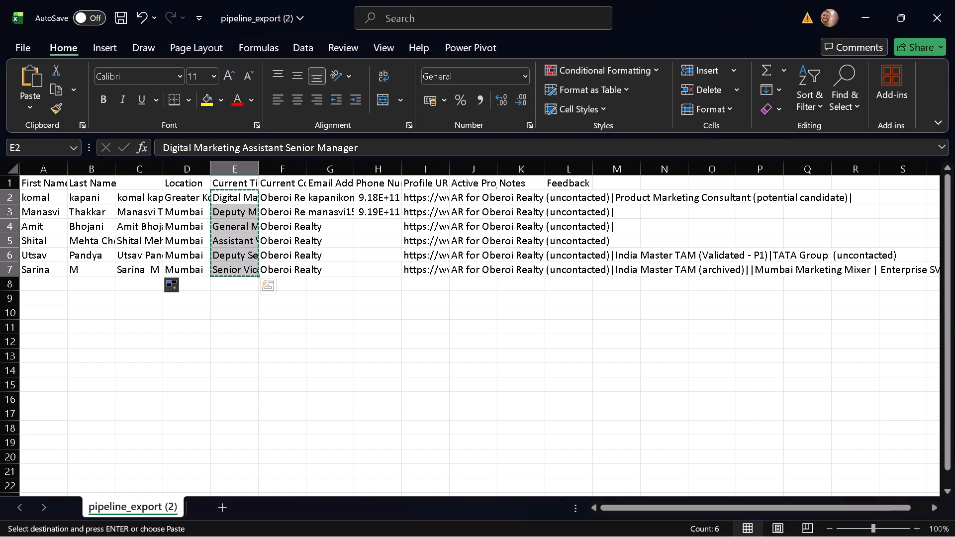
{"action": "left_click", "coordinate": [429, 201]}
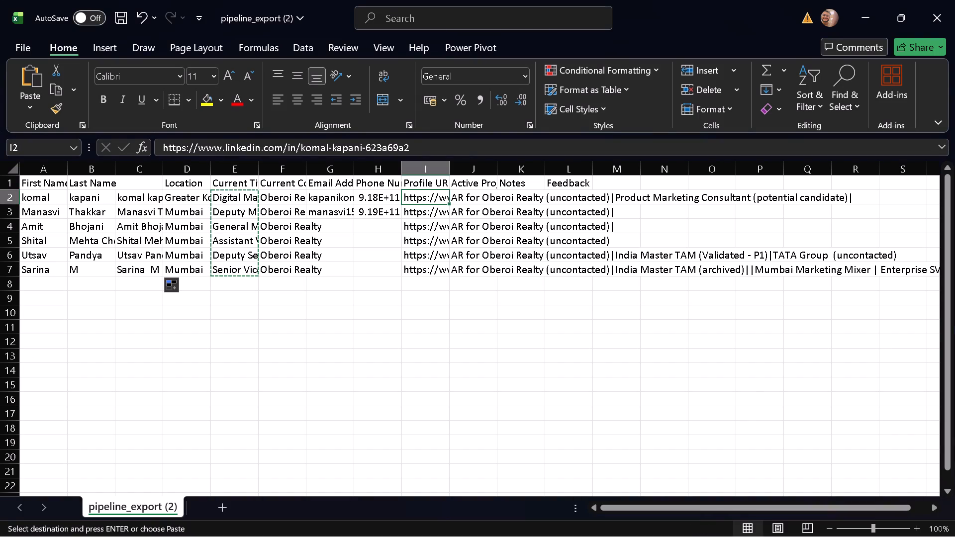
{"action": "key", "text": "ctrl+shift+Down"}
{"action": "key", "text": "ctrl+c"}
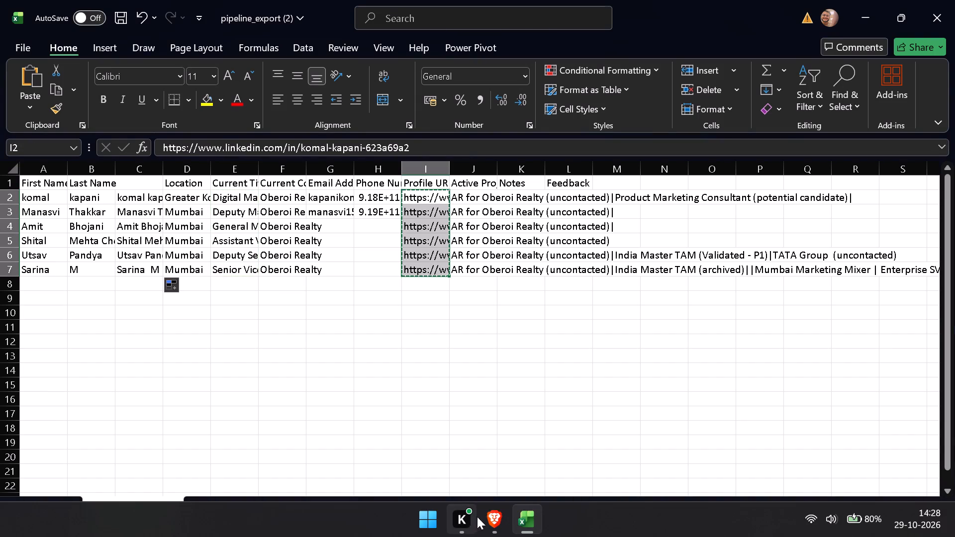
{"action": "left_click", "coordinate": [485, 519]}
{"action": "left_click", "coordinate": [458, 237]}
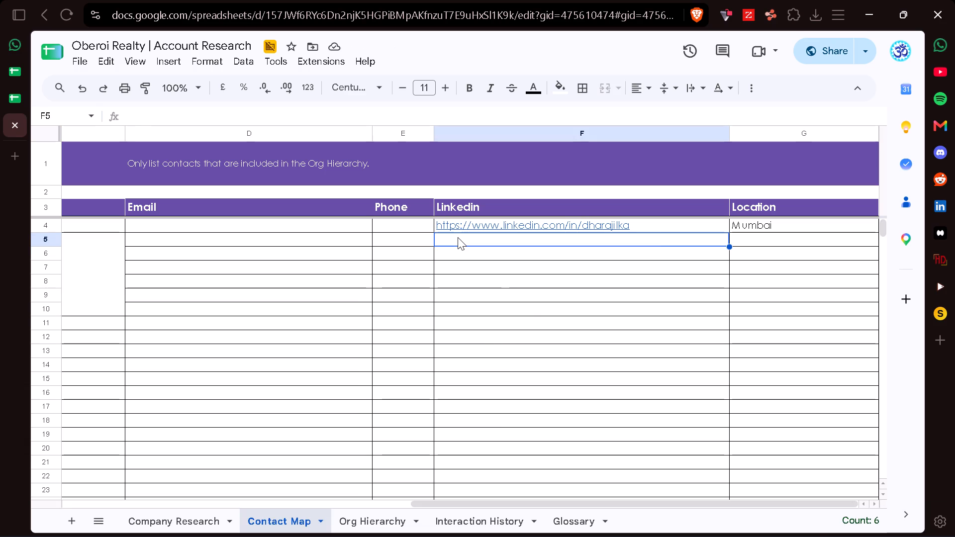
{"action": "key", "text": "ctrl+v"}
Copy the locations in D2:D7 from the Excel export and paste them into the Contact Map's Location column from row 5.
{"action": "left_click", "coordinate": [544, 530]}
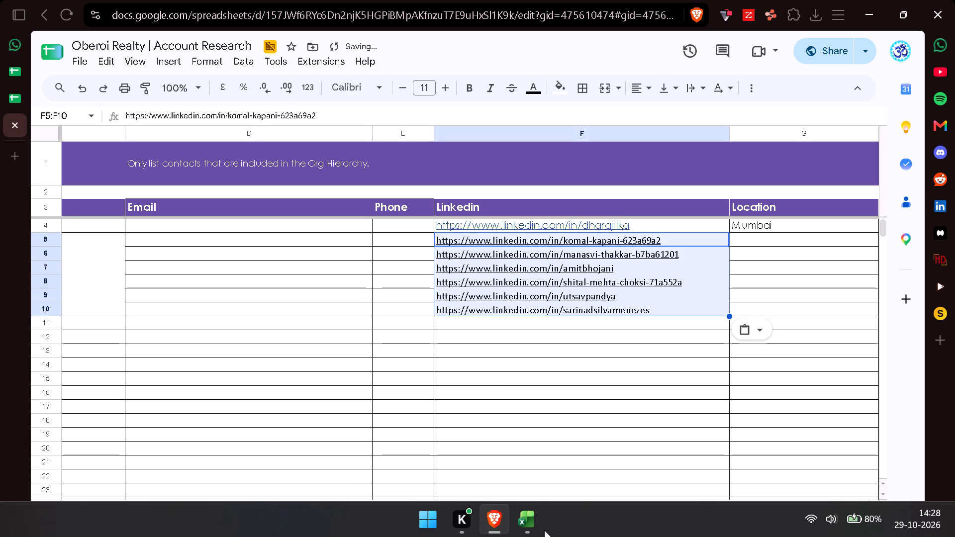
{"action": "left_click", "coordinate": [538, 529]}
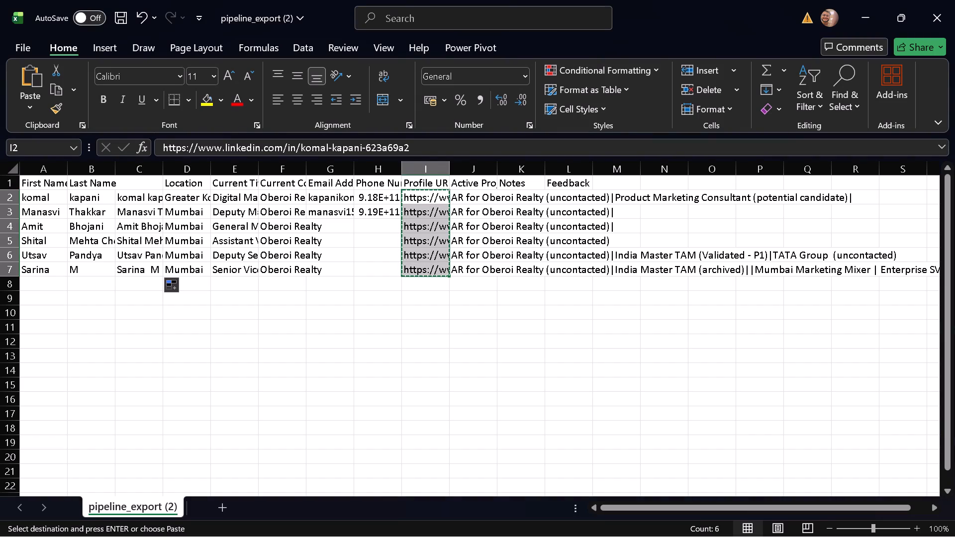
{"action": "left_click", "coordinate": [178, 203]}
{"action": "key", "text": "ctrl+shift+Down"}
{"action": "key", "text": "ctrl+c"}
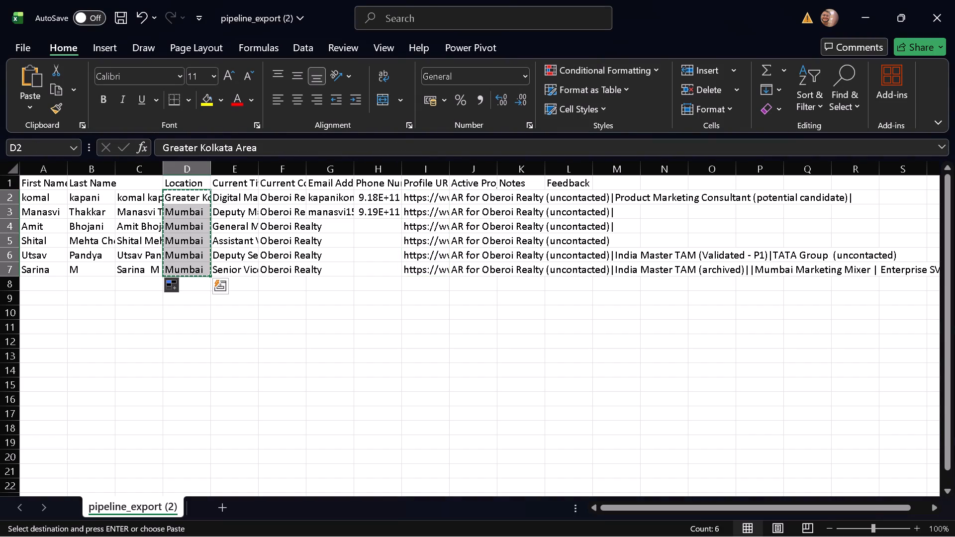
{"action": "left_click", "coordinate": [489, 527]}
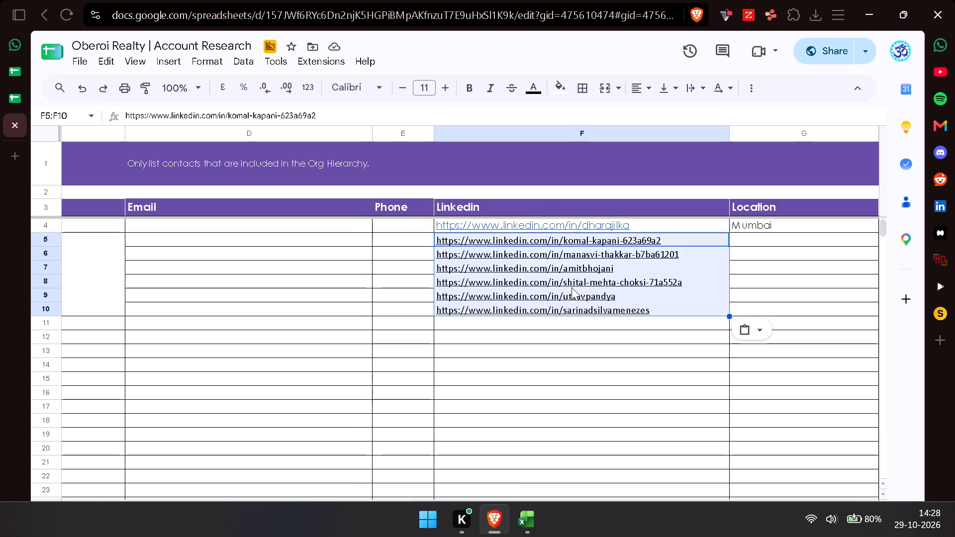
{"action": "left_click", "coordinate": [734, 239]}
{"action": "key", "text": "ctrl+v"}
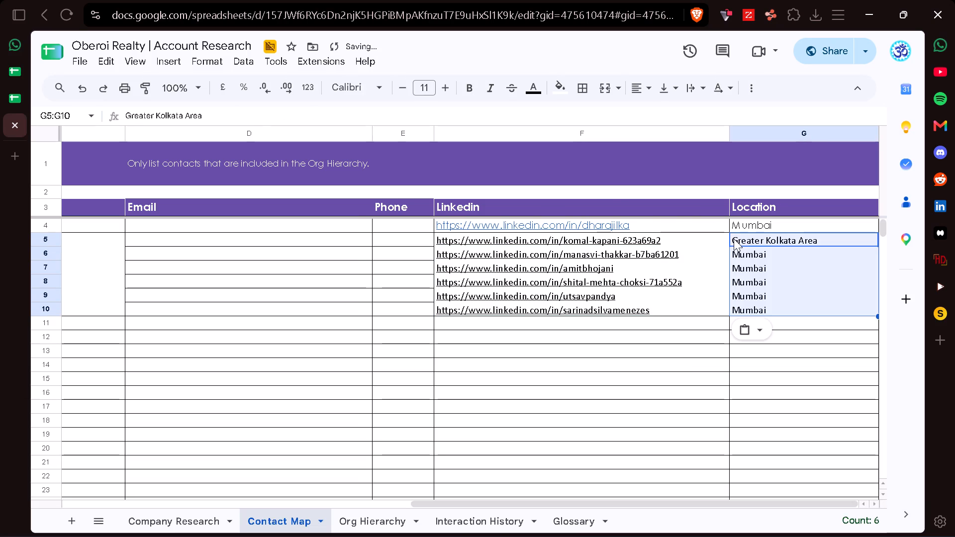
Switch to Excel and close the exported pipeline workbook.
{"action": "left_click", "coordinate": [528, 519]}
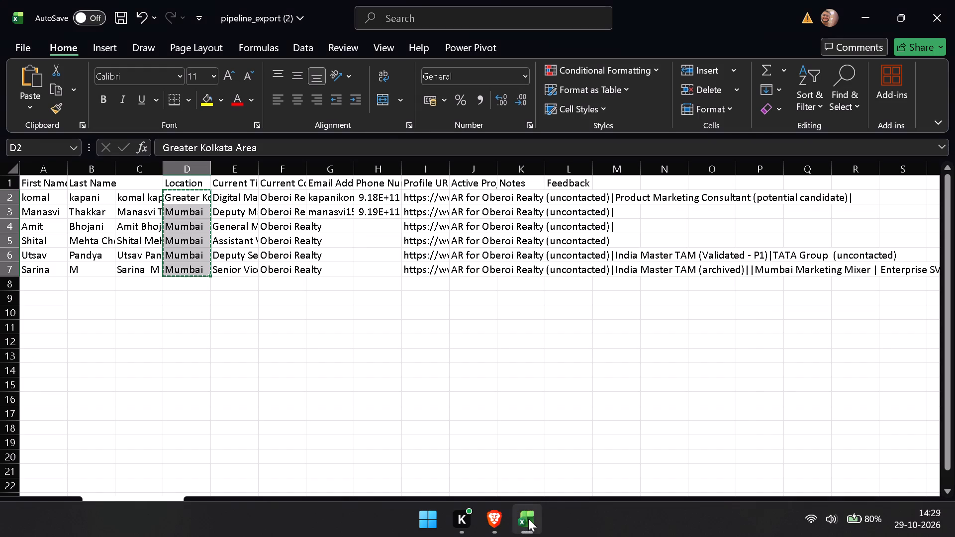
{"action": "left_click", "coordinate": [954, 0]}
{"action": "left_click", "coordinate": [502, 301]}
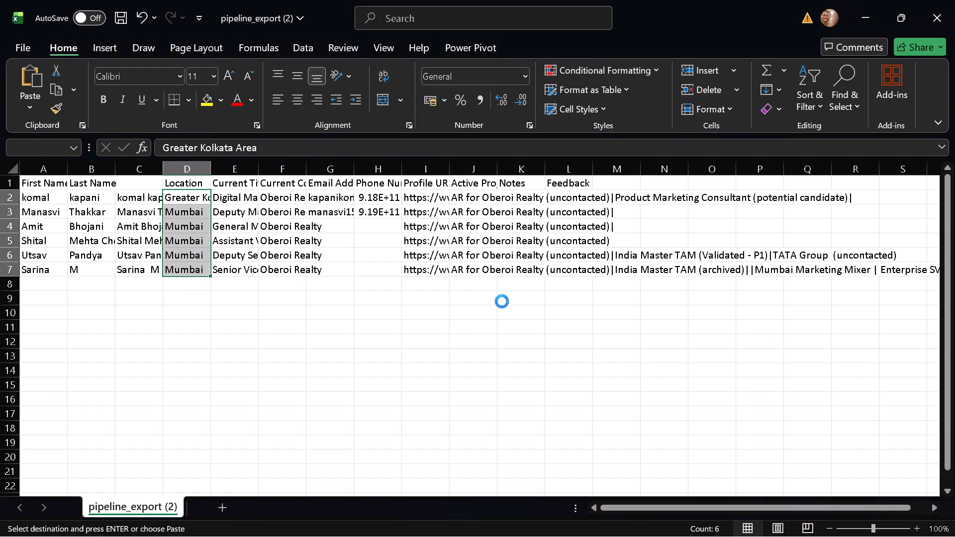
In B4 of the Contact Map, enter a HYPERLINK formula using F4 as the link and A4 as the label.
{"action": "scroll", "coordinate": [502, 301], "scroll_direction": "right", "scroll_amount": 9}
{"action": "left_click", "coordinate": [247, 228]}
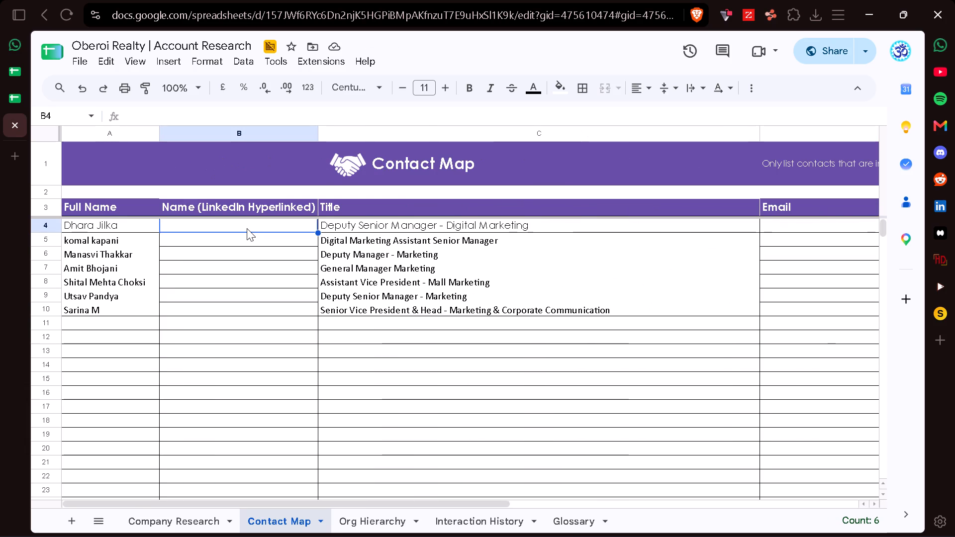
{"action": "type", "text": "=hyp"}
{"action": "left_click", "coordinate": [236, 268]}
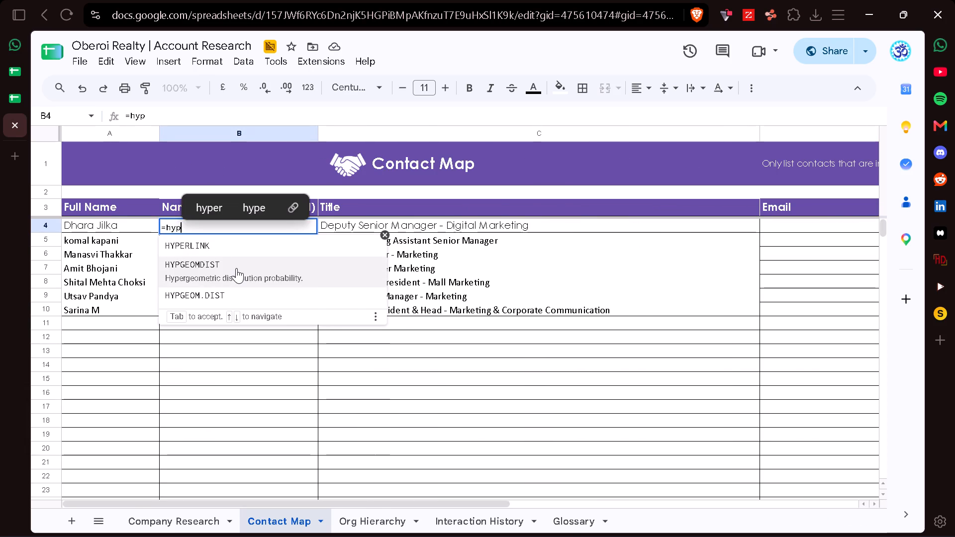
{"action": "key", "text": "BackSpace"}
{"action": "key", "text": "BackSpace"}
{"action": "key", "text": "BackSpace"}
{"action": "key", "text": "BackSpace"}
{"action": "key", "text": "BackSpace"}
{"action": "key", "text": "BackSpace"}
{"action": "key", "text": "BackSpace"}
{"action": "key", "text": "BackSpace"}
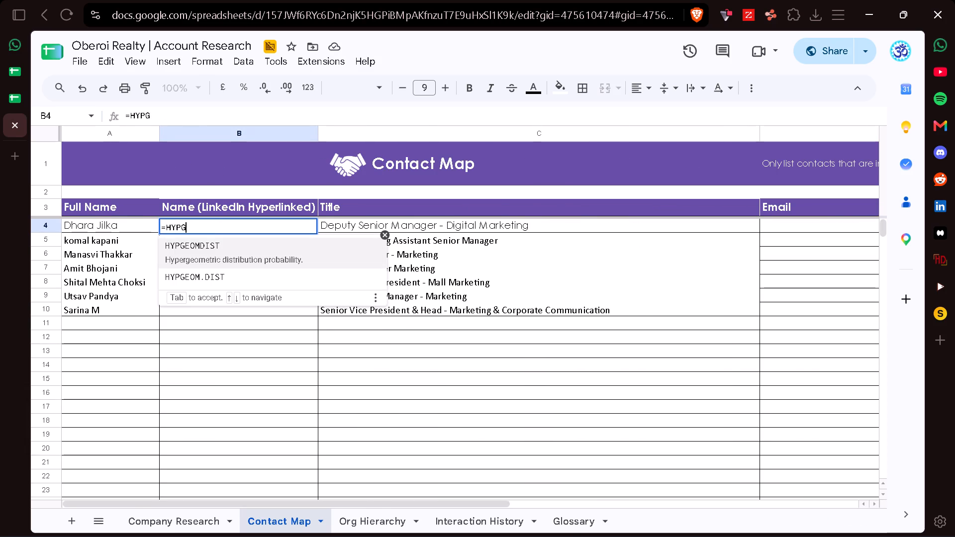
{"action": "key", "text": "BackSpace"}
{"action": "left_click", "coordinate": [198, 243]}
{"action": "scroll", "coordinate": [654, 279], "scroll_direction": "left", "scroll_amount": 5}
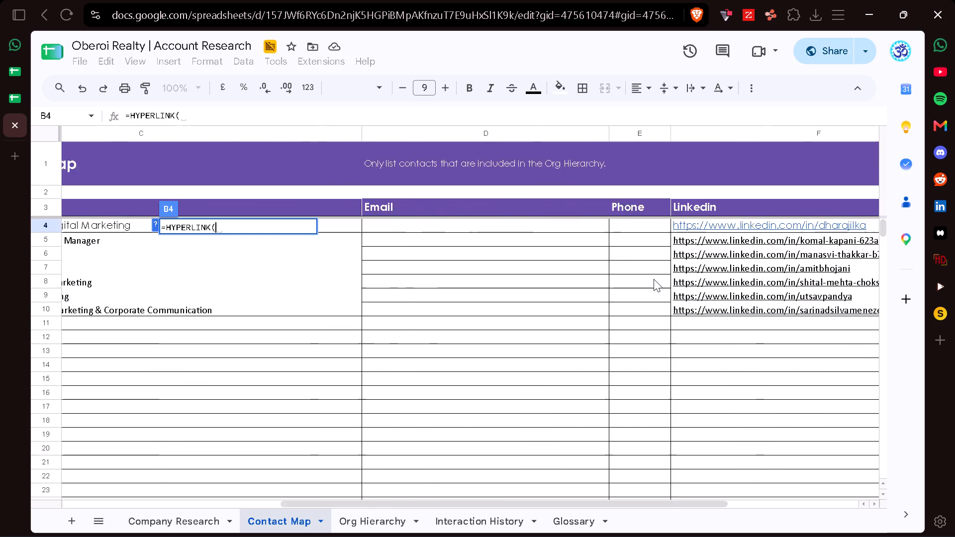
{"action": "left_click", "coordinate": [711, 217]}
{"action": "left_click", "coordinate": [712, 229]}
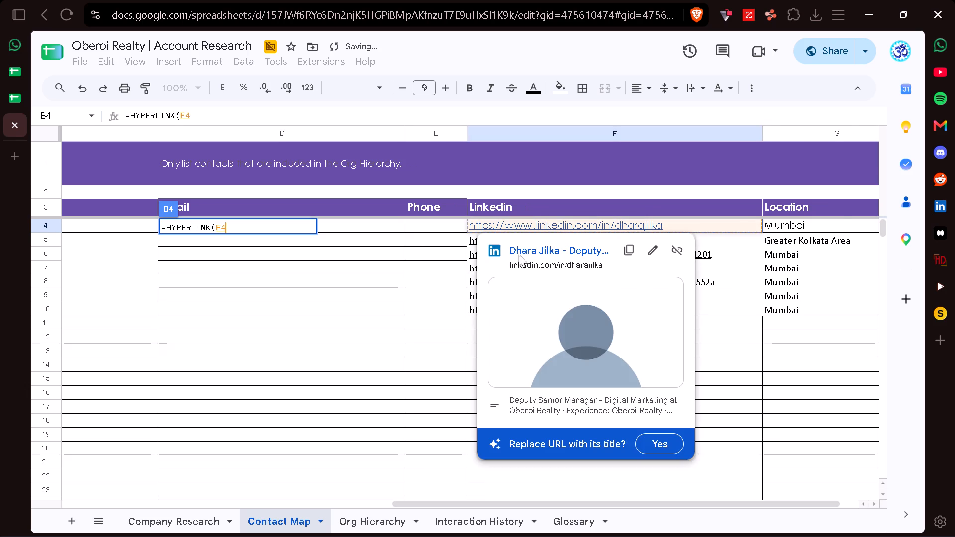
{"action": "scroll", "coordinate": [341, 297], "scroll_direction": "right", "scroll_amount": 9}
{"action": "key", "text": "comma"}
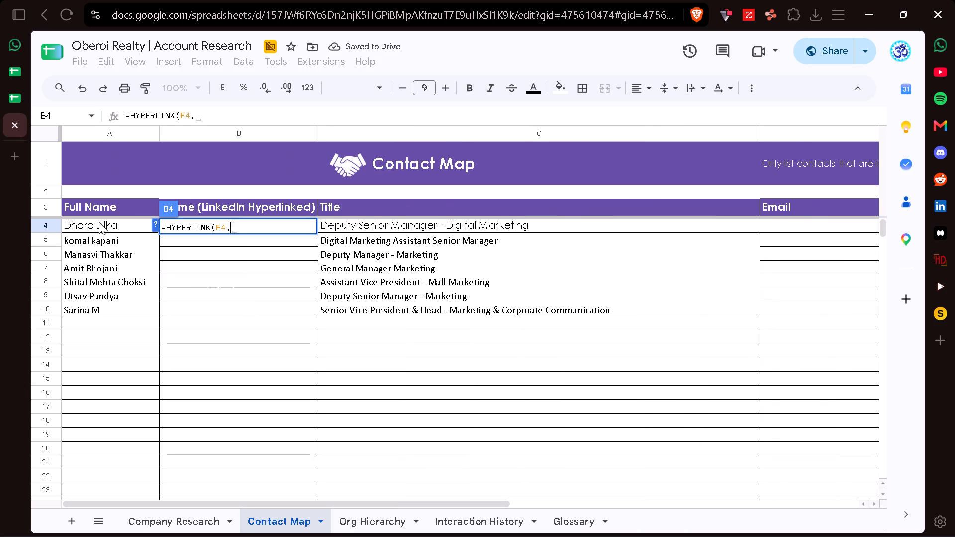
{"action": "left_click", "coordinate": [106, 224]}
{"action": "key", "text": "Return"}
Fill the HYPERLINK formula in B4 down through B10.
{"action": "key", "text": "Up"}
{"action": "left_click_drag", "start_coordinate": [317, 231], "coordinate": [167, 312]}
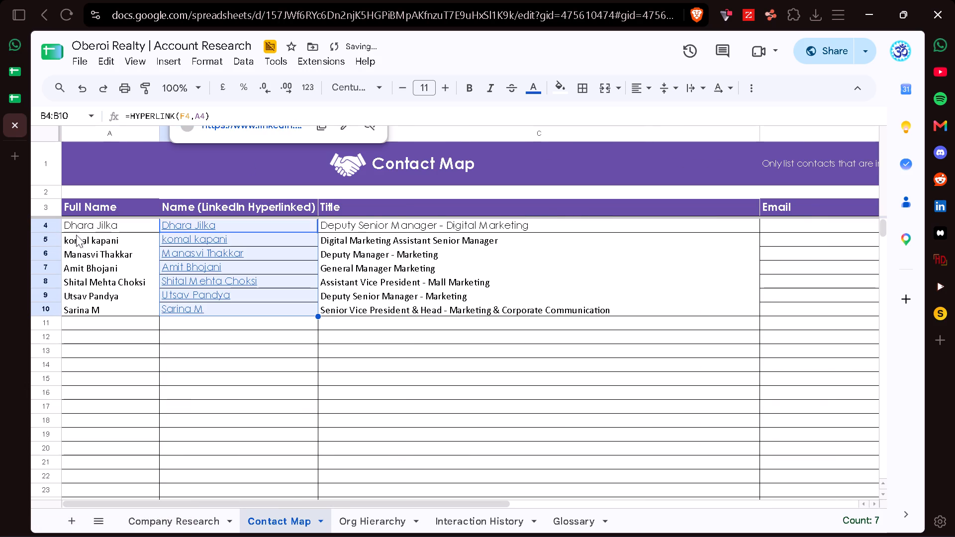
Set the contact entries in A4:G10 to the Century Gothic font at size 11.
{"action": "left_click", "coordinate": [81, 231]}
{"action": "key", "text": "ctrl+shift+Down"}
{"action": "key", "text": "ctrl+shift+Right"}
{"action": "key", "text": "ctrl+shift+Right"}
{"action": "key", "text": "ctrl+shift+Right"}
{"action": "key", "text": "ctrl+shift+Right"}
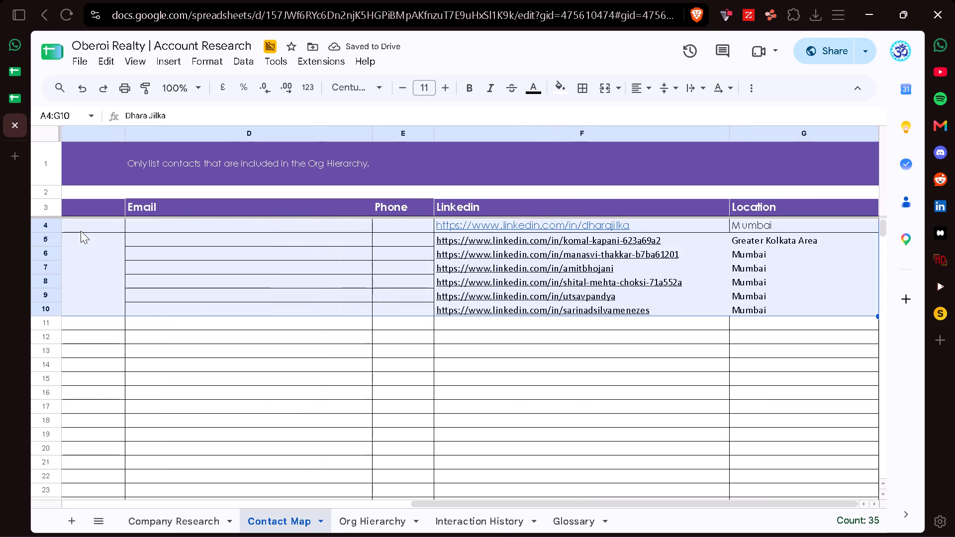
{"action": "left_click", "coordinate": [357, 89]}
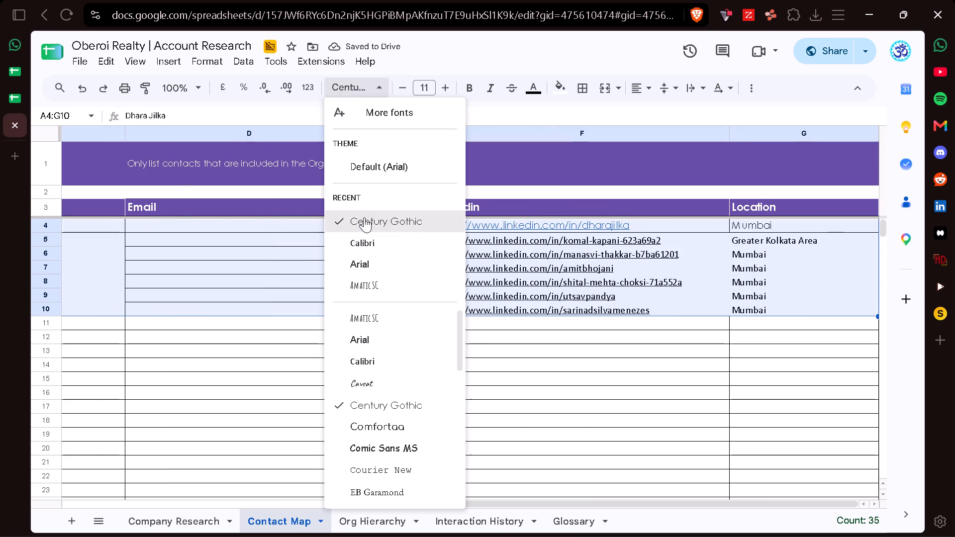
{"action": "left_click", "coordinate": [364, 217]}
{"action": "left_click", "coordinate": [410, 86]}
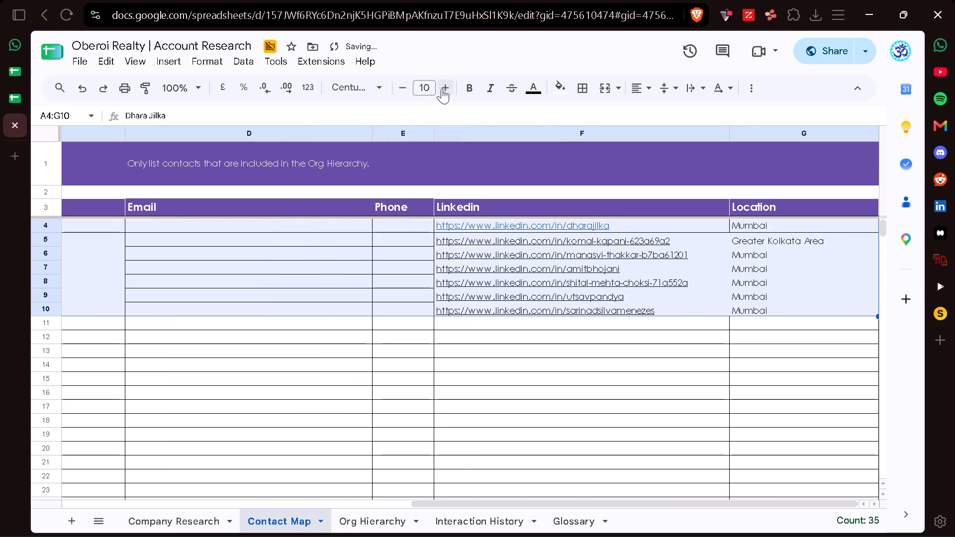
{"action": "left_click", "coordinate": [447, 88]}
Reset the text colour of the contact entries in A4:G10.
{"action": "left_click", "coordinate": [539, 85]}
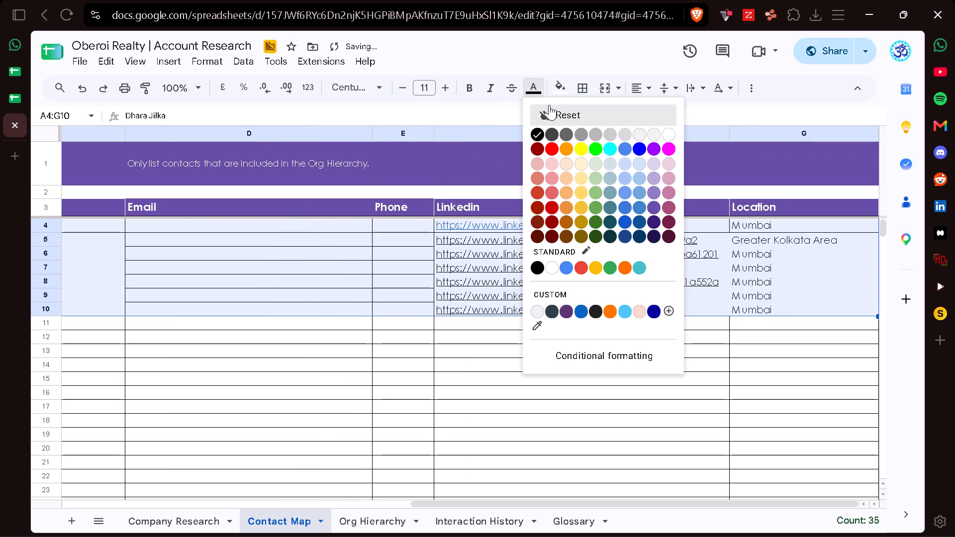
{"action": "left_click", "coordinate": [549, 105]}
Apply all borders to the contact entries in A4:G10.
{"action": "left_click", "coordinate": [573, 93]}
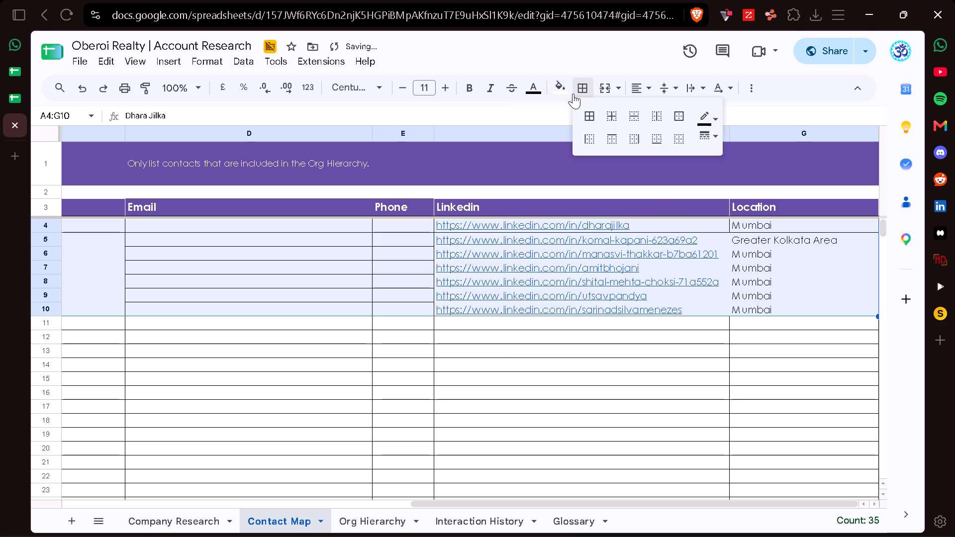
{"action": "left_click", "coordinate": [581, 107]}
Sort the range A4:G10 by Column A from A to Z, without a header row.
{"action": "scroll", "coordinate": [384, 267], "scroll_direction": "right", "scroll_amount": 2}
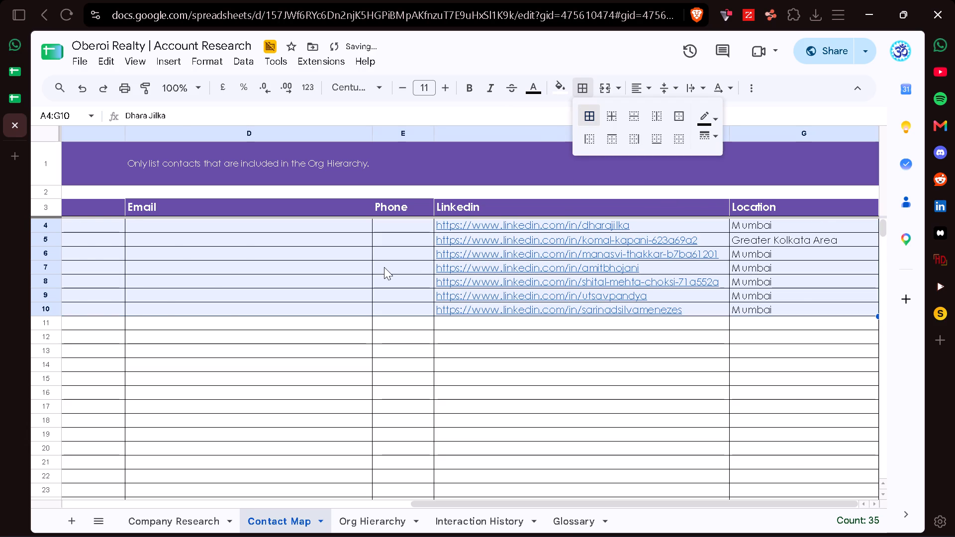
{"action": "scroll", "coordinate": [384, 267], "scroll_direction": "right", "scroll_amount": 7}
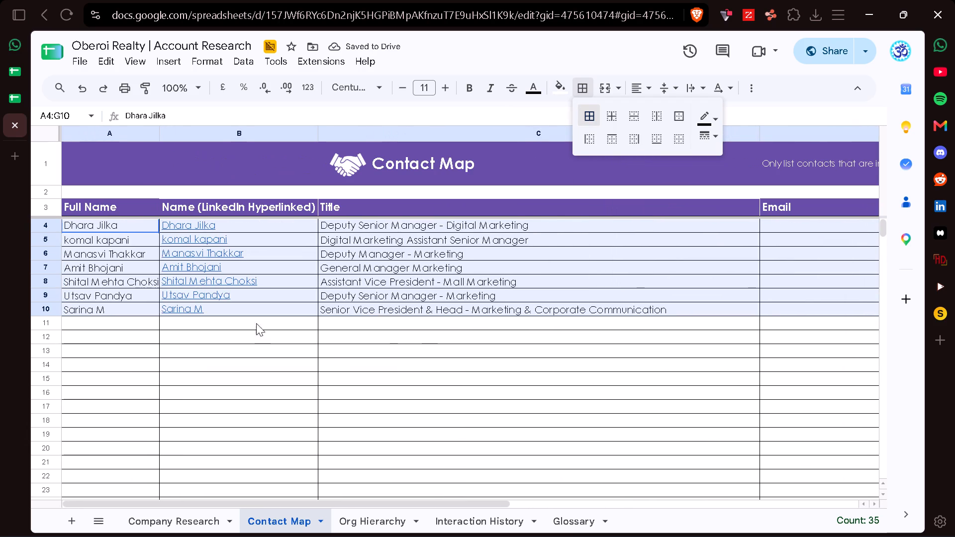
{"action": "right_click", "coordinate": [128, 304]}
{"action": "scroll", "coordinate": [187, 437], "scroll_direction": "down", "scroll_amount": 6}
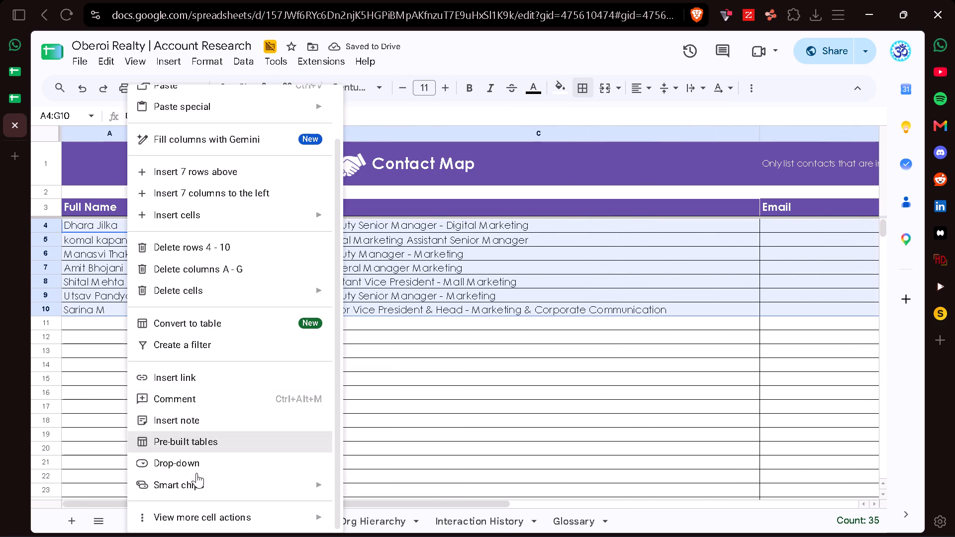
{"action": "left_click", "coordinate": [366, 451]}
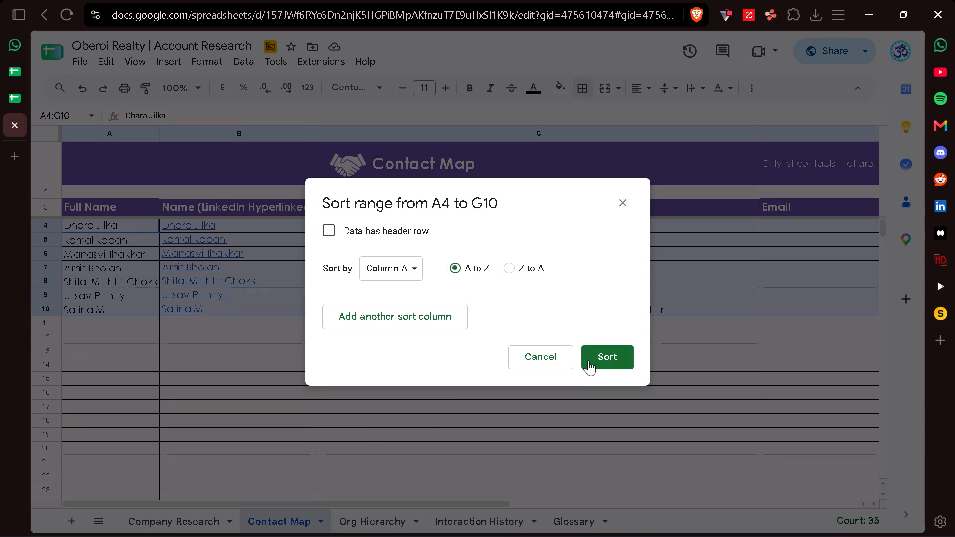
{"action": "left_click", "coordinate": [593, 360]}
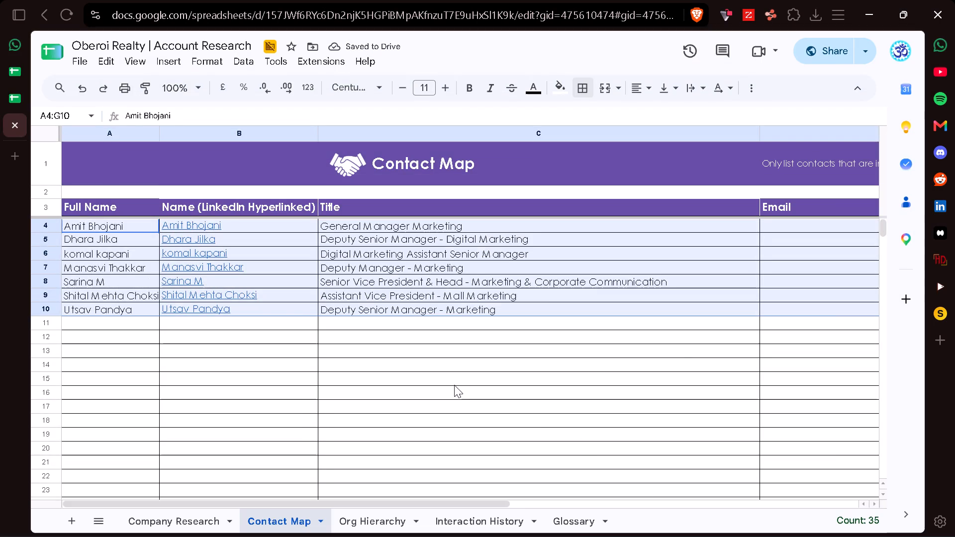
Review the sorted contact rows across the Title, Email, Phone, Linkedin and Location columns.
{"action": "scroll", "coordinate": [454, 385], "scroll_direction": "left", "scroll_amount": 4}
{"action": "scroll", "coordinate": [454, 385], "scroll_direction": "up", "scroll_amount": 1}
{"action": "scroll", "coordinate": [454, 385], "scroll_direction": "right", "scroll_amount": 2}
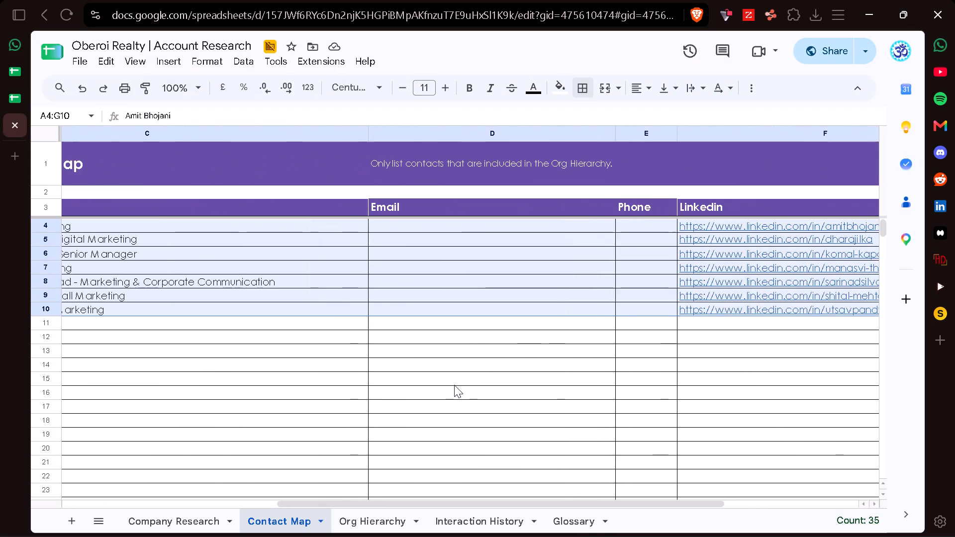
{"action": "scroll", "coordinate": [454, 385], "scroll_direction": "left", "scroll_amount": 1}
{"action": "left_click", "coordinate": [344, 224]}
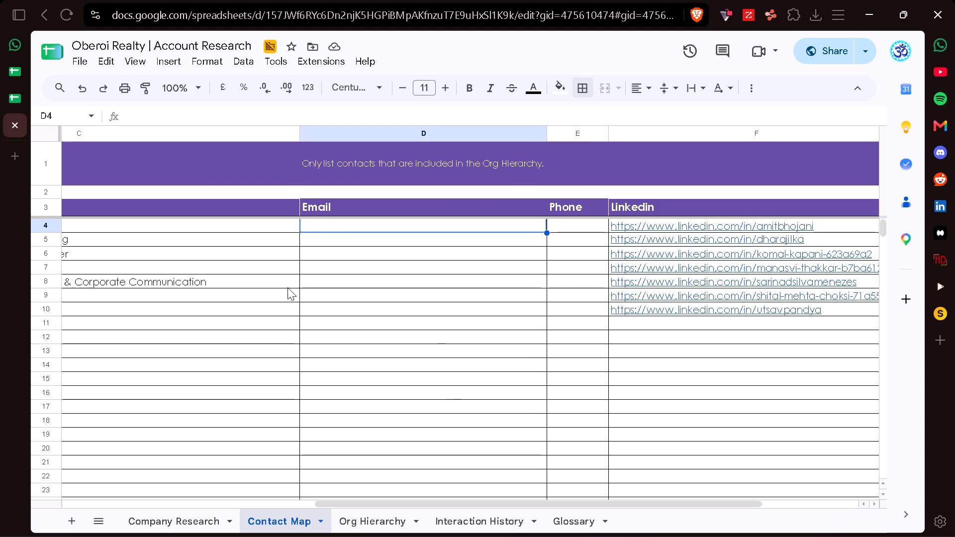
{"action": "scroll", "coordinate": [287, 287], "scroll_direction": "up", "scroll_amount": 1}
{"action": "scroll", "coordinate": [287, 287], "scroll_direction": "left", "scroll_amount": 1}
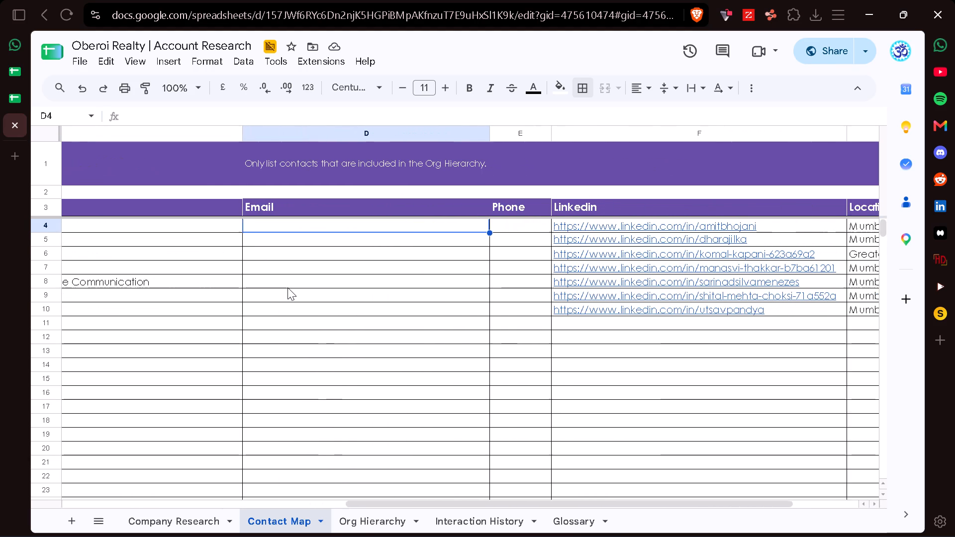
{"action": "scroll", "coordinate": [287, 287], "scroll_direction": "left", "scroll_amount": 1}
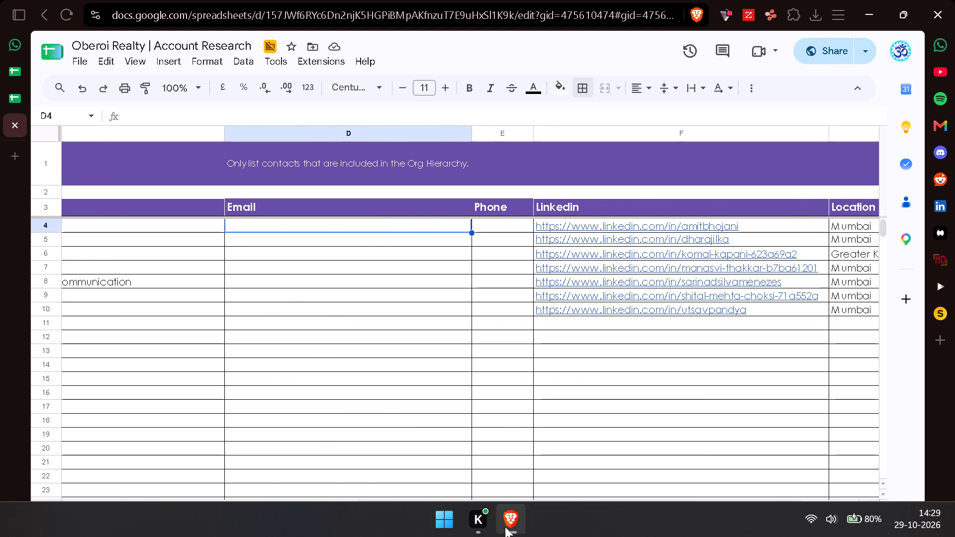